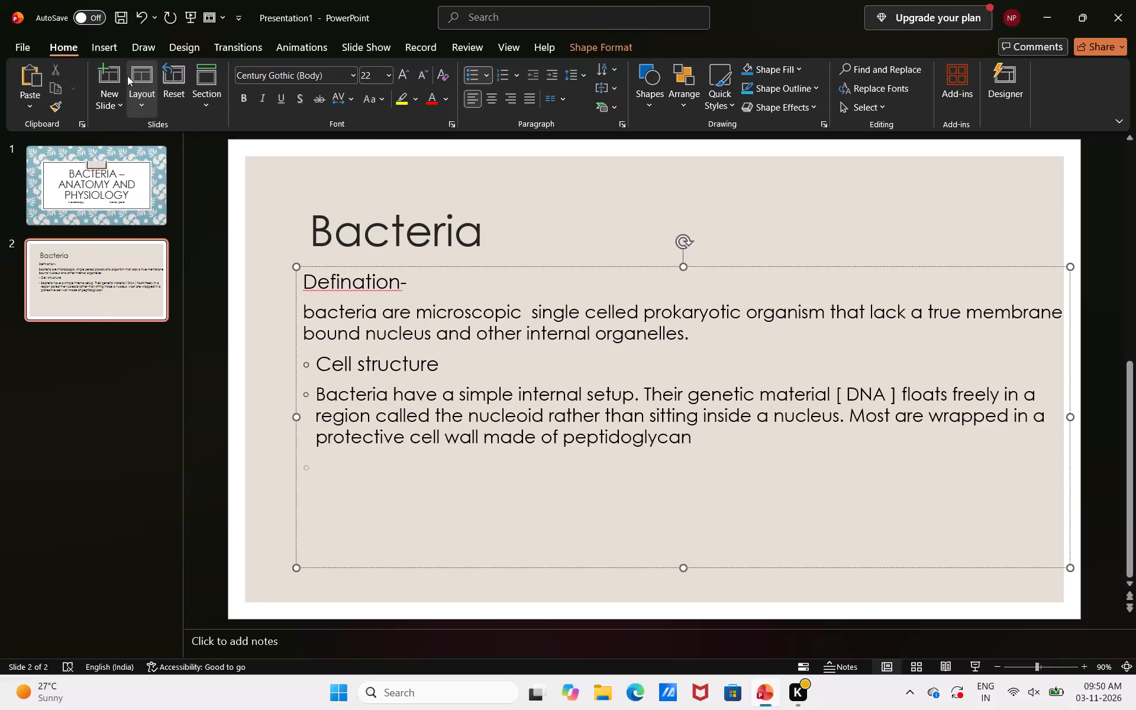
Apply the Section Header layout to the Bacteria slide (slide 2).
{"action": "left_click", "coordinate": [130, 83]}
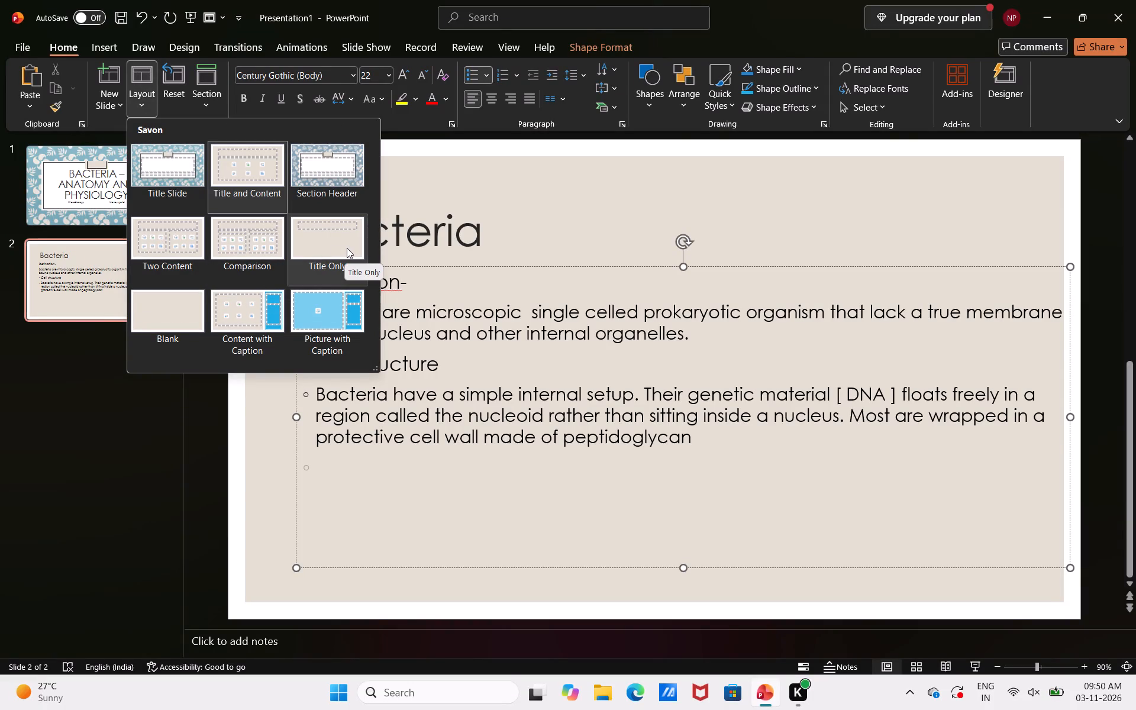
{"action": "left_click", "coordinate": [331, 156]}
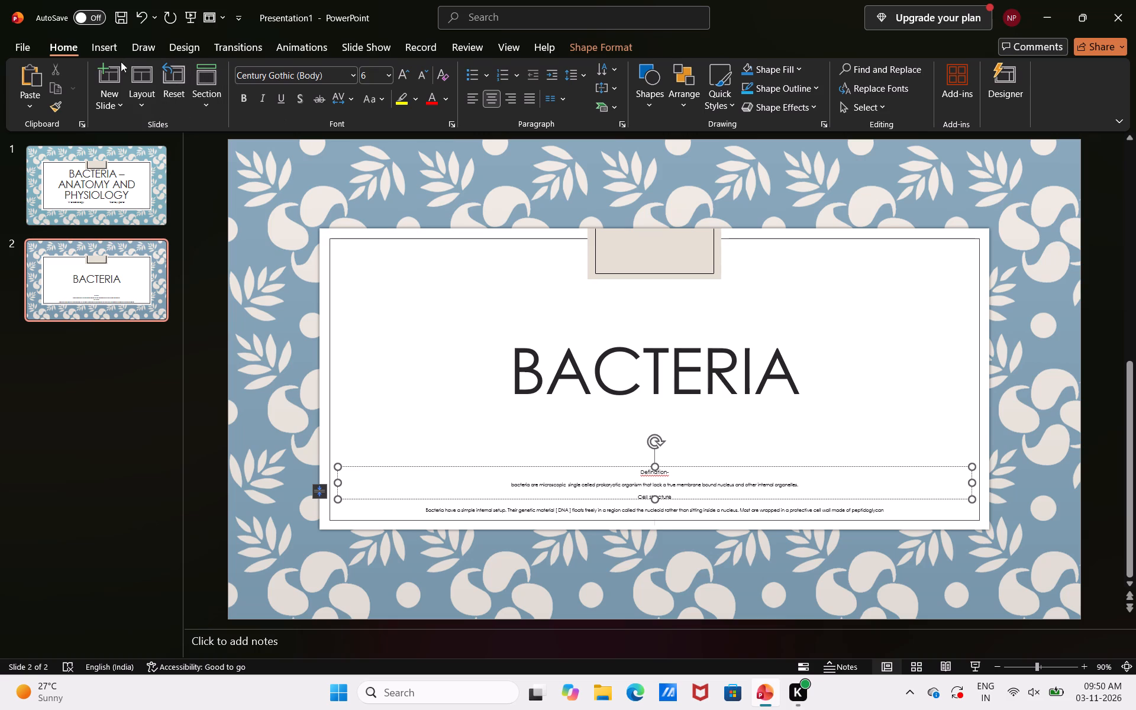
Add a new slide with the Title and Content layout after the Bacteria slide.
{"action": "double_click", "coordinate": [114, 98]}
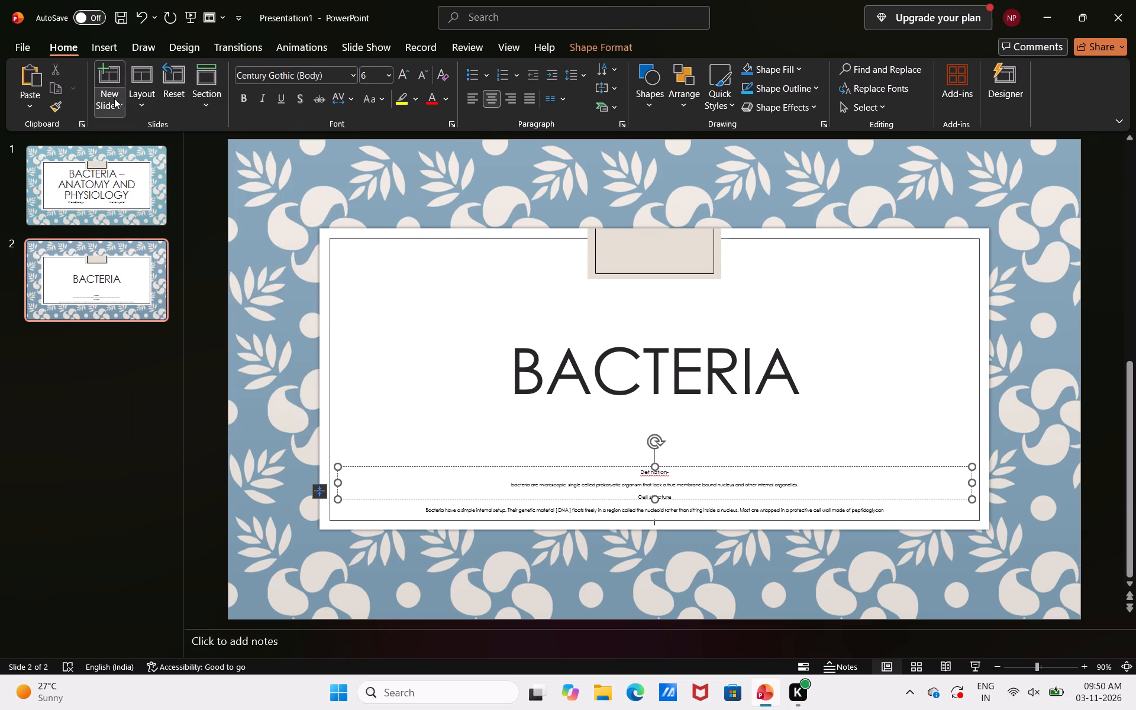
{"action": "left_click", "coordinate": [114, 98]}
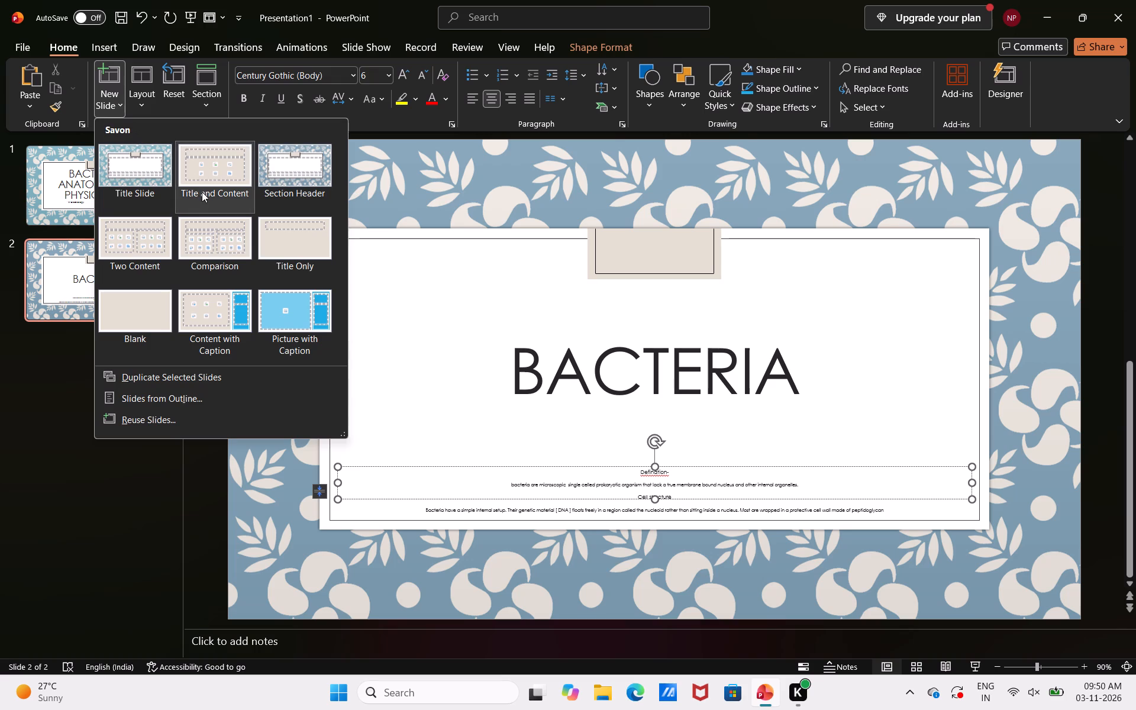
{"action": "left_click", "coordinate": [202, 192]}
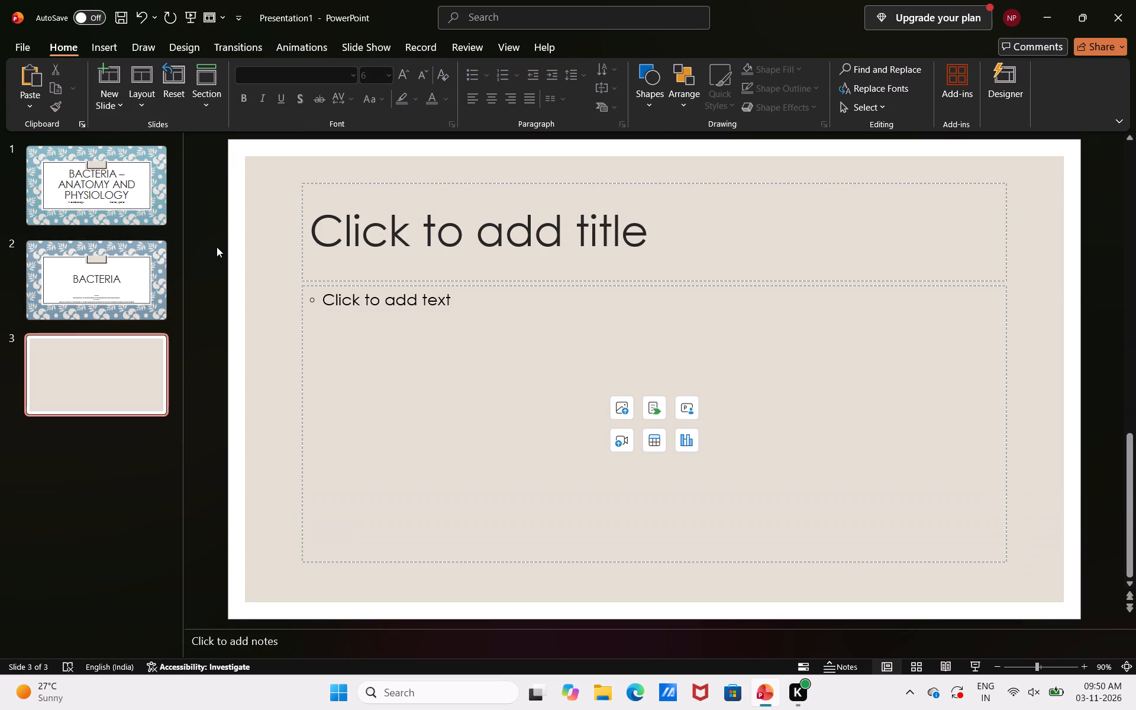
Change the layout of the Bacteria slide (slide 2) to Title and Content.
{"action": "left_click", "coordinate": [81, 272]}
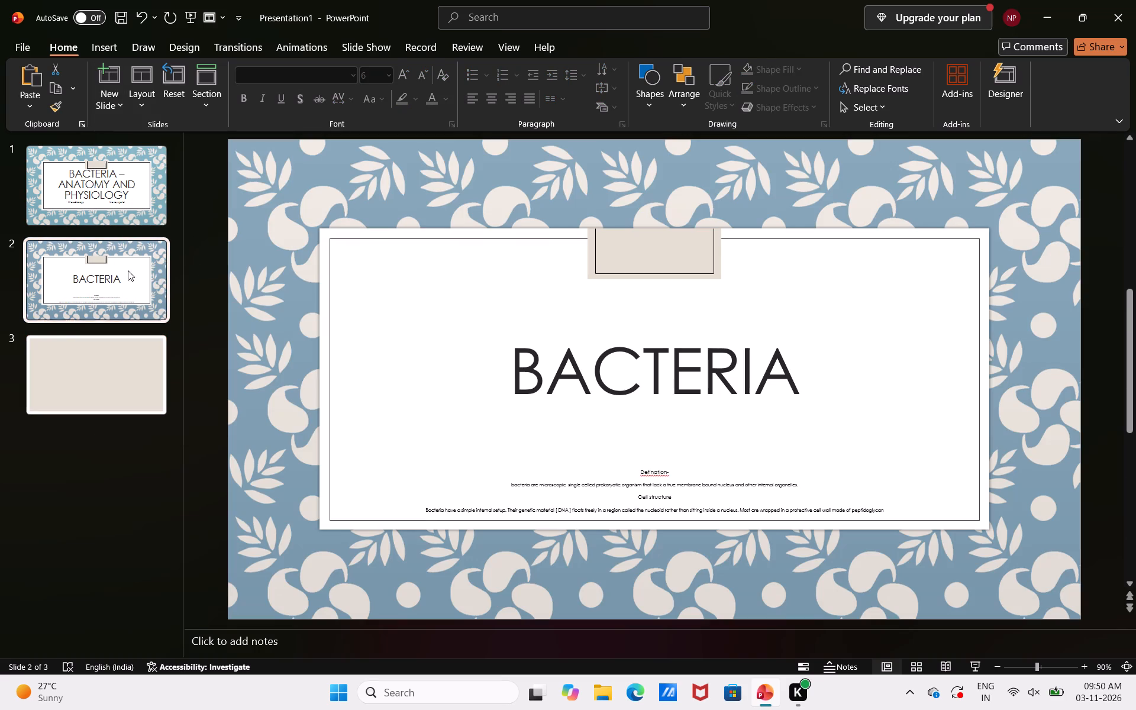
{"action": "left_click", "coordinate": [139, 72]}
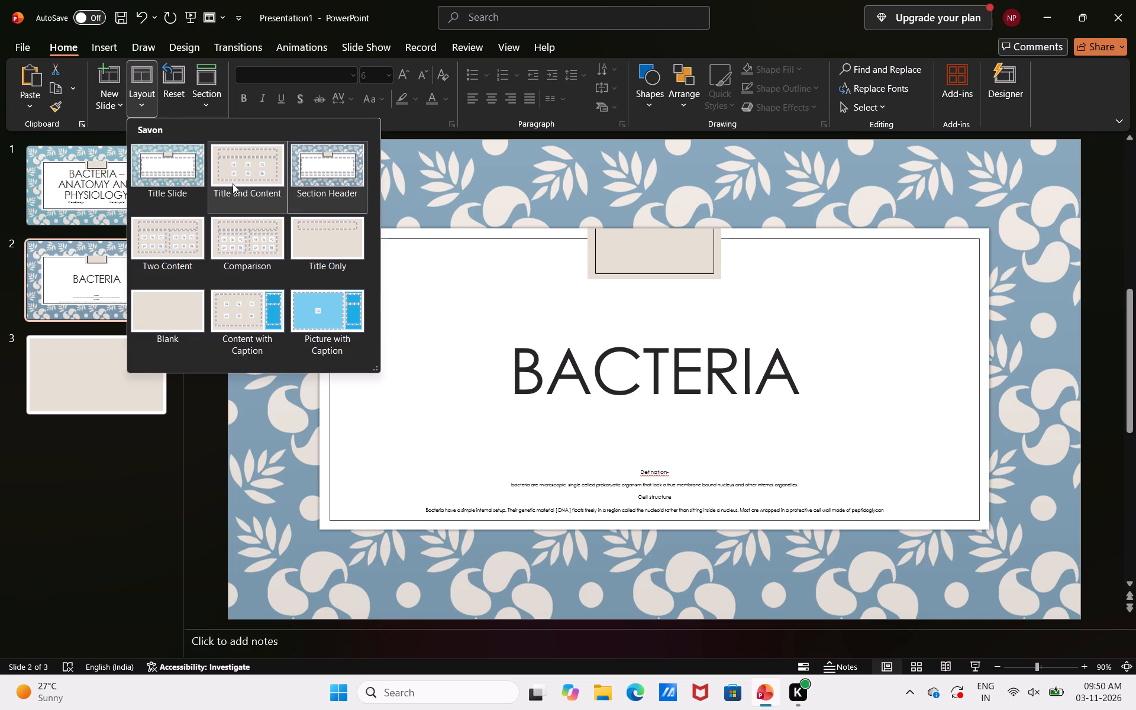
{"action": "left_click", "coordinate": [238, 186]}
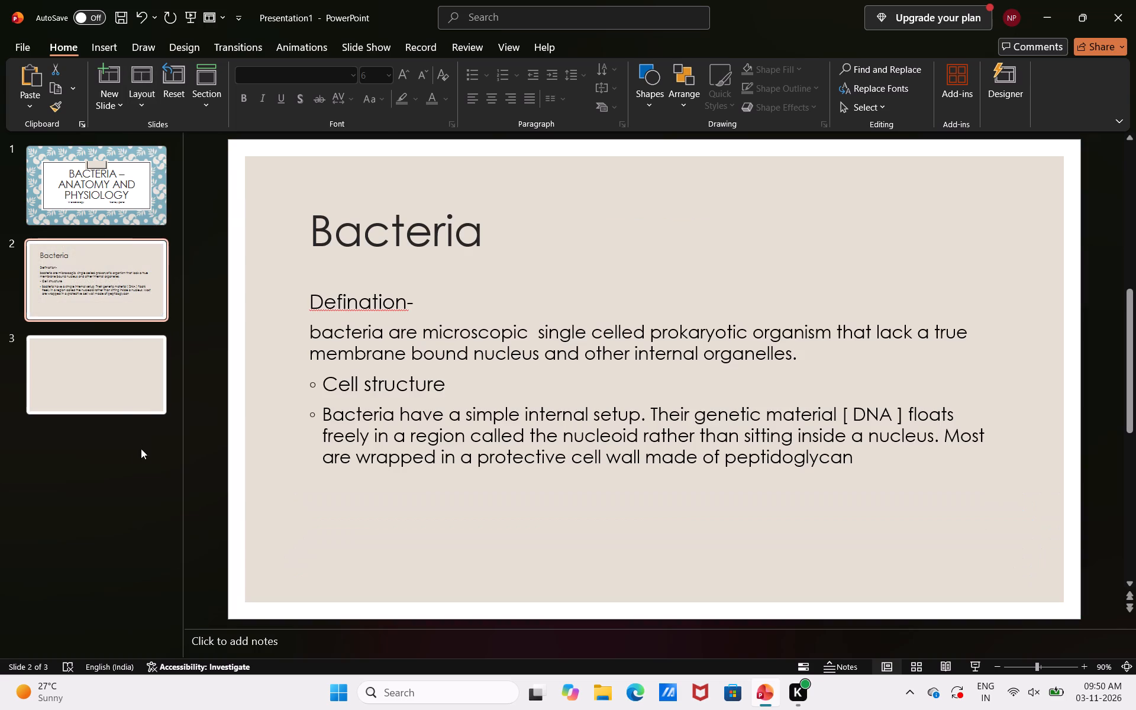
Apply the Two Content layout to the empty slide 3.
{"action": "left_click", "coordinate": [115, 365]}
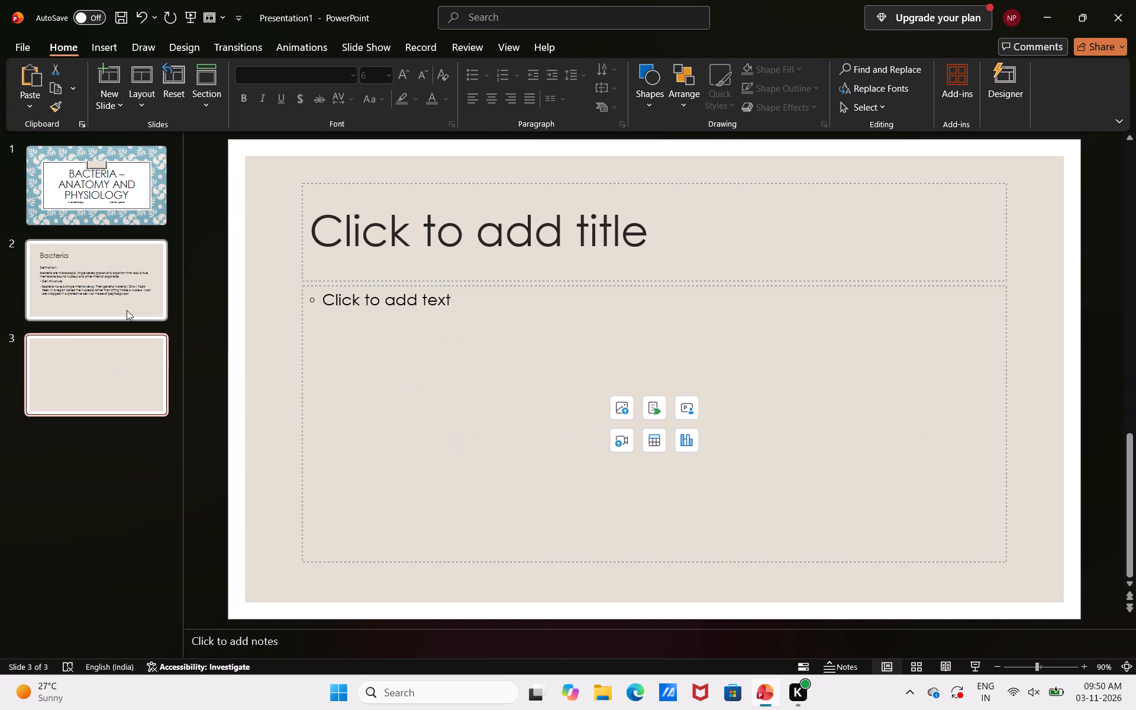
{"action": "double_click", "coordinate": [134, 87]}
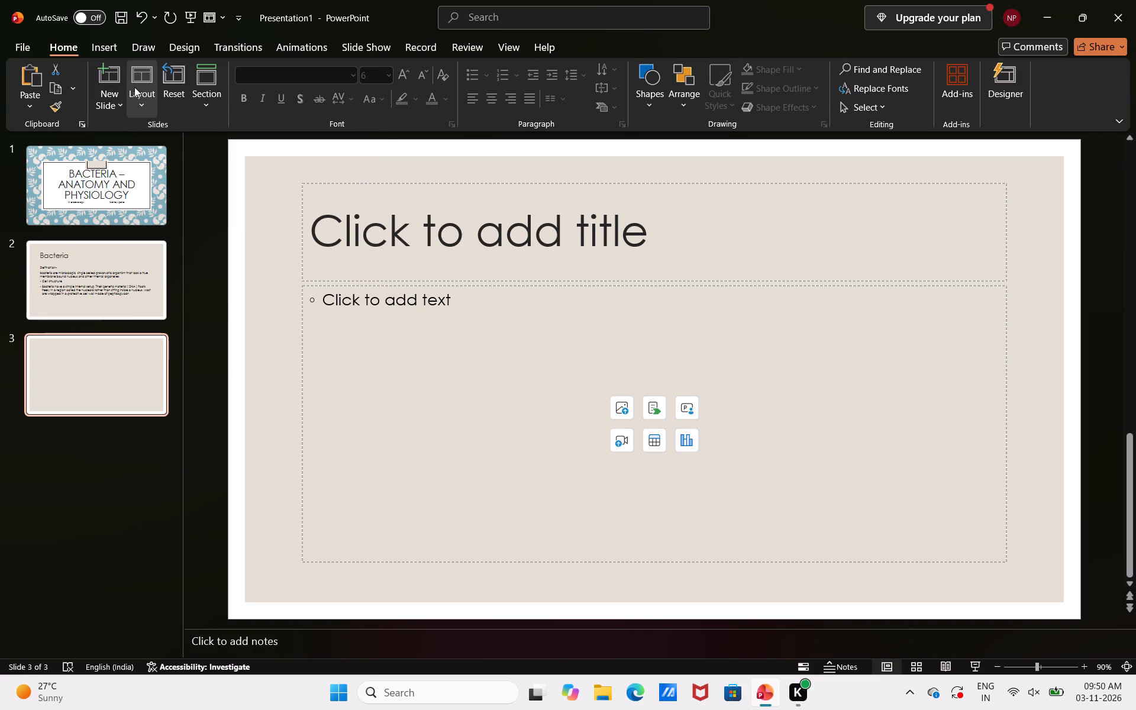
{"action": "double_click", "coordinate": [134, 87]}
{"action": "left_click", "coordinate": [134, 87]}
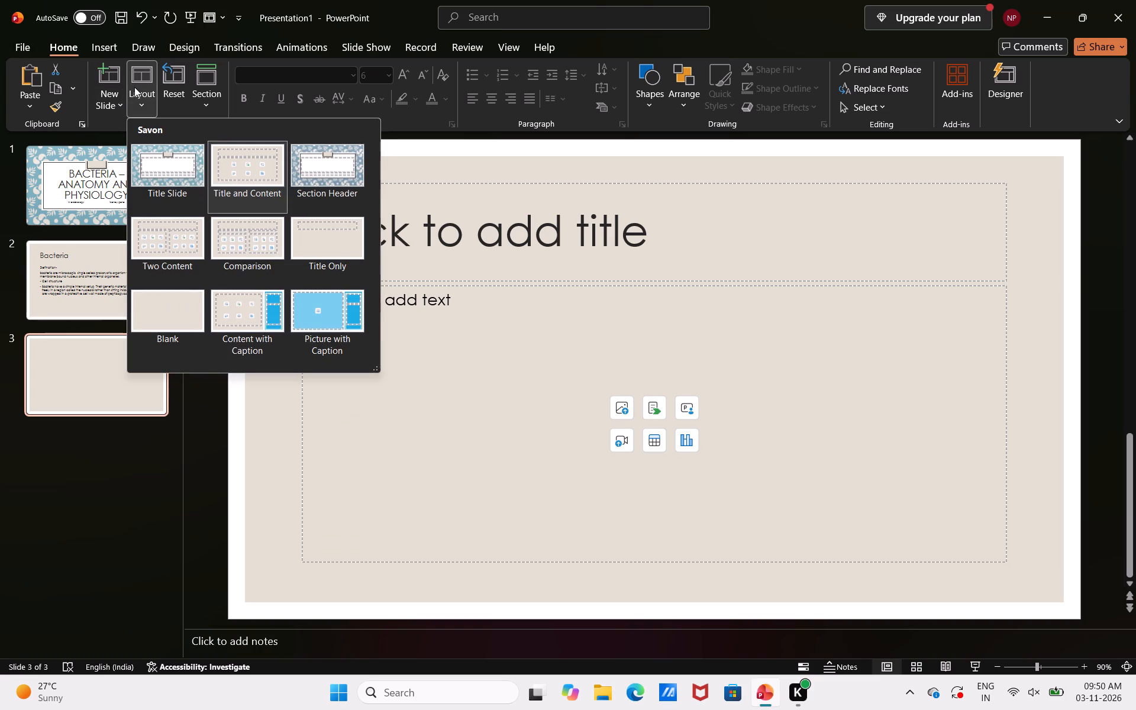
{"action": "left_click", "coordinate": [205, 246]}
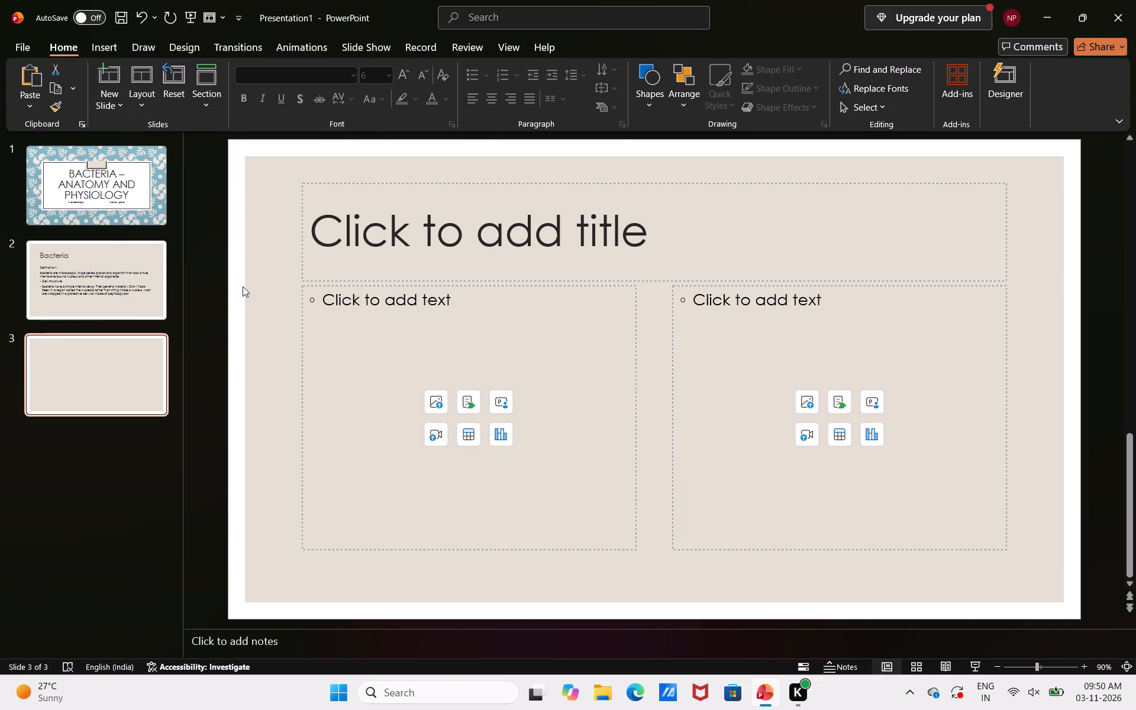
Change the layout of slide 3 to Blank.
{"action": "left_click", "coordinate": [138, 87]}
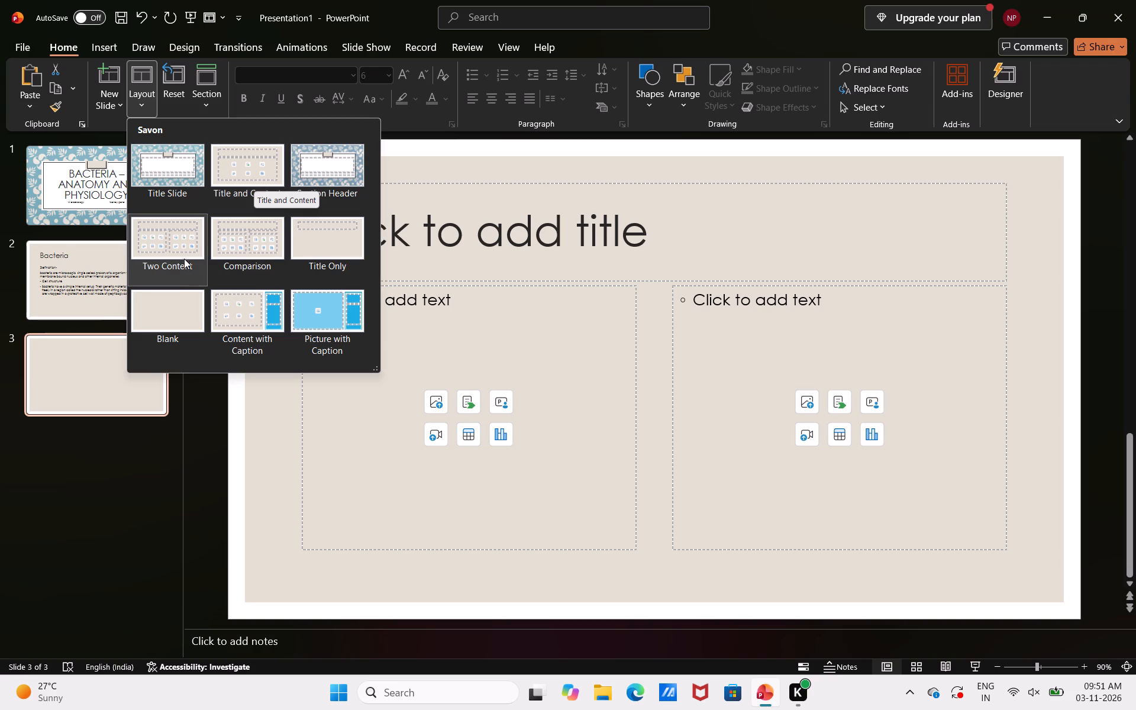
{"action": "left_click", "coordinate": [165, 303]}
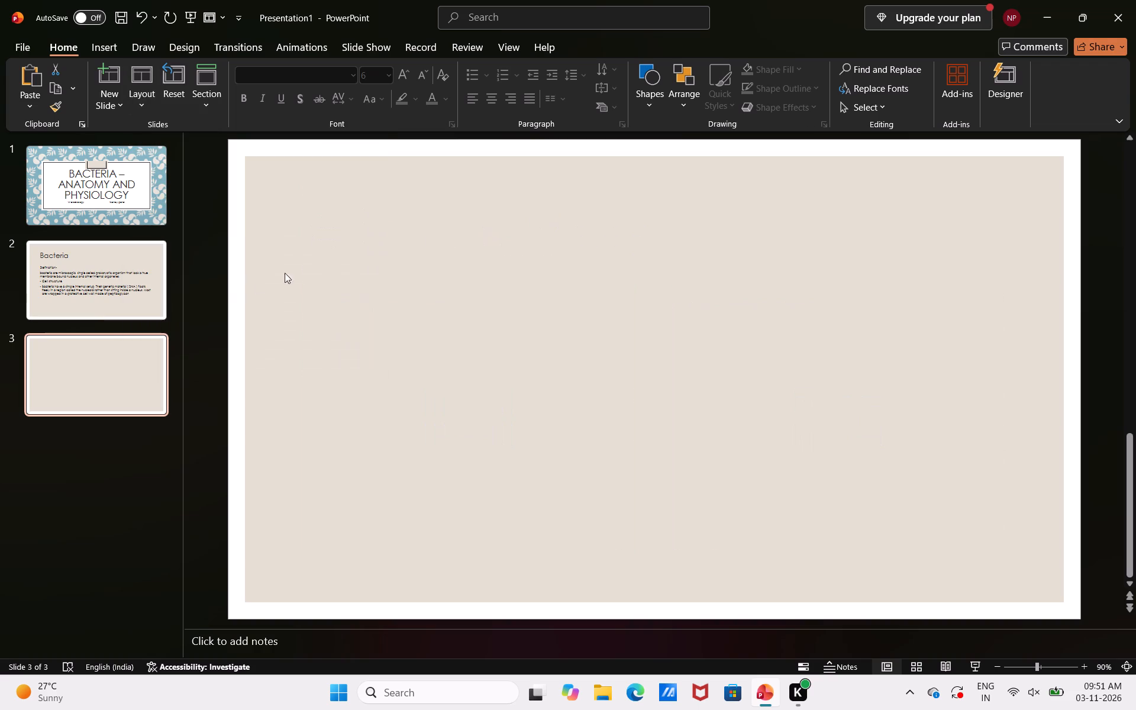
{"action": "left_click", "coordinate": [529, 196]}
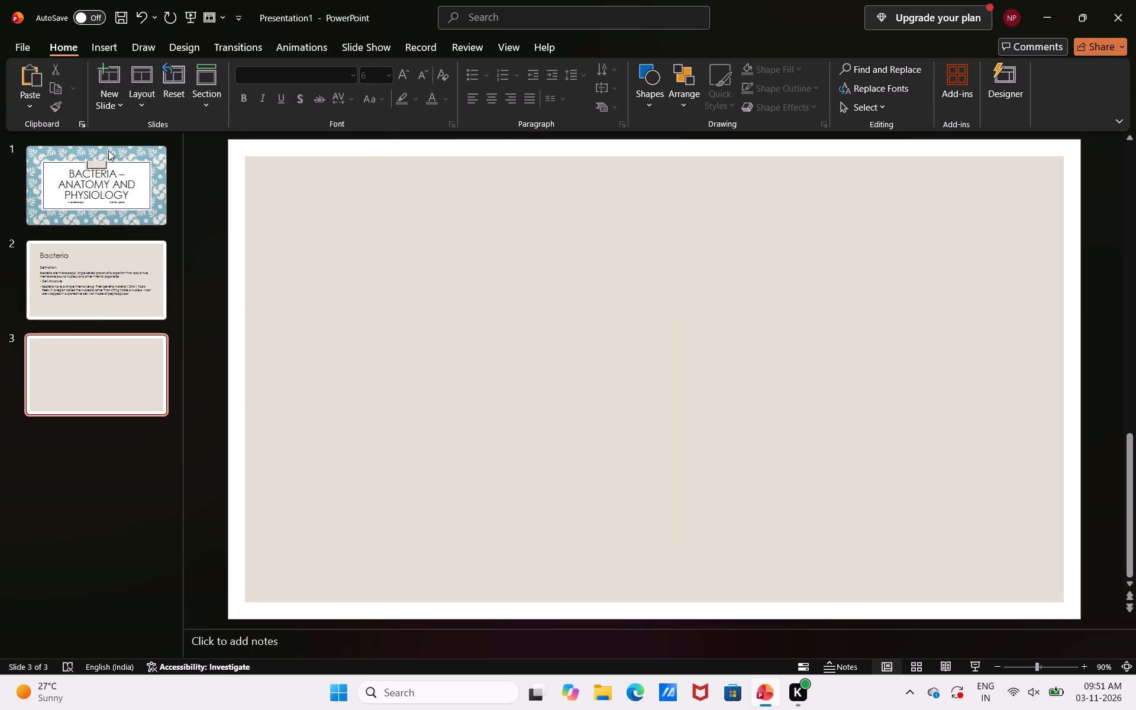
Open the layout choices for the blank slide 3.
{"action": "left_click", "coordinate": [147, 92]}
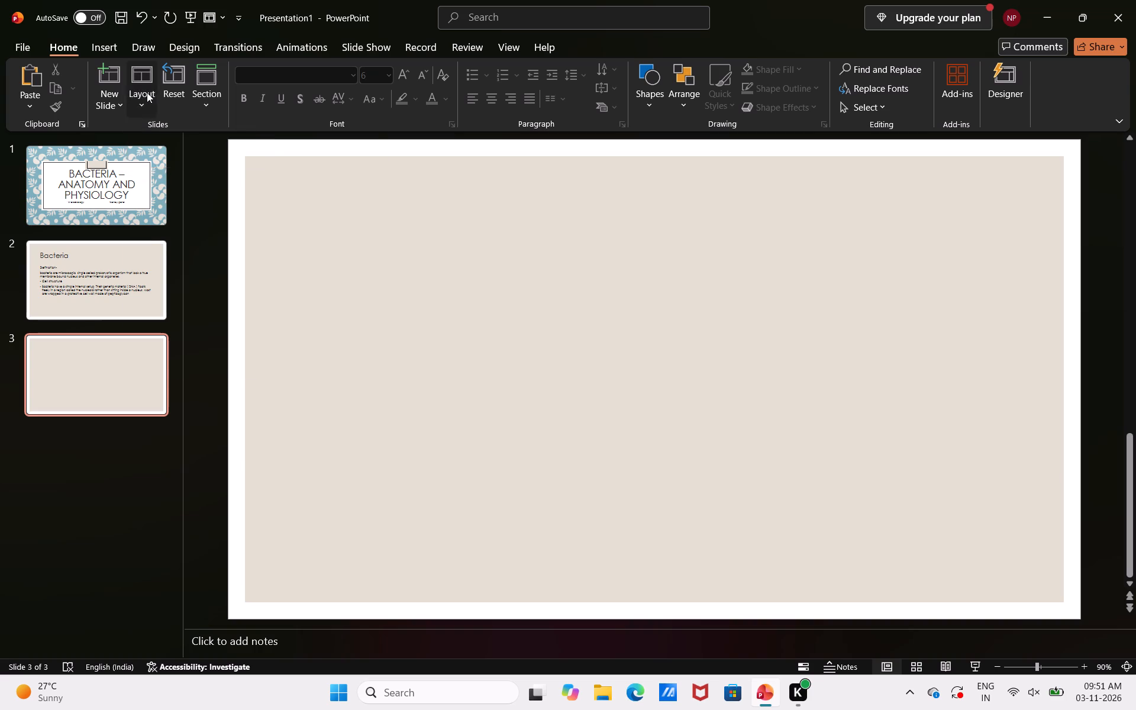
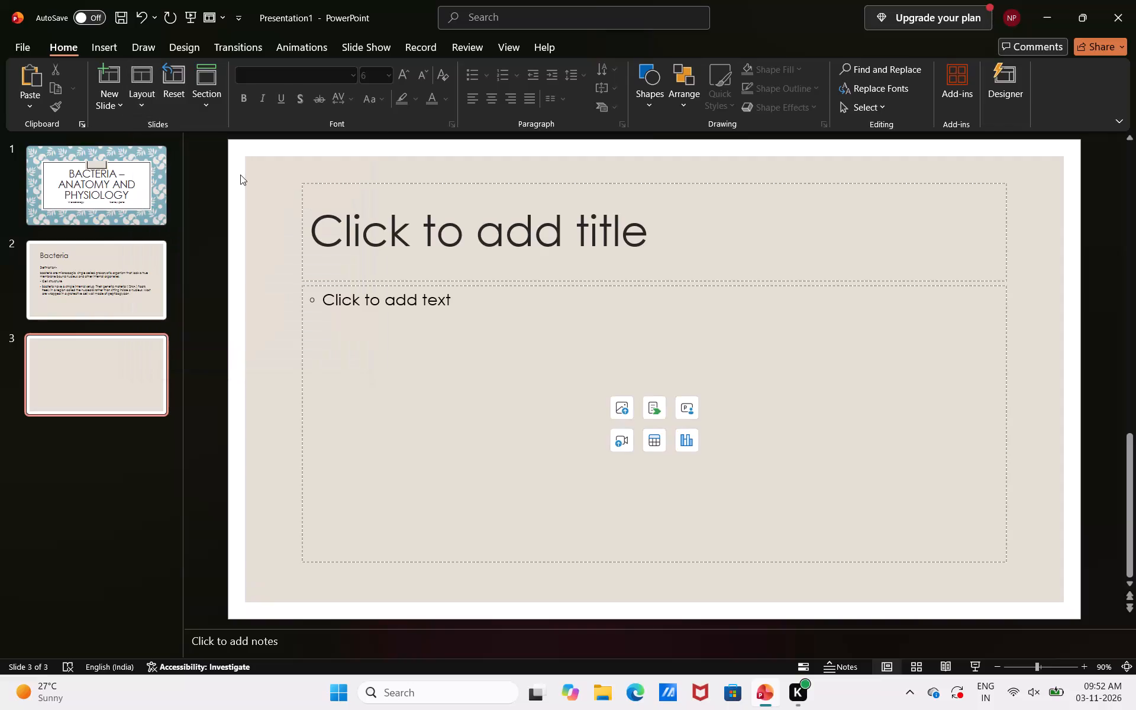
Enter the slide 3 title "Classification of bacteria on shape".
{"action": "left_click", "coordinate": [476, 235]}
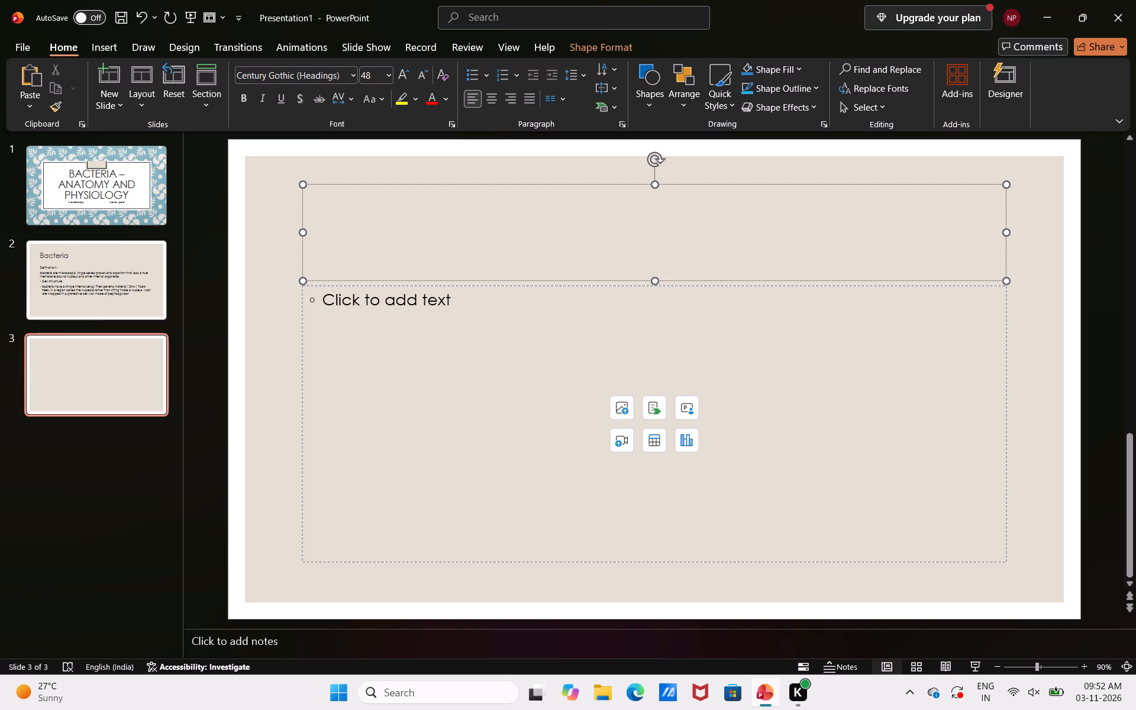
{"action": "type", "text": "cla"}
{"action": "key", "text": "BackSpace"}
{"action": "key", "text": "BackSpace"}
{"action": "key", "text": "BackSpace"}
{"action": "type", "text": "CL"}
{"action": "type", "text": "assificatio"}
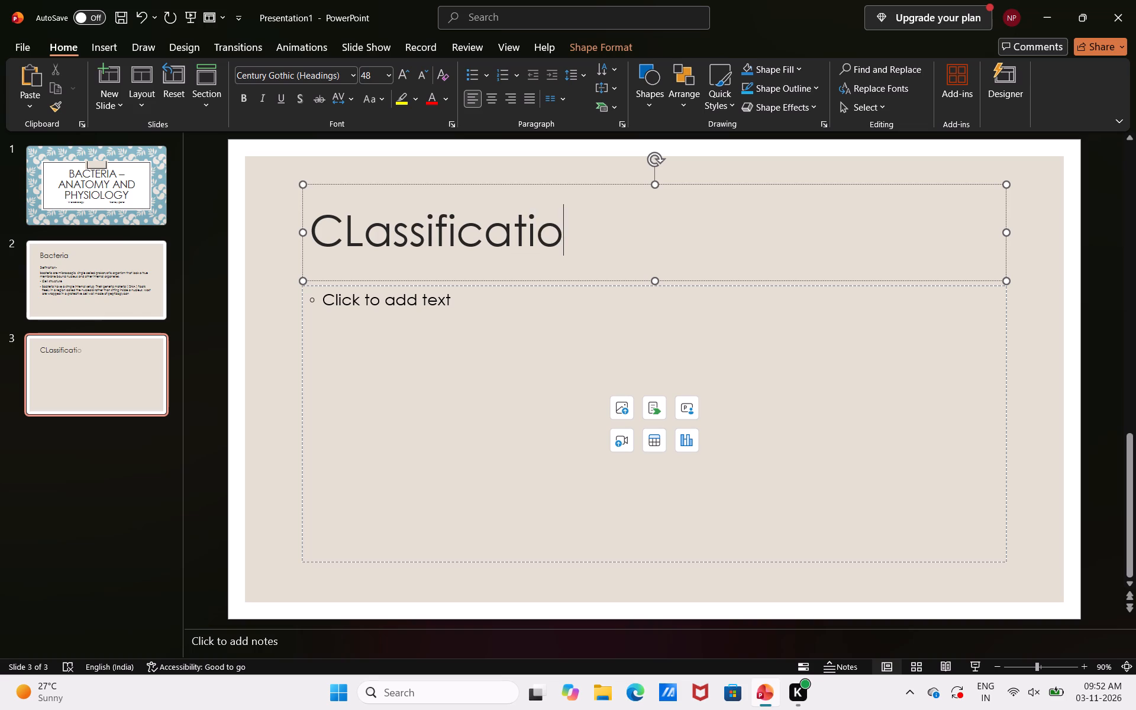
{"action": "type", "text": "n"}
{"action": "key", "text": "space"}
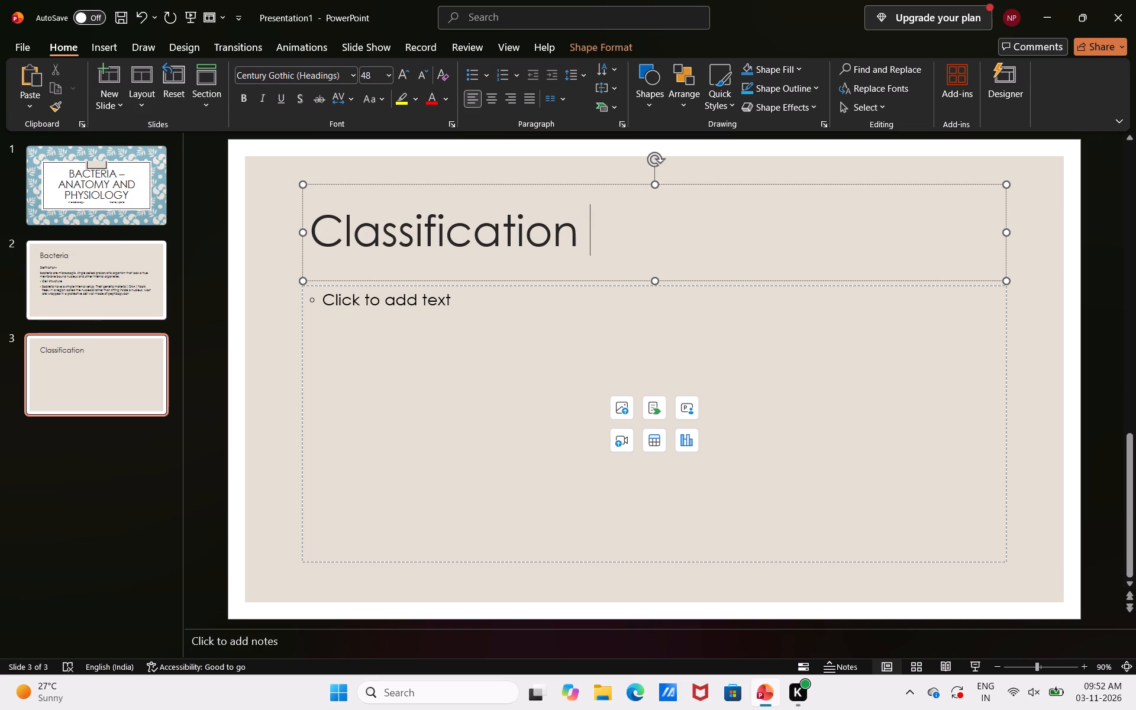
{"action": "type", "text": "of bacteria"}
{"action": "key", "text": "space"}
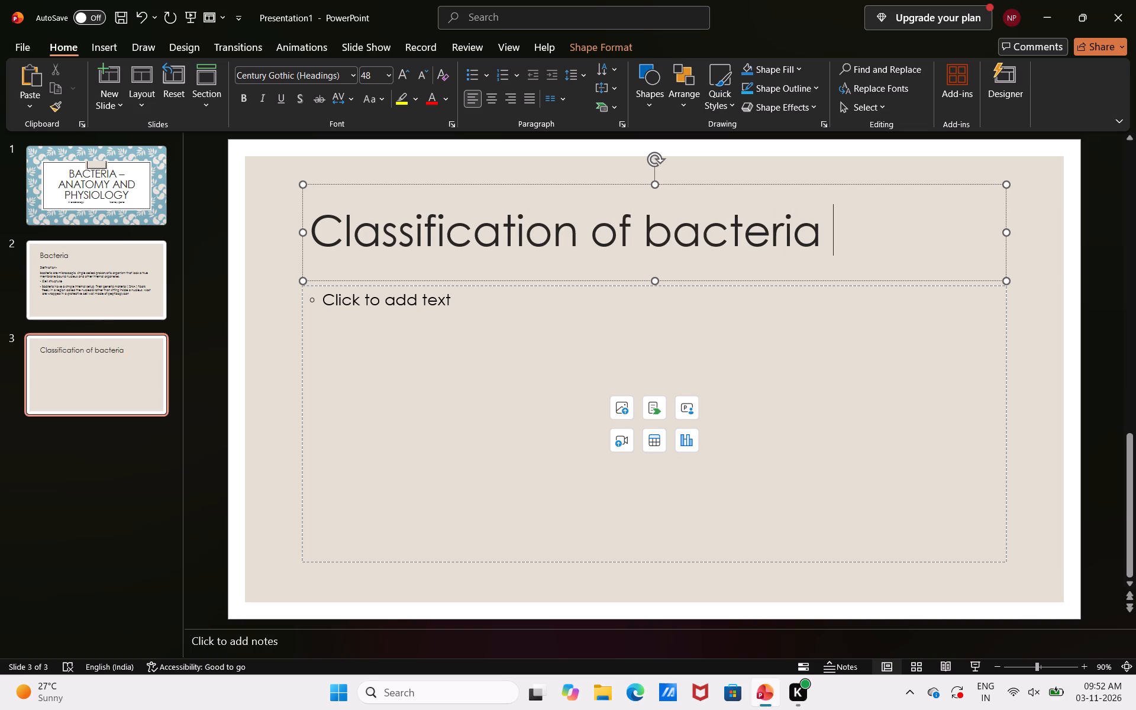
{"action": "type", "text": "on h"}
{"action": "key", "text": "BackSpace"}
{"action": "type", "text": "shapee"}
{"action": "key", "text": "BackSpace"}
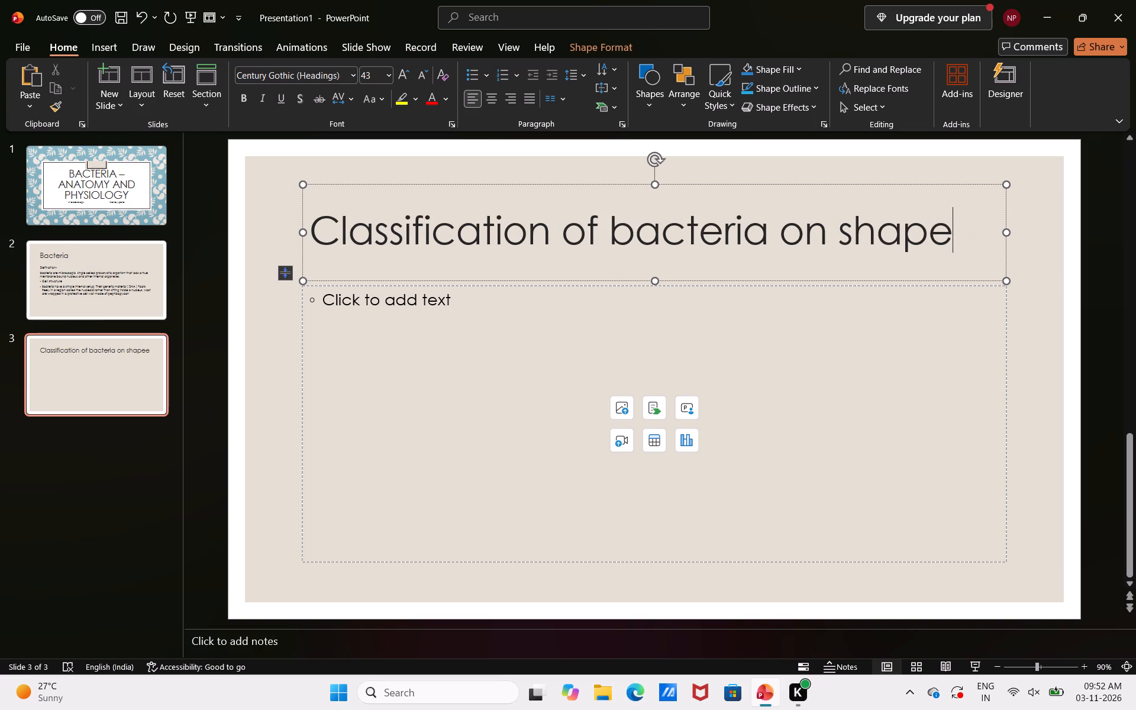
Insert a rounded rectangle below the slide 3 title and flatten it to about 0.68 cm high.
{"action": "left_click", "coordinate": [512, 344]}
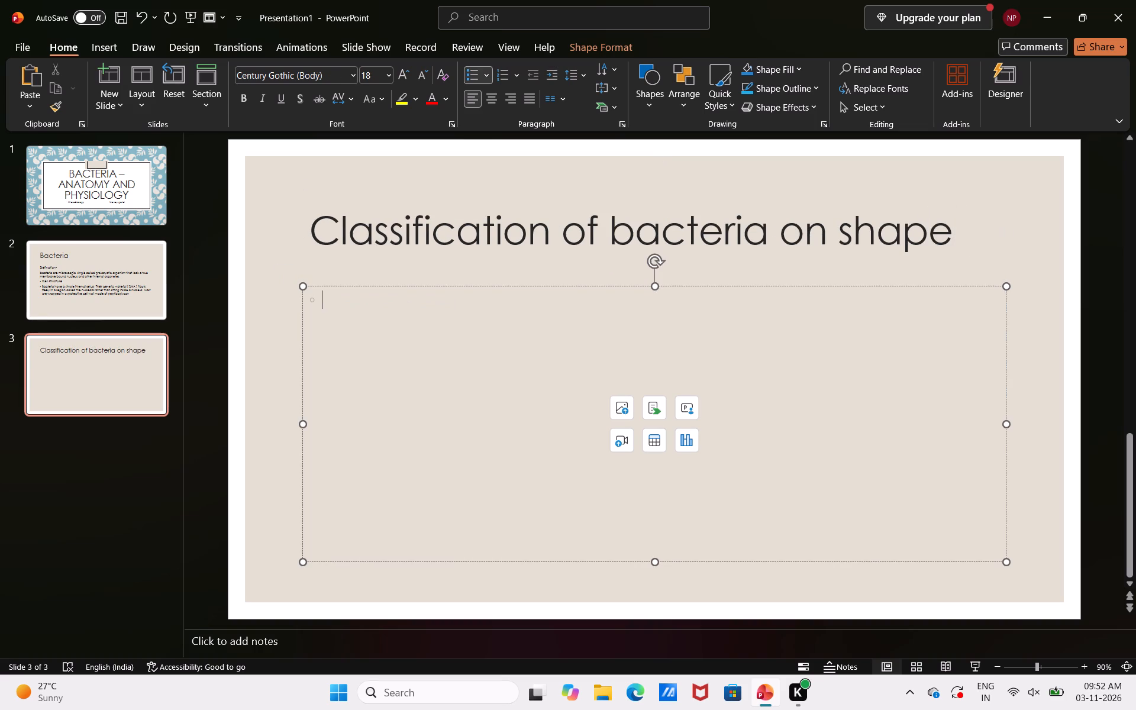
{"action": "left_click", "coordinate": [650, 77]}
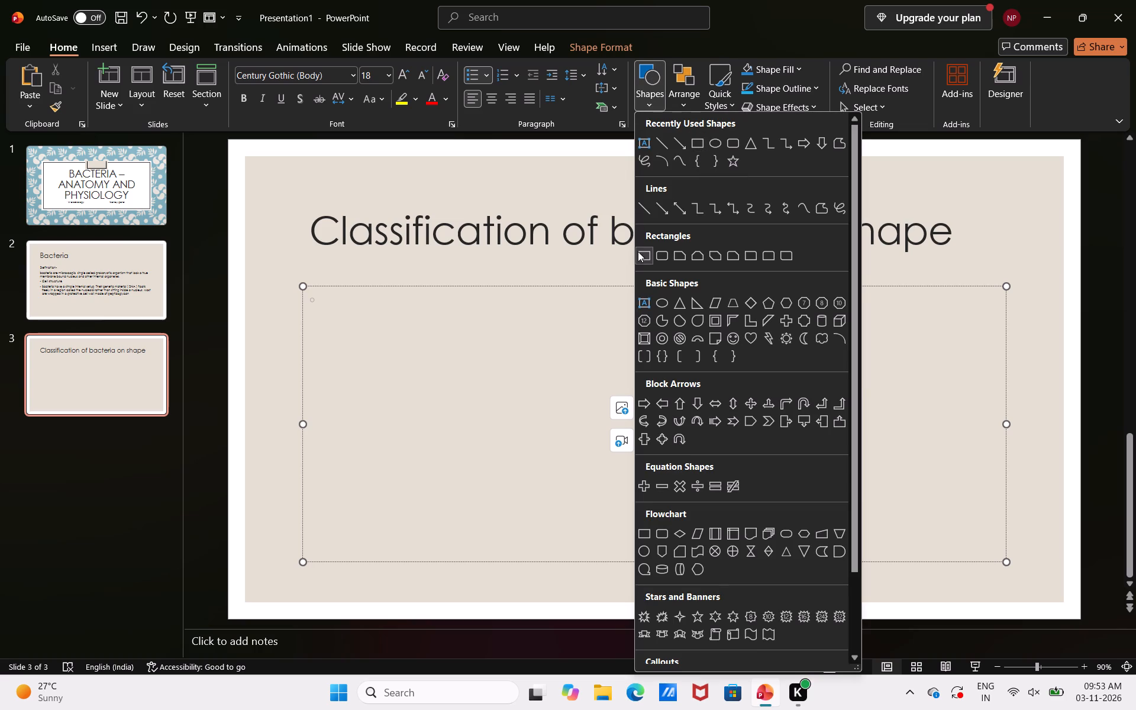
{"action": "left_click", "coordinate": [667, 256]}
{"action": "left_click", "coordinate": [667, 256]}
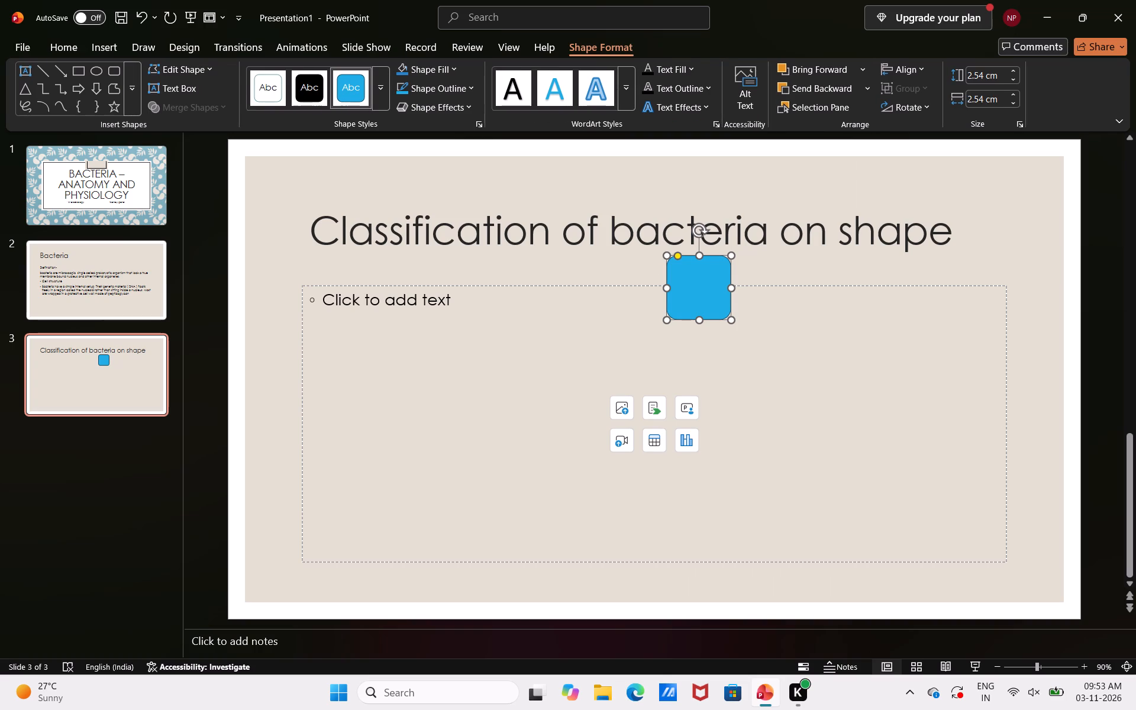
{"action": "left_click_drag", "start_coordinate": [701, 257], "coordinate": [689, 304]}
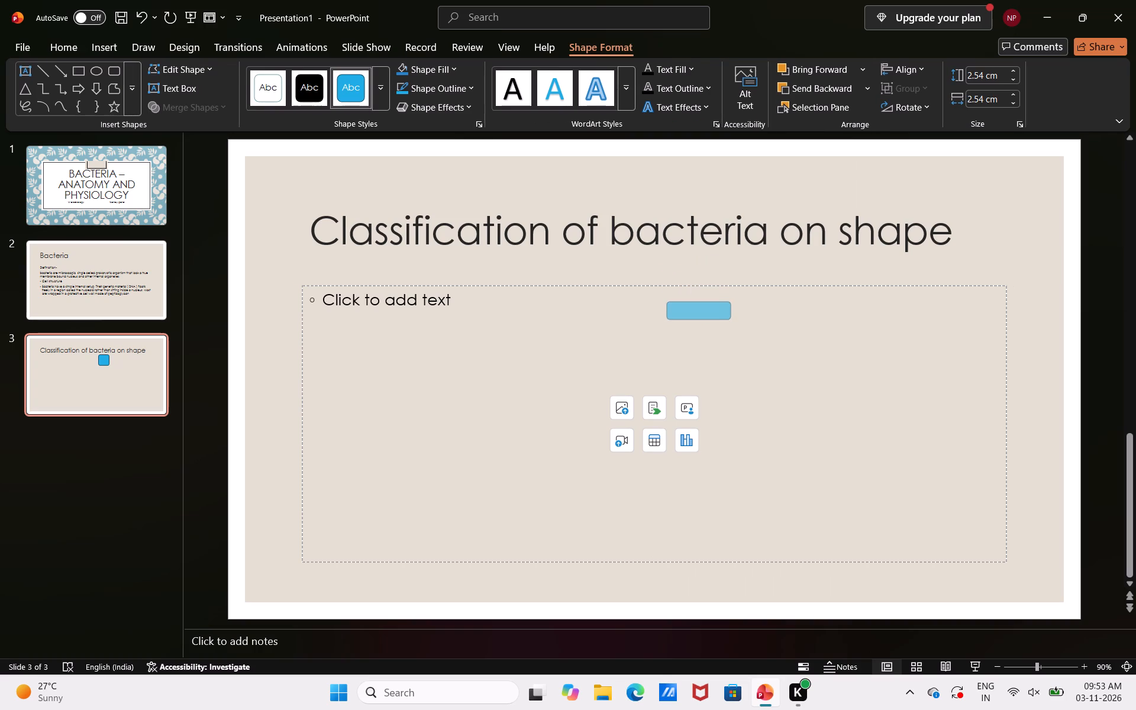
{"action": "left_click_drag", "start_coordinate": [689, 304], "coordinate": [397, 302]}
{"action": "scroll", "coordinate": [660, 305], "scroll_direction": "left", "scroll_amount": 1}
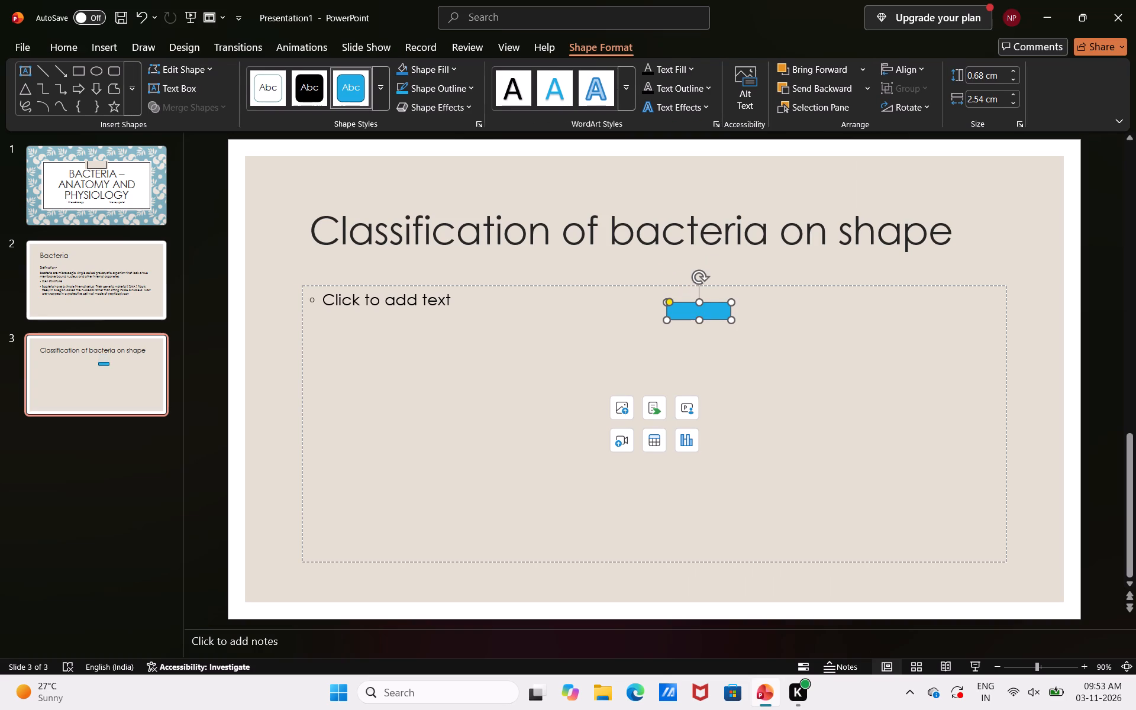
Resize the blue rounded rectangle to about 4.33 cm by 0.75 cm and position it near the top middle of the content area.
{"action": "left_click", "coordinate": [467, 300]}
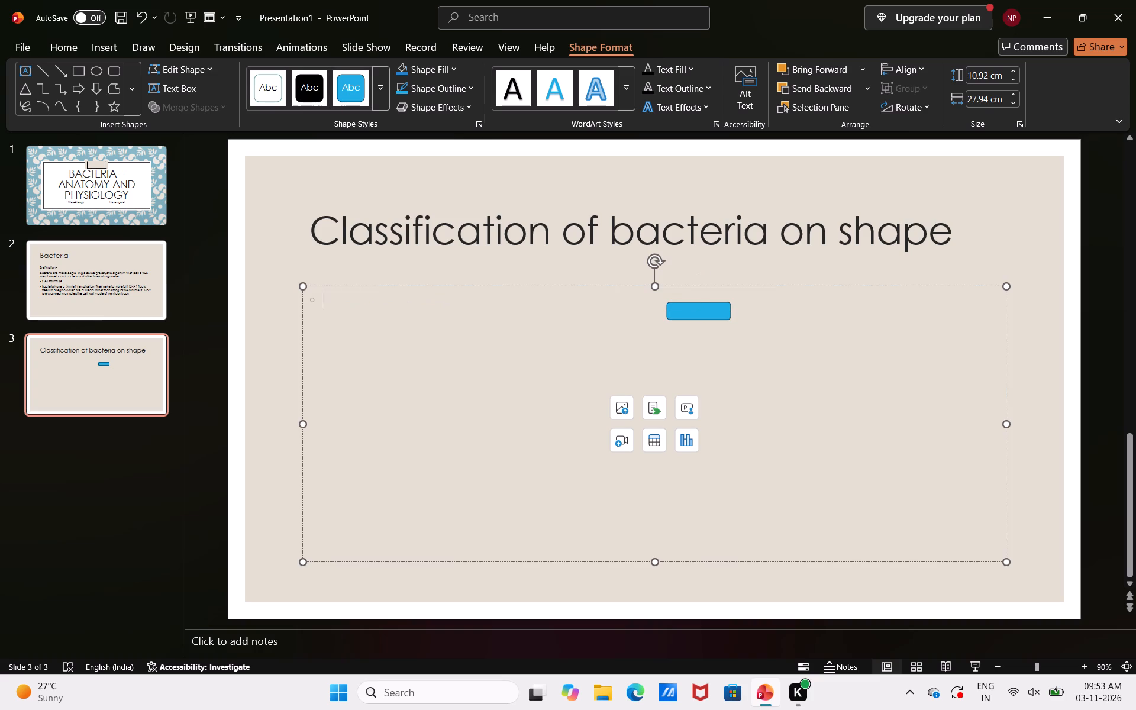
{"action": "left_click_drag", "start_coordinate": [687, 314], "coordinate": [674, 311]}
{"action": "left_click_drag", "start_coordinate": [674, 311], "coordinate": [620, 314]}
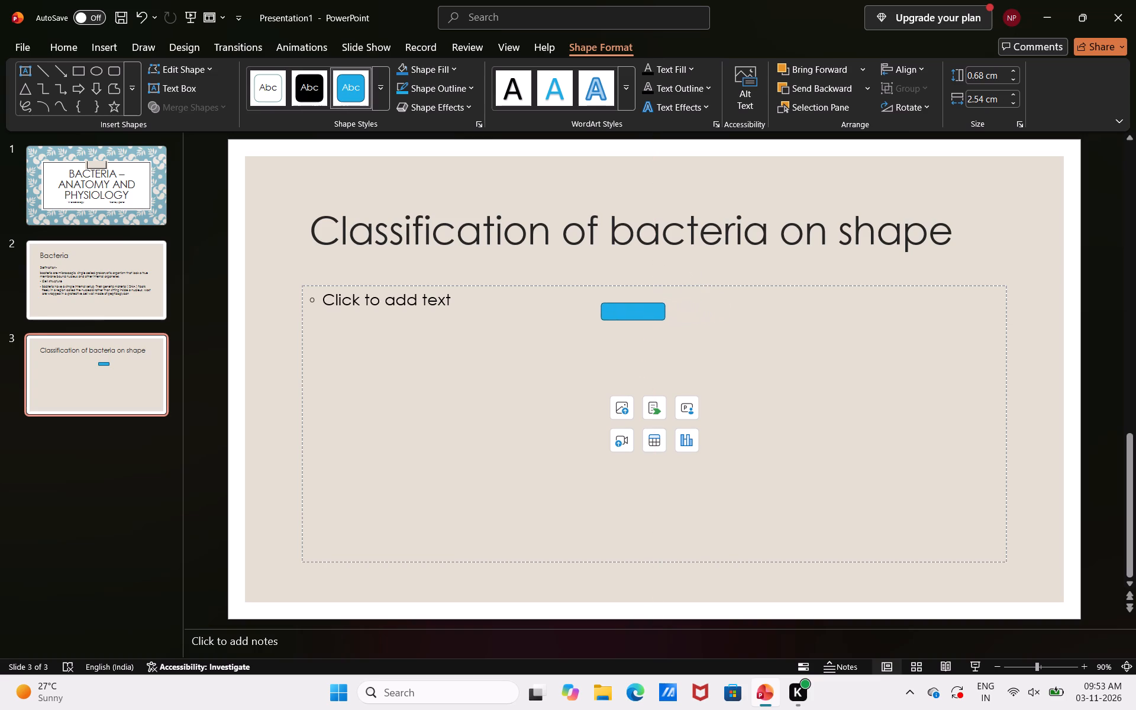
{"action": "left_click_drag", "start_coordinate": [620, 314], "coordinate": [619, 313]}
{"action": "left_click_drag", "start_coordinate": [668, 321], "coordinate": [373, 322]}
{"action": "scroll", "coordinate": [595, 321], "scroll_direction": "left", "scroll_amount": 1}
{"action": "right_click", "coordinate": [373, 322]}
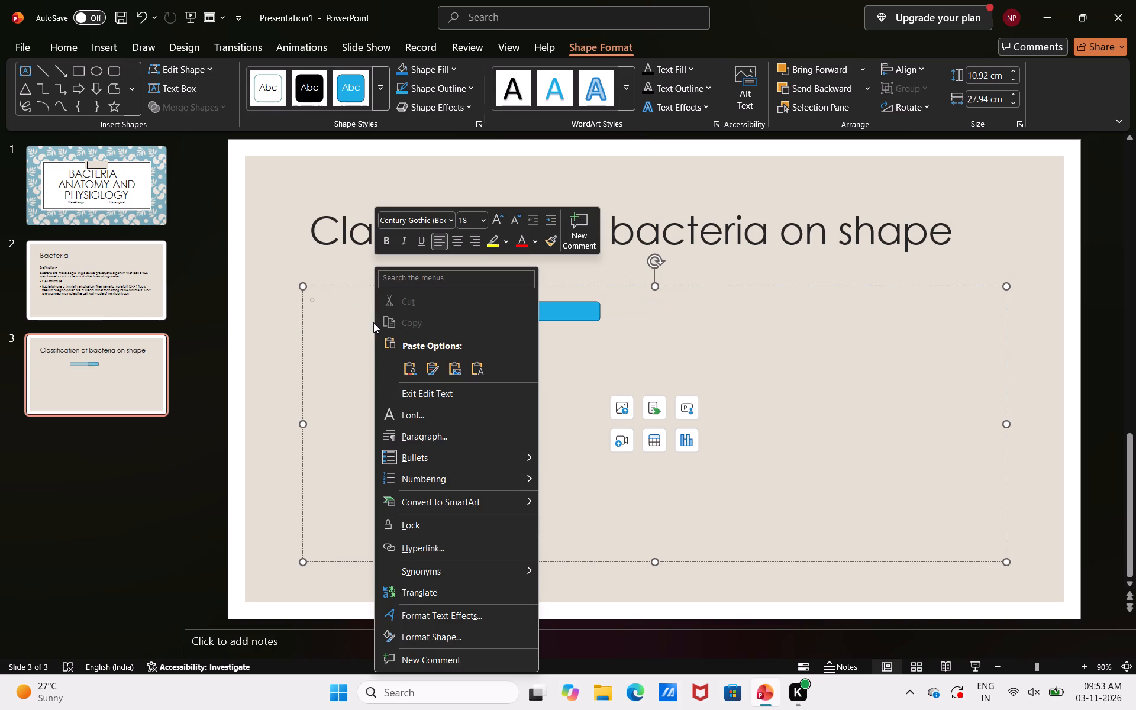
{"action": "left_click", "coordinate": [595, 353]}
{"action": "left_click_drag", "start_coordinate": [576, 314], "coordinate": [620, 314]}
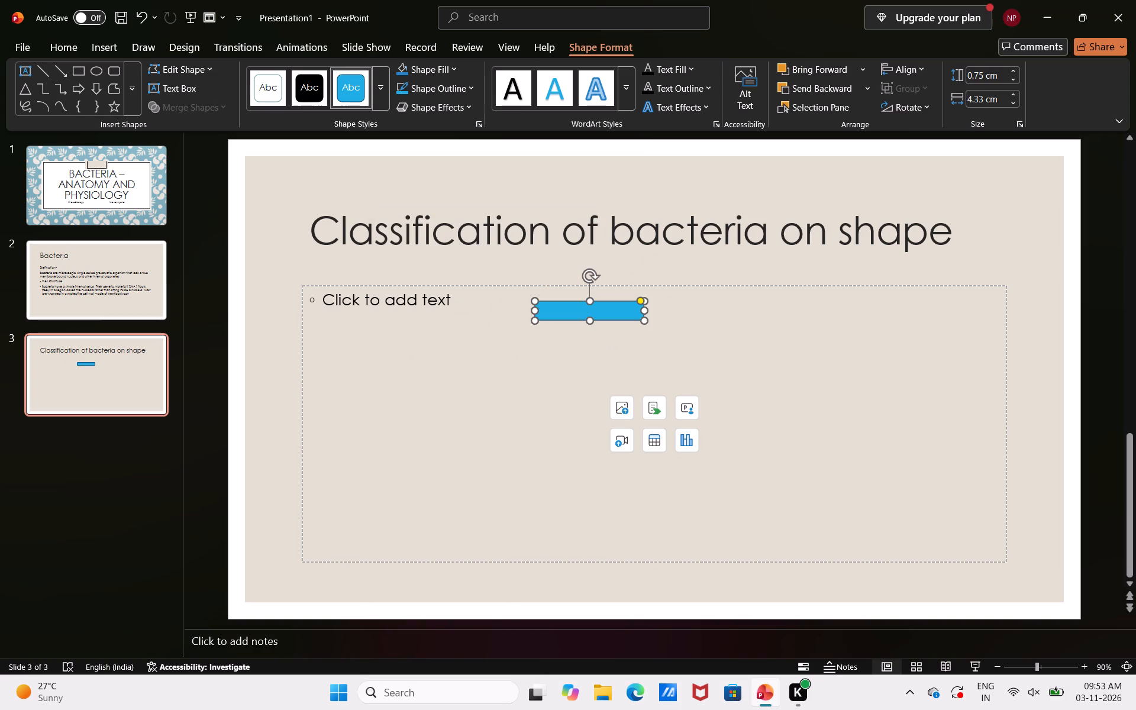
{"action": "left_click_drag", "start_coordinate": [601, 313], "coordinate": [634, 312]}
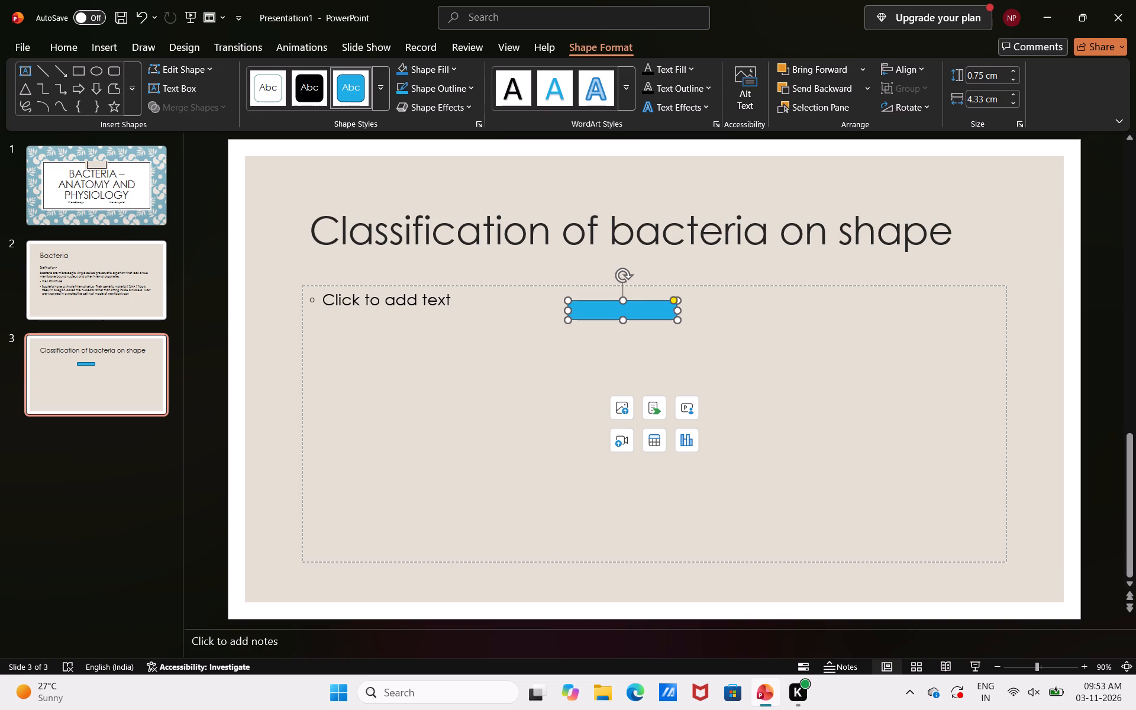
{"action": "left_click", "coordinate": [634, 312]}
{"action": "left_click", "coordinate": [634, 312]}
Set the text fill of the blue rounded rectangle to the light beige theme colour.
{"action": "left_click", "coordinate": [665, 71]}
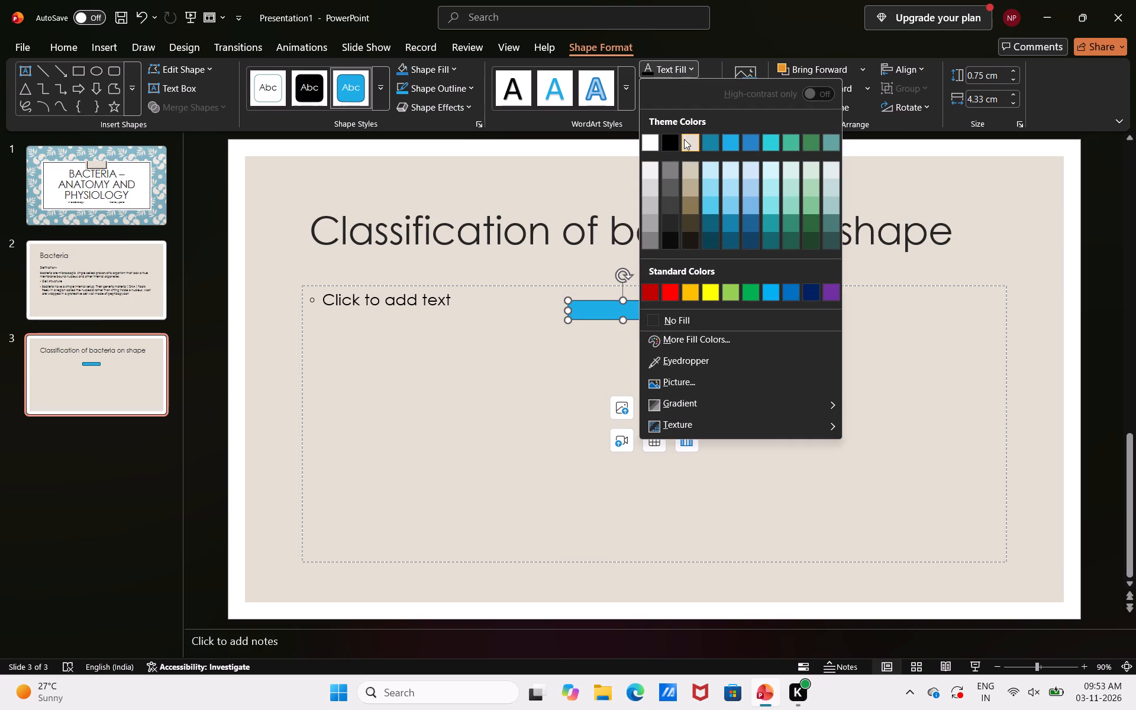
{"action": "left_click", "coordinate": [689, 138]}
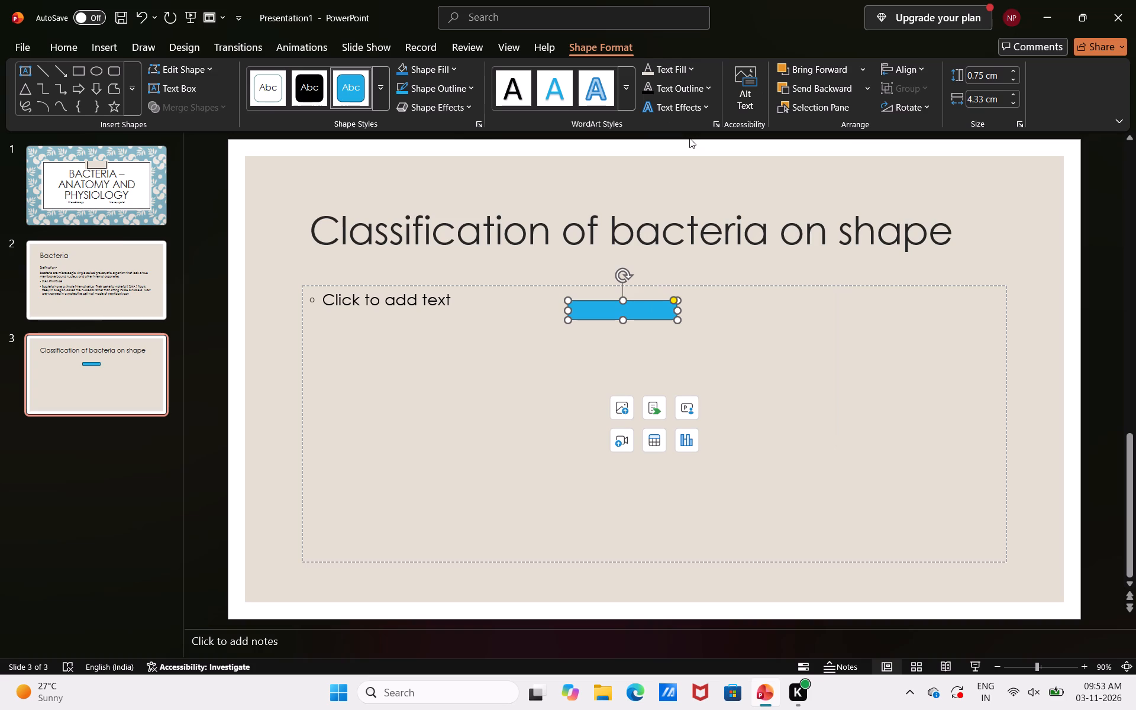
Label the blue rounded rectangle "Bacteria" with a capital B.
{"action": "type", "text": "bac"}
{"action": "type", "text": "tera"}
{"action": "key", "text": "equal"}
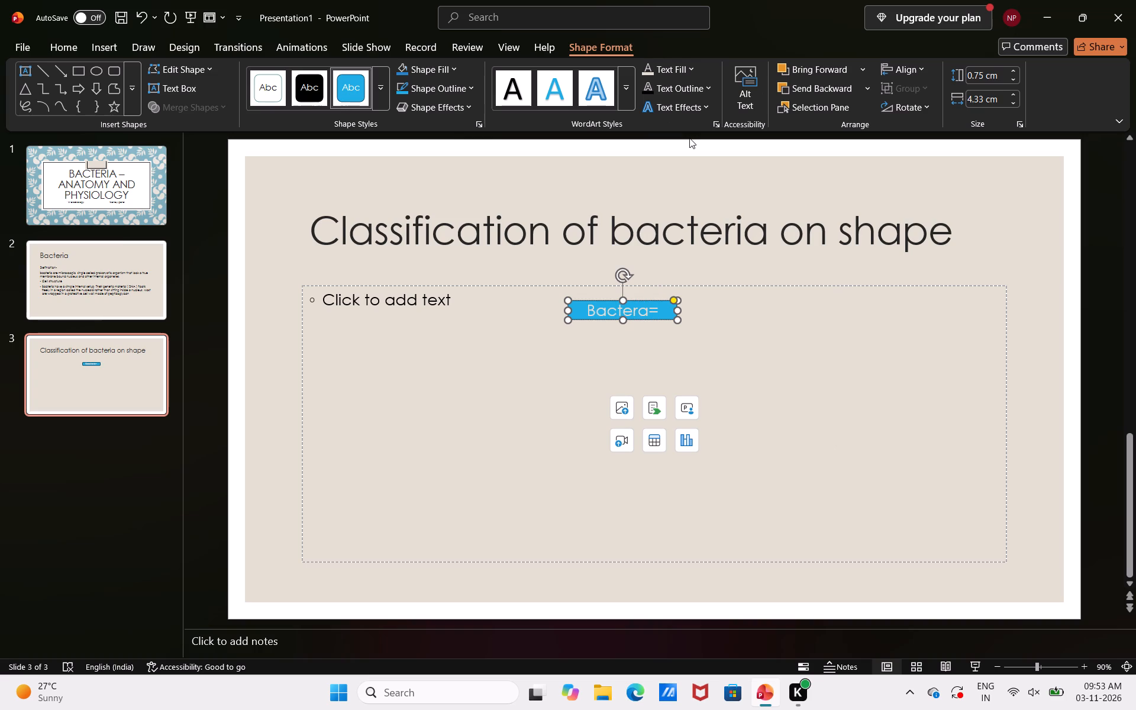
{"action": "key", "text": "BackSpace"}
{"action": "key", "text": "BackSpace"}
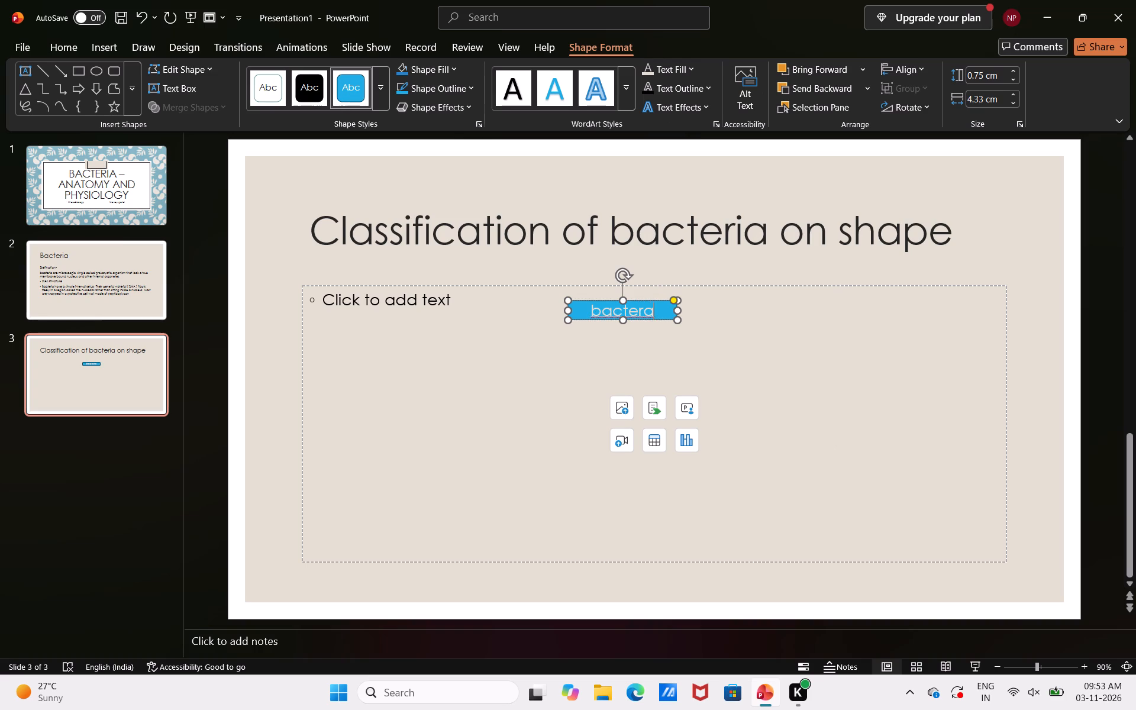
{"action": "key", "text": "BackSpace"}
{"action": "type", "text": "ia"}
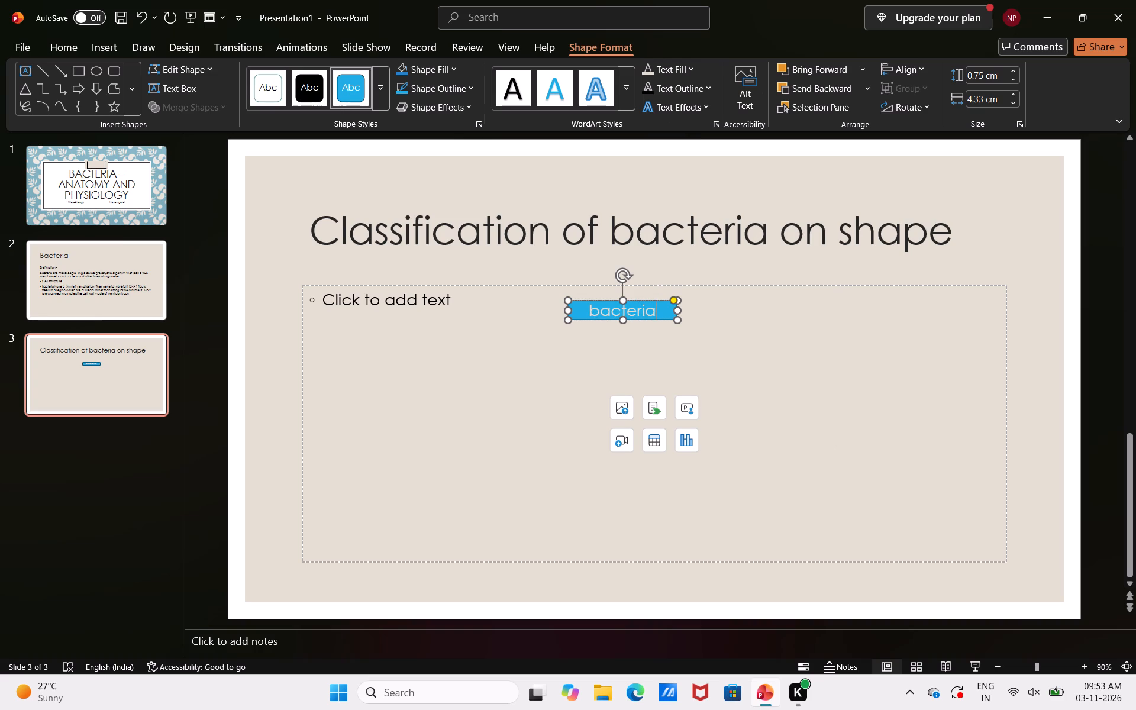
{"action": "key", "text": "Left"}
{"action": "key", "text": "Left"}
{"action": "key", "text": "Left"}
{"action": "key", "text": "Left"}
{"action": "key", "text": "Left"}
{"action": "key", "text": "Left"}
{"action": "key", "text": "Left"}
{"action": "key", "text": "BackSpace"}
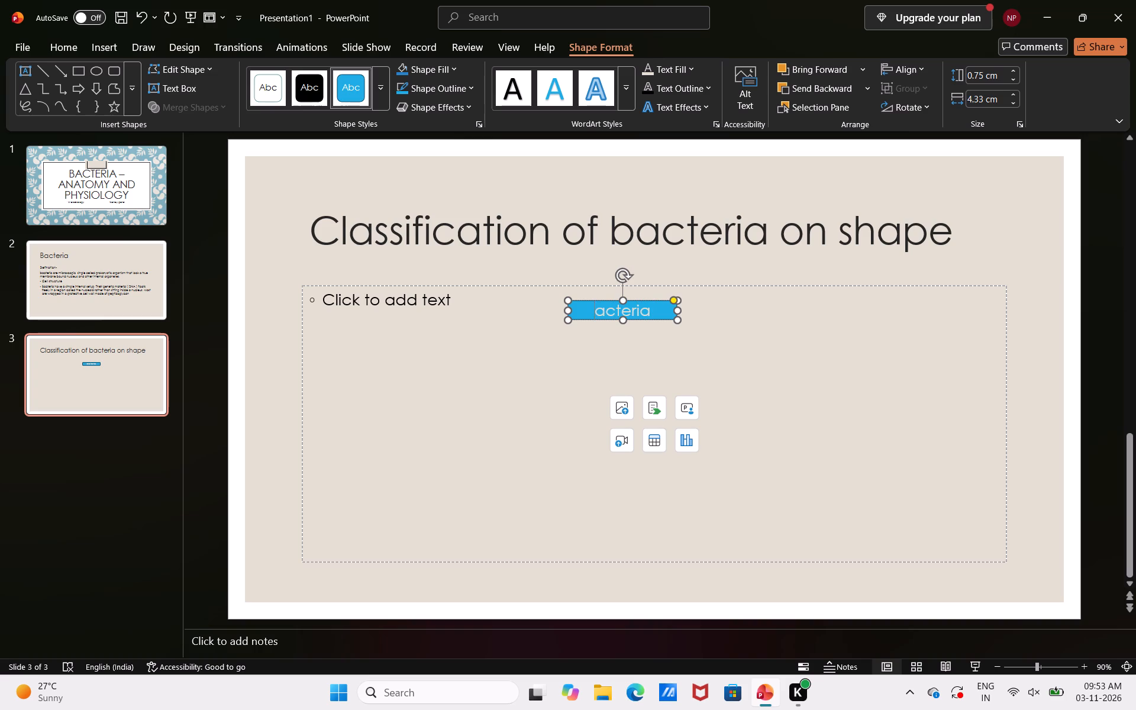
{"action": "key", "text": "b"}
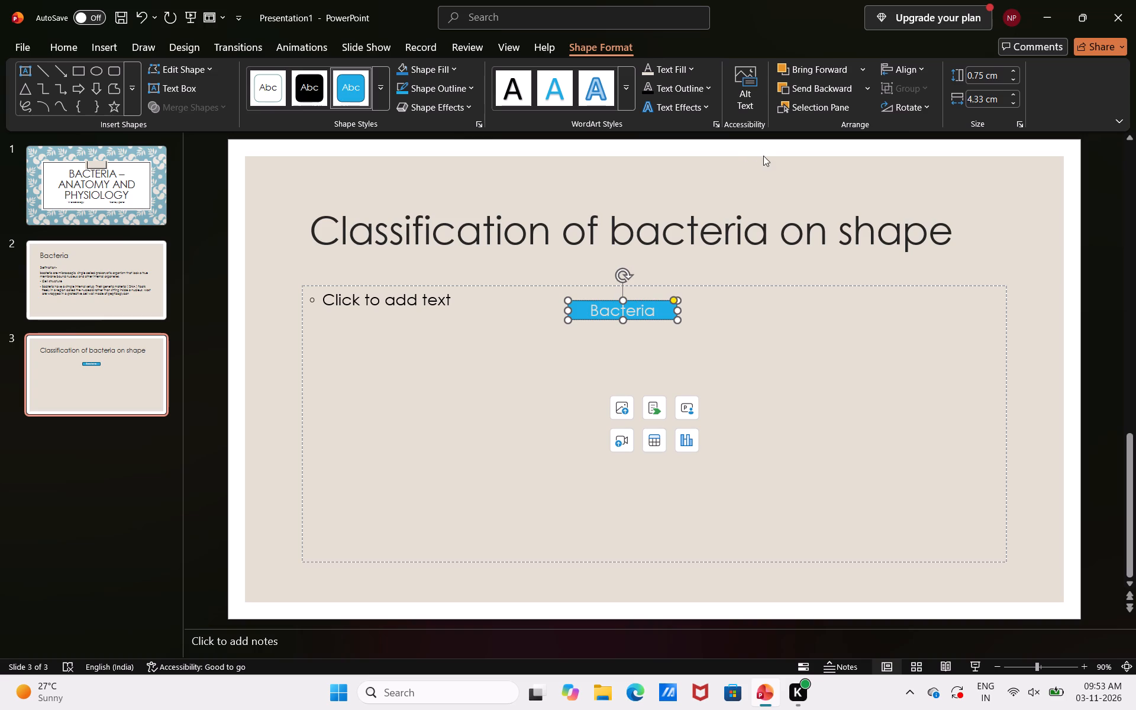
{"action": "left_click", "coordinate": [582, 358]}
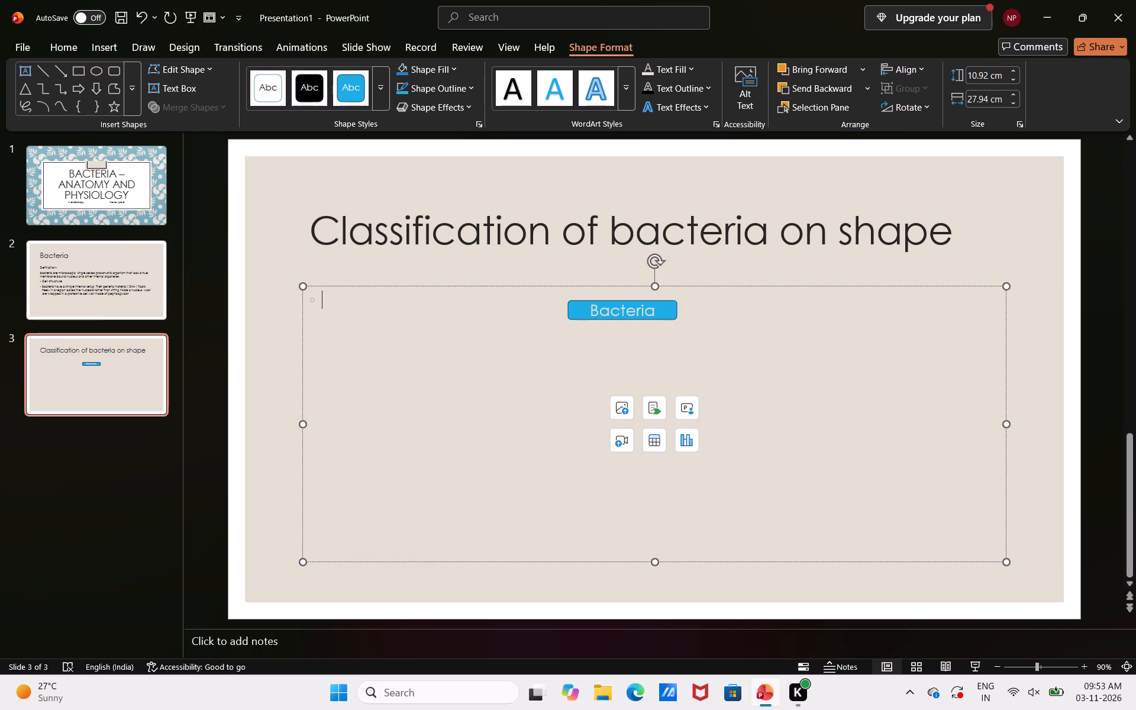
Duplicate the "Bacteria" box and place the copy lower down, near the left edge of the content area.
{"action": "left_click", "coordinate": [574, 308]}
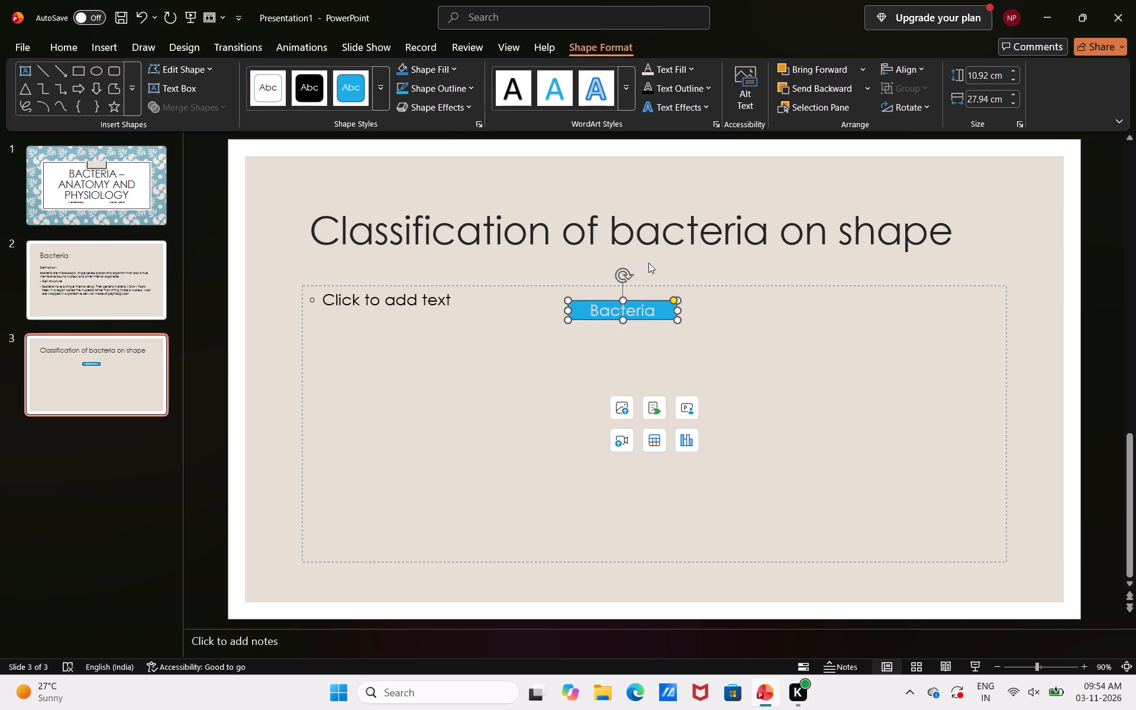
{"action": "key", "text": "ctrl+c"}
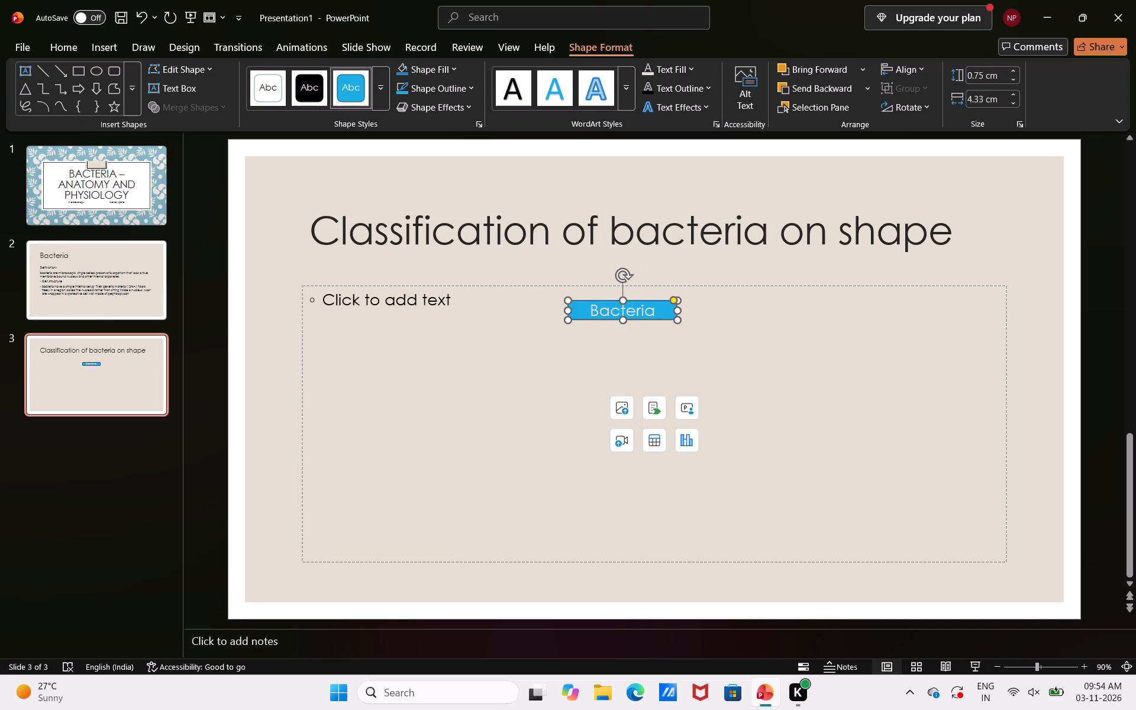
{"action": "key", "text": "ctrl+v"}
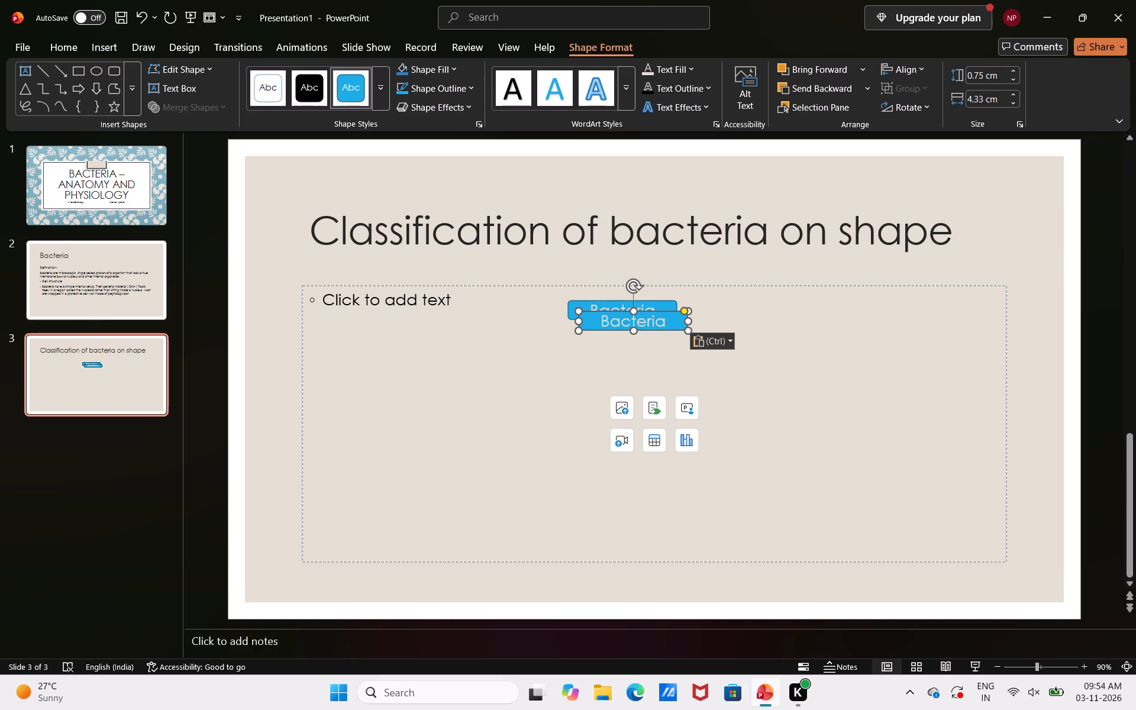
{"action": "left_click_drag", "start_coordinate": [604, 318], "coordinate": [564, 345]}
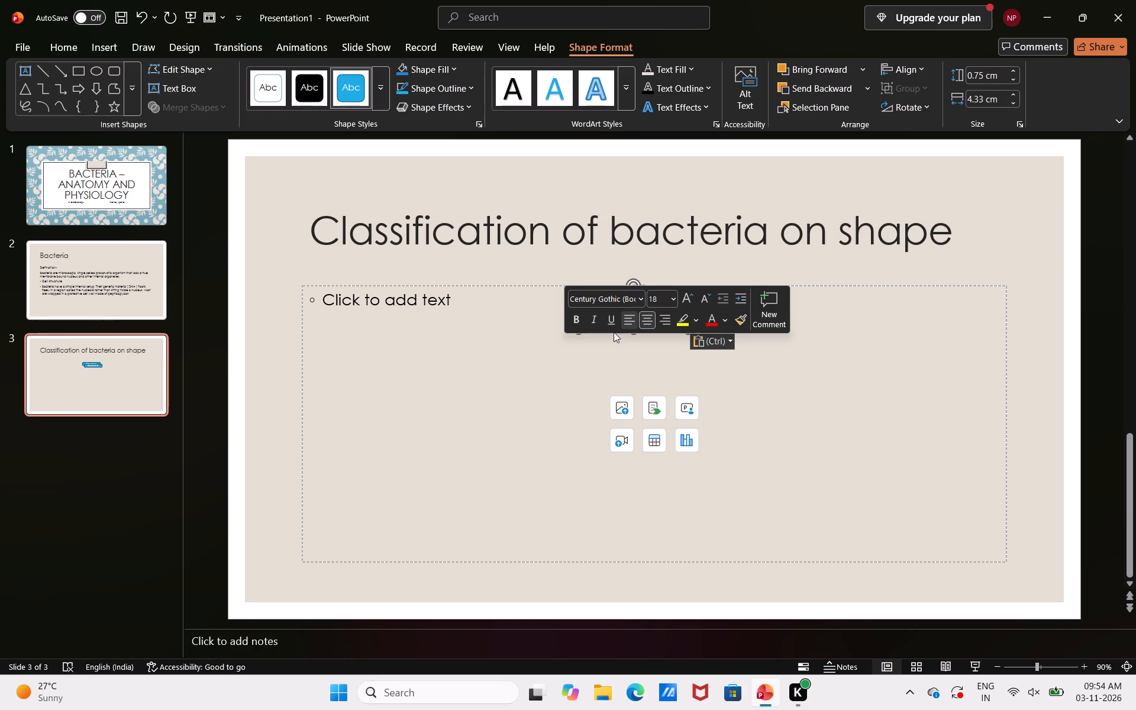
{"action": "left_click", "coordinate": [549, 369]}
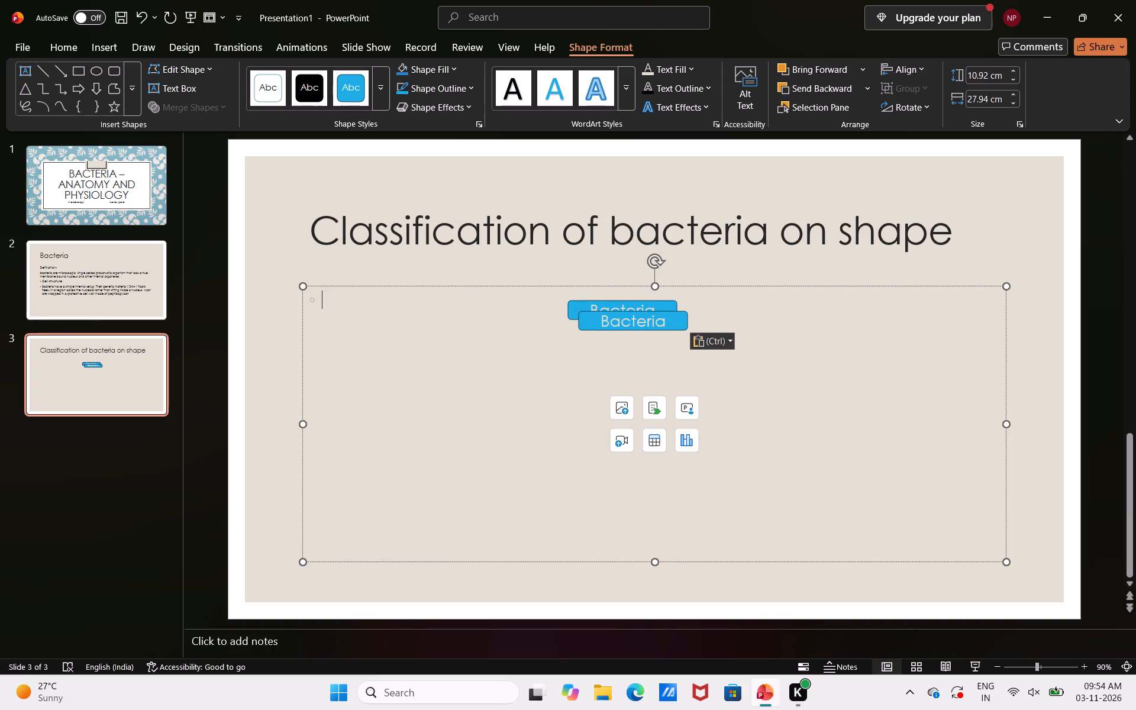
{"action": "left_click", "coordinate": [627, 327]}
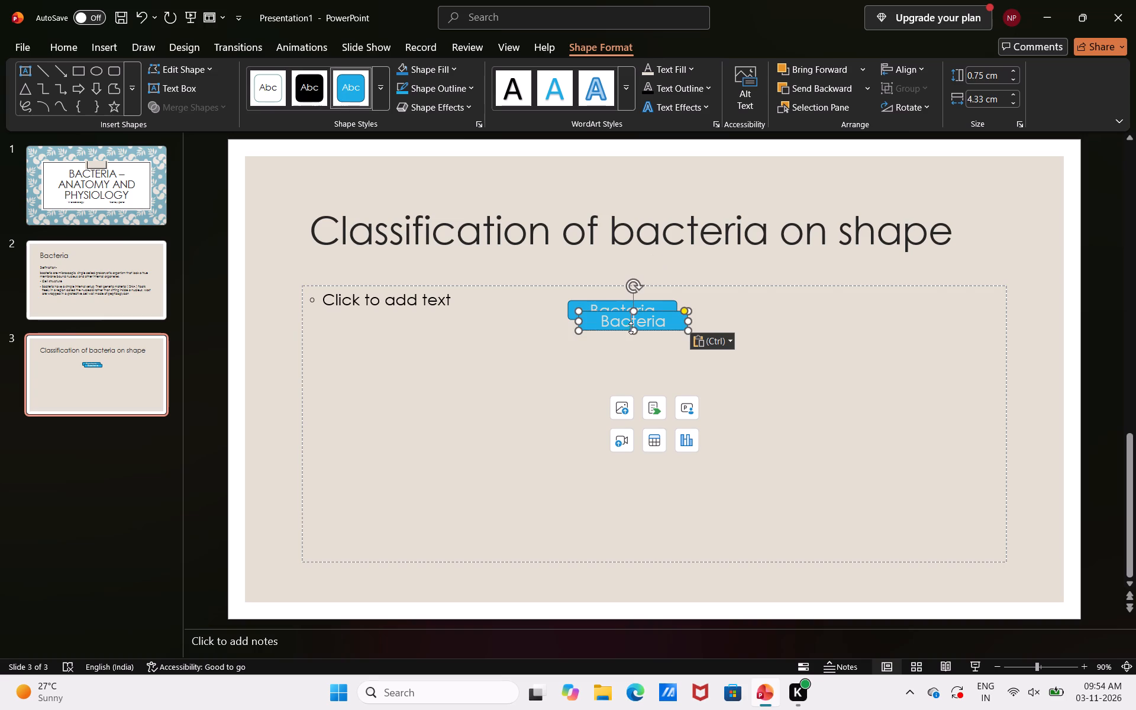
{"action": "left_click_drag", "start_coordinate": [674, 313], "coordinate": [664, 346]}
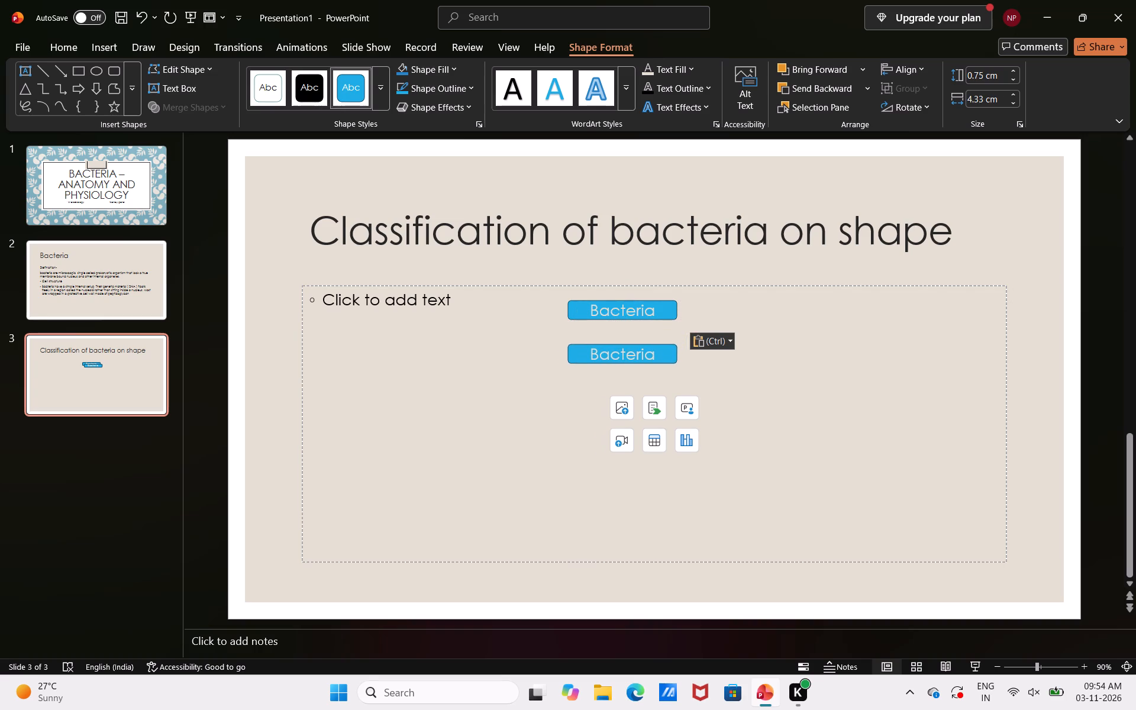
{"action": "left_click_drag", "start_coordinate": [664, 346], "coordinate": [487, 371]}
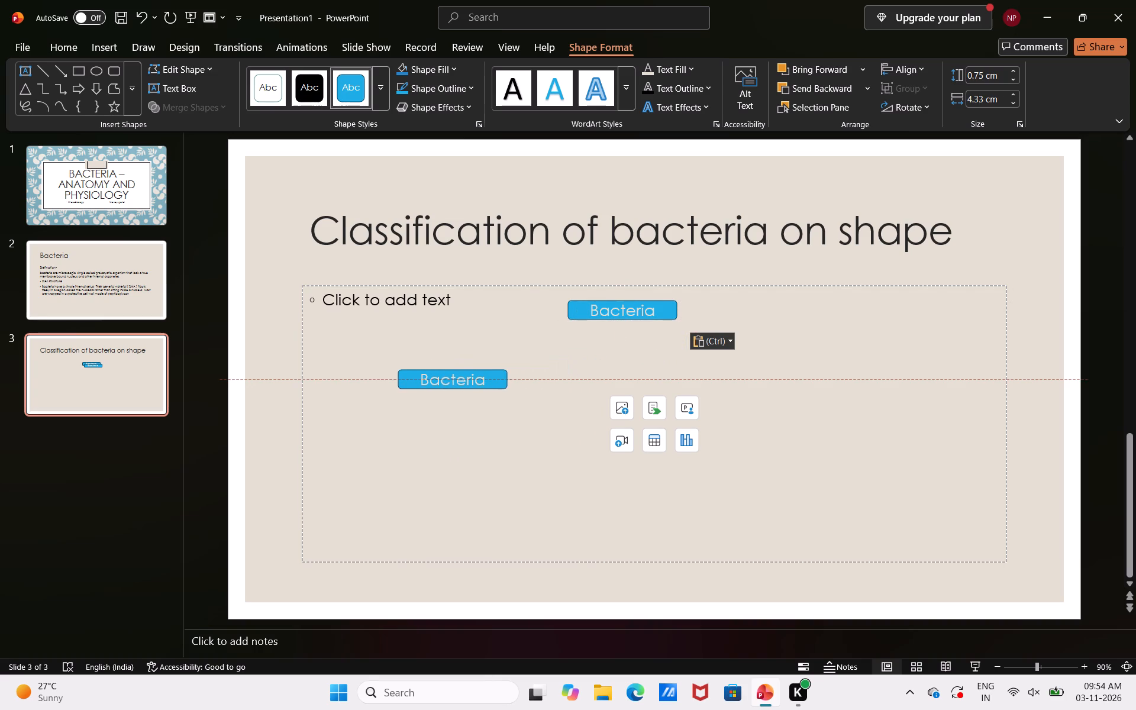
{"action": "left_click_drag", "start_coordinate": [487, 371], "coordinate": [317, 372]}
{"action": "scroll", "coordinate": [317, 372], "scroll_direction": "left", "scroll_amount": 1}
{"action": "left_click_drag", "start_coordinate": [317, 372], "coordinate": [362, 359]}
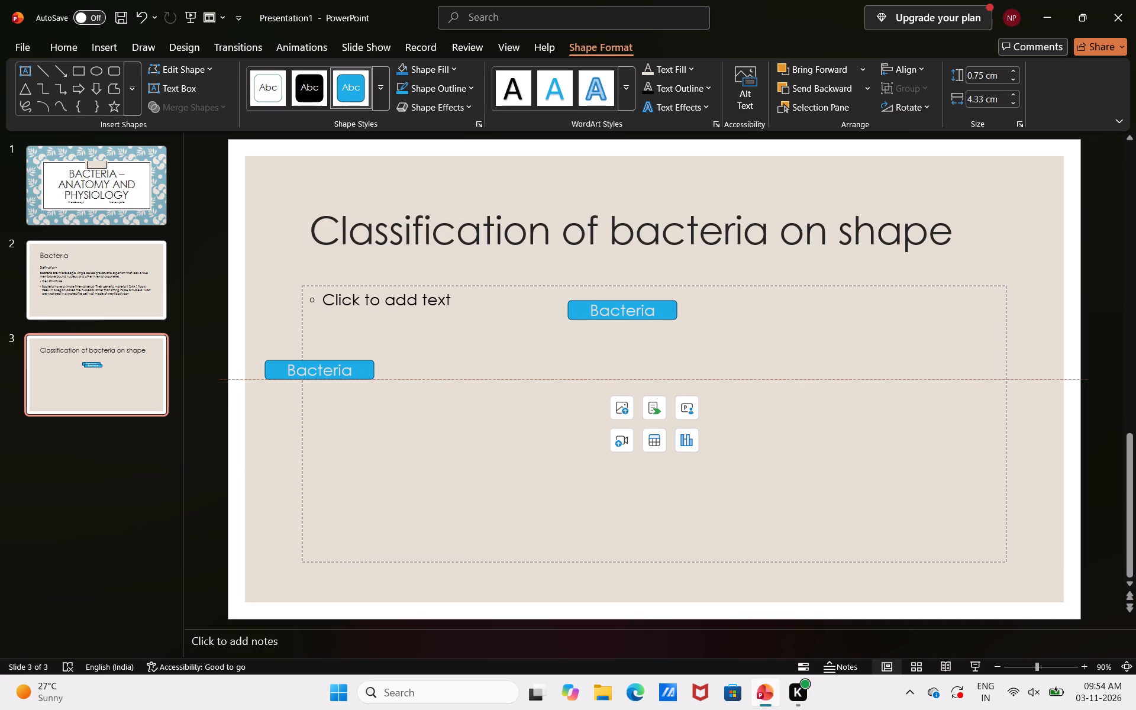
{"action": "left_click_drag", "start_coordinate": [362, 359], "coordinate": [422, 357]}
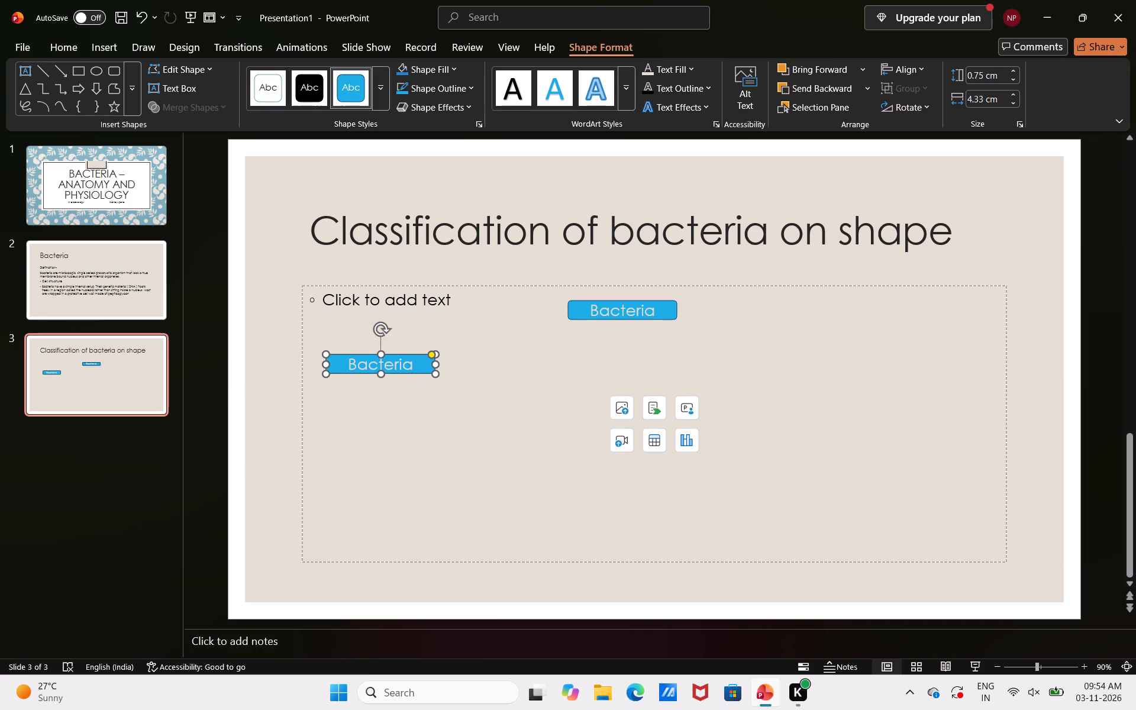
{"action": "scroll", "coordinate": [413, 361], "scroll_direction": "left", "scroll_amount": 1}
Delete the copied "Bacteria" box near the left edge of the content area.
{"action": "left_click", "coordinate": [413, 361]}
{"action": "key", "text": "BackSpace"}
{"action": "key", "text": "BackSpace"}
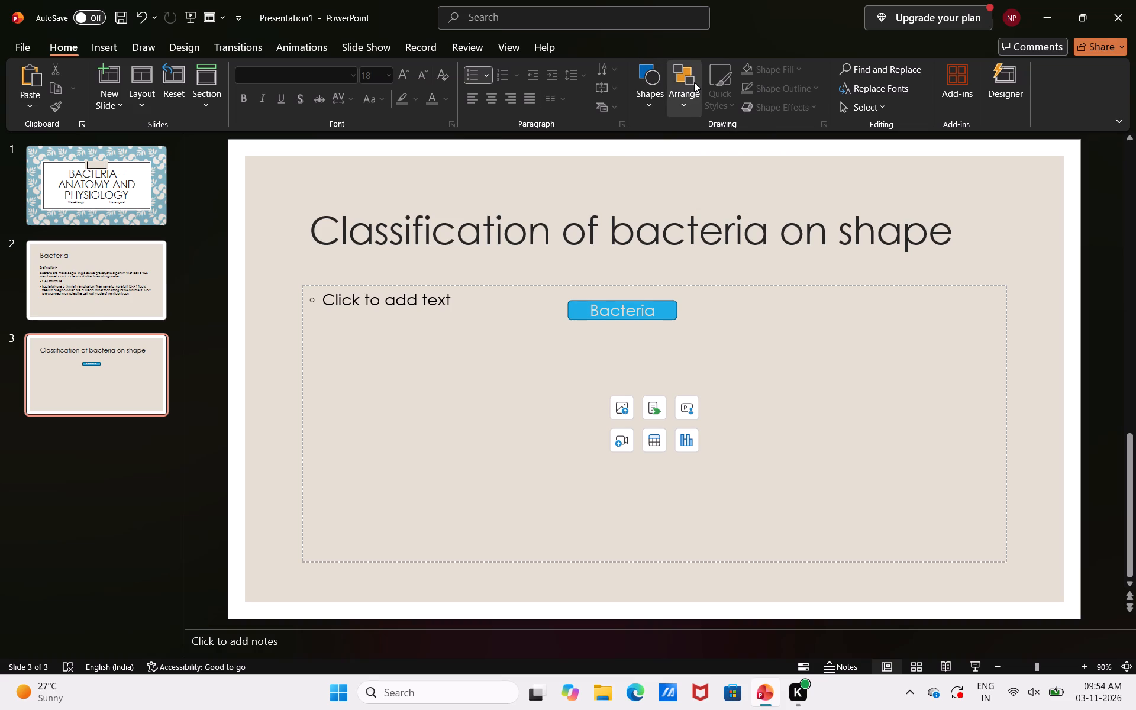
Insert a 2.54 cm by 2.54 cm rounded rectangle in the content area below the "Bacteria" box.
{"action": "scroll", "coordinate": [694, 82], "scroll_direction": "left", "scroll_amount": 1}
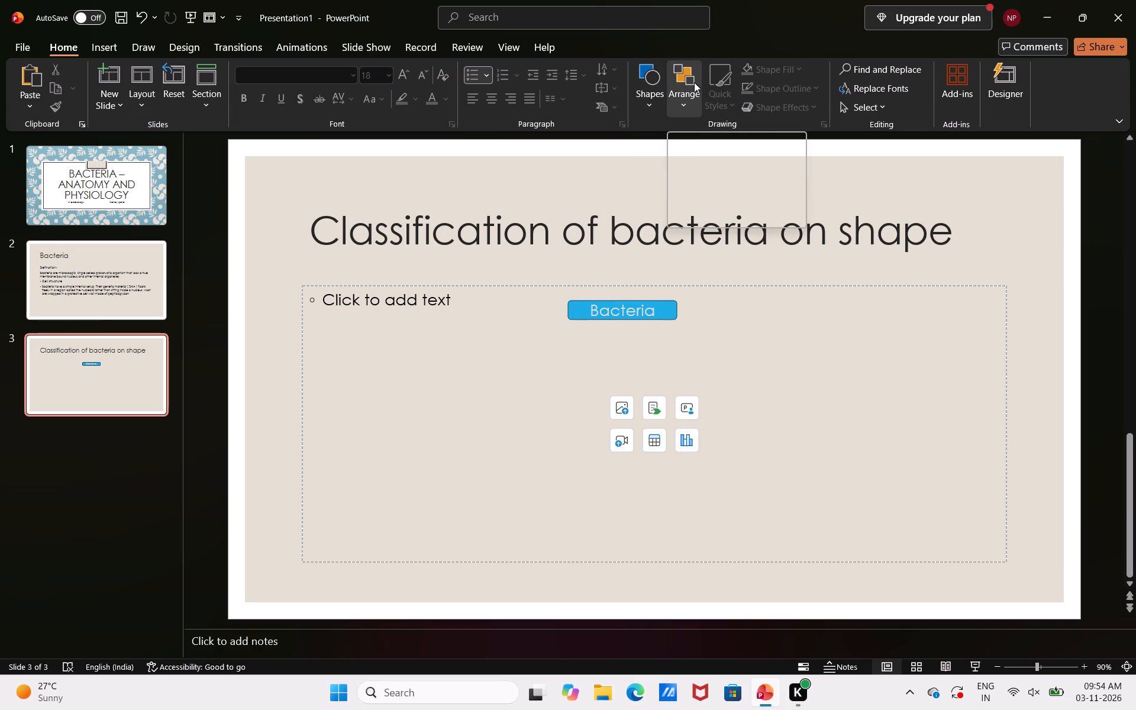
{"action": "left_click", "coordinate": [694, 82]}
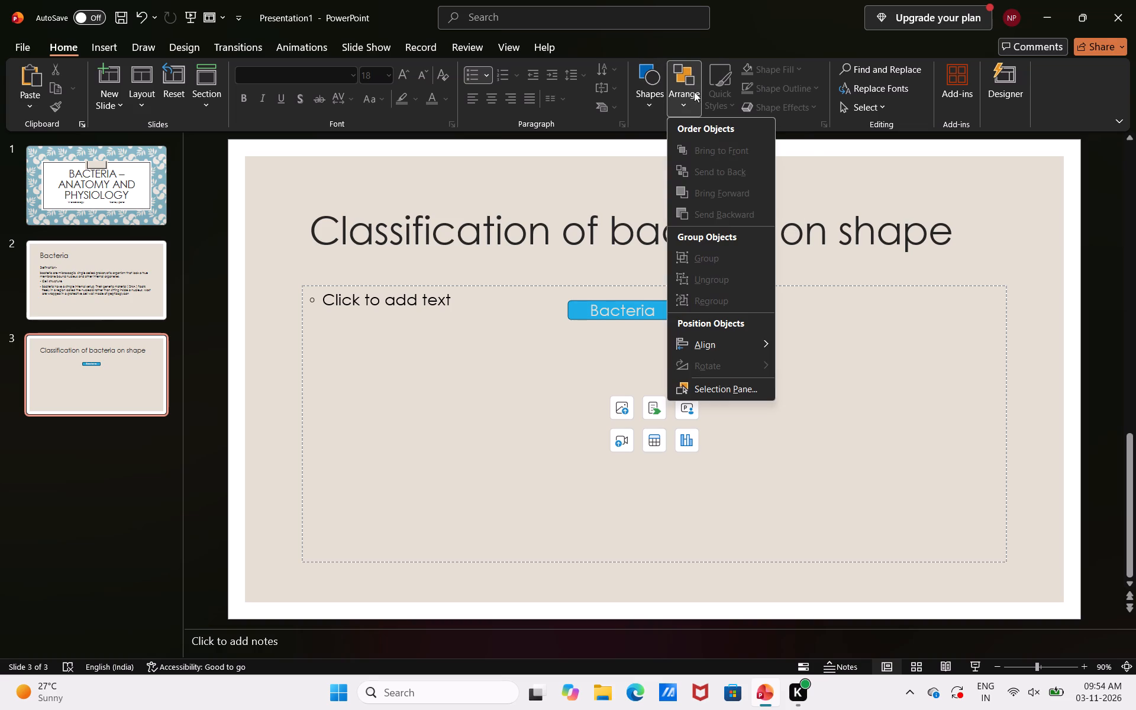
{"action": "left_click", "coordinate": [630, 85]}
{"action": "left_click_drag", "start_coordinate": [630, 85], "coordinate": [655, 91]}
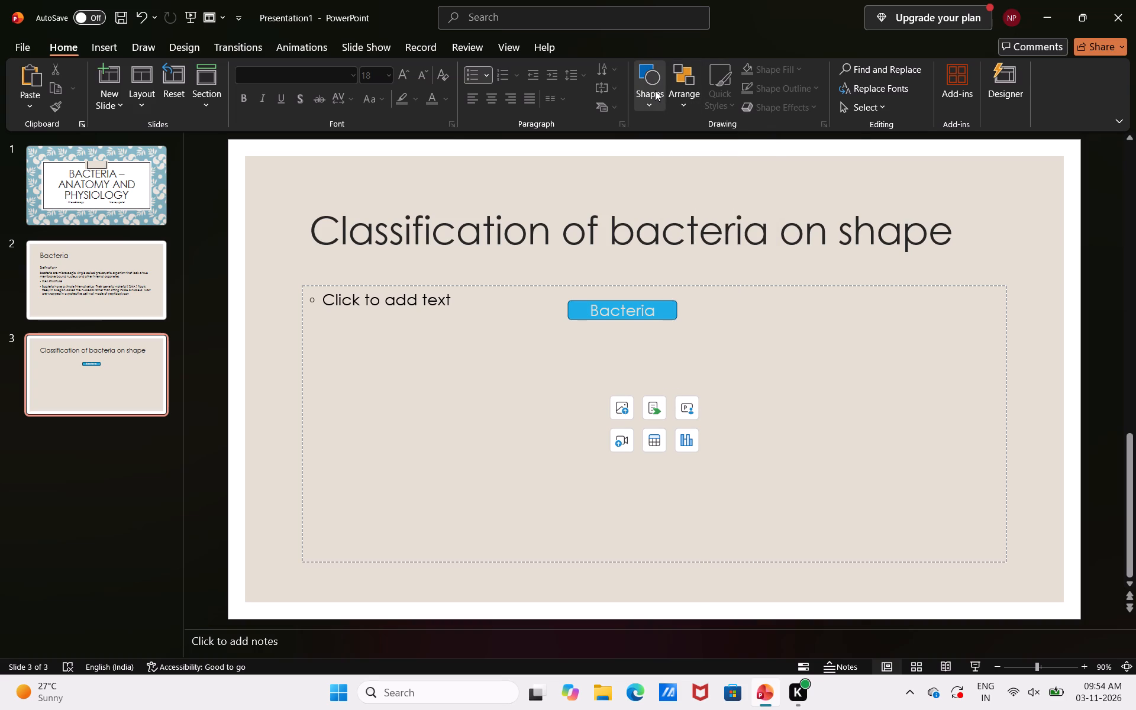
{"action": "left_click", "coordinate": [655, 91]}
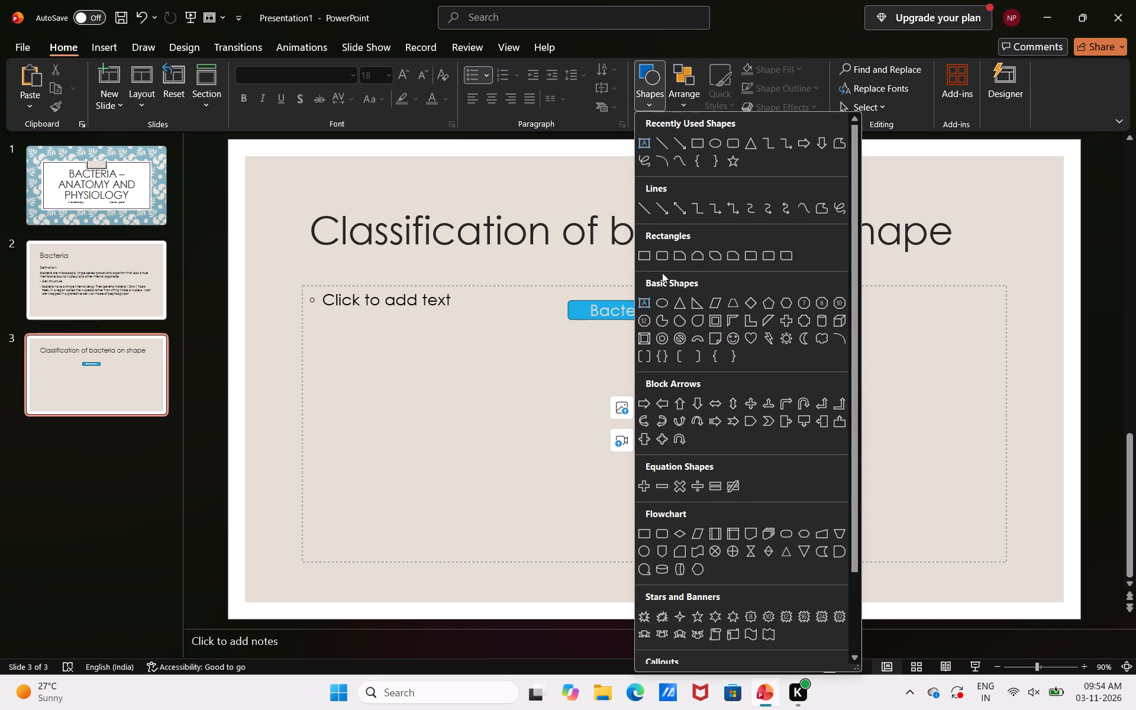
{"action": "left_click", "coordinate": [665, 245]}
{"action": "left_click", "coordinate": [664, 260]}
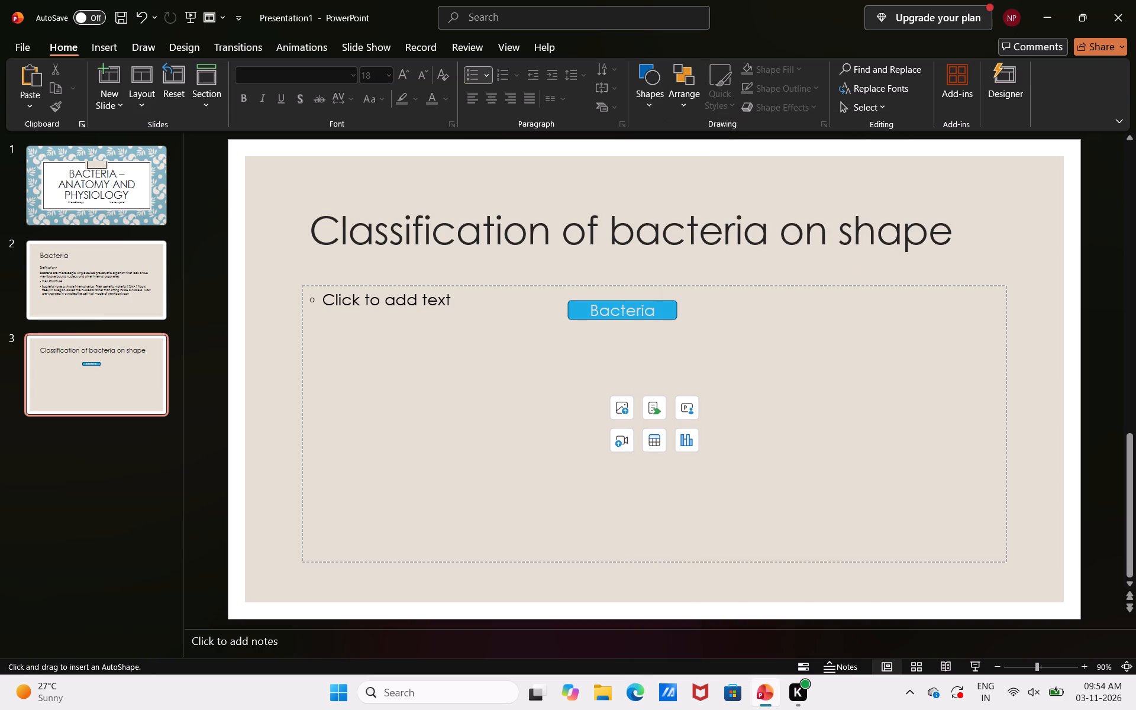
{"action": "left_click", "coordinate": [525, 405]}
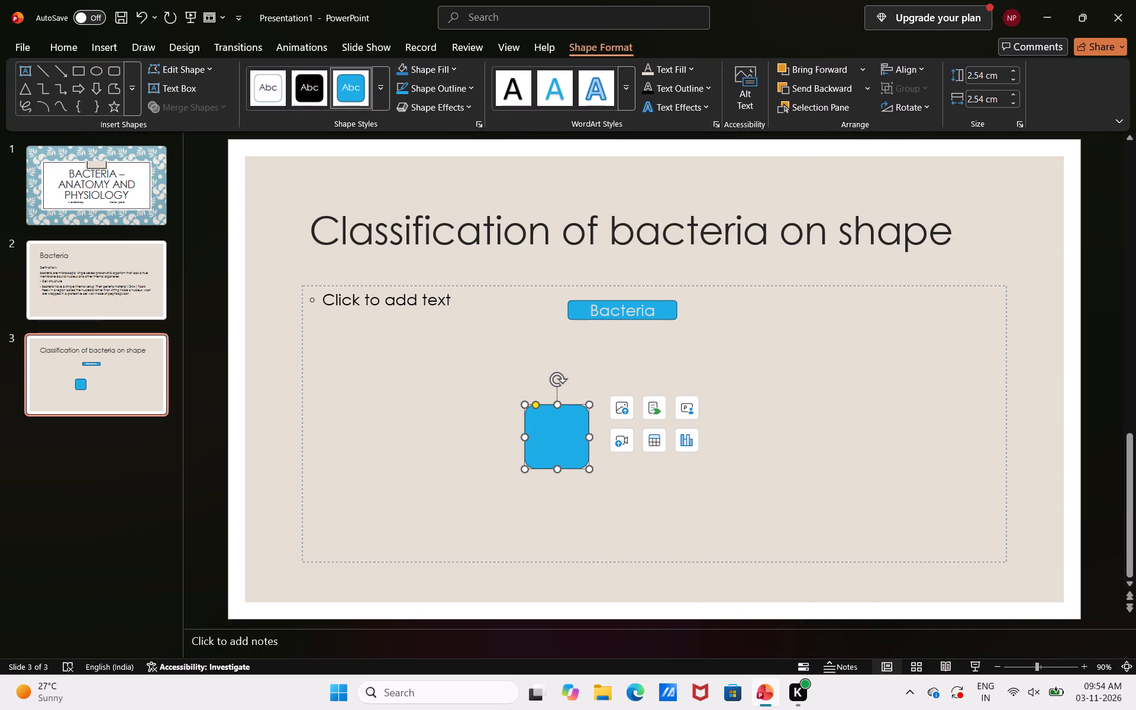
Move the new blank rounded rectangle to the left edge of the content area, slightly lower than the "Bacteria" box.
{"action": "right_click", "coordinate": [570, 425]}
{"action": "scroll", "coordinate": [570, 425], "scroll_direction": "left", "scroll_amount": 10}
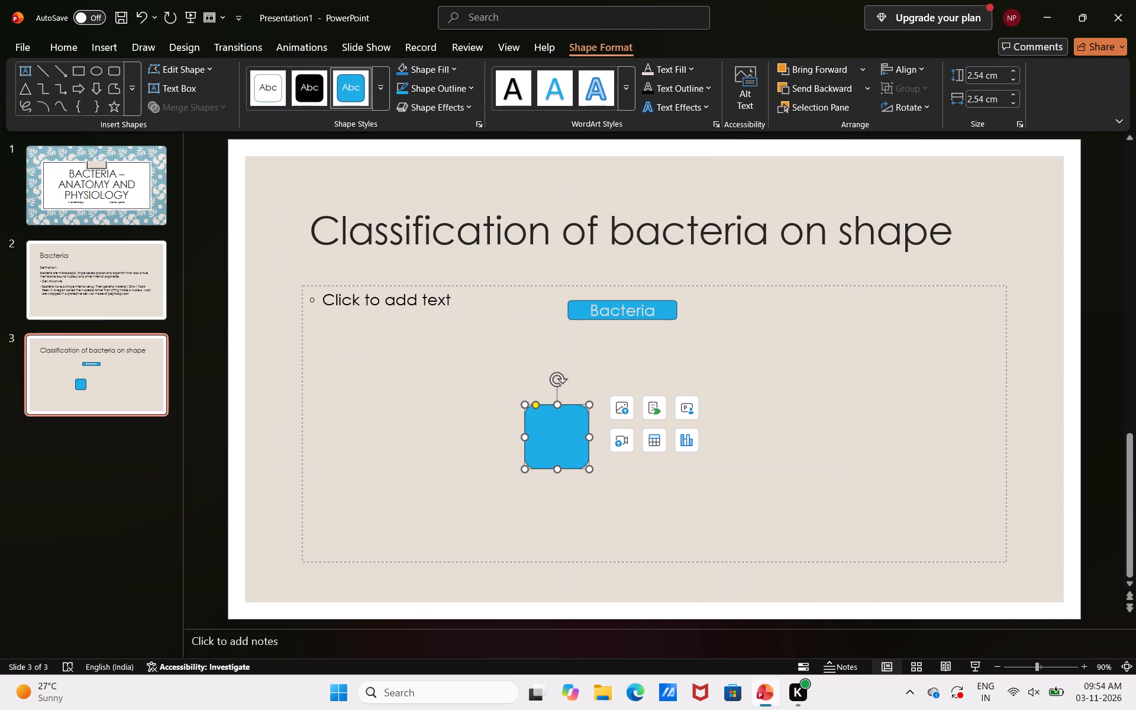
{"action": "left_click", "coordinate": [570, 425]}
{"action": "scroll", "coordinate": [570, 425], "scroll_direction": "left", "scroll_amount": 1}
{"action": "right_click", "coordinate": [570, 425]}
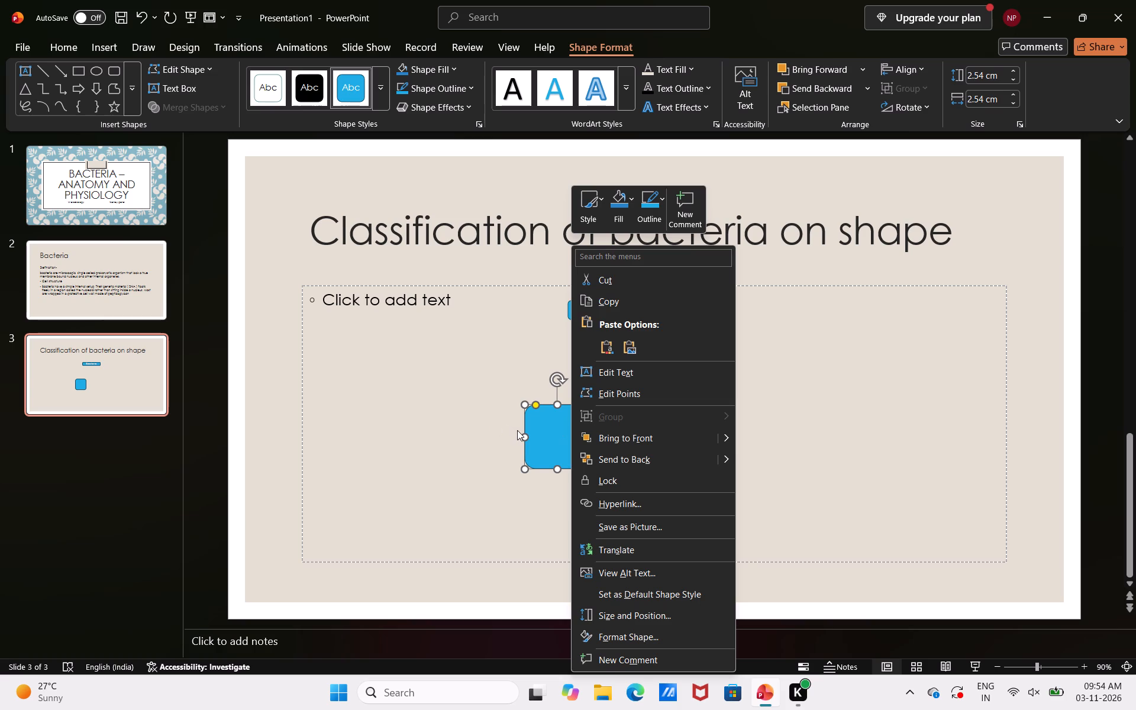
{"action": "left_click_drag", "start_coordinate": [517, 430], "coordinate": [389, 413]}
{"action": "left_click_drag", "start_coordinate": [556, 430], "coordinate": [531, 421]}
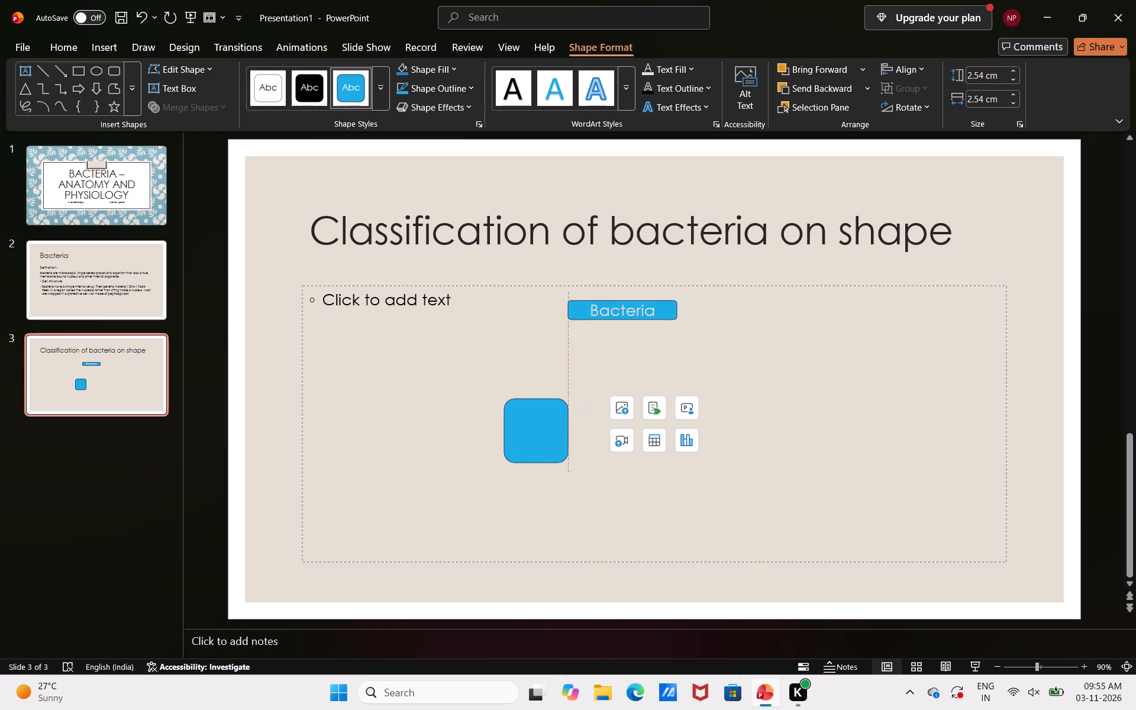
{"action": "left_click_drag", "start_coordinate": [531, 421], "coordinate": [341, 377]}
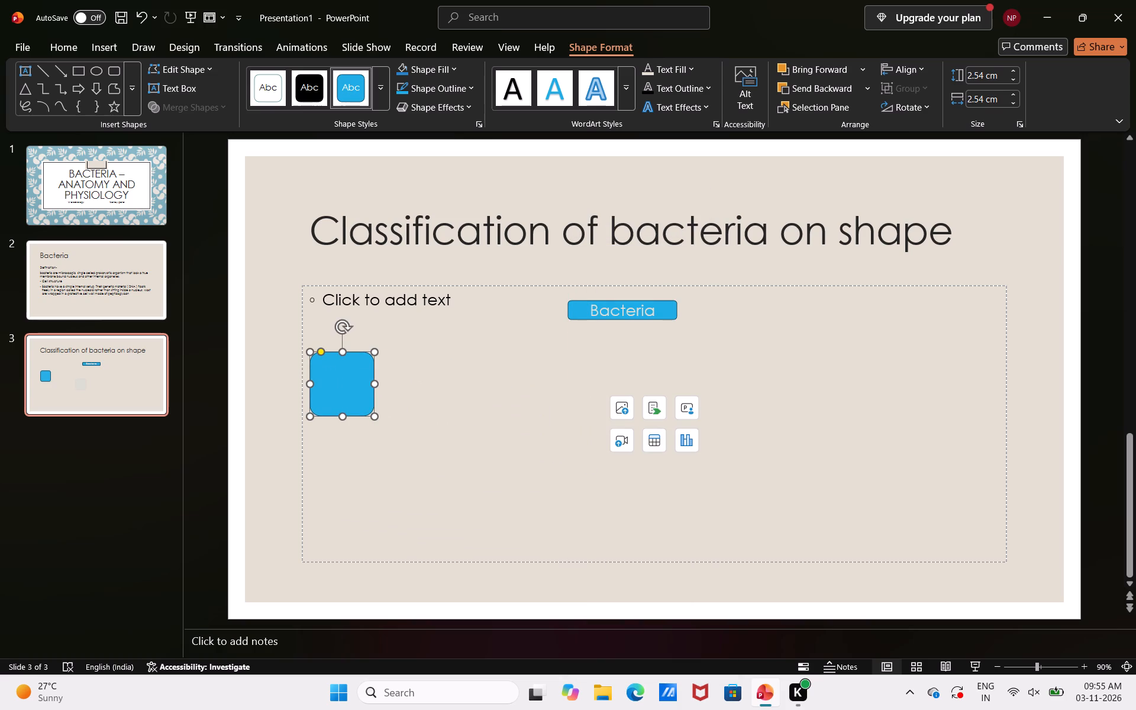
Flatten the blank rounded rectangle to about 0.8 cm high, keeping its width at 2.54 cm.
{"action": "left_click_drag", "start_coordinate": [342, 412], "coordinate": [344, 396]}
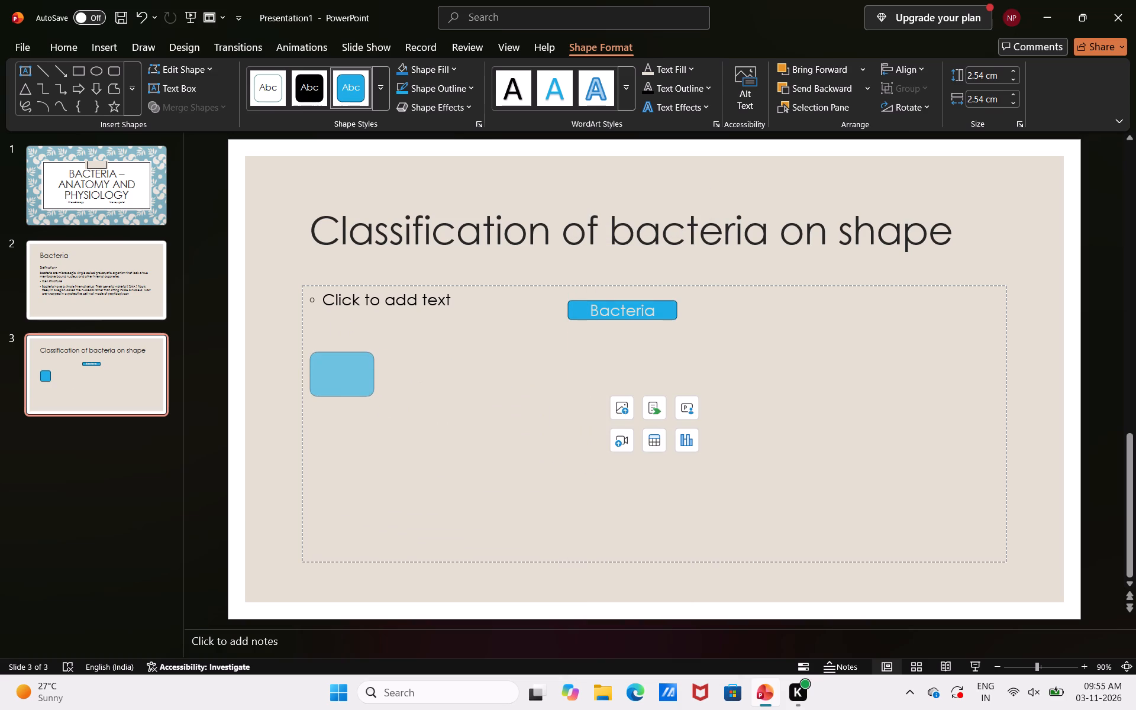
{"action": "left_click_drag", "start_coordinate": [344, 396], "coordinate": [347, 379]}
{"action": "scroll", "coordinate": [347, 379], "scroll_direction": "left", "scroll_amount": 1}
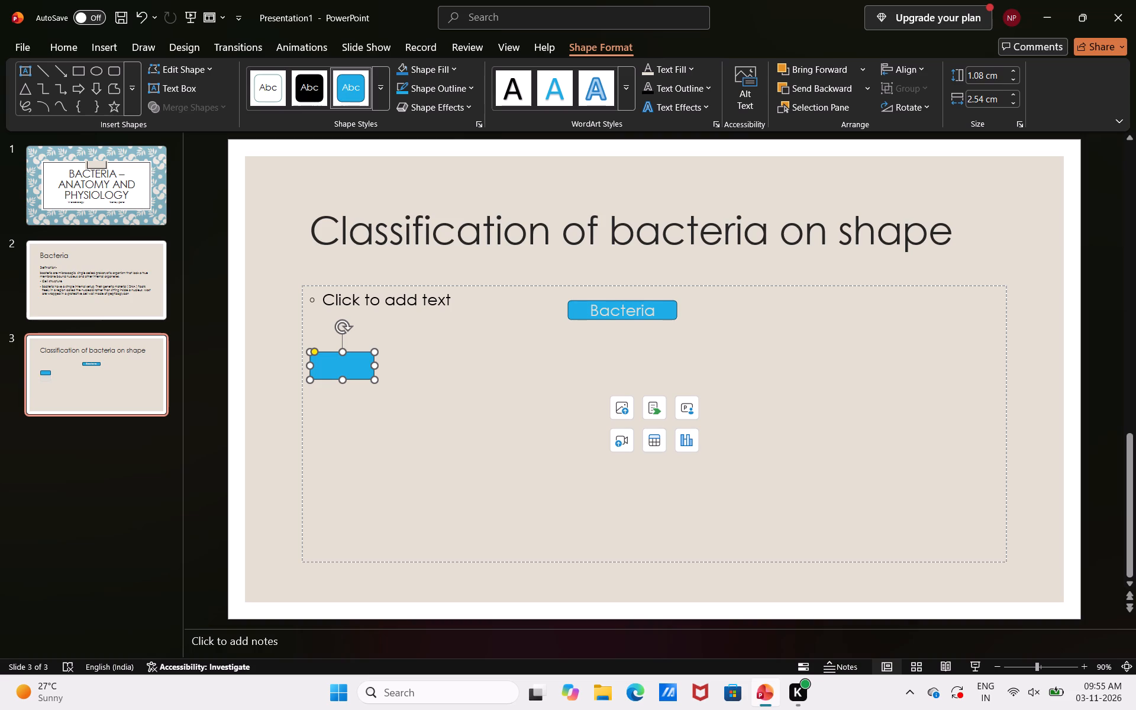
{"action": "left_click_drag", "start_coordinate": [339, 346], "coordinate": [318, 362]}
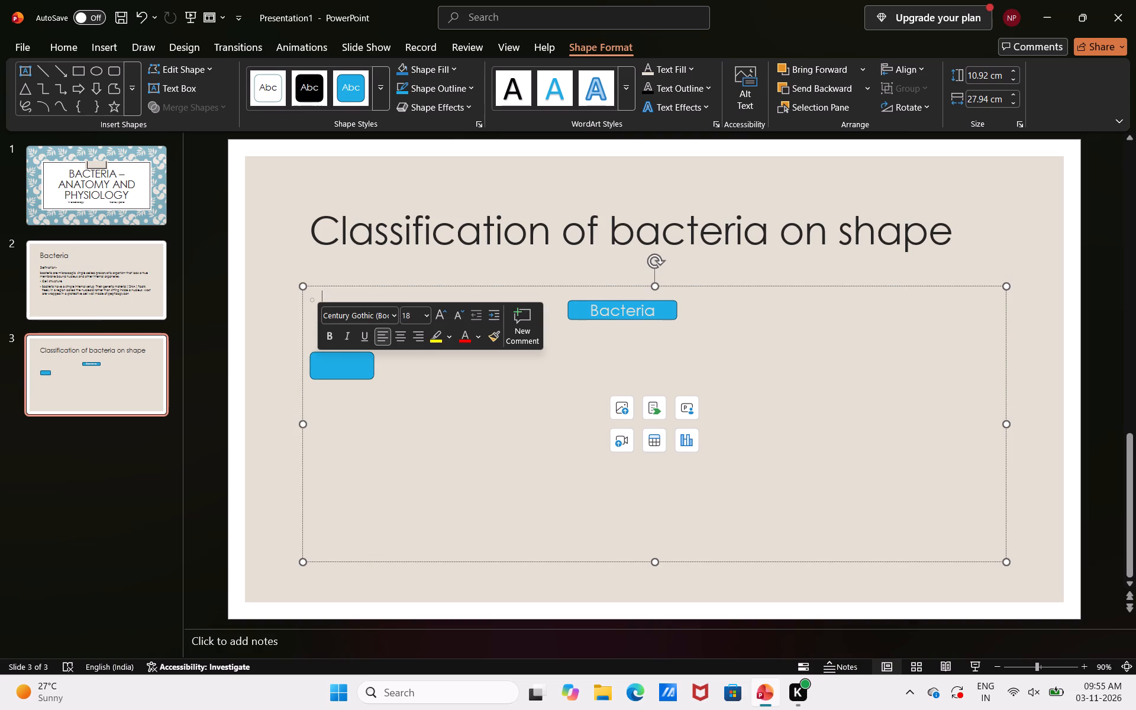
{"action": "left_click", "coordinate": [318, 362]}
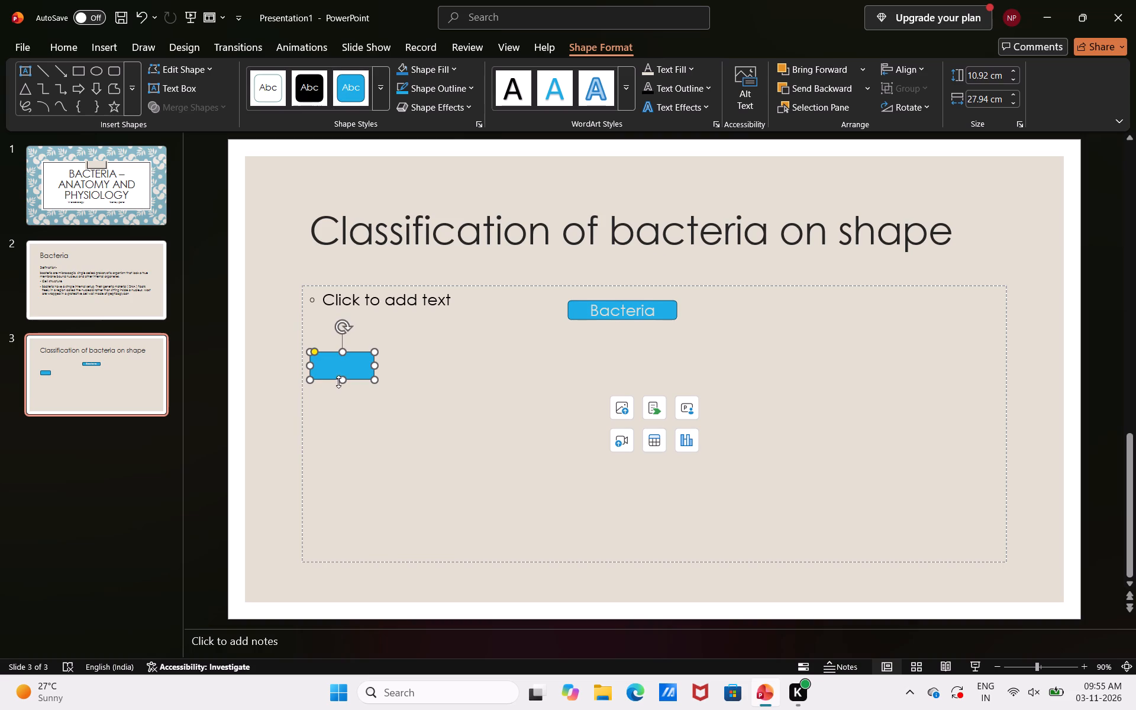
{"action": "left_click_drag", "start_coordinate": [338, 382], "coordinate": [340, 370]}
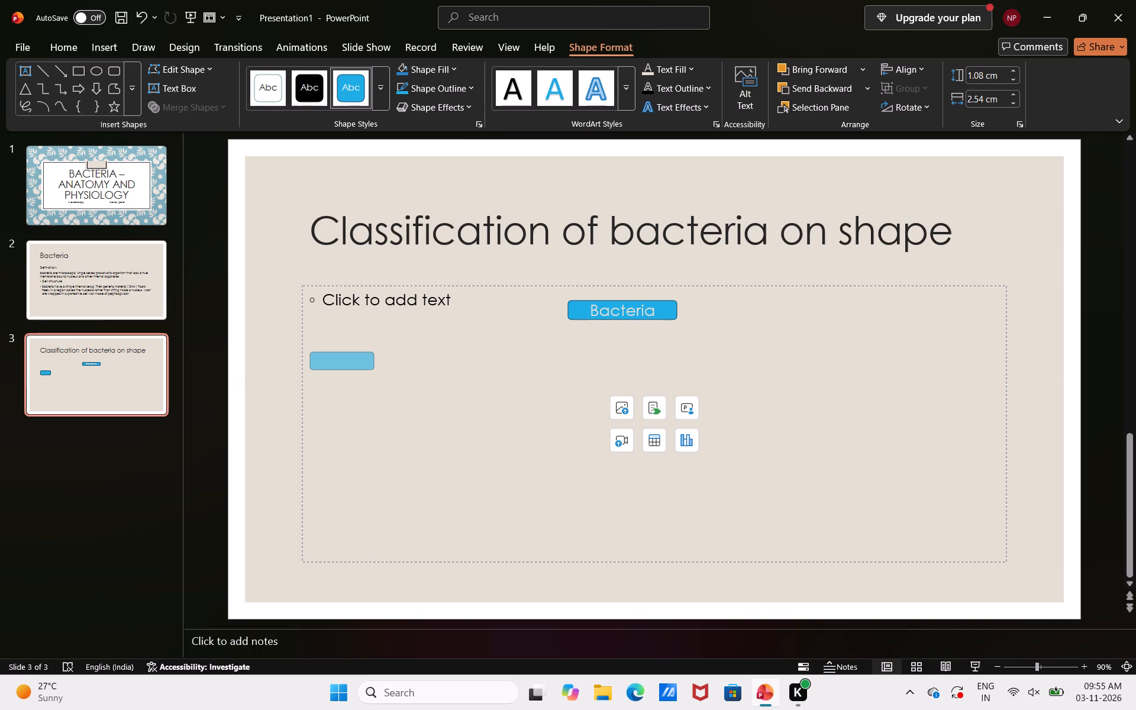
{"action": "left_click_drag", "start_coordinate": [340, 370], "coordinate": [270, 372]}
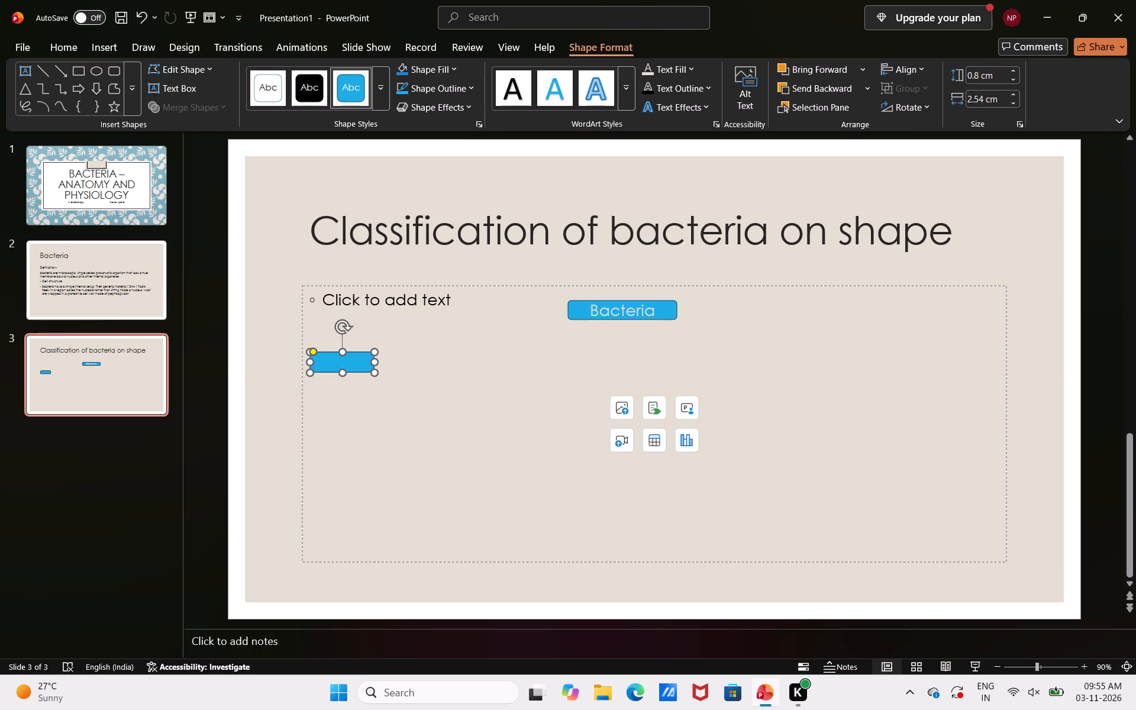
Duplicate the blank rounded box and place the copy level with the original, a little before the "Bacteria" box.
{"action": "key", "text": "ctrl+c"}
{"action": "key", "text": "ctrl+c"}
{"action": "key", "text": "ctrl+v"}
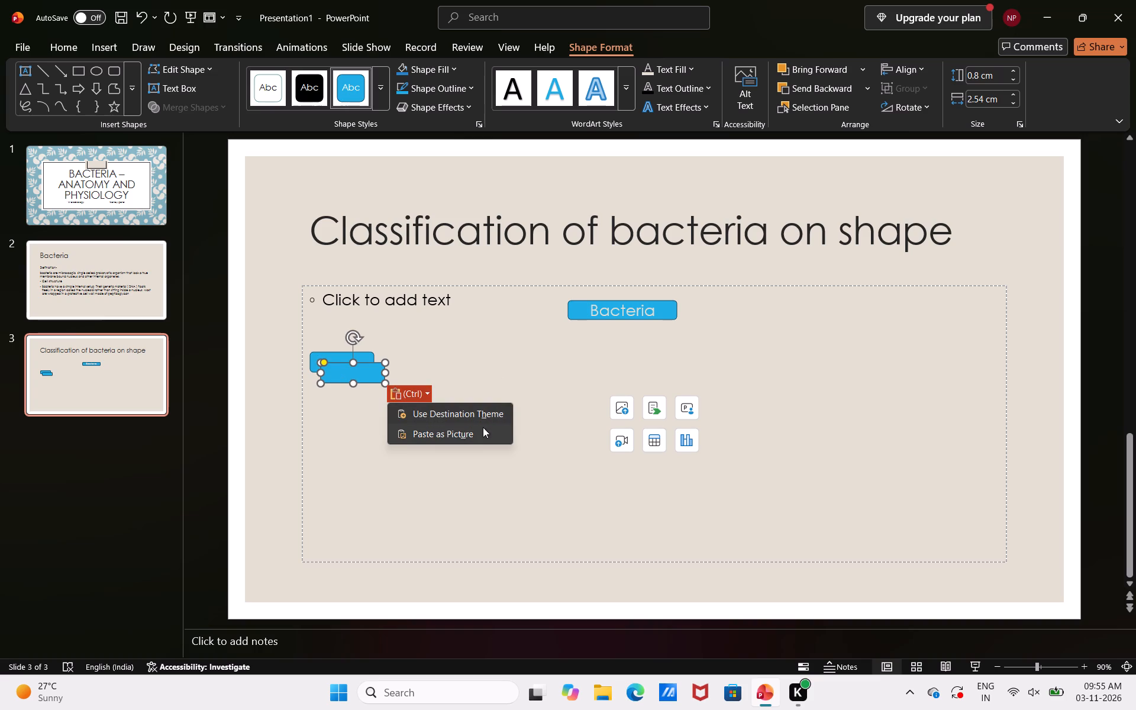
{"action": "scroll", "coordinate": [361, 363], "scroll_direction": "right", "scroll_amount": 1}
{"action": "left_click", "coordinate": [361, 363]}
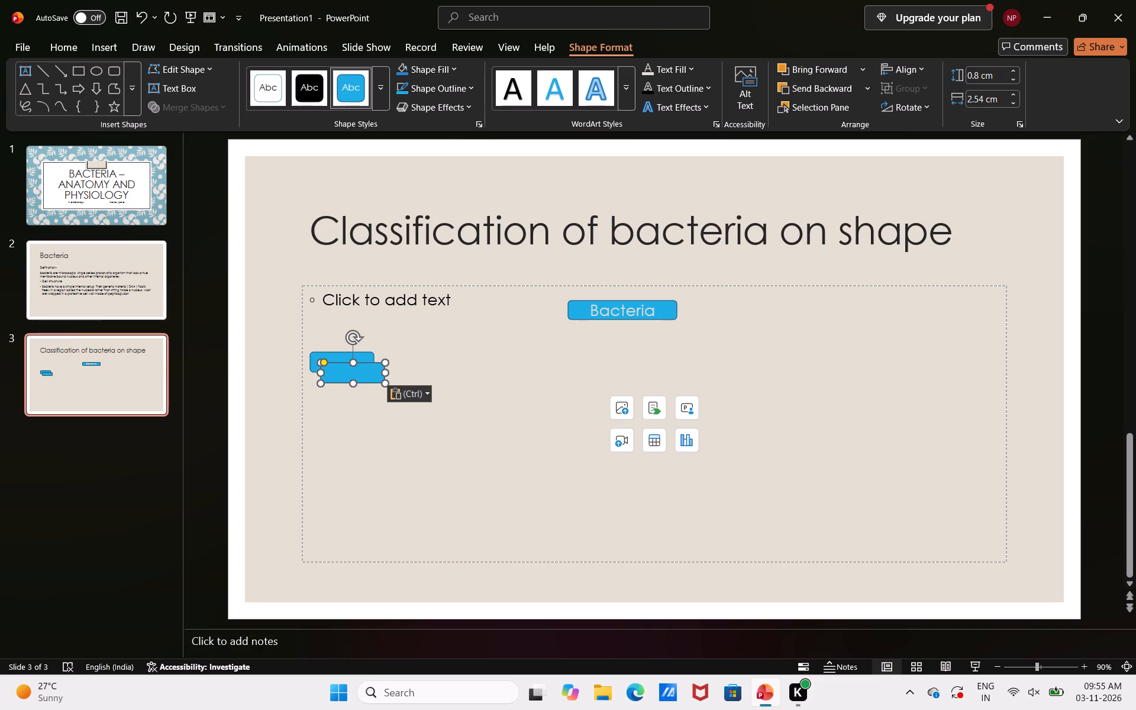
{"action": "triple_click", "coordinate": [361, 363]}
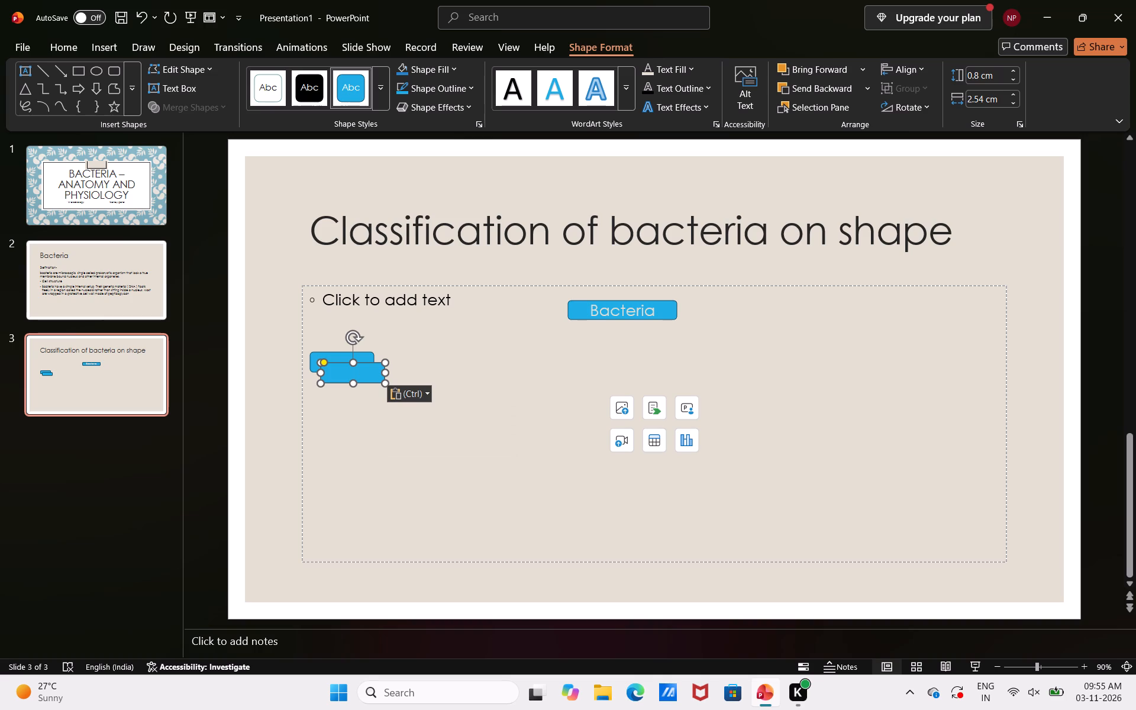
{"action": "left_click", "coordinate": [361, 363]}
{"action": "scroll", "coordinate": [374, 404], "scroll_direction": "left", "scroll_amount": 1}
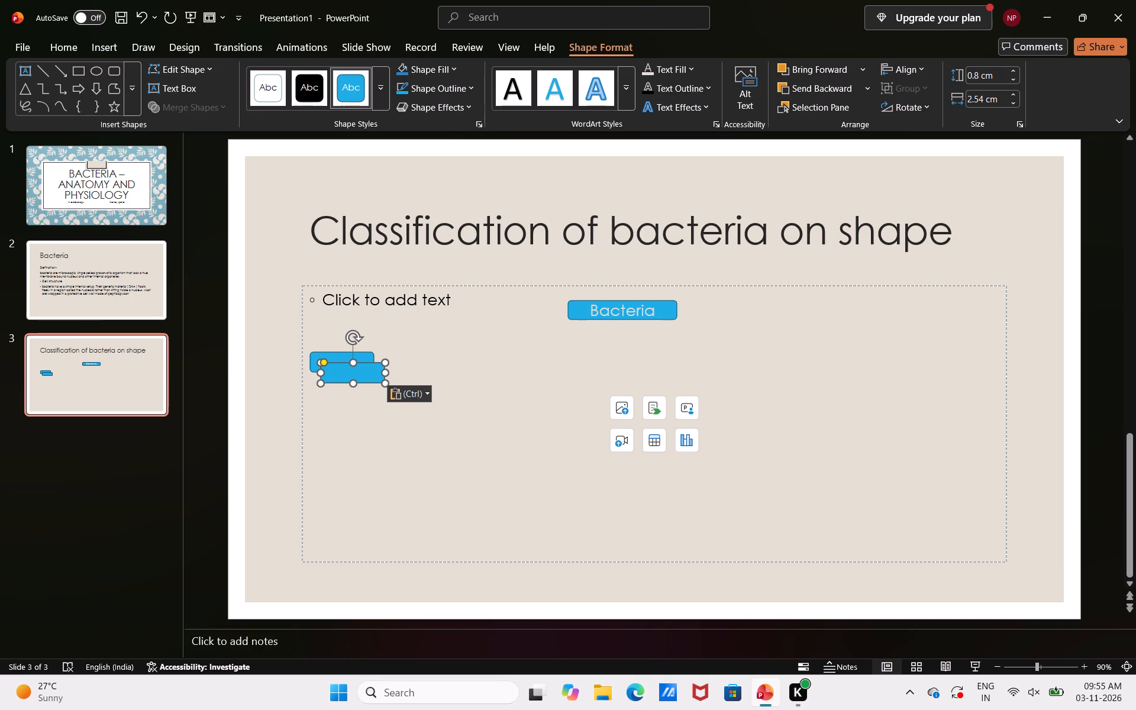
{"action": "right_click", "coordinate": [343, 373]}
{"action": "scroll", "coordinate": [343, 373], "scroll_direction": "right", "scroll_amount": 1}
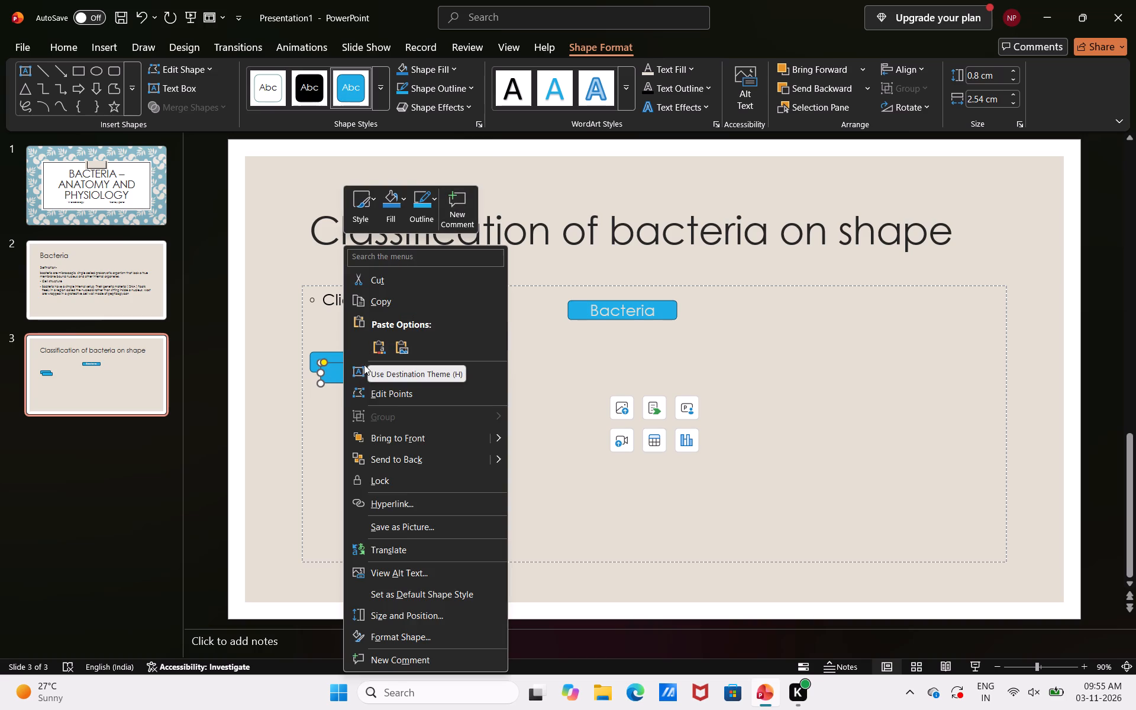
{"action": "left_click", "coordinate": [335, 409]}
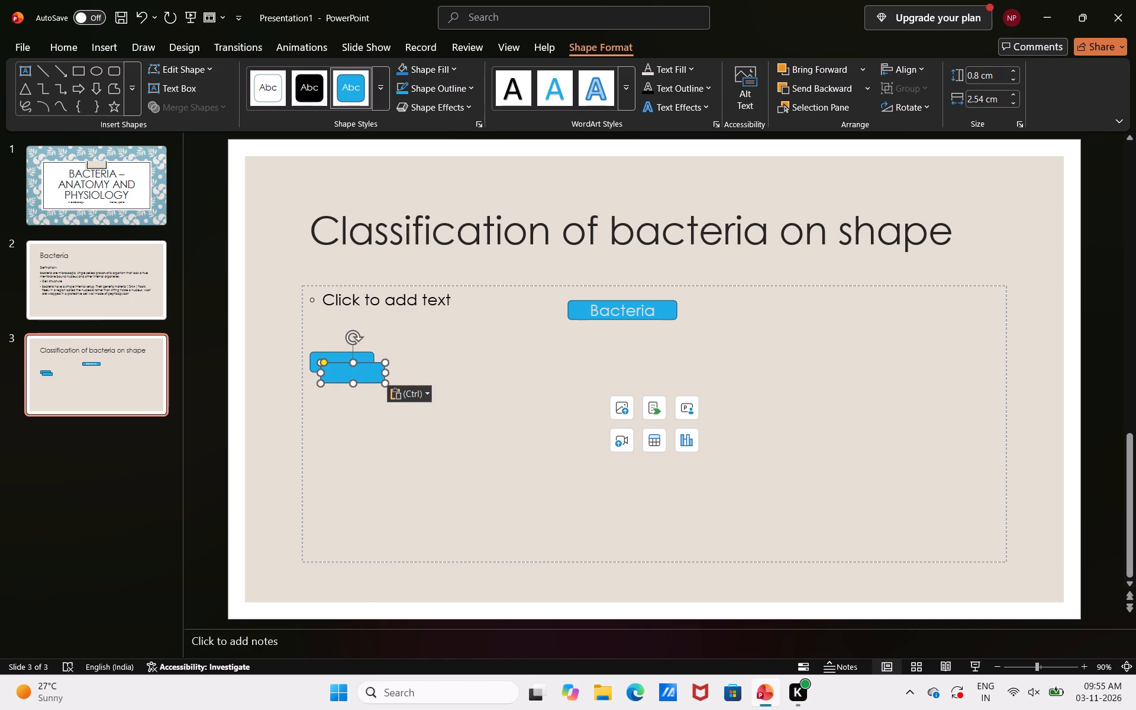
{"action": "left_click_drag", "start_coordinate": [348, 367], "coordinate": [471, 369]}
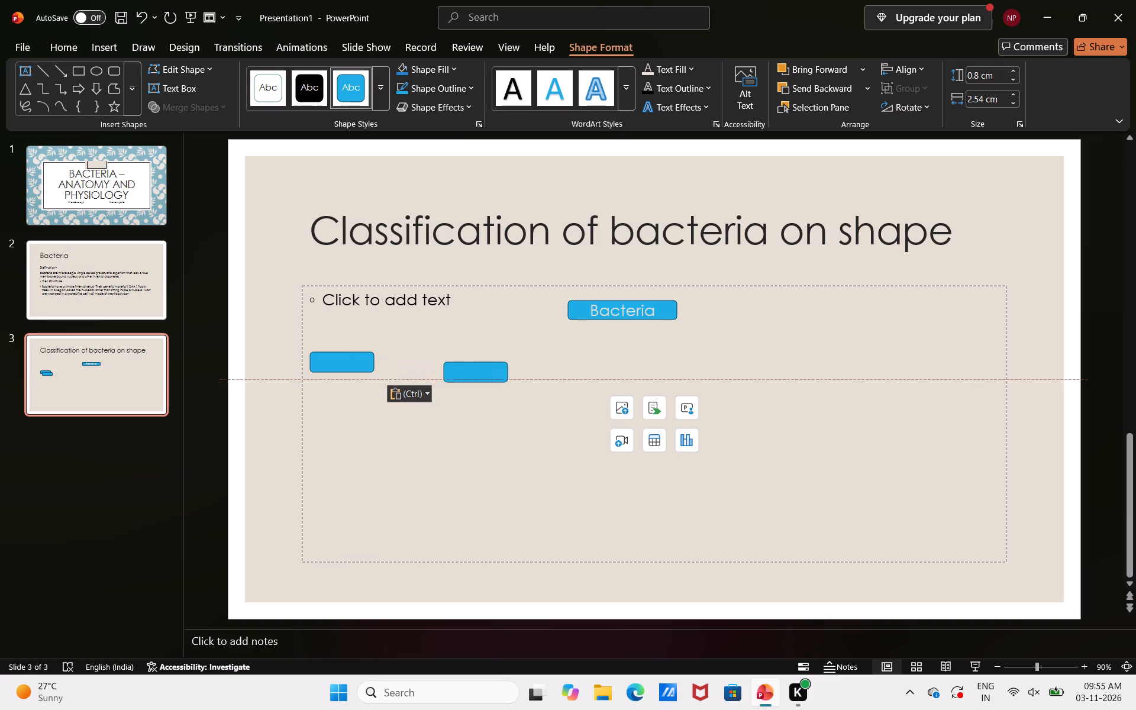
{"action": "left_click_drag", "start_coordinate": [471, 369], "coordinate": [515, 356]}
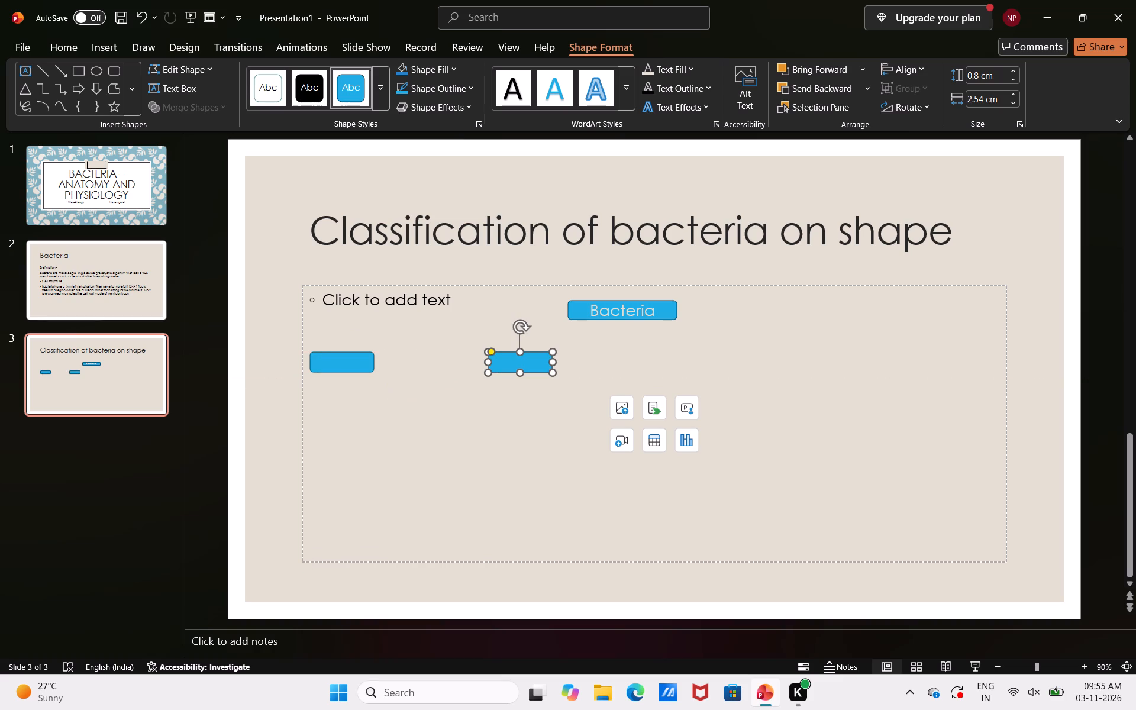
Paste another copy of the blank rounded box and move it directly beneath the "Bacteria" box.
{"action": "left_click", "coordinate": [515, 356]}
{"action": "key", "text": "ctrl+v"}
{"action": "key", "text": "ctrl+c"}
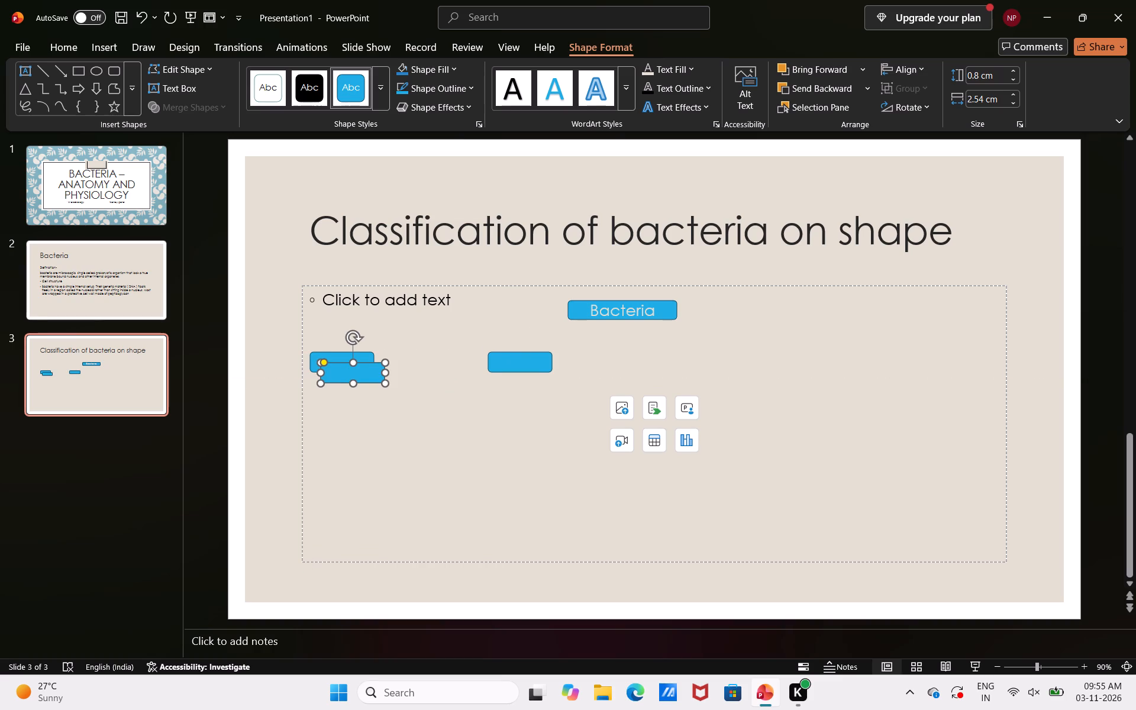
{"action": "scroll", "coordinate": [346, 392], "scroll_direction": "left", "scroll_amount": 2}
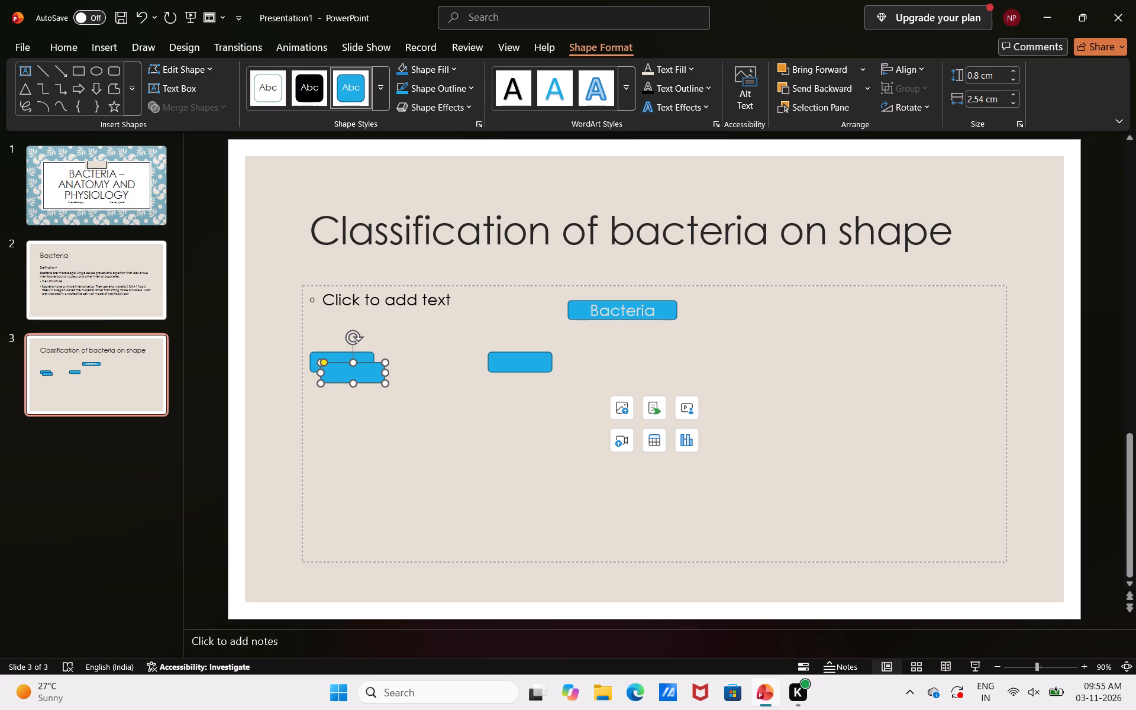
{"action": "left_click", "coordinate": [359, 367]}
{"action": "scroll", "coordinate": [359, 367], "scroll_direction": "up", "scroll_amount": 1}
{"action": "left_click_drag", "start_coordinate": [359, 367], "coordinate": [349, 386]}
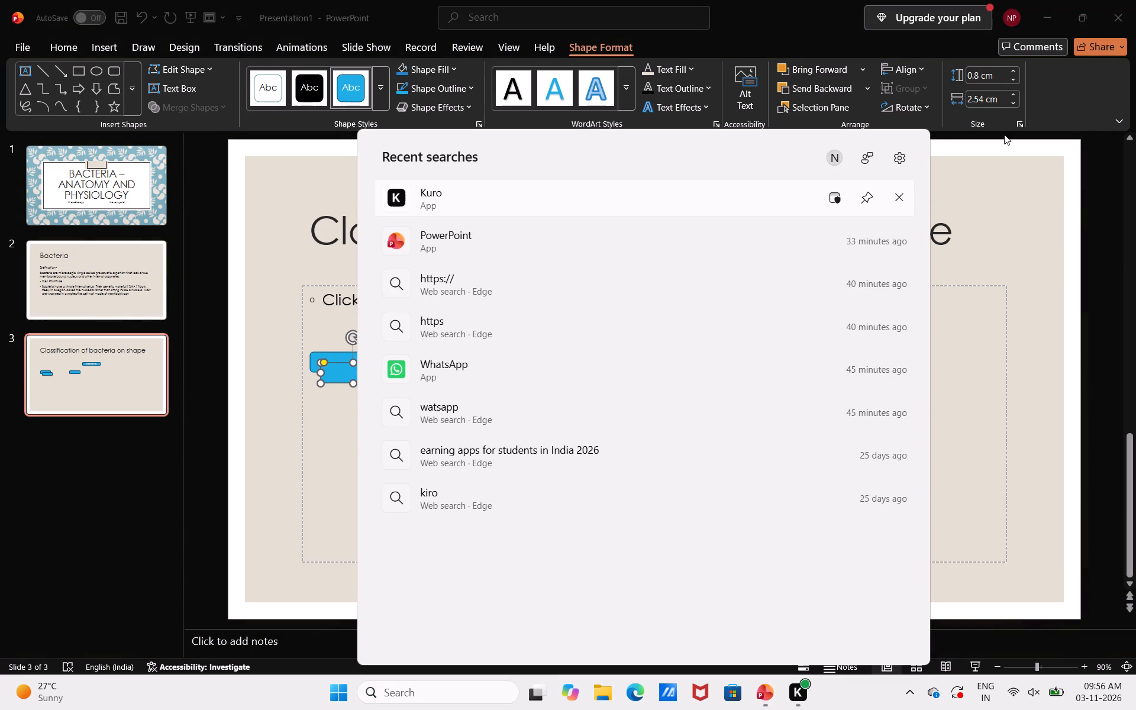
{"action": "left_click", "coordinate": [977, 205]}
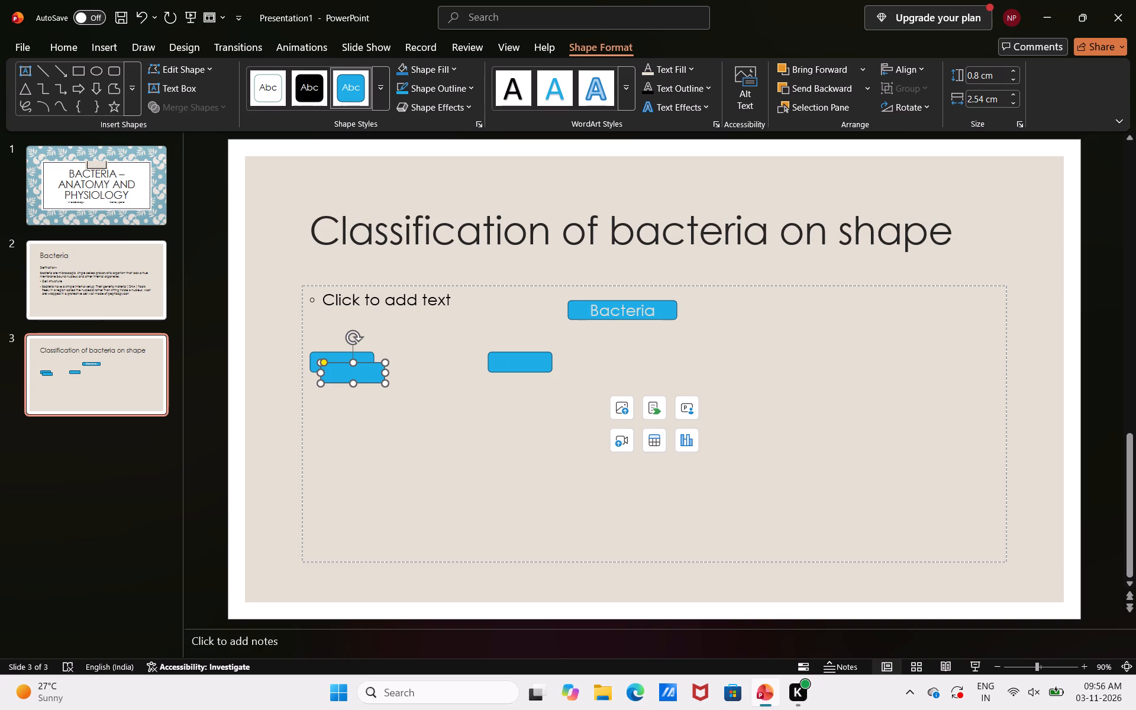
{"action": "scroll", "coordinate": [378, 367], "scroll_direction": "right", "scroll_amount": 1}
{"action": "left_click_drag", "start_coordinate": [378, 367], "coordinate": [469, 351]}
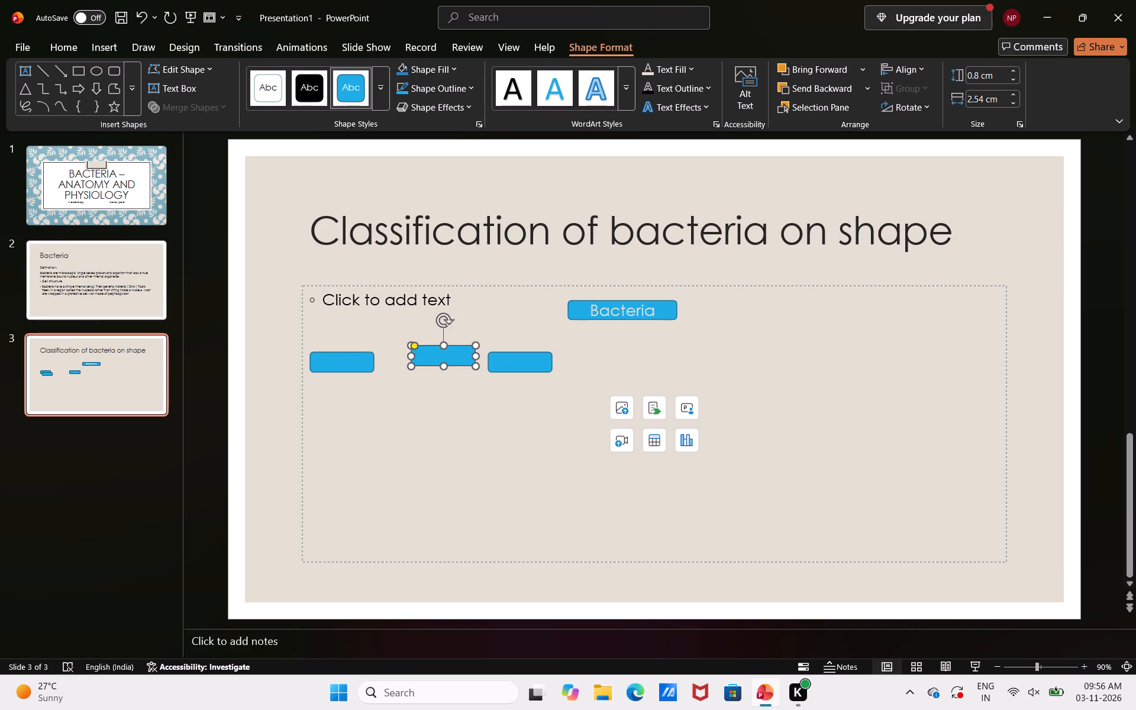
{"action": "scroll", "coordinate": [469, 351], "scroll_direction": "right", "scroll_amount": 2}
{"action": "left_click_drag", "start_coordinate": [469, 351], "coordinate": [639, 339]}
{"action": "scroll", "coordinate": [639, 339], "scroll_direction": "right", "scroll_amount": 2}
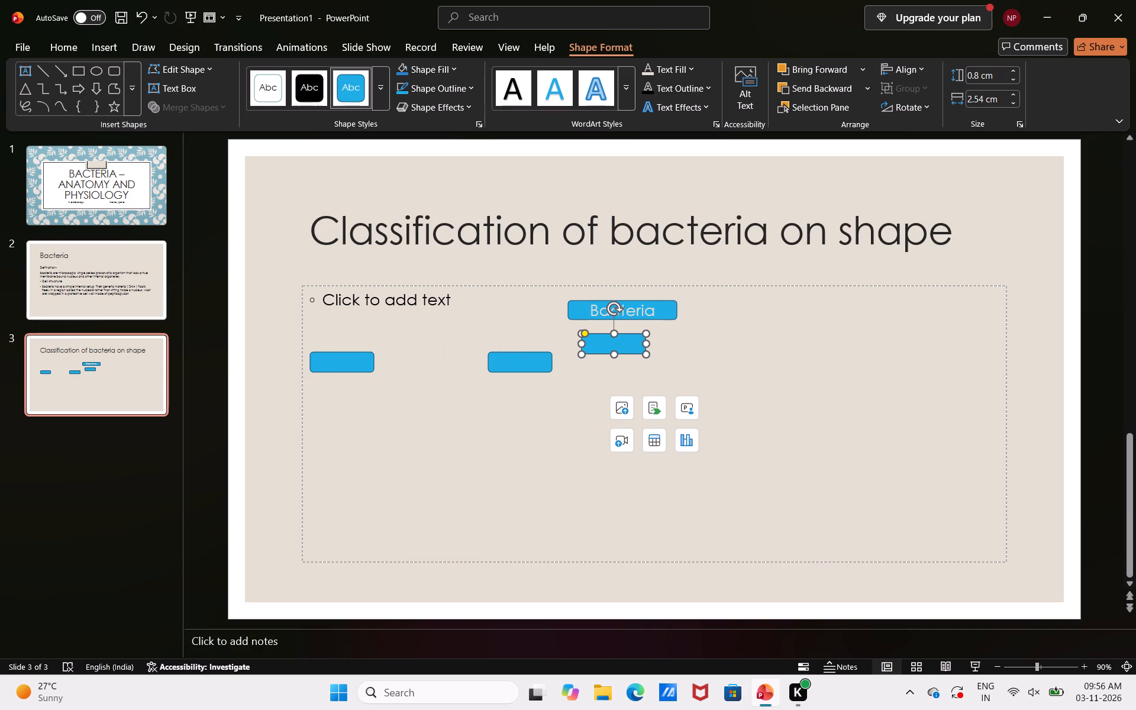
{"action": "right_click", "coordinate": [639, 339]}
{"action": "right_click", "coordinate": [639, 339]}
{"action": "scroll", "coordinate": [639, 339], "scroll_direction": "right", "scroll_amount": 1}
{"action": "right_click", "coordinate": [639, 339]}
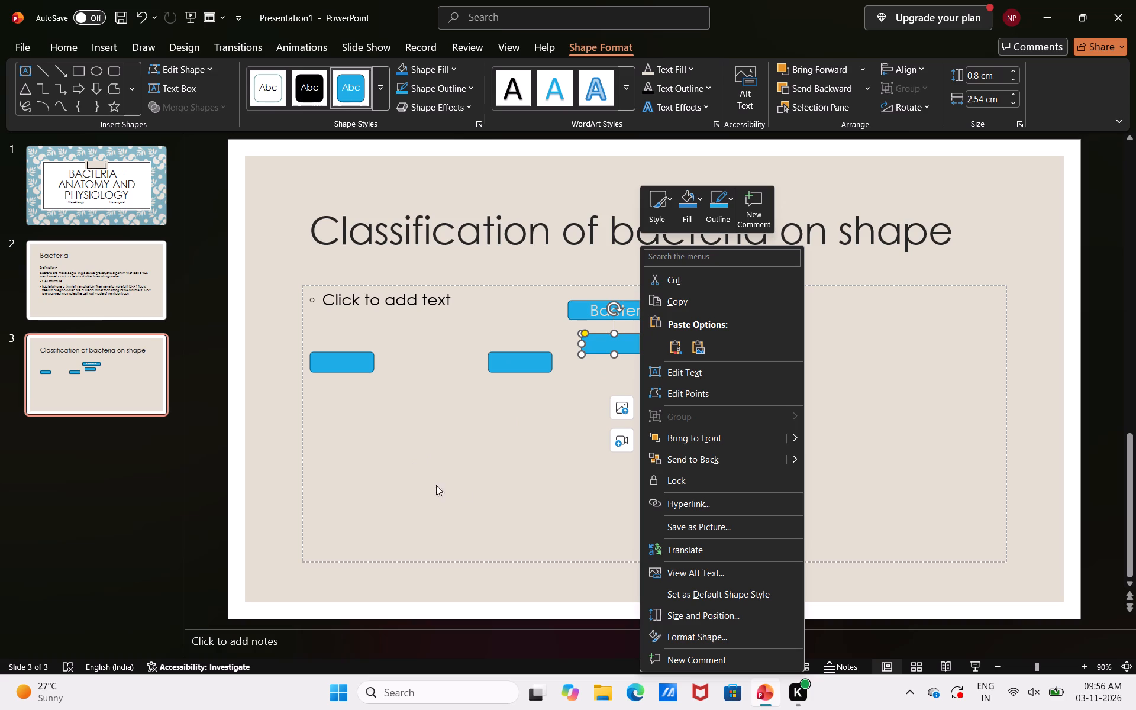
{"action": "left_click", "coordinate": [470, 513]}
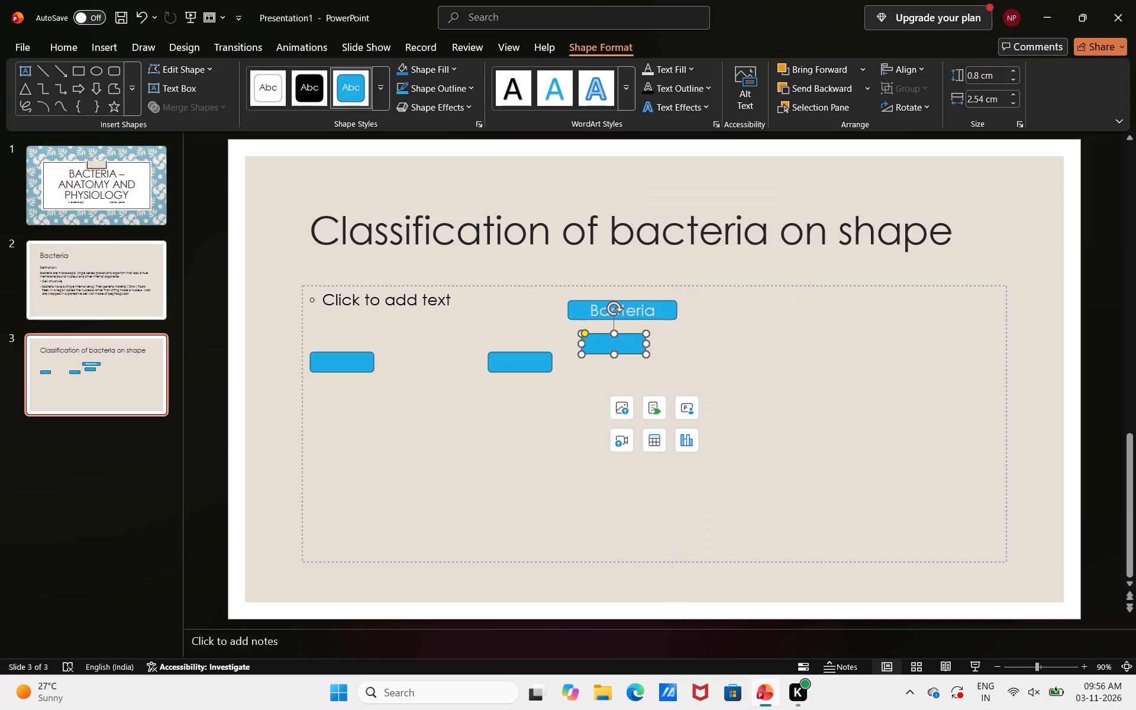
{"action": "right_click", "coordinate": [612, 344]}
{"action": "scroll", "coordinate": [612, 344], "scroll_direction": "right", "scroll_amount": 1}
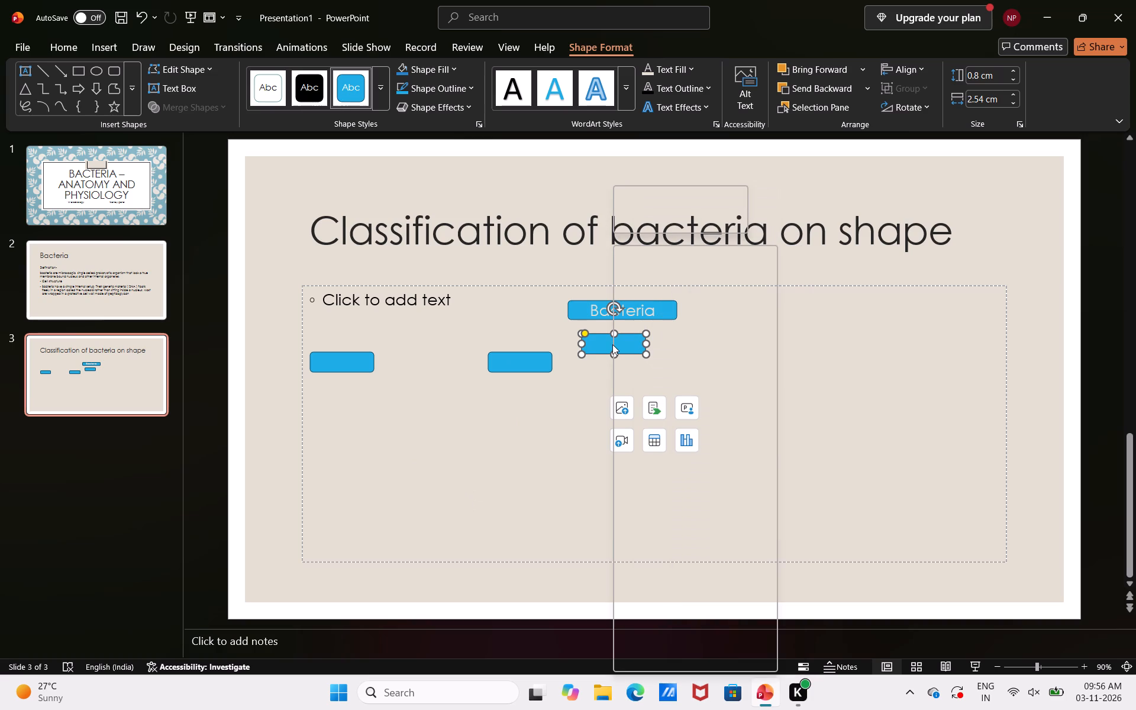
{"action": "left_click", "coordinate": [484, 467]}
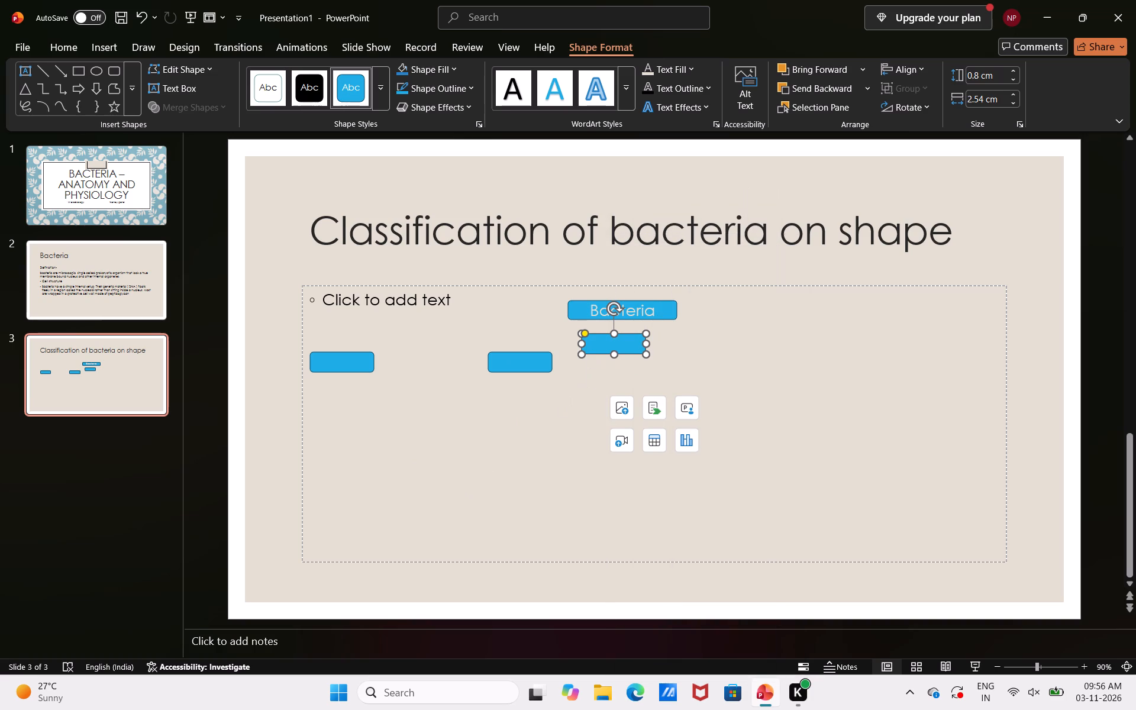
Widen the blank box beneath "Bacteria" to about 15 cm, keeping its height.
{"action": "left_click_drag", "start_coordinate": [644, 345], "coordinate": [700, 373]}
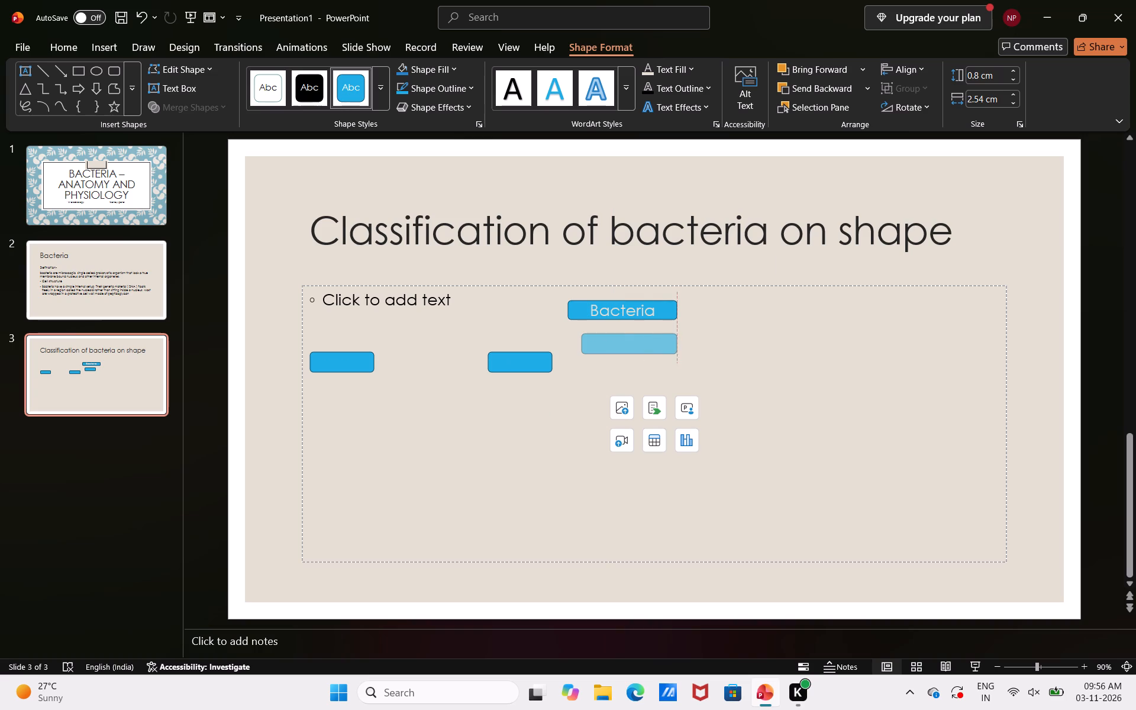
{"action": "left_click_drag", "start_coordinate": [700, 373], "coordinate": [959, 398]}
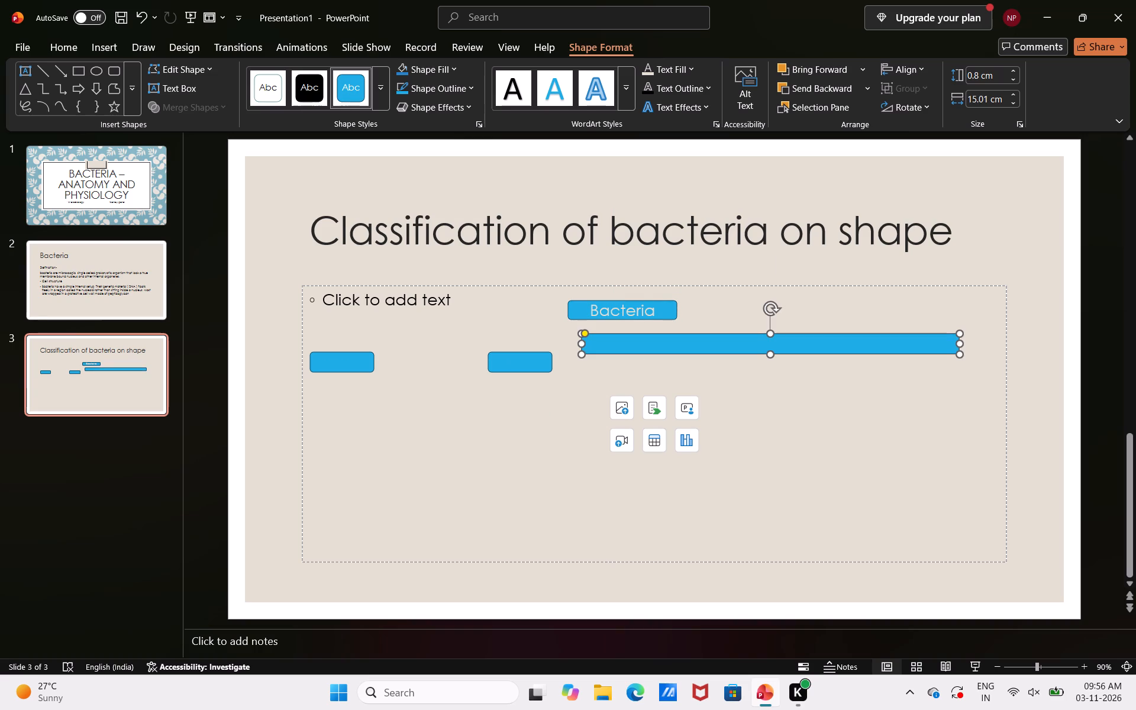
Move the widened box down and across so it lines up in a row with the other two blank boxes.
{"action": "left_click_drag", "start_coordinate": [588, 346], "coordinate": [683, 346]}
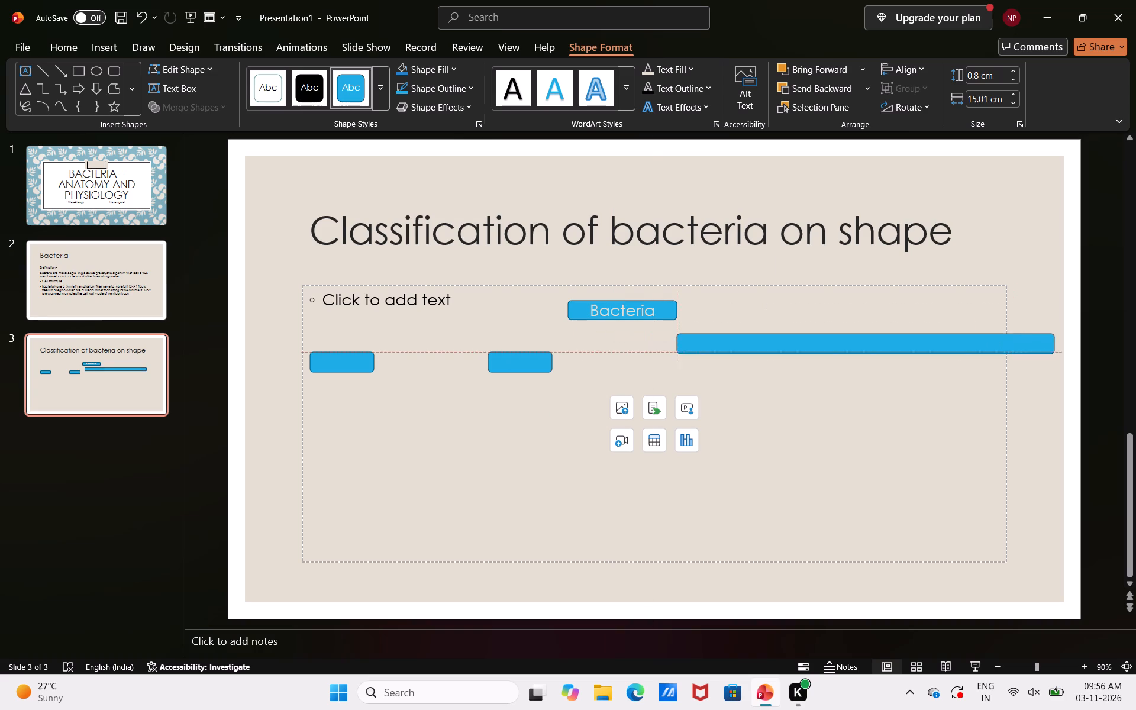
{"action": "left_click_drag", "start_coordinate": [683, 346], "coordinate": [640, 355]}
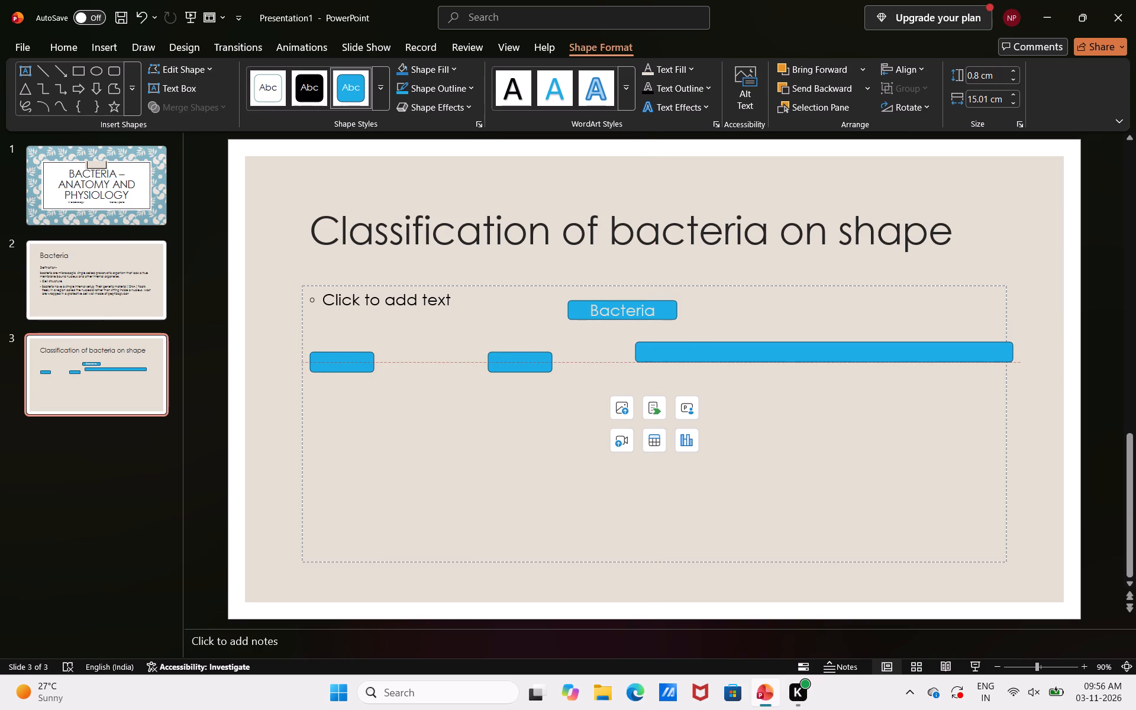
{"action": "left_click_drag", "start_coordinate": [640, 355], "coordinate": [620, 364]}
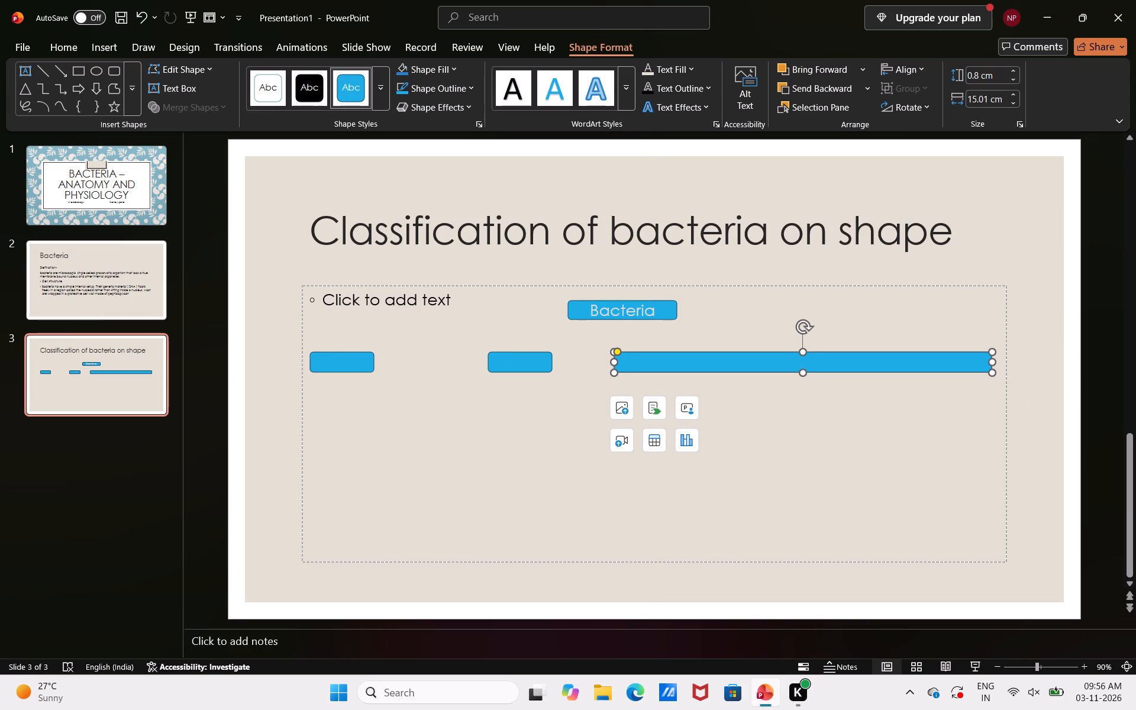
Narrow the long third box in the row to about 3.15 cm, keeping its left end in place.
{"action": "left_click_drag", "start_coordinate": [995, 357], "coordinate": [934, 372]}
{"action": "left_click", "coordinate": [934, 372]}
{"action": "left_click_drag", "start_coordinate": [994, 364], "coordinate": [771, 396]}
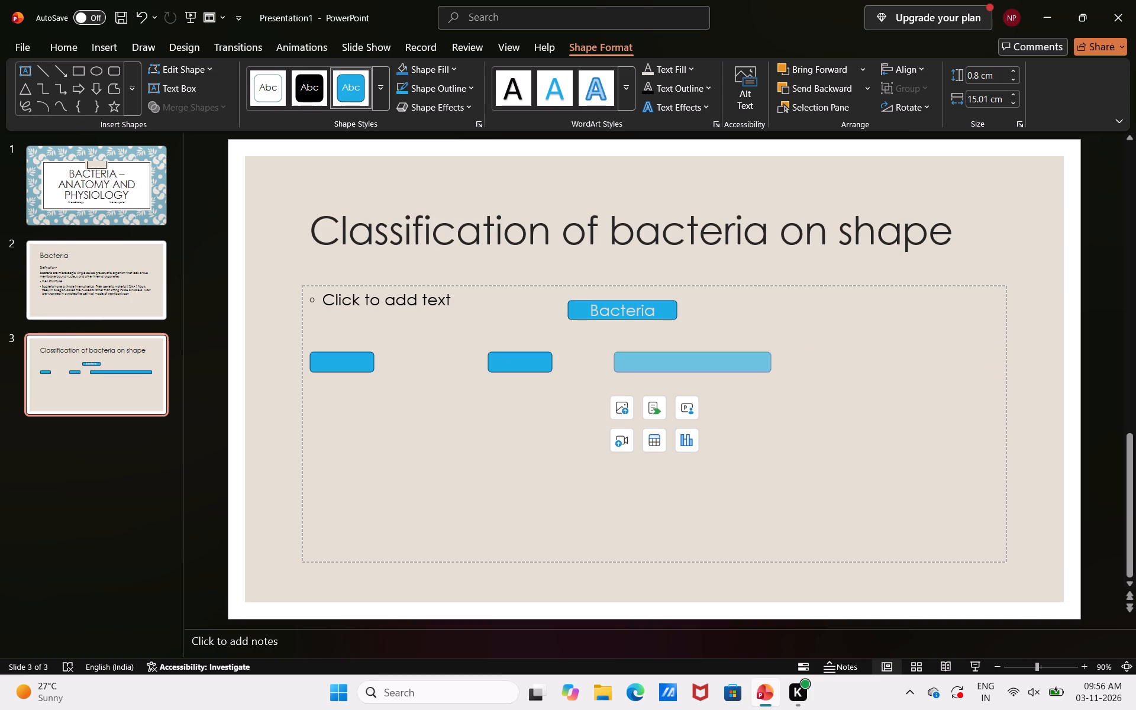
{"action": "left_click_drag", "start_coordinate": [771, 396], "coordinate": [693, 401]}
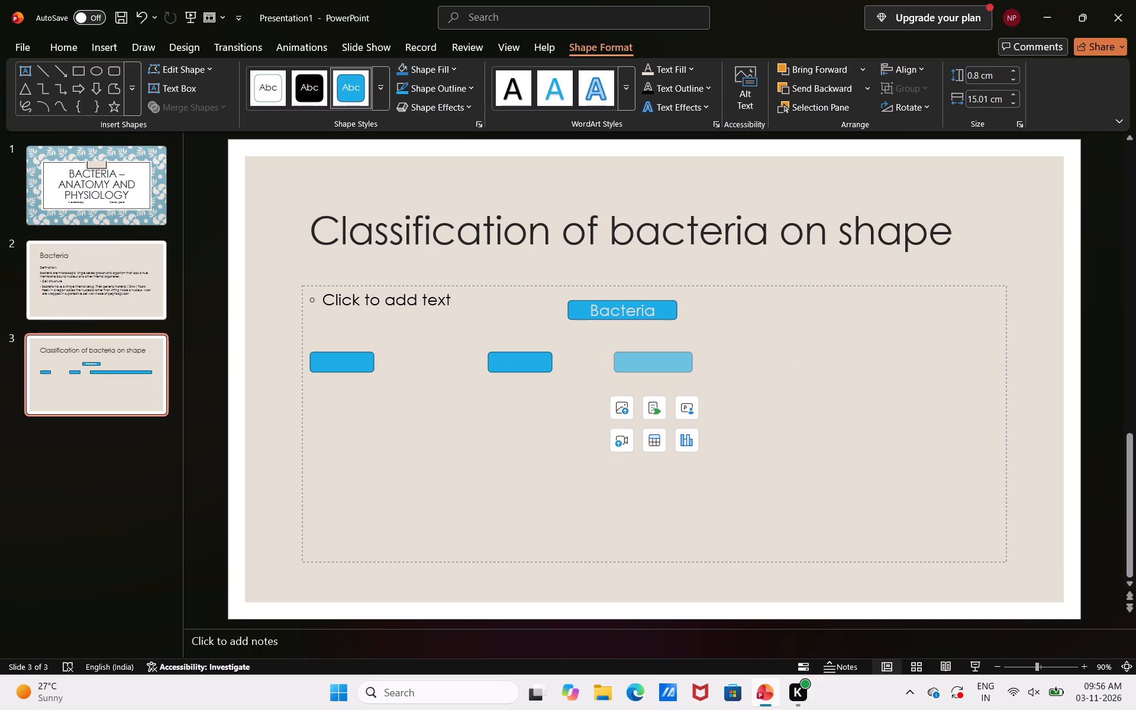
{"action": "left_click_drag", "start_coordinate": [693, 401], "coordinate": [694, 401]}
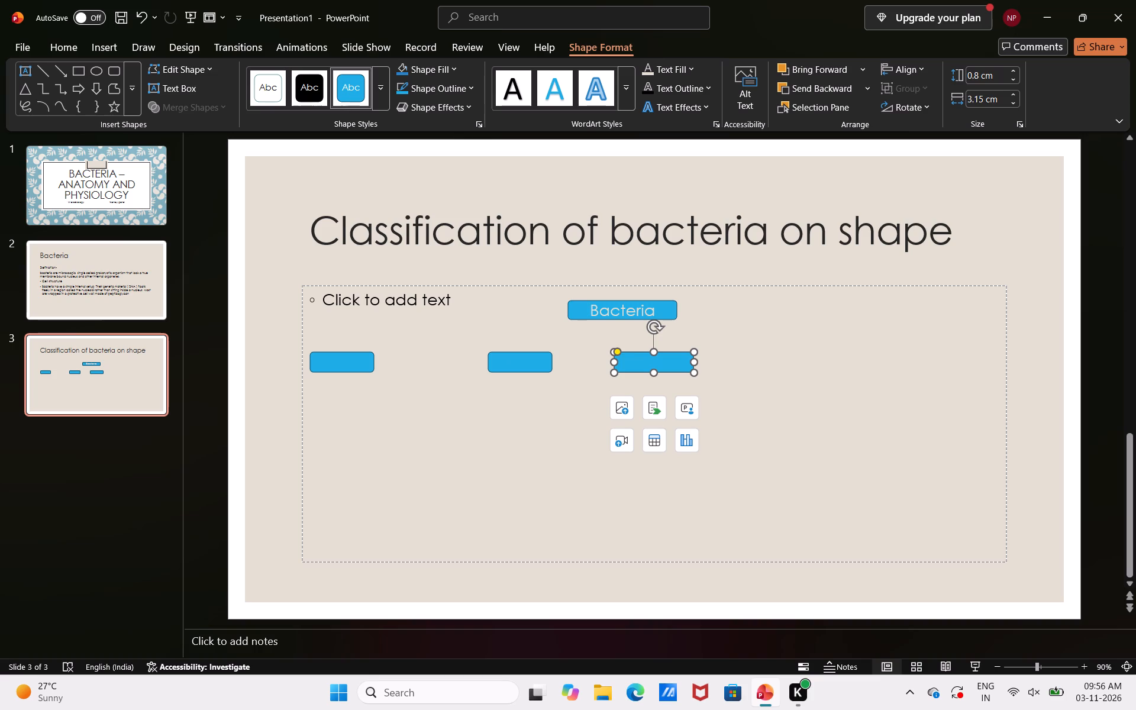
Move the middle blank box slightly toward the first box, keeping it level with the row.
{"action": "left_click_drag", "start_coordinate": [514, 357], "coordinate": [477, 359]}
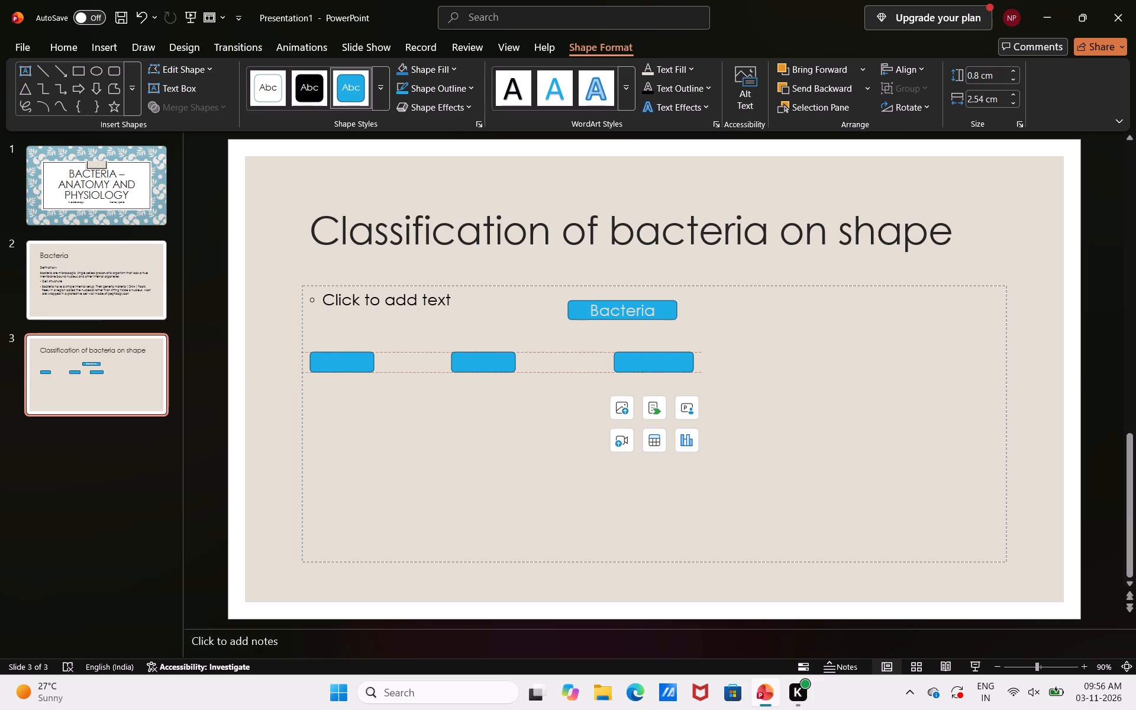
{"action": "left_click_drag", "start_coordinate": [477, 359], "coordinate": [476, 356]}
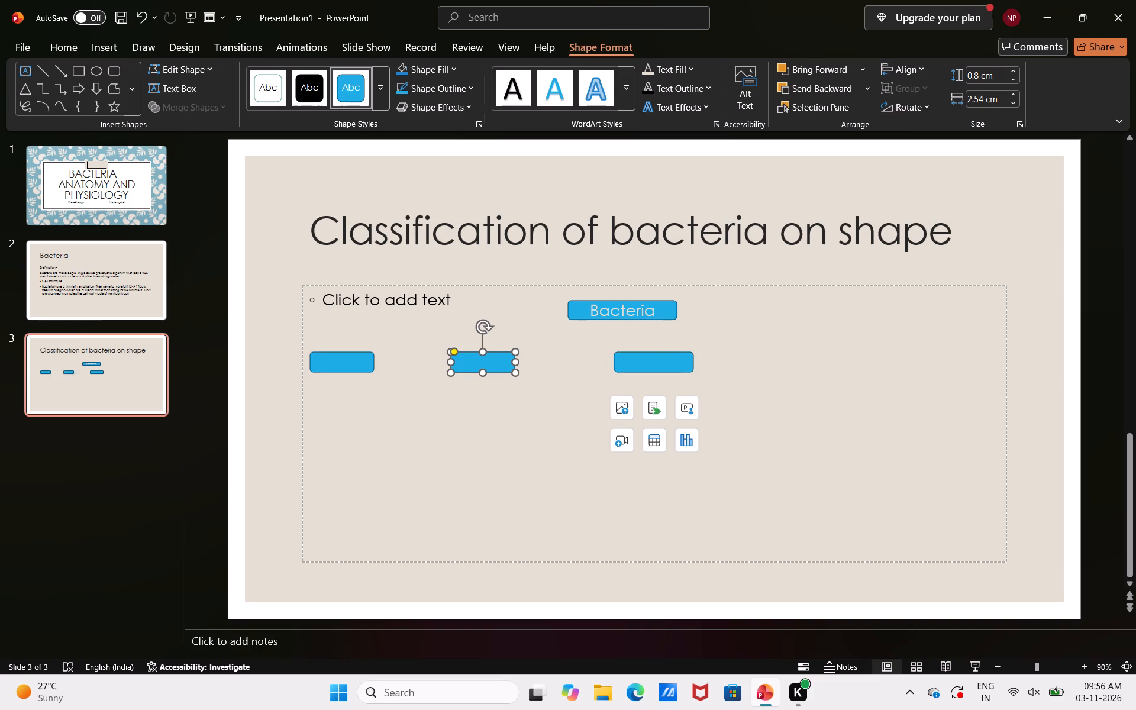
Label the third blank box in the row beneath "Bacteria" as "Cocci".
{"action": "left_click_drag", "start_coordinate": [694, 353], "coordinate": [685, 354]}
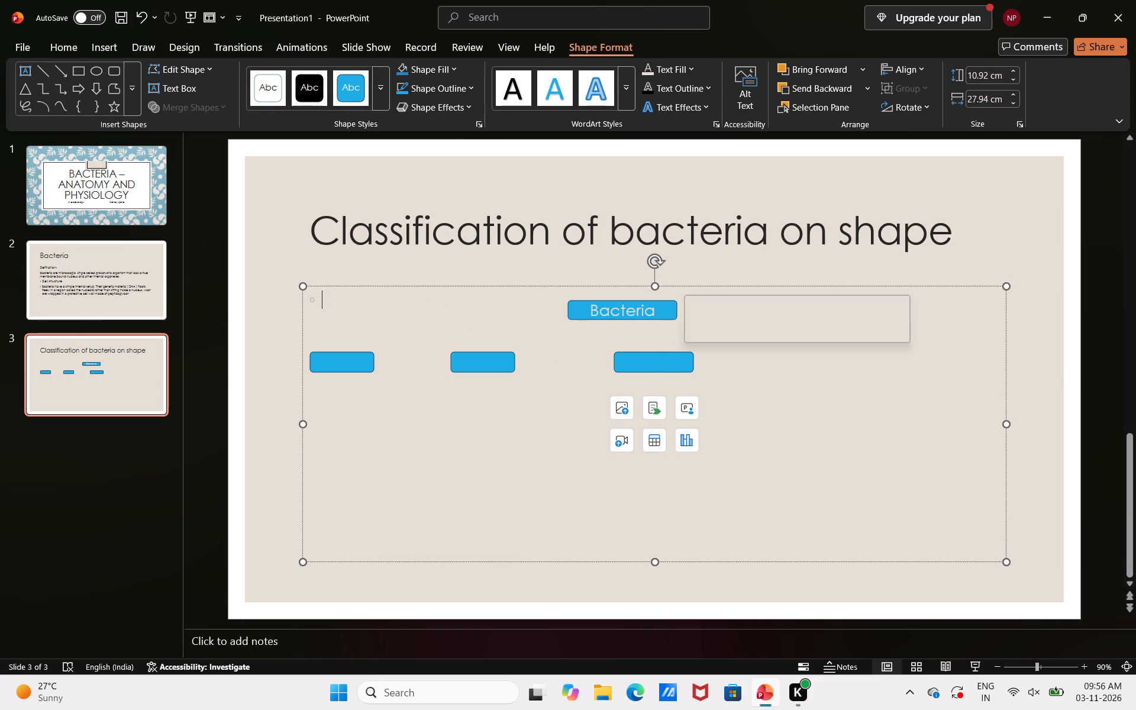
{"action": "left_click", "coordinate": [685, 354]}
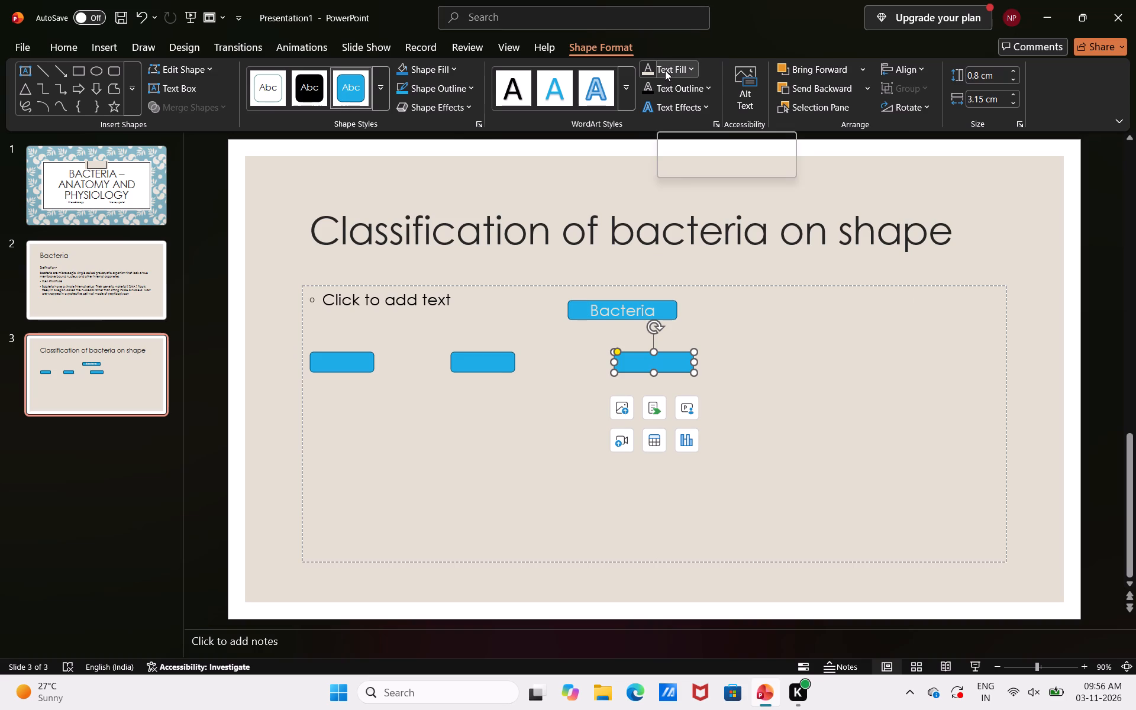
{"action": "left_click", "coordinate": [630, 357]}
{"action": "key", "text": "c"}
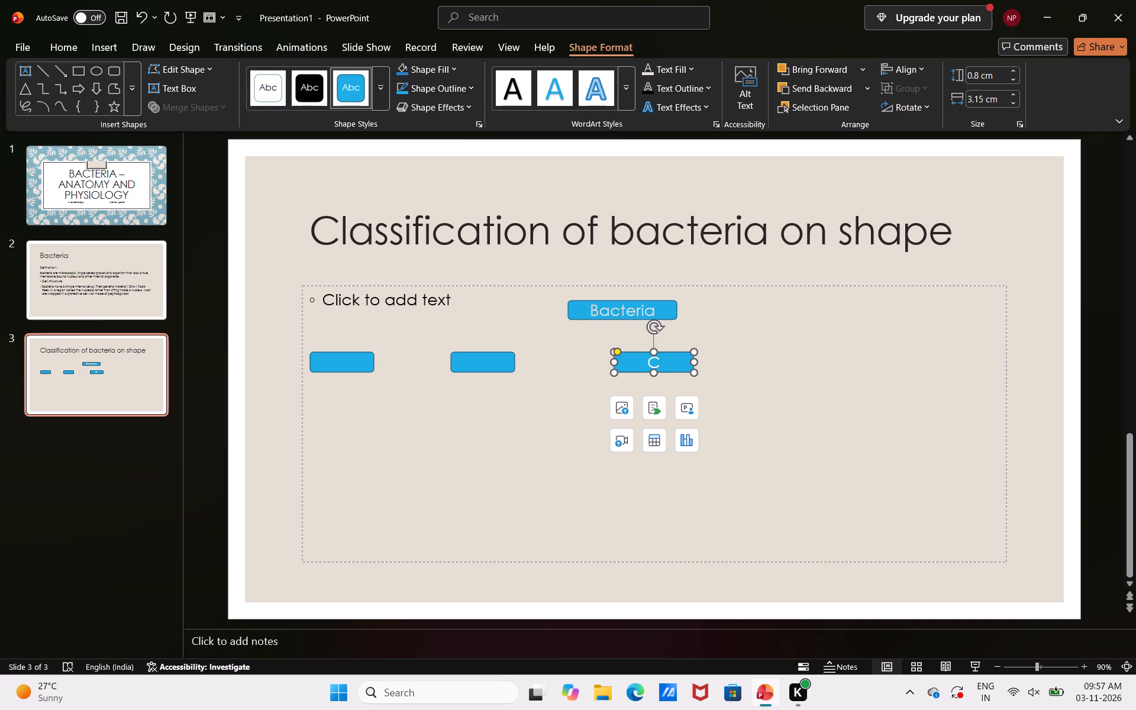
{"action": "type", "text": "occ"}
{"action": "key", "text": "i"}
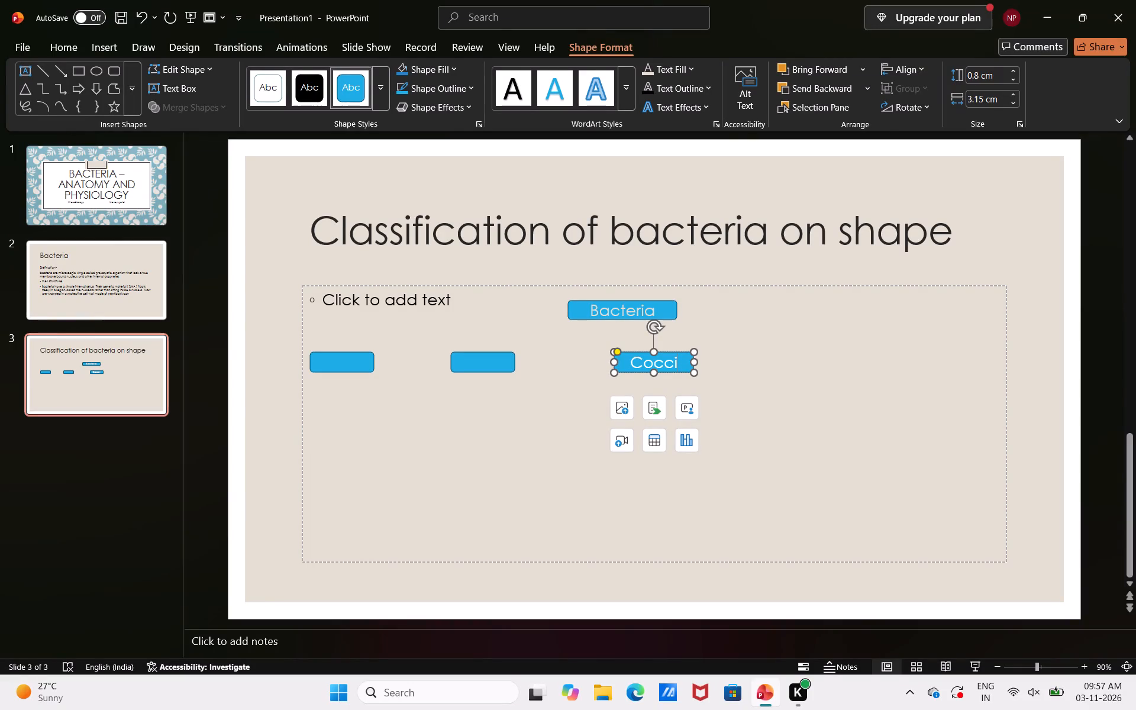
Label the middle box in the row "spirals" and the first box "vibrio".
{"action": "left_click", "coordinate": [488, 354]}
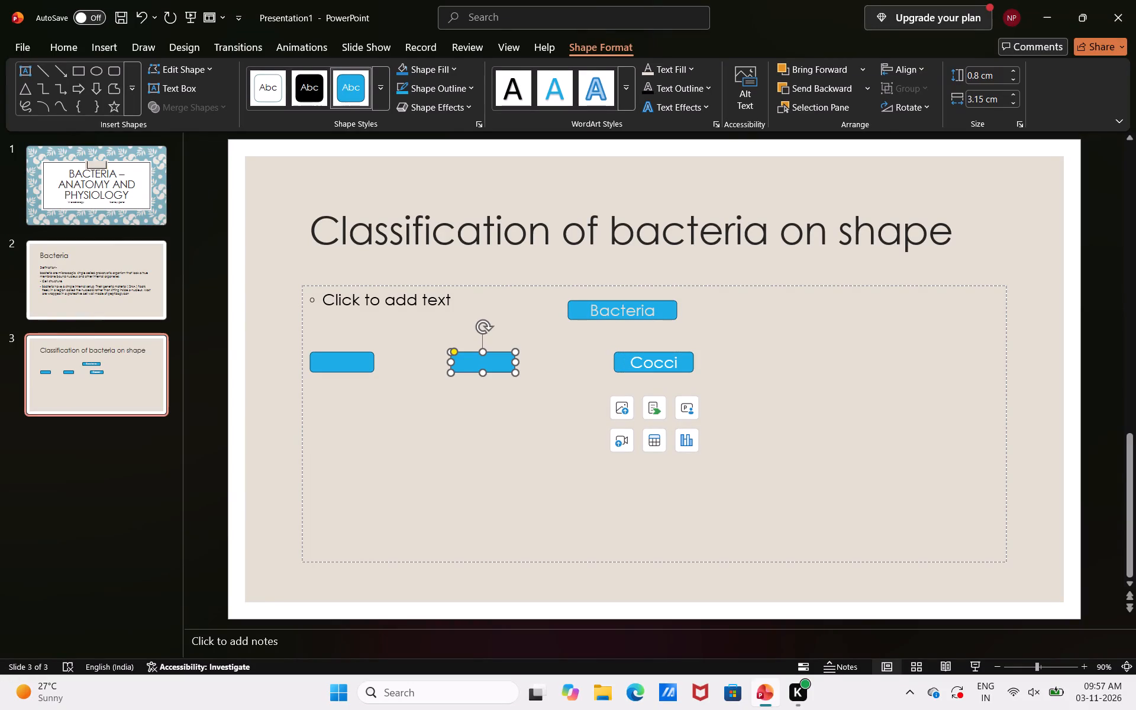
{"action": "left_click", "coordinate": [673, 60]}
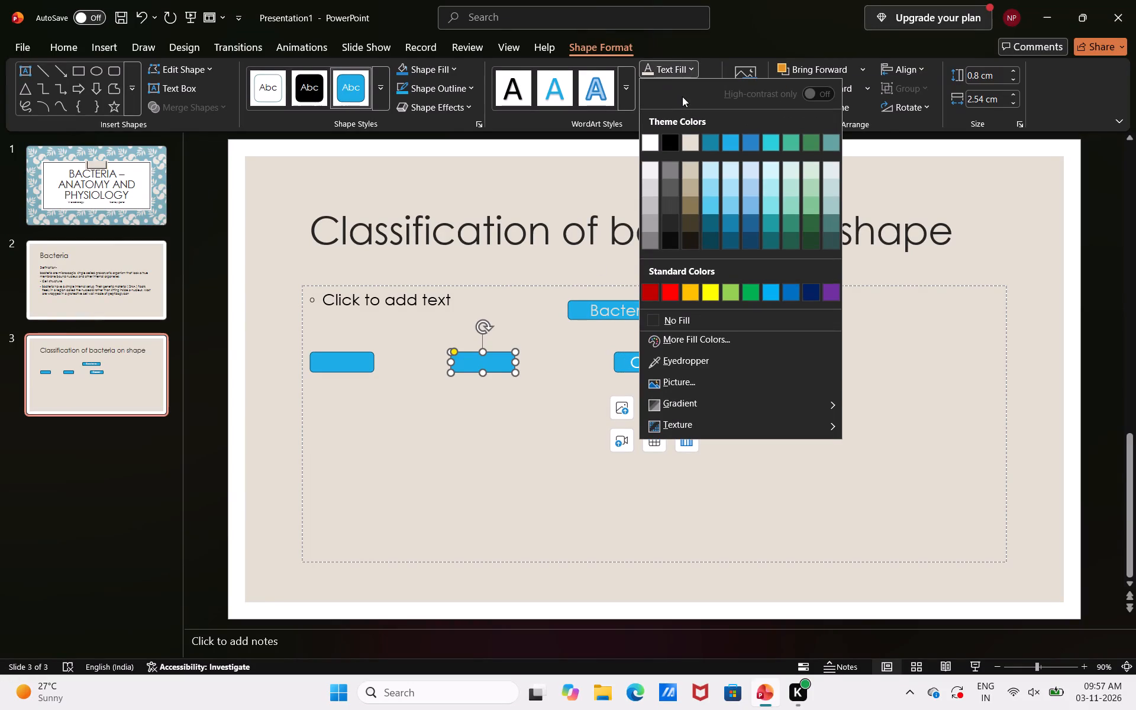
{"action": "left_click", "coordinate": [472, 356]}
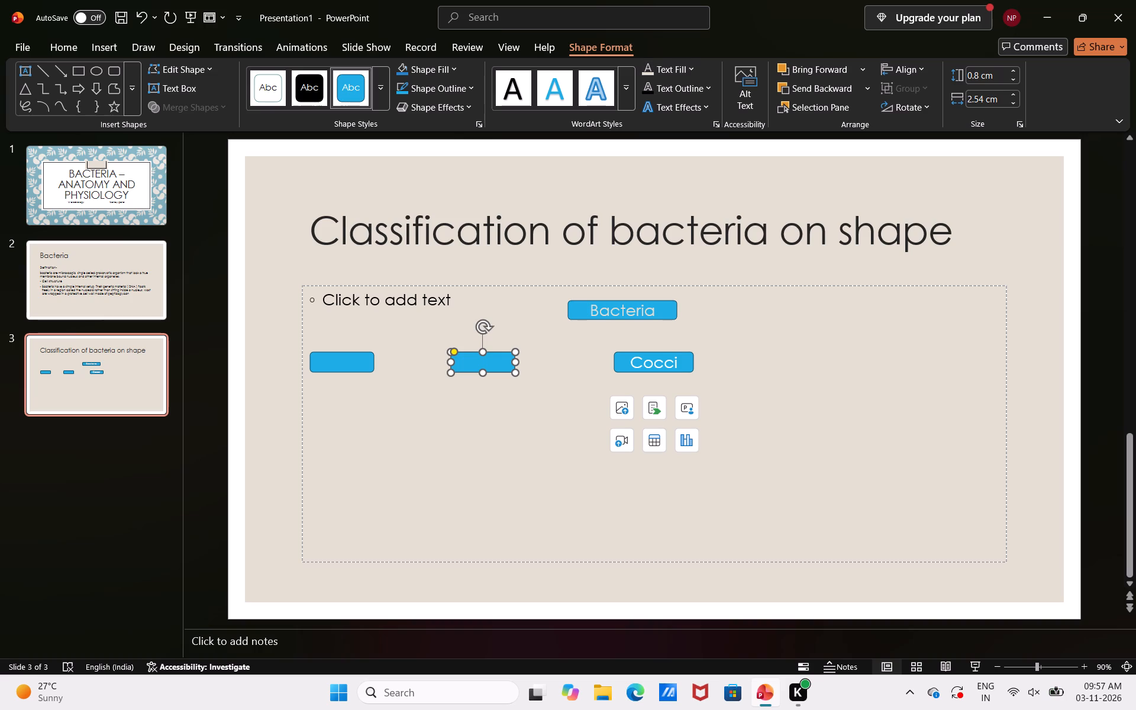
{"action": "type", "text": "spi"}
{"action": "type", "text": "rals"}
{"action": "left_click", "coordinate": [350, 363]}
{"action": "type", "text": "vibrio"}
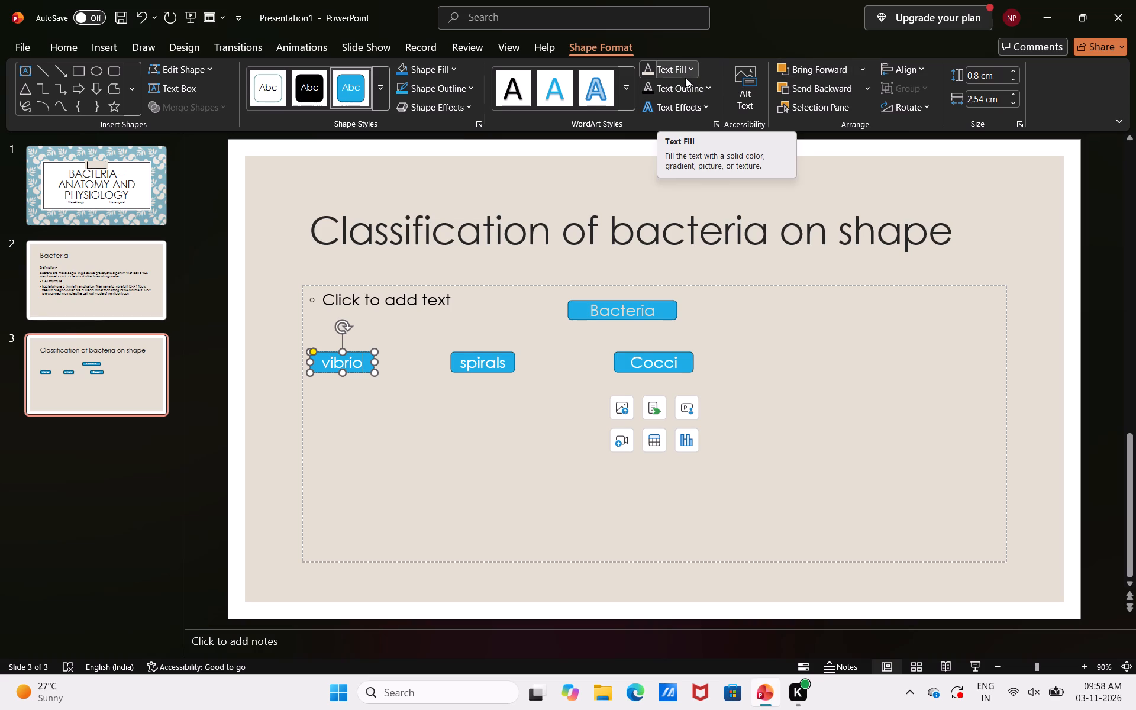
Convert the empty content placeholder behind the boxes to a Basic Cycle SmartArt graphic.
{"action": "double_click", "coordinate": [814, 310]}
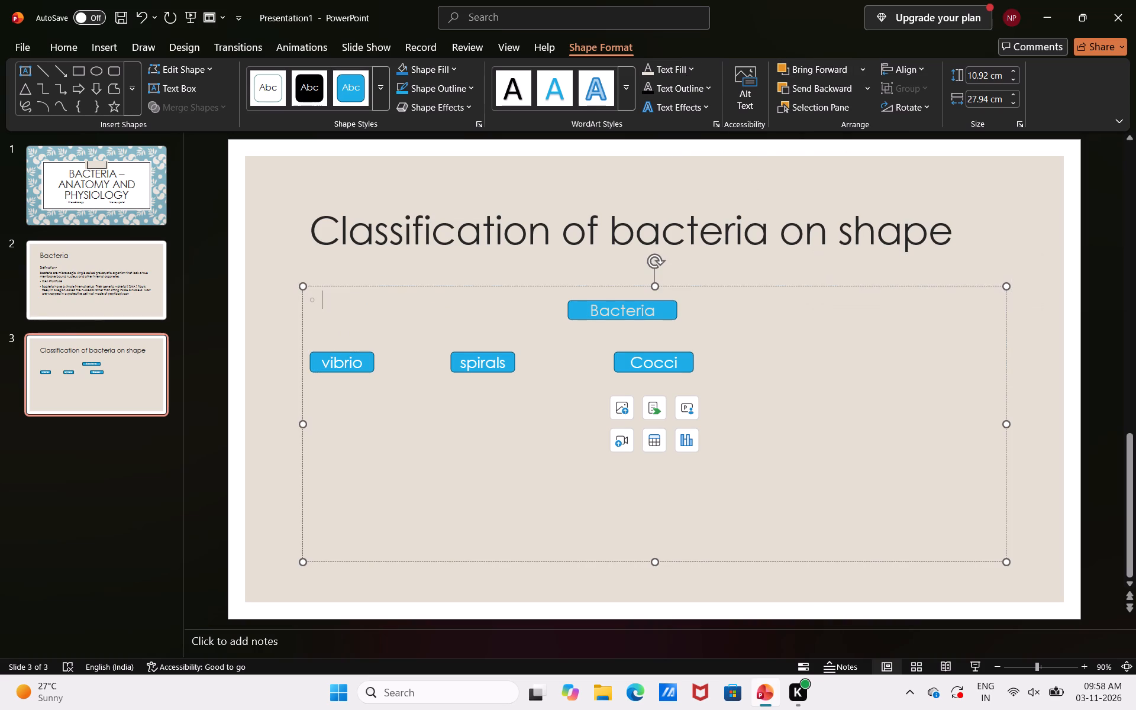
{"action": "left_click", "coordinate": [793, 351]}
{"action": "left_click", "coordinate": [680, 366]}
{"action": "scroll", "coordinate": [680, 366], "scroll_direction": "left", "scroll_amount": 1}
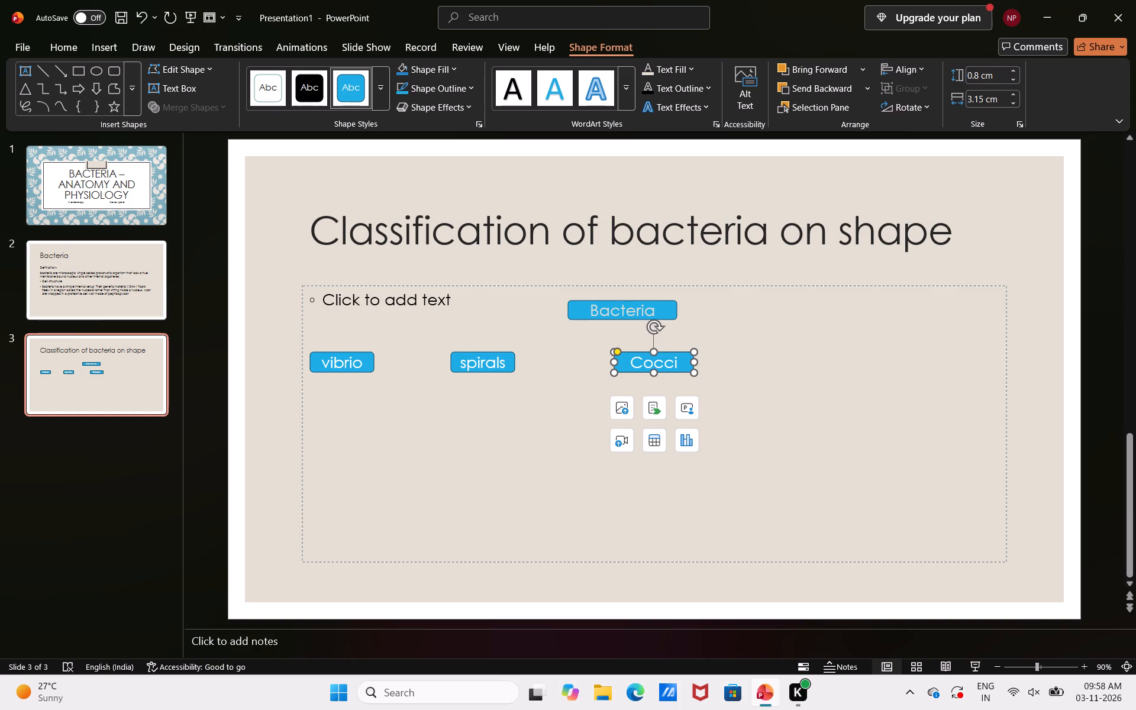
{"action": "right_click", "coordinate": [598, 366]}
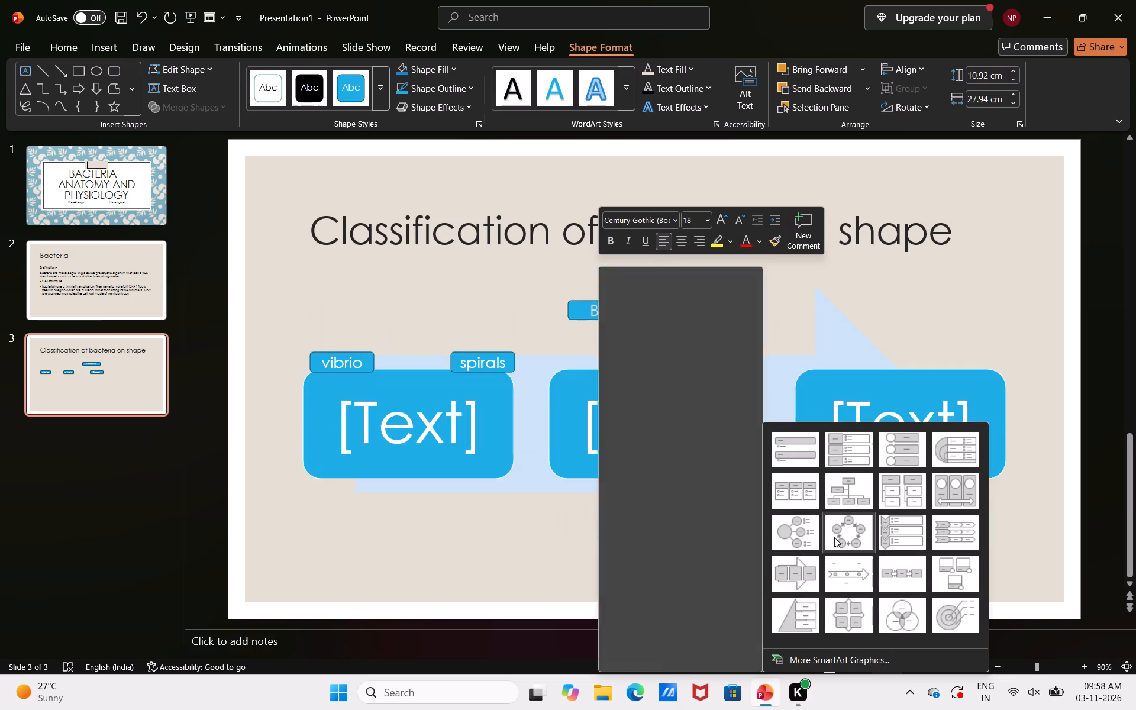
{"action": "left_click", "coordinate": [853, 528]}
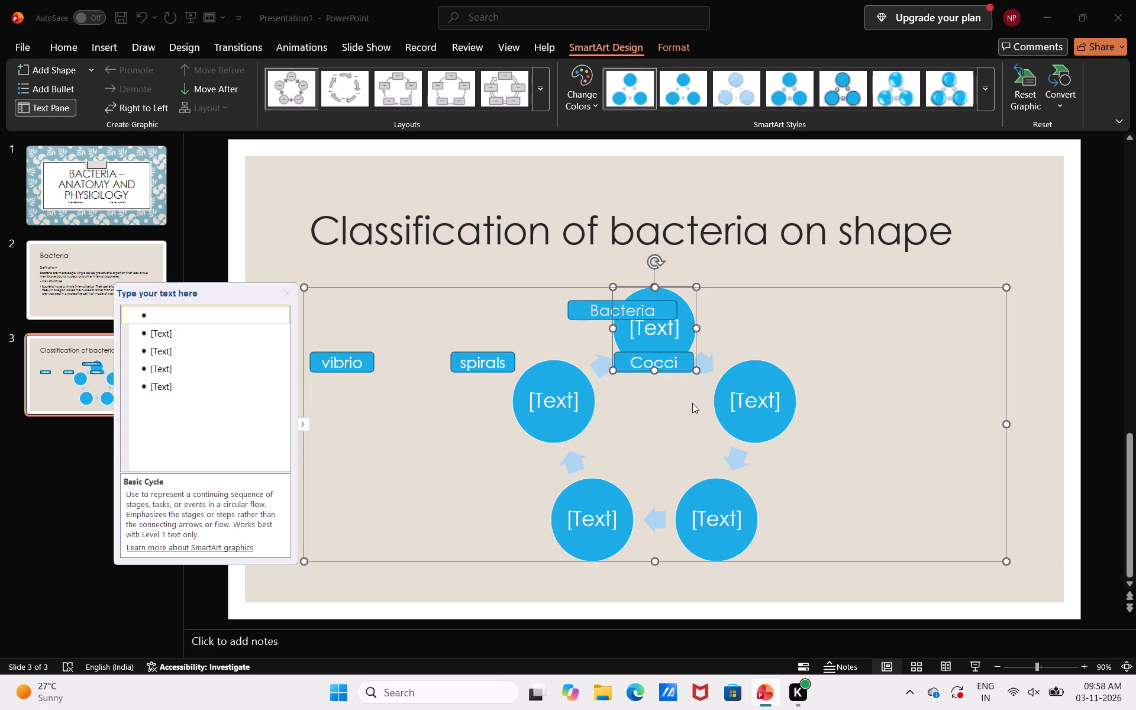
Label the topmost circle of the cycle "Cocci", followed by a blank line within the same bullet.
{"action": "left_click", "coordinate": [656, 368]}
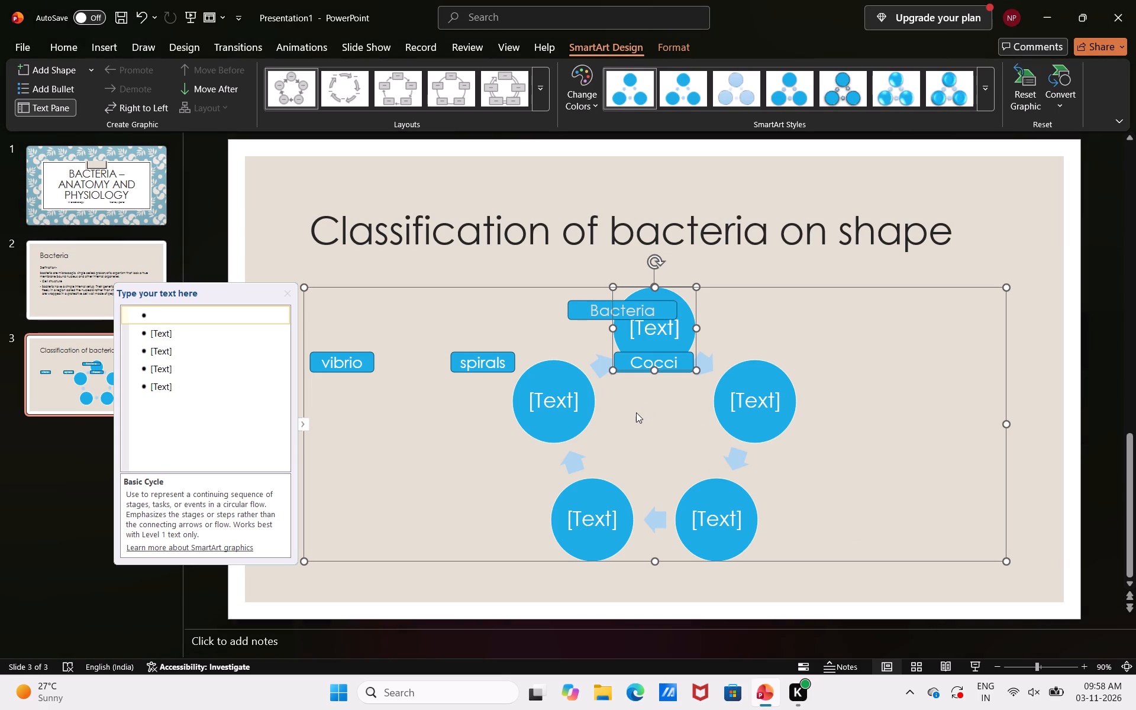
{"action": "key", "text": "c"}
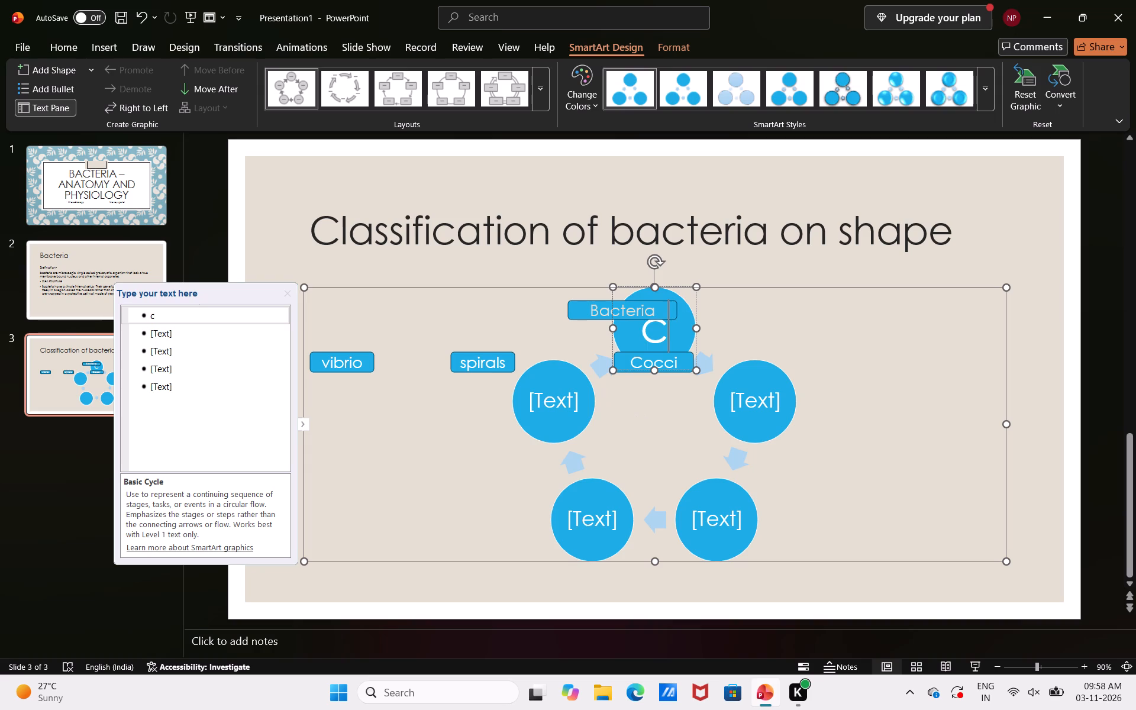
{"action": "key", "text": "BackSpace"}
{"action": "key", "text": "c"}
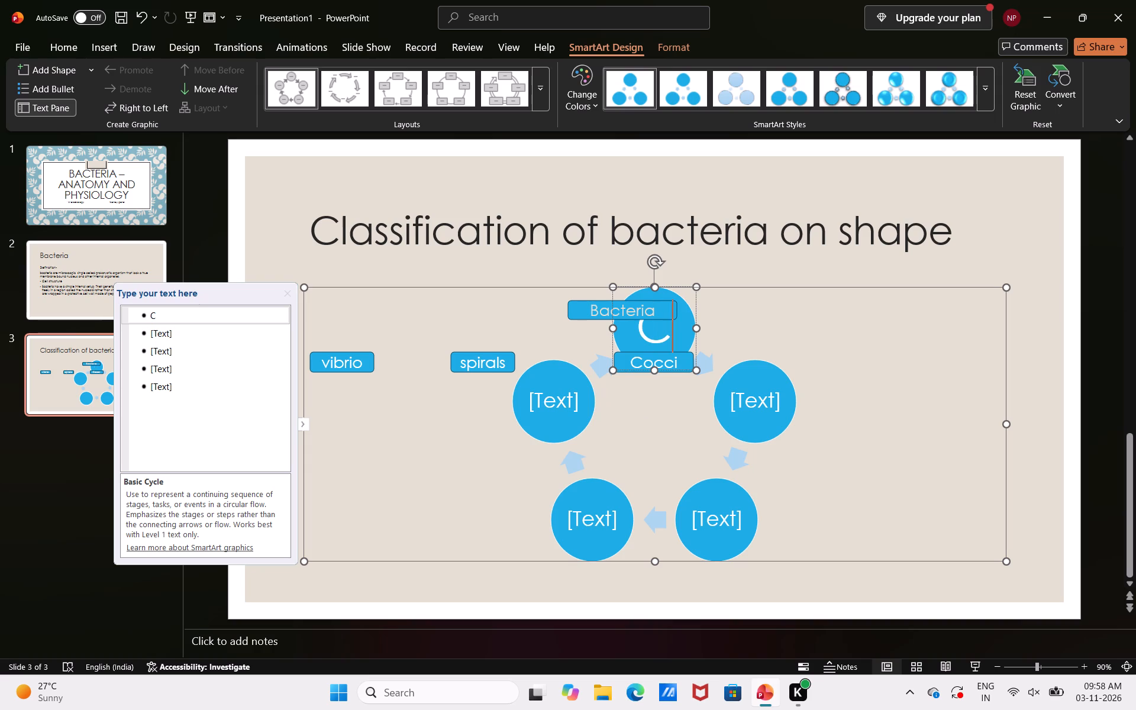
{"action": "type", "text": "occi"}
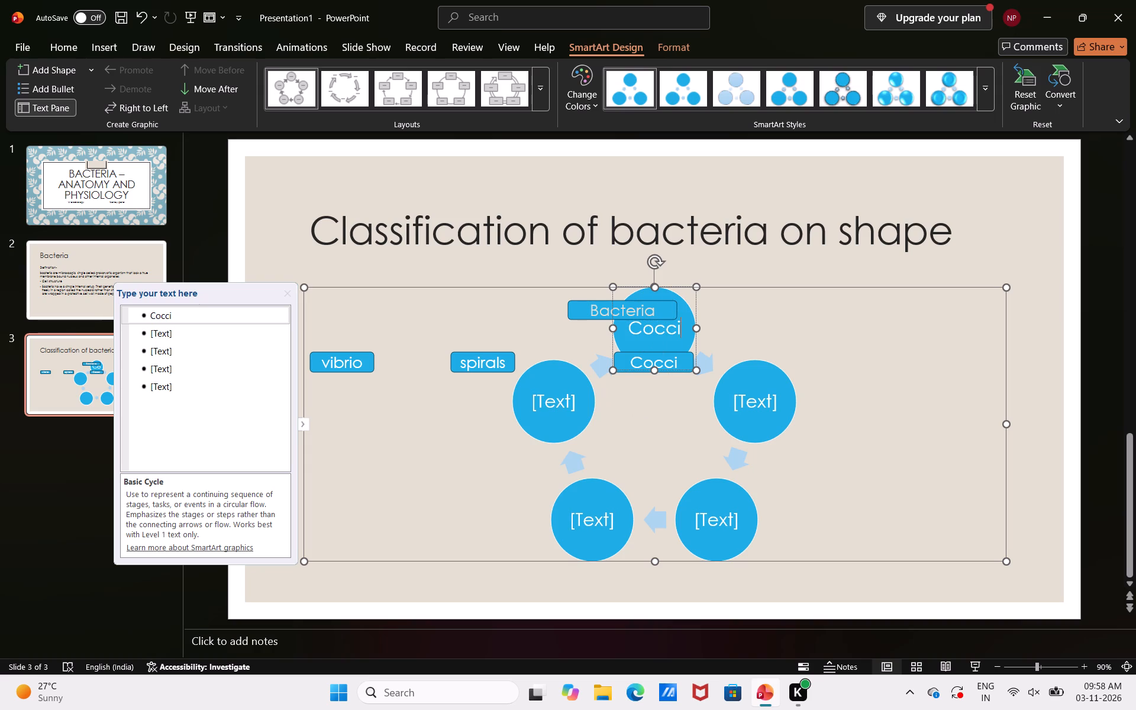
{"action": "key", "text": "space"}
{"action": "key", "text": "Return"}
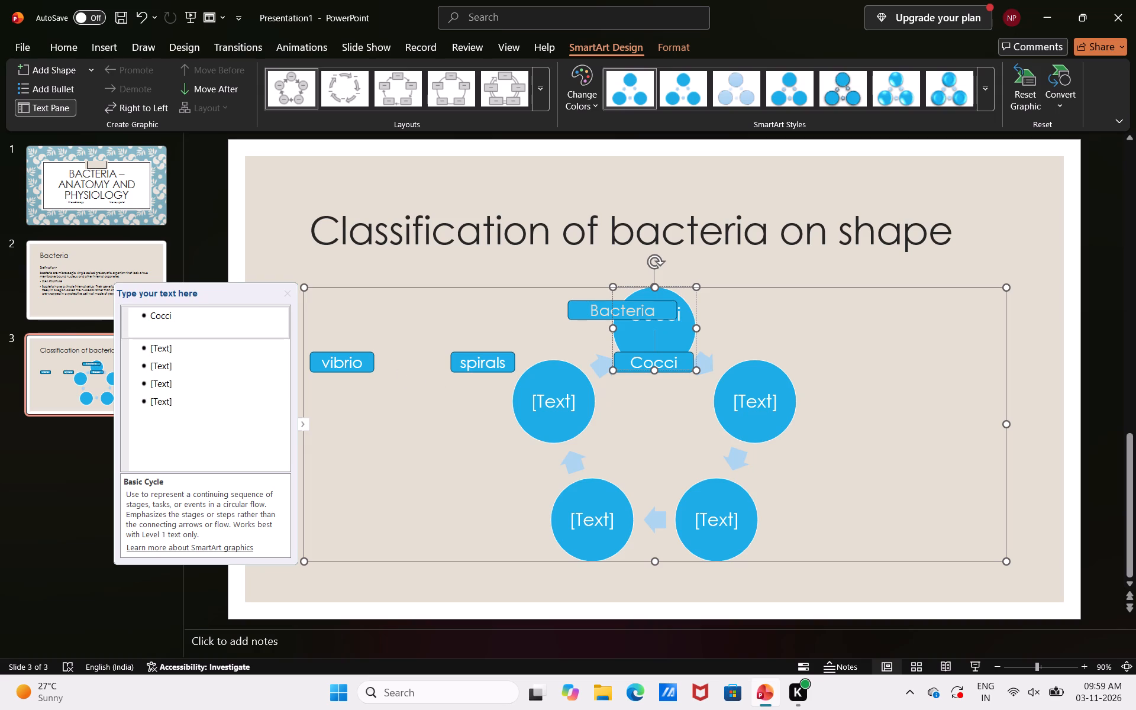
Label the second circle of the cycle "Bacillus" and the third circle "Vibrio".
{"action": "left_click", "coordinate": [178, 346]}
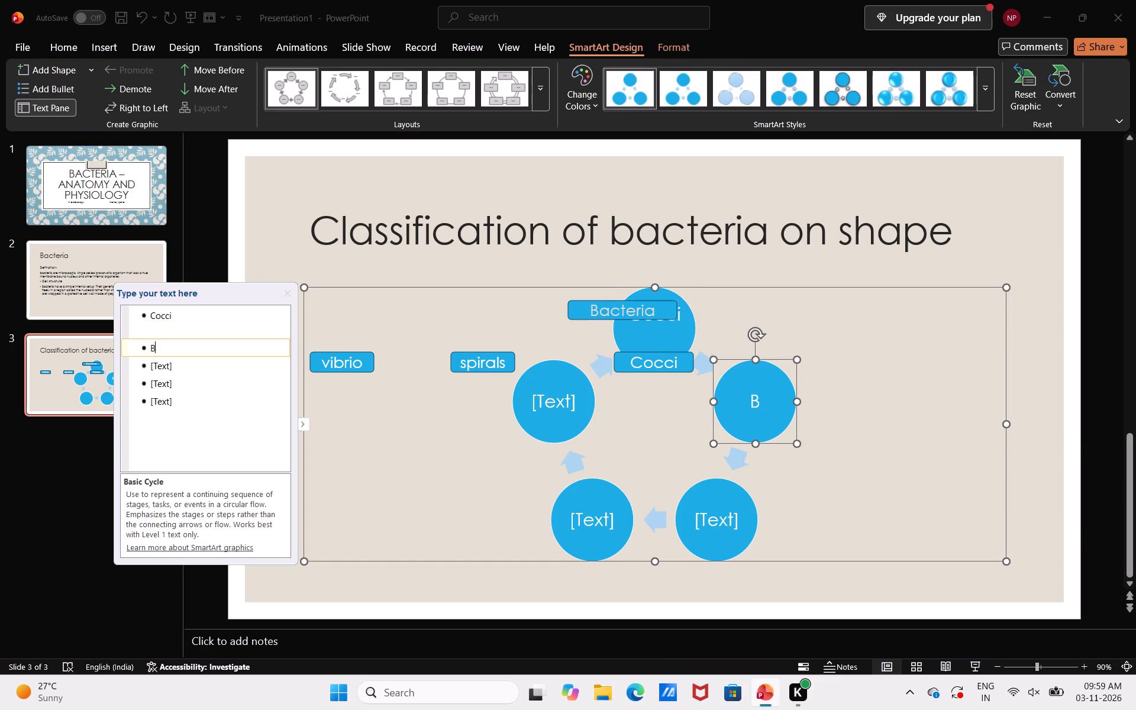
{"action": "type", "text": "aci"}
{"action": "type", "text": "llus"}
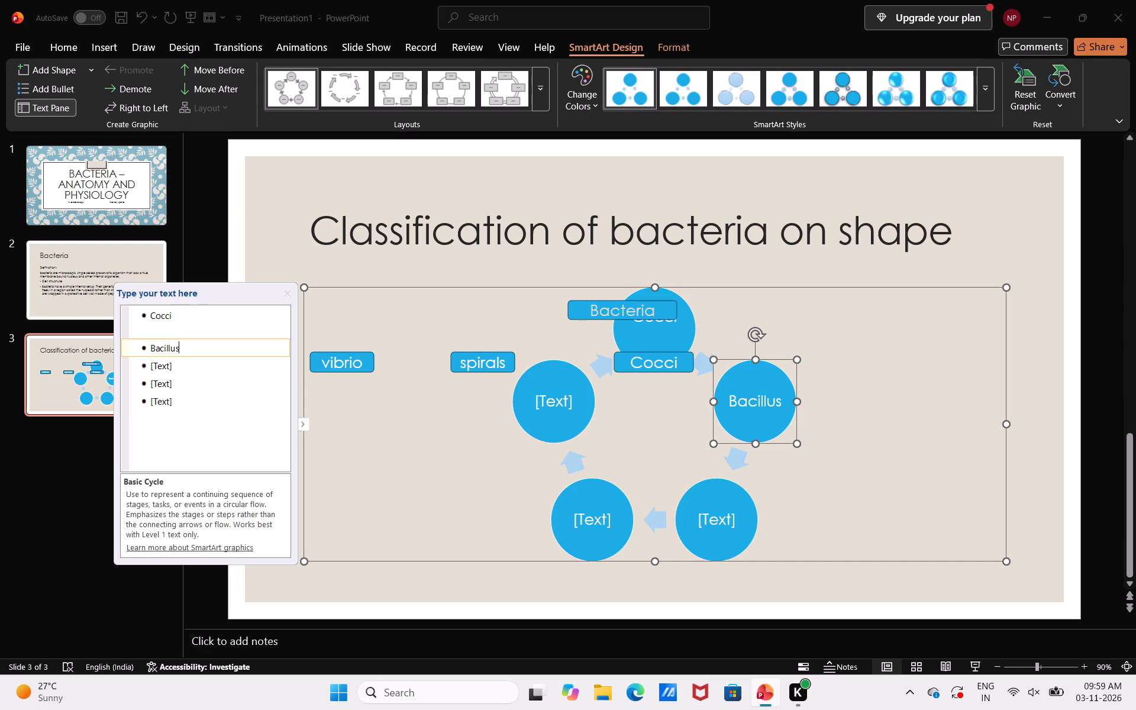
{"action": "left_click", "coordinate": [172, 369]}
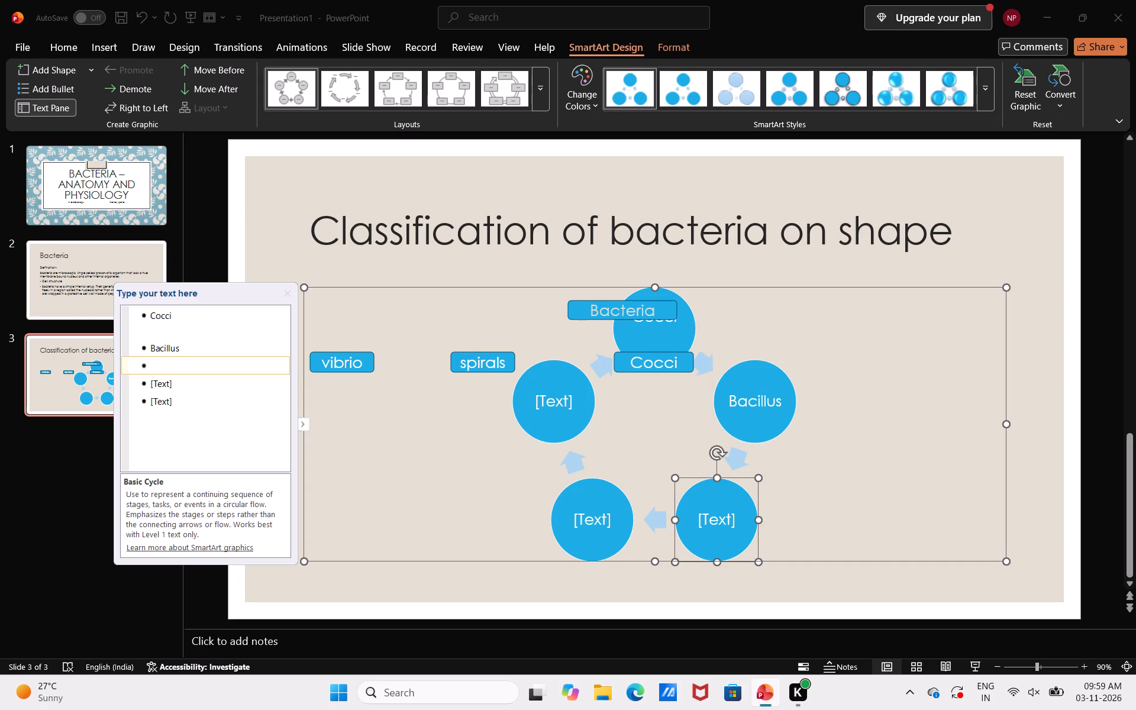
{"action": "type", "text": "ibrio"}
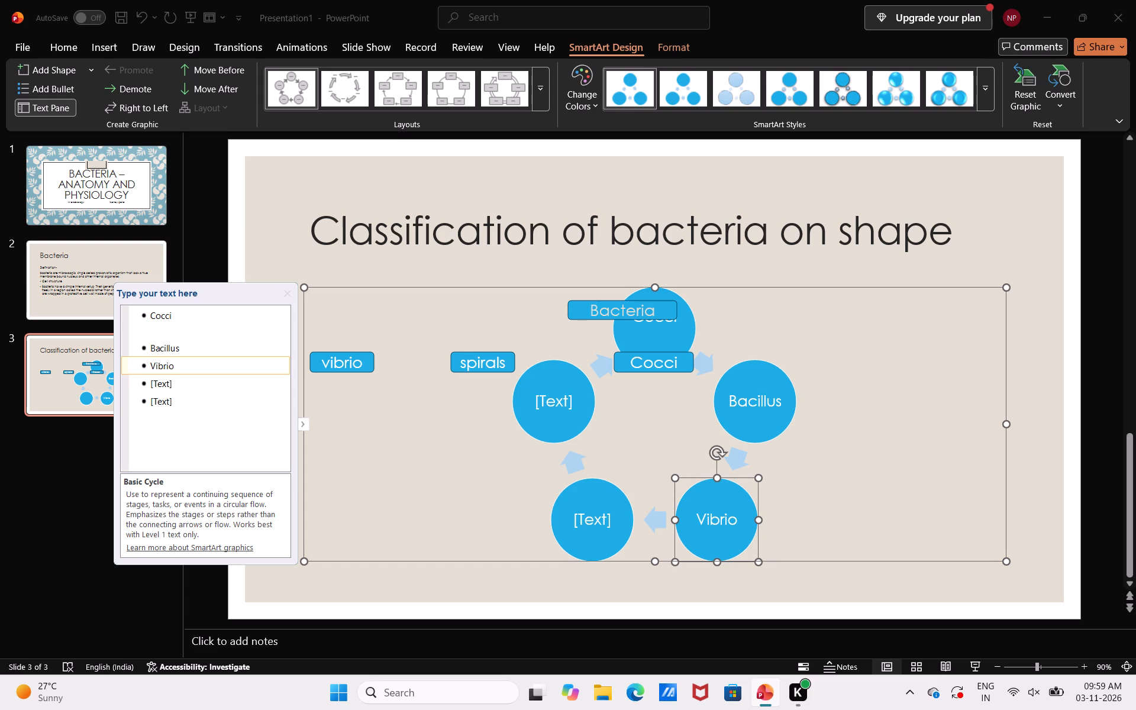
Label the fourth circle of the cycle "Spirillum".
{"action": "left_click", "coordinate": [172, 388]}
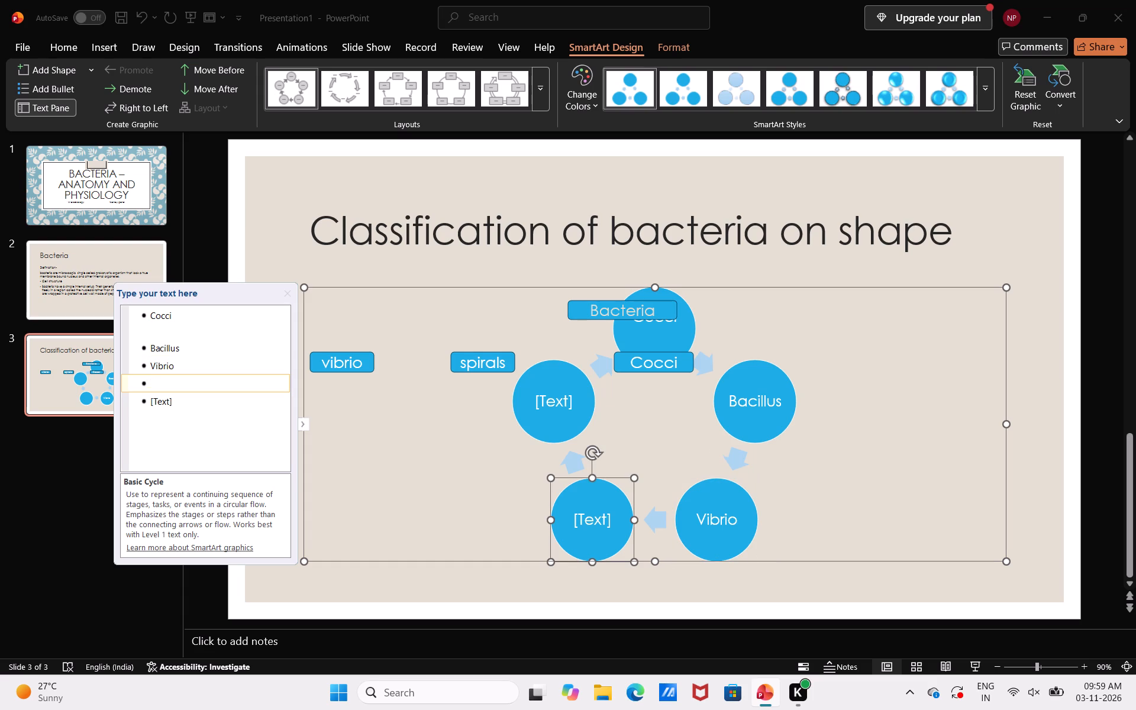
{"action": "key", "text": "d"}
{"action": "key", "text": "BackSpace"}
{"action": "key", "text": "s"}
{"action": "type", "text": "poi"}
{"action": "key", "text": "BackSpace"}
{"action": "key", "text": "BackSpace"}
{"action": "key", "text": "i"}
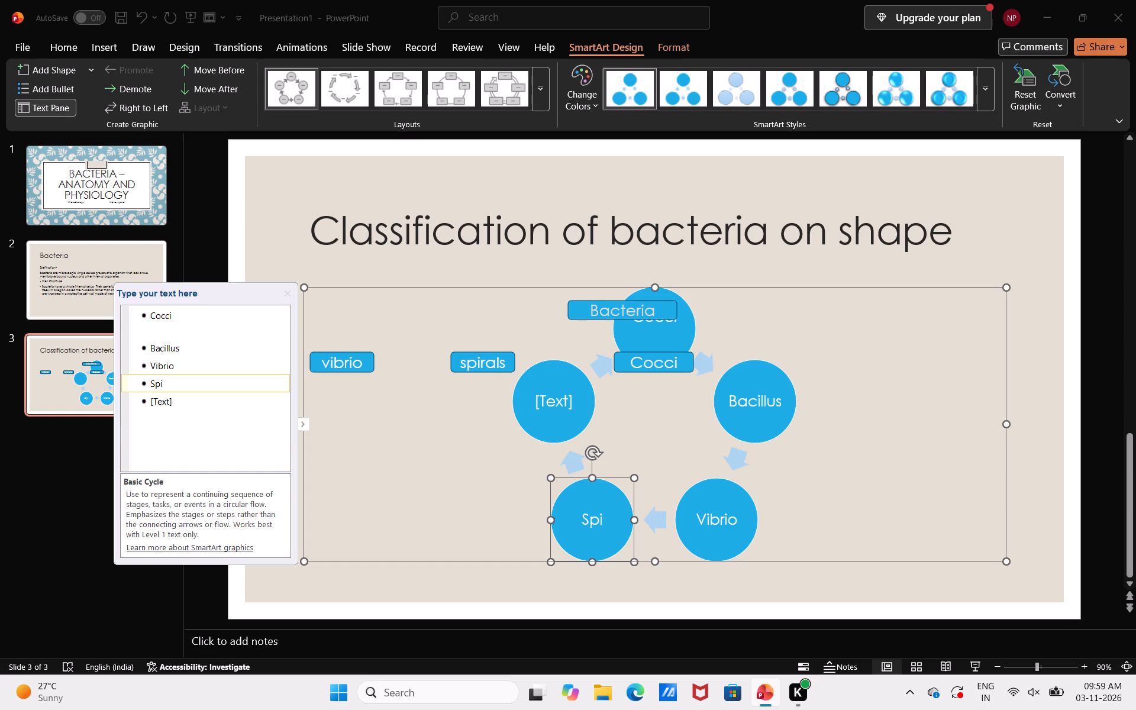
{"action": "key", "text": "r"}
{"action": "type", "text": "ill"}
{"action": "type", "text": "um"}
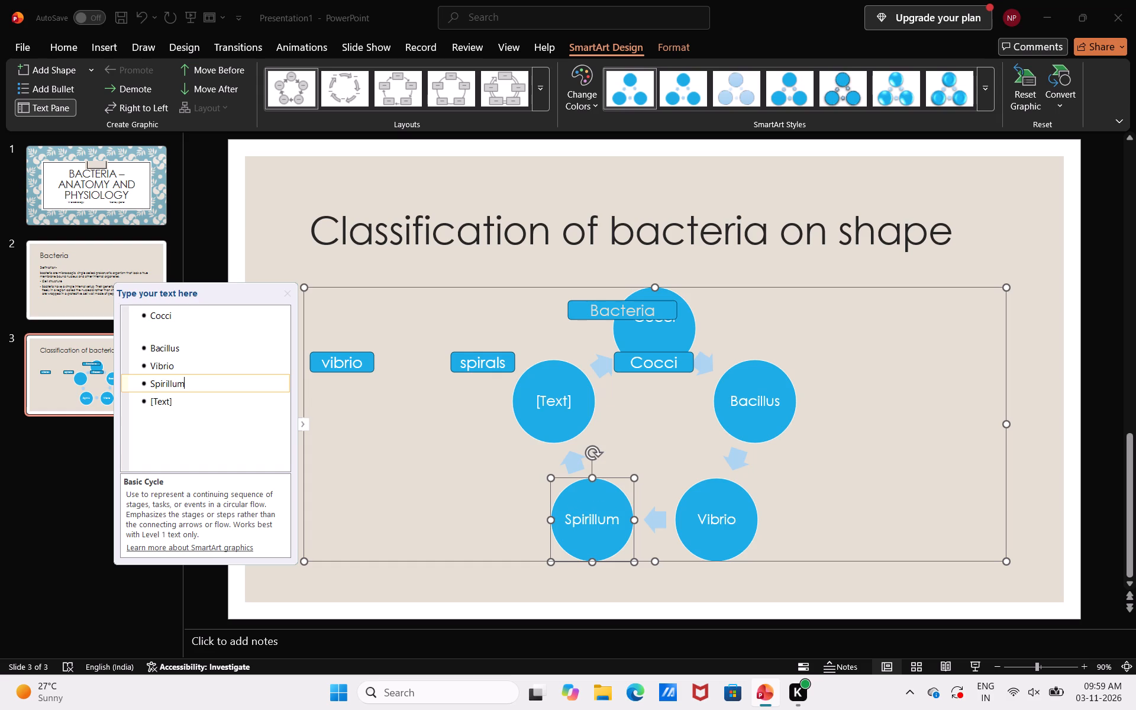
Label the fifth circle of the cycle "Spirochaete".
{"action": "left_click", "coordinate": [172, 388]}
{"action": "left_click", "coordinate": [182, 405]}
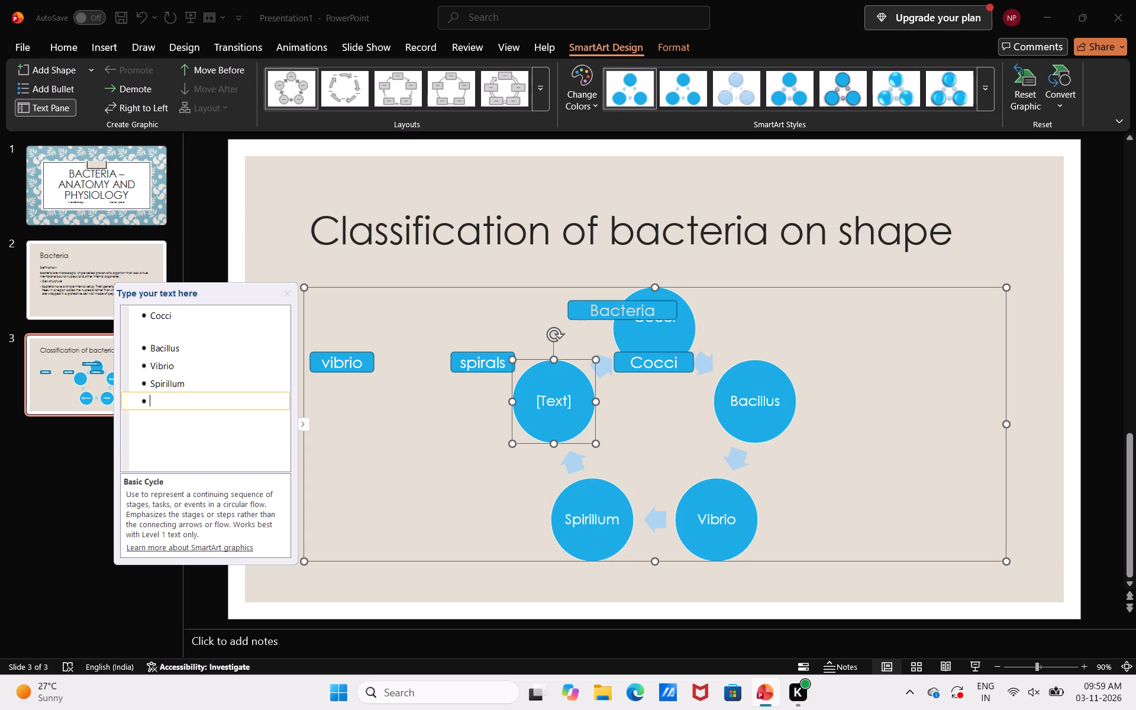
{"action": "key", "text": "s"}
{"action": "type", "text": "piroche"}
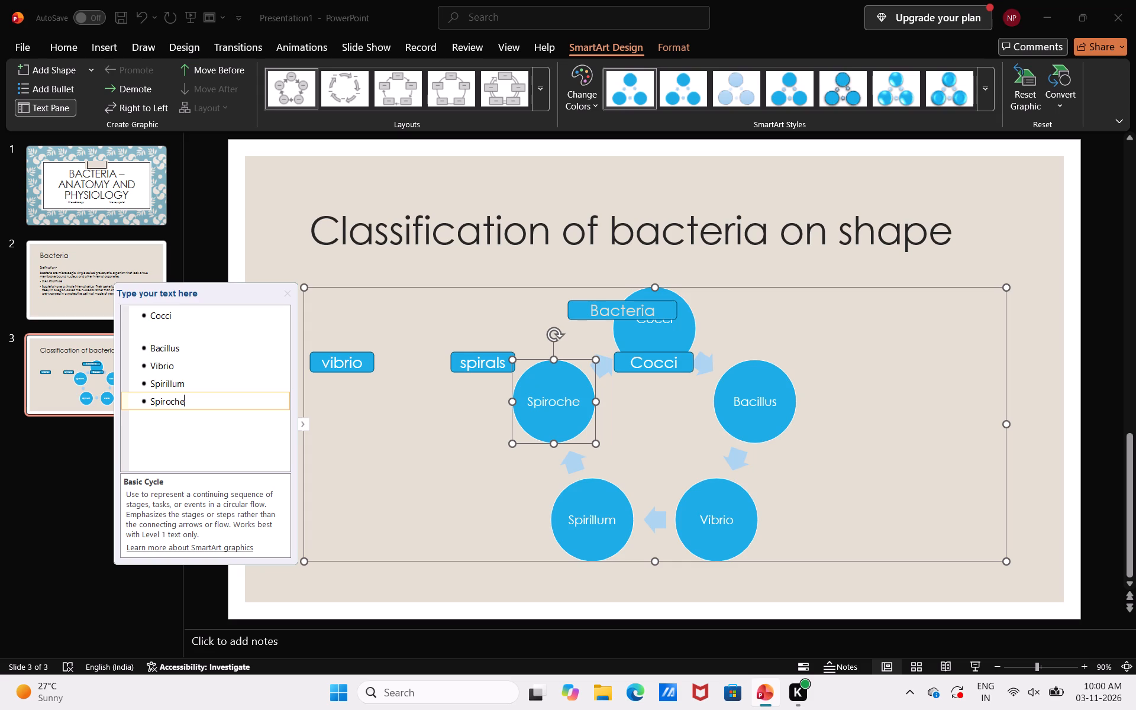
{"action": "key", "text": "BackSpace"}
{"action": "type", "text": "ae"}
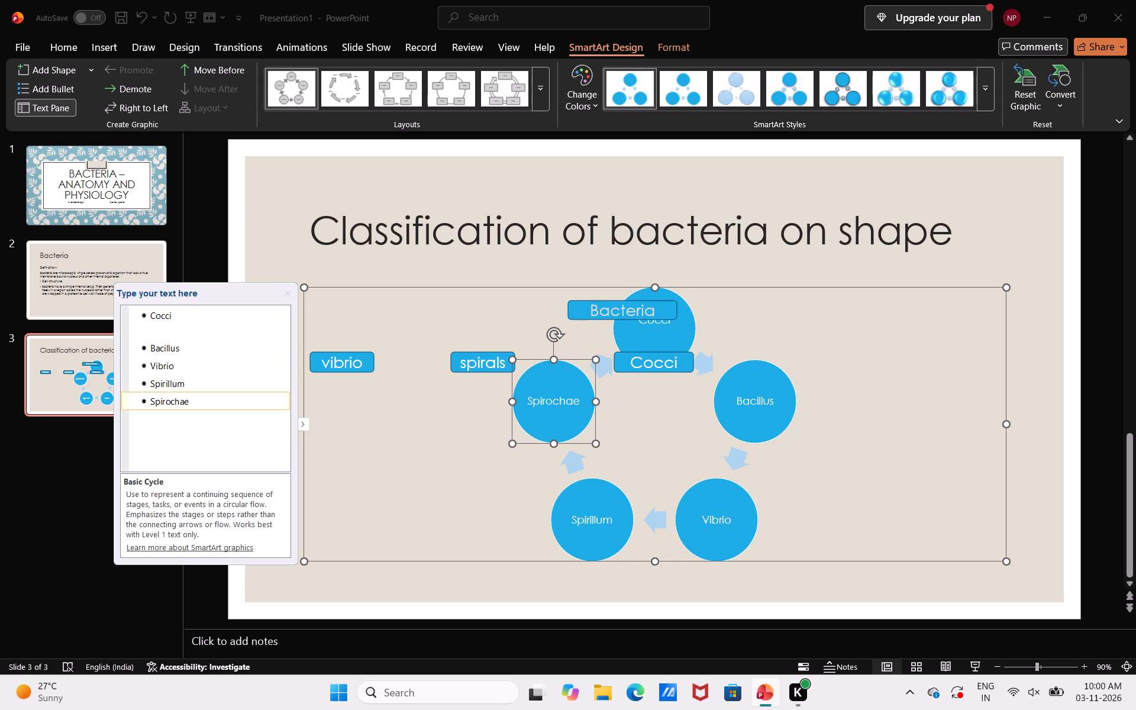
{"action": "type", "text": "te"}
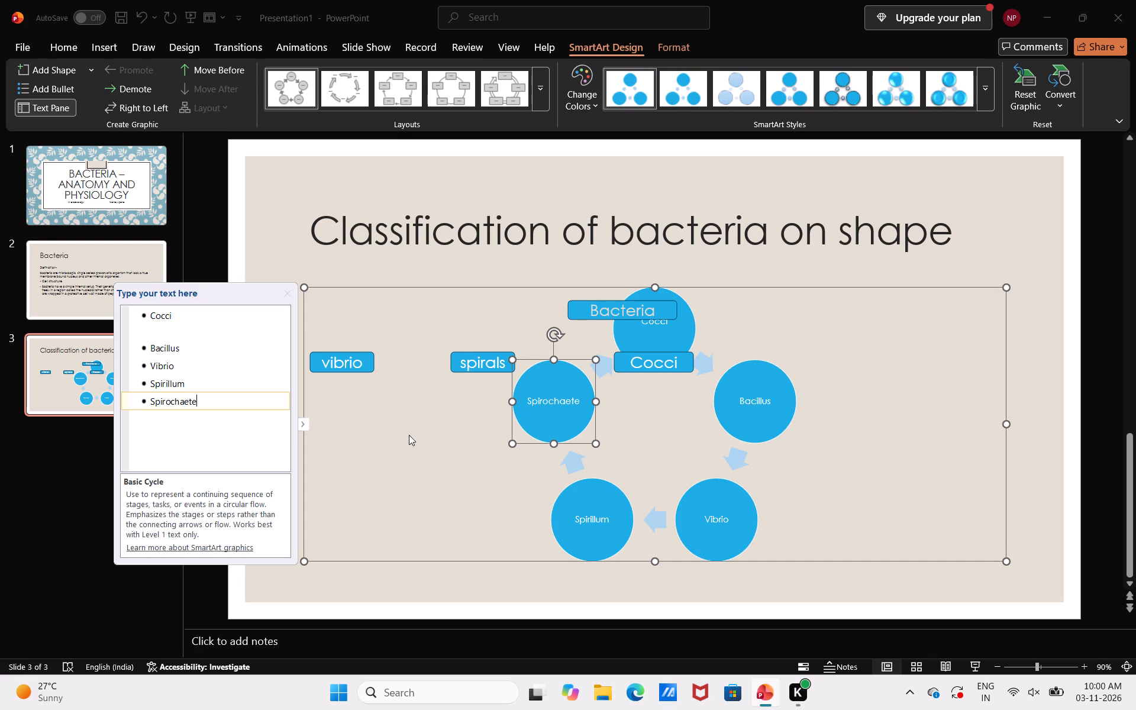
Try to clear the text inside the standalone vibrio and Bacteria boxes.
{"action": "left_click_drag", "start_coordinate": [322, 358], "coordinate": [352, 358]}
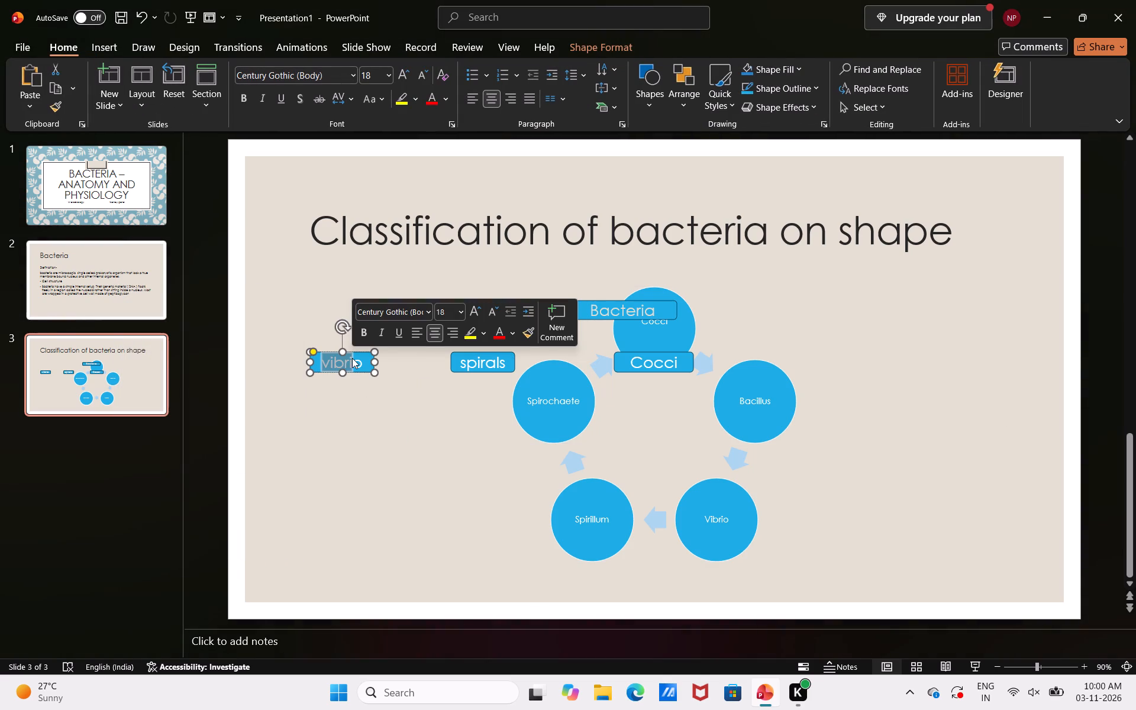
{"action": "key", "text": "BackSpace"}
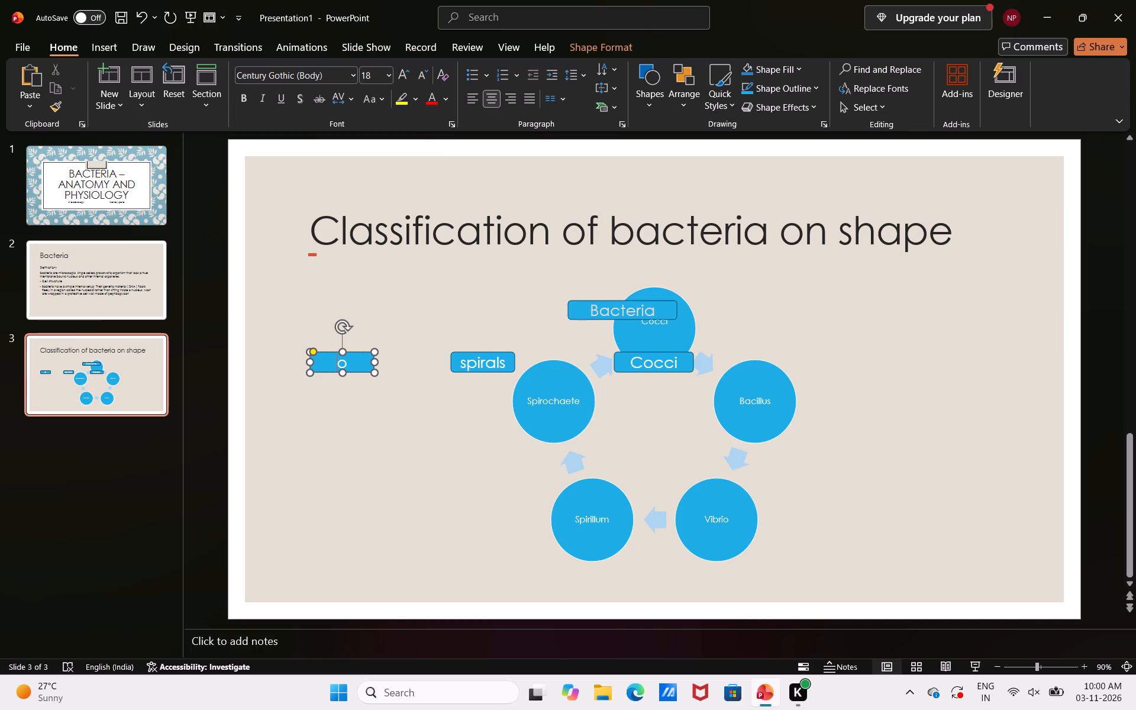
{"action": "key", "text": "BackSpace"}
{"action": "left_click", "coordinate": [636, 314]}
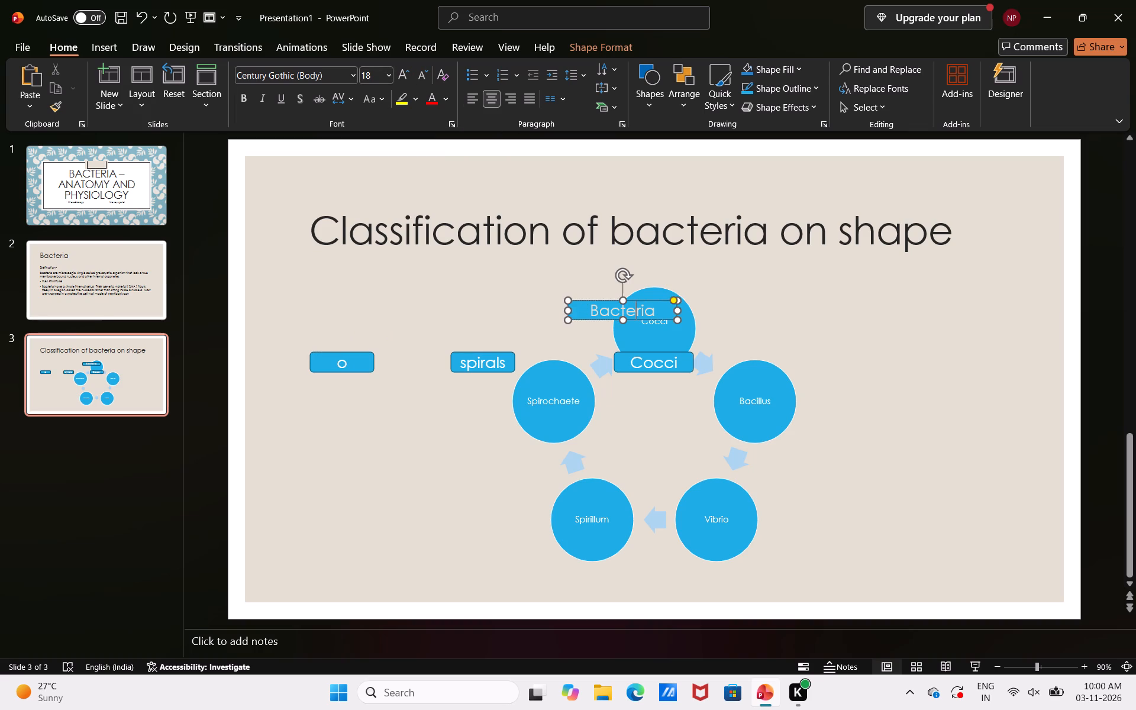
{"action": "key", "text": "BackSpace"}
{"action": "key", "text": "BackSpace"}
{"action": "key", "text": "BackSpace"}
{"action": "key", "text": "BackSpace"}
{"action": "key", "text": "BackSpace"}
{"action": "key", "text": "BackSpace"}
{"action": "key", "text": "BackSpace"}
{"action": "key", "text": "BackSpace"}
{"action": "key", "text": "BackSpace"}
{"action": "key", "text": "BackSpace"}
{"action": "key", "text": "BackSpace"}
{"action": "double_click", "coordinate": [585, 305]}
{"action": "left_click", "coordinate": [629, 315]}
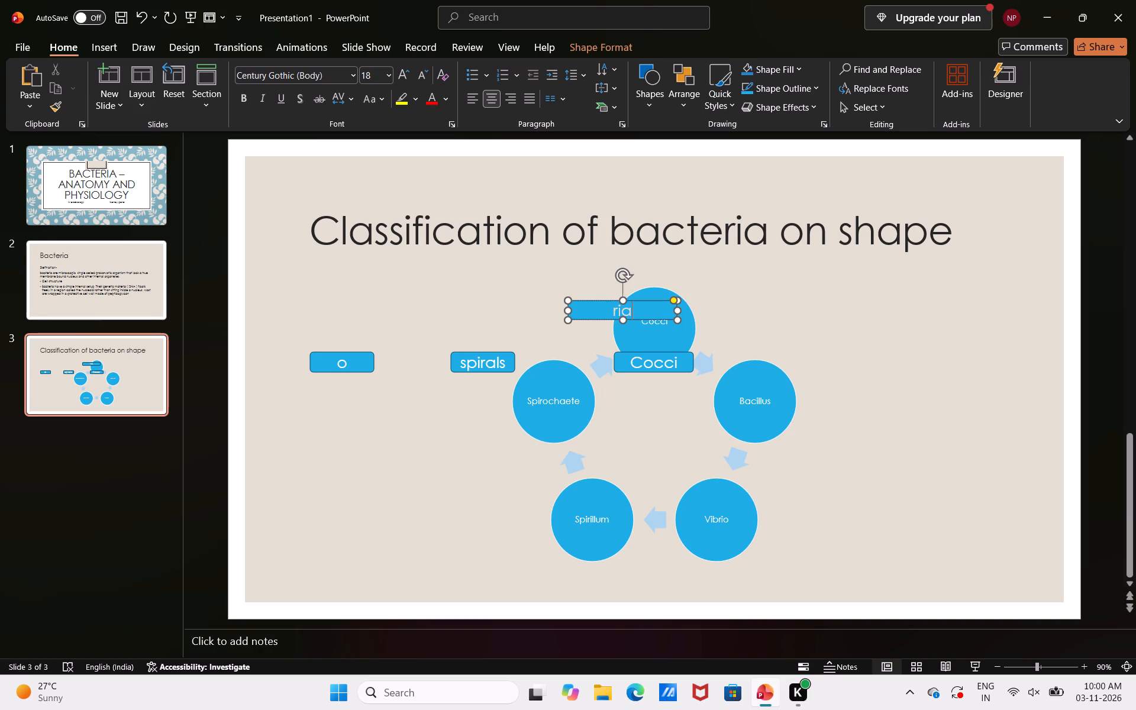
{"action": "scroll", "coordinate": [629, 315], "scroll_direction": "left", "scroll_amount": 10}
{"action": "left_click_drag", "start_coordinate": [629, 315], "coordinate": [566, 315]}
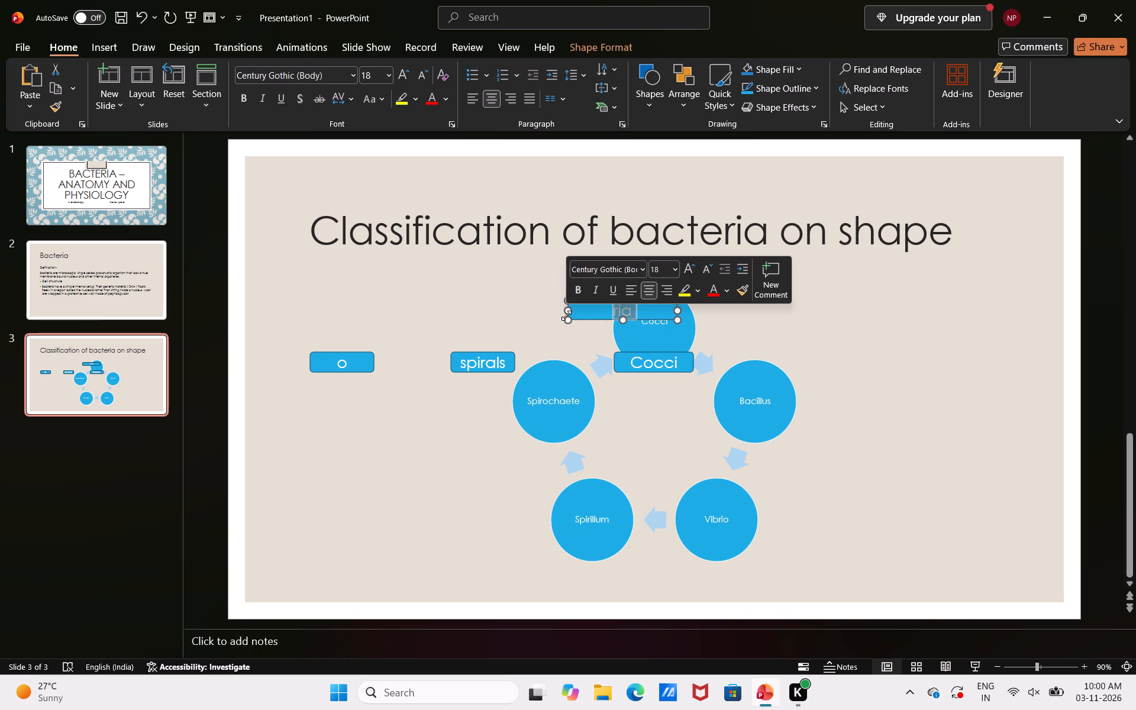
Delete the standalone vibrio, spirals and Bacteria boxes from slide 3, keeping the cycle graphic.
{"action": "left_click", "coordinate": [352, 366]}
{"action": "key", "text": "BackSpace"}
{"action": "key", "text": "BackSpace"}
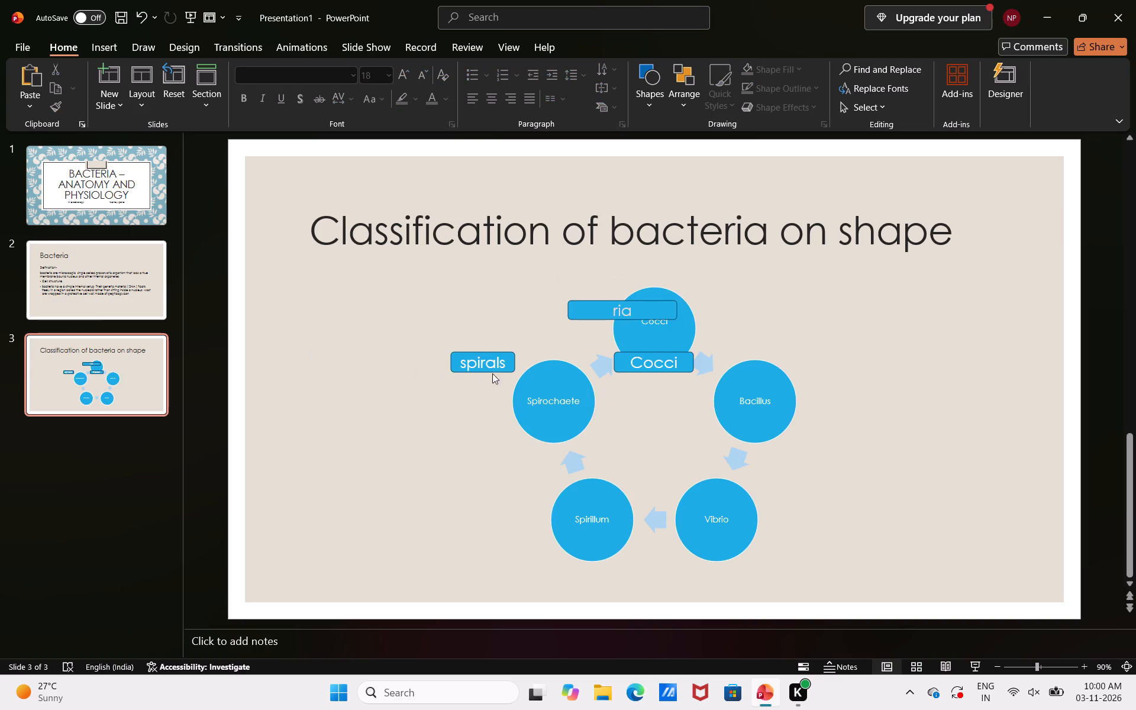
{"action": "left_click", "coordinate": [508, 361]}
{"action": "key", "text": "BackSpace"}
{"action": "key", "text": "BackSpace"}
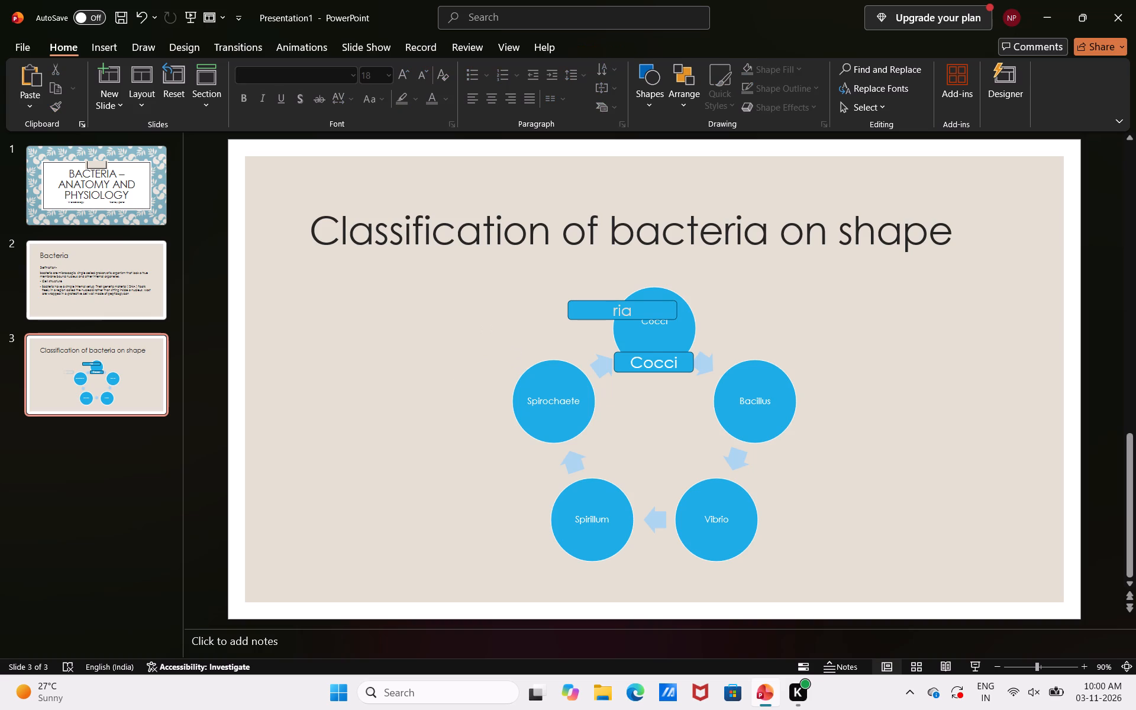
{"action": "left_click", "coordinate": [660, 306]}
{"action": "key", "text": "BackSpace"}
{"action": "key", "text": "BackSpace"}
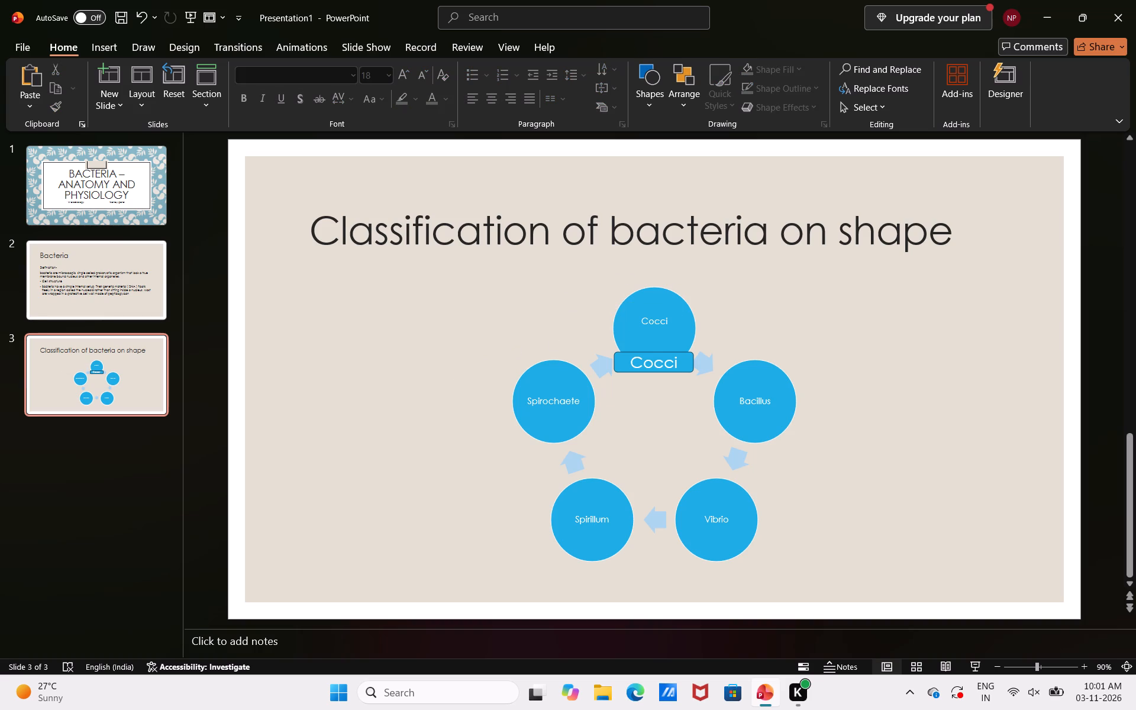
Clear and delete the standalone Cocci box that overlaps the topmost circle of the cycle.
{"action": "left_click", "coordinate": [659, 357]}
{"action": "key", "text": "BackSpace"}
{"action": "key", "text": "BackSpace"}
{"action": "key", "text": "BackSpace"}
{"action": "key", "text": "BackSpace"}
{"action": "key", "text": "BackSpace"}
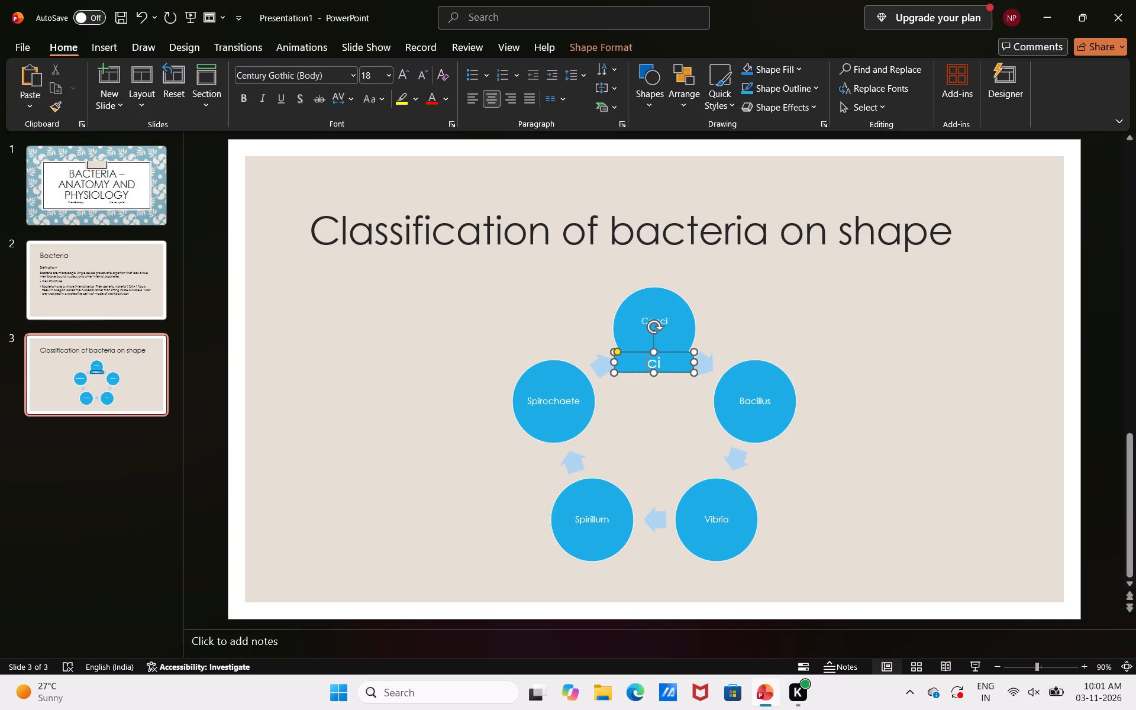
{"action": "key", "text": "BackSpace"}
{"action": "key", "text": "BackSpace"}
{"action": "key", "text": "Right"}
{"action": "key", "text": "Right"}
{"action": "key", "text": "Right"}
{"action": "key", "text": "BackSpace"}
{"action": "key", "text": "BackSpace"}
{"action": "key", "text": "BackSpace"}
{"action": "key", "text": "BackSpace"}
{"action": "key", "text": "BackSpace"}
{"action": "key", "text": "BackSpace"}
{"action": "key", "text": "BackSpace"}
{"action": "key", "text": "BackSpace"}
{"action": "double_click", "coordinate": [513, 427]}
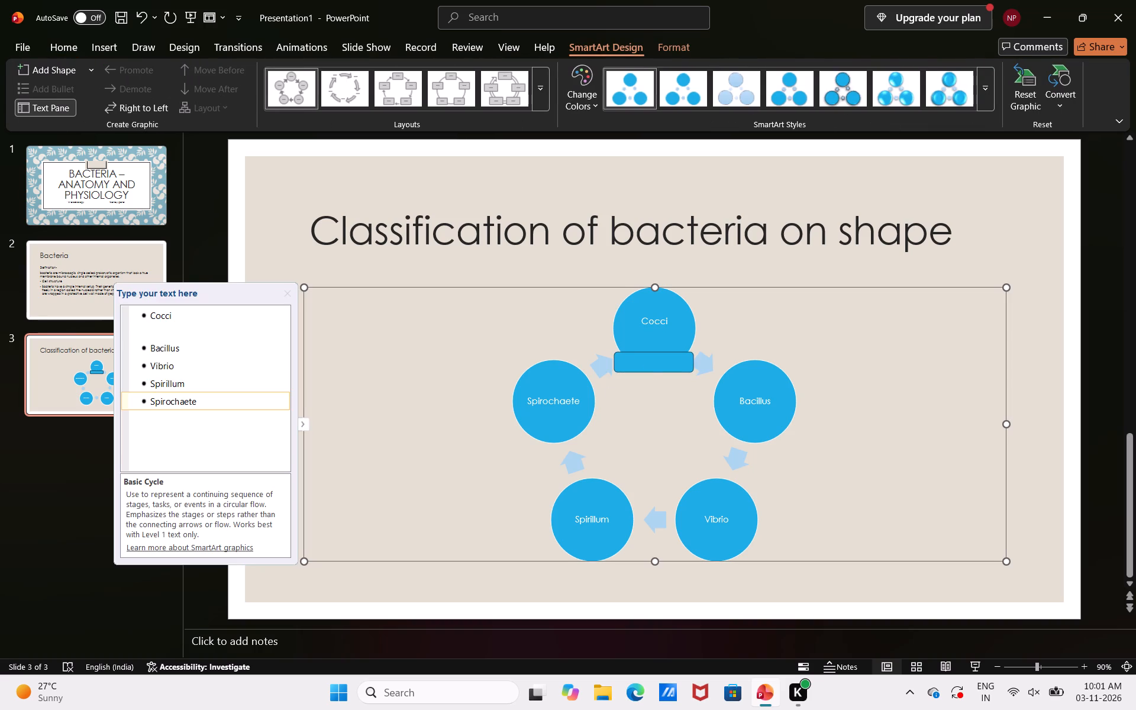
{"action": "left_click", "coordinate": [652, 357]}
{"action": "key", "text": "BackSpace"}
{"action": "key", "text": "BackSpace"}
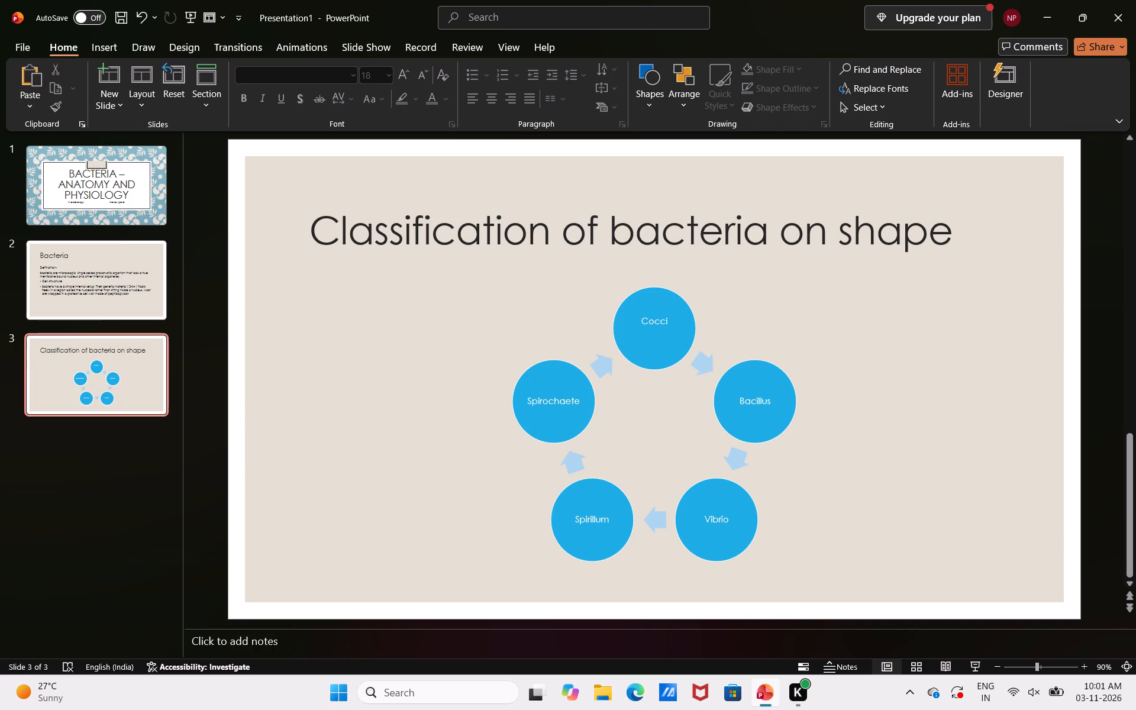
Shift the Spirochaete circle slightly upward and outward from the rest of the cycle.
{"action": "scroll", "coordinate": [634, 379], "scroll_direction": "down", "scroll_amount": 1}
{"action": "left_click_drag", "start_coordinate": [581, 406], "coordinate": [572, 396]}
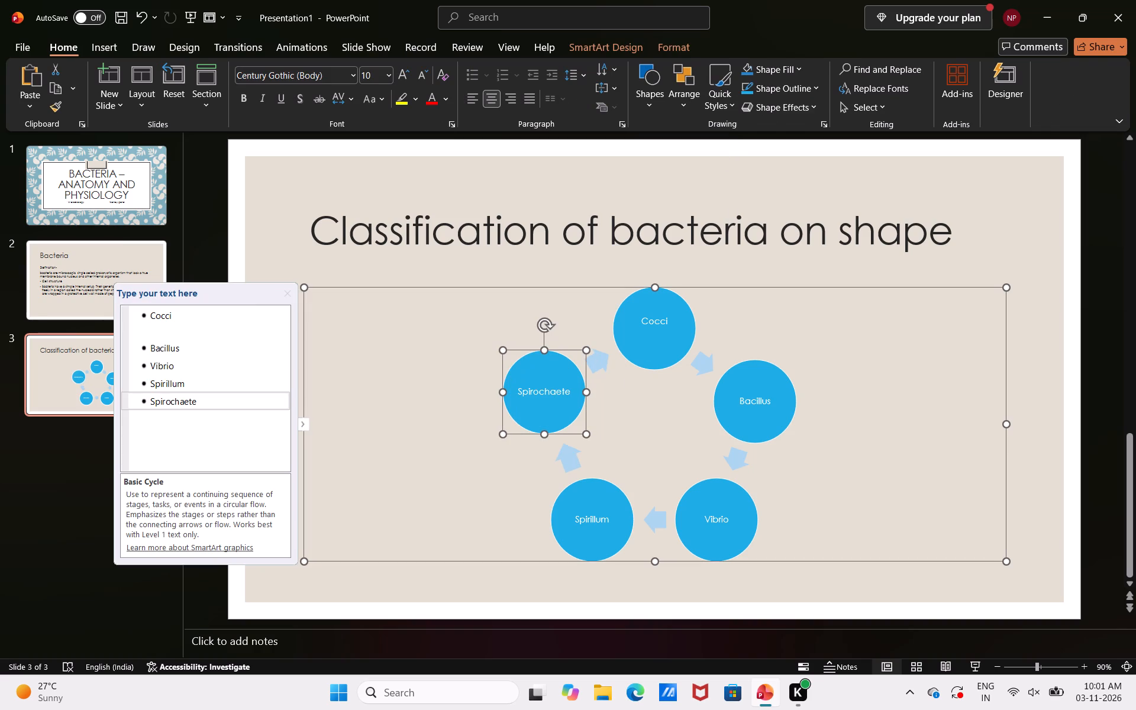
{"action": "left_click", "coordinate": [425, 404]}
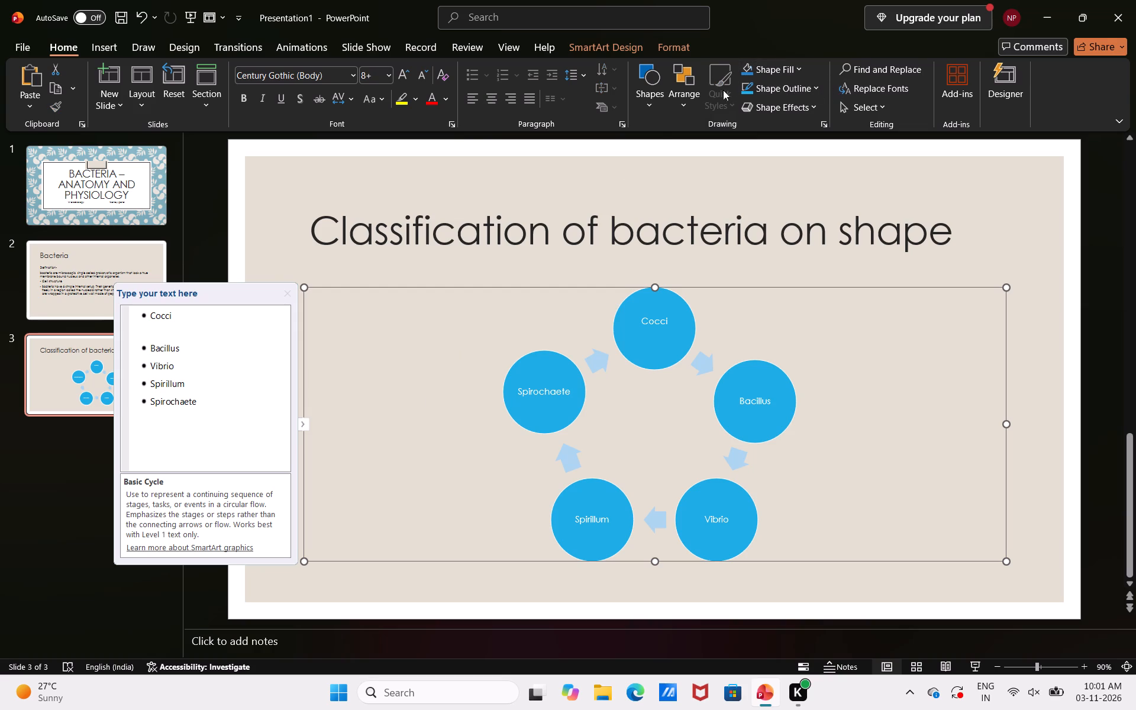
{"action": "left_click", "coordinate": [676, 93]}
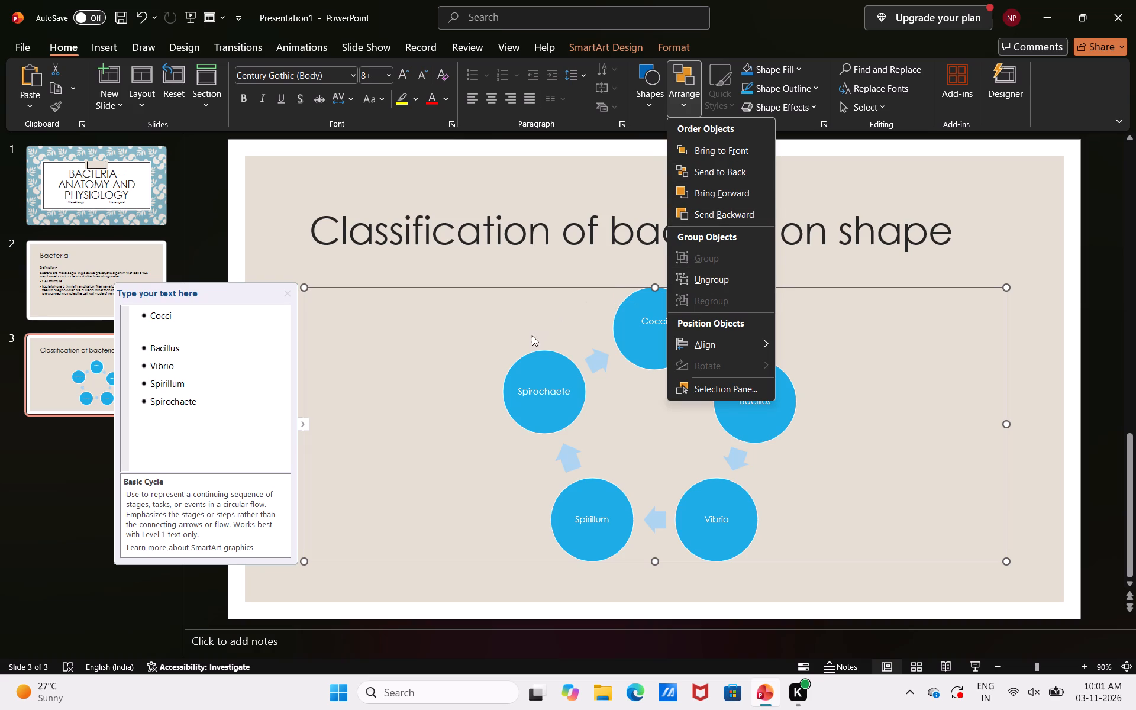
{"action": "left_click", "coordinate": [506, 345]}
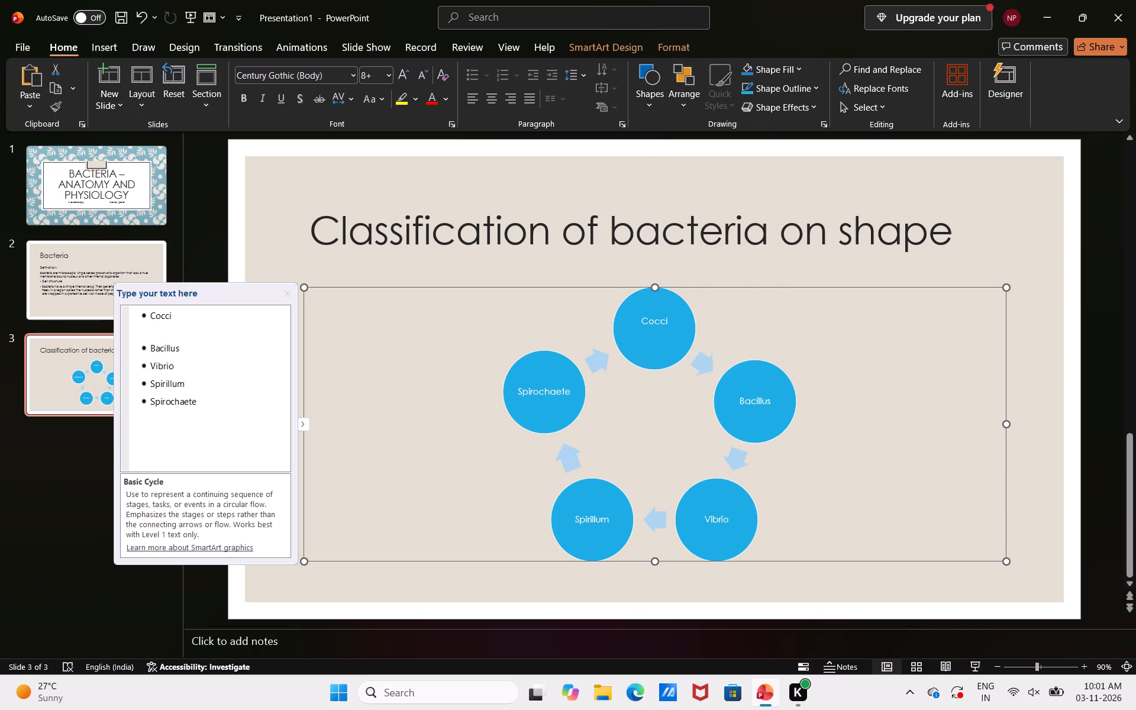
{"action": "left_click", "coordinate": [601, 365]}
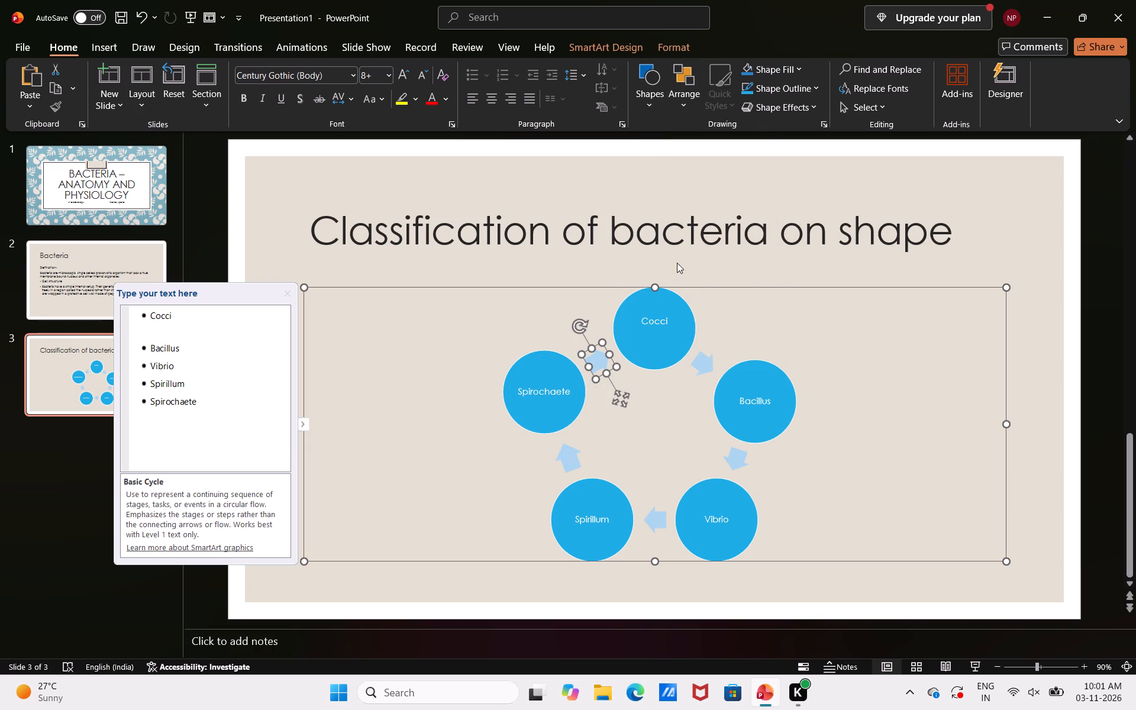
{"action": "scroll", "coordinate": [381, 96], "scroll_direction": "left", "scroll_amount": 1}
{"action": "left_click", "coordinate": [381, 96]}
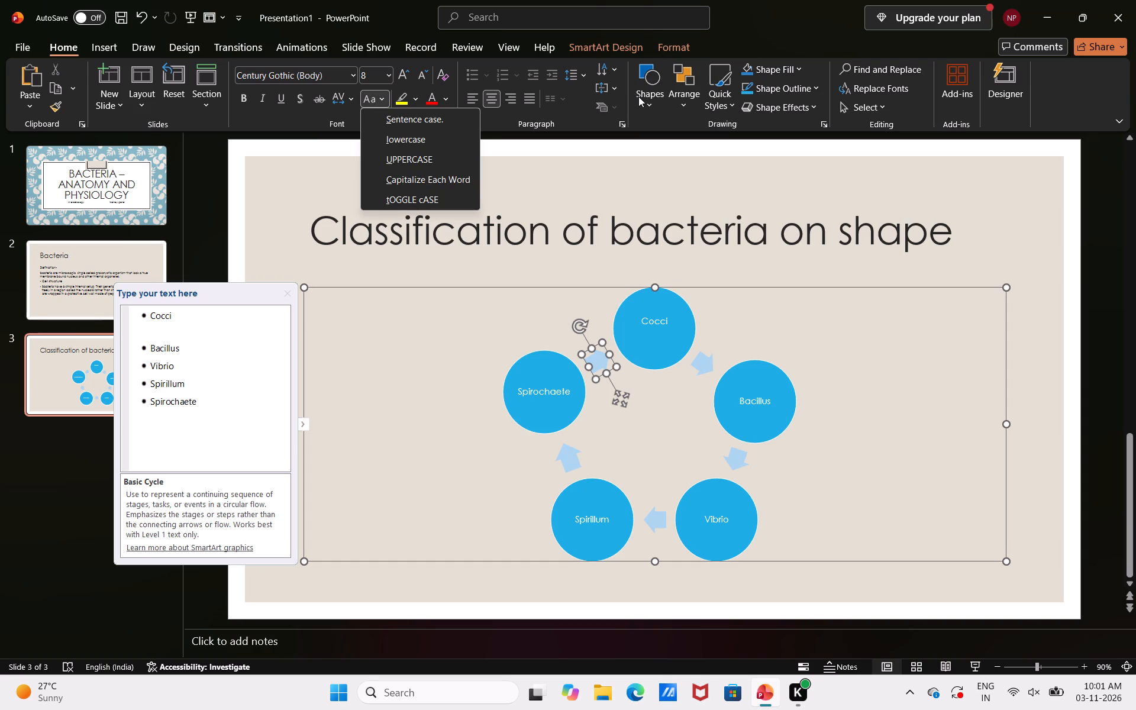
Draw a short straight line at the arrow between the Spirochaete and Cocci circles and swing it to nearly vertical beside the Spirochaete circle.
{"action": "left_click", "coordinate": [656, 91]}
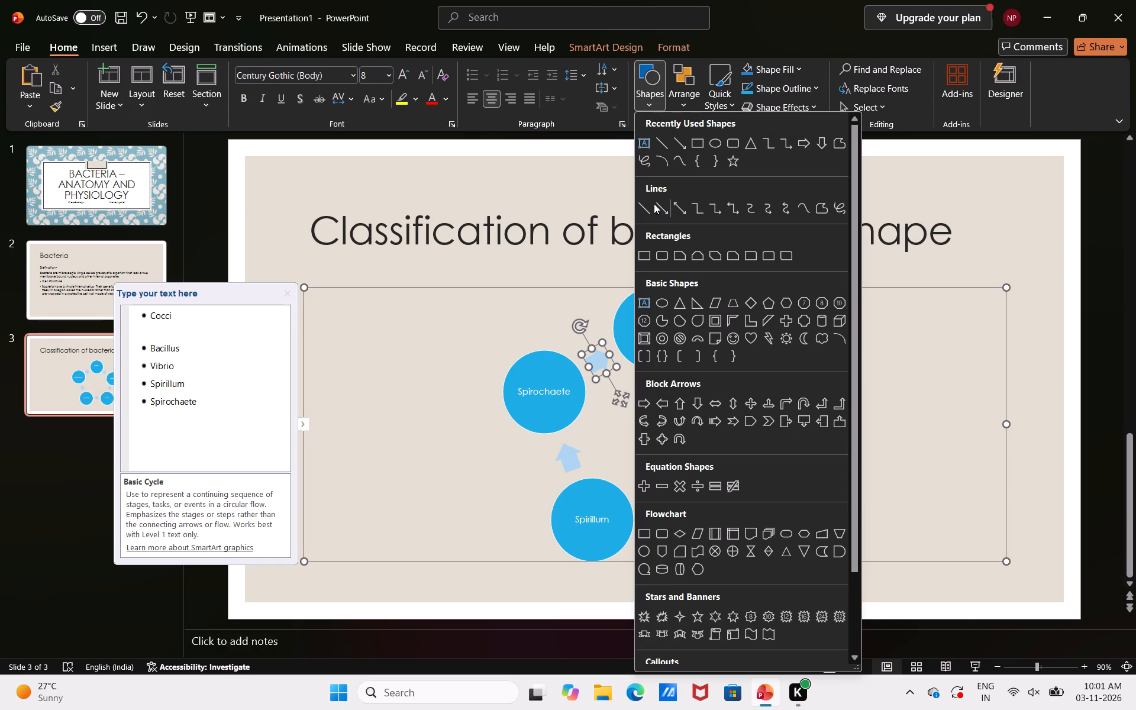
{"action": "left_click", "coordinate": [637, 205]}
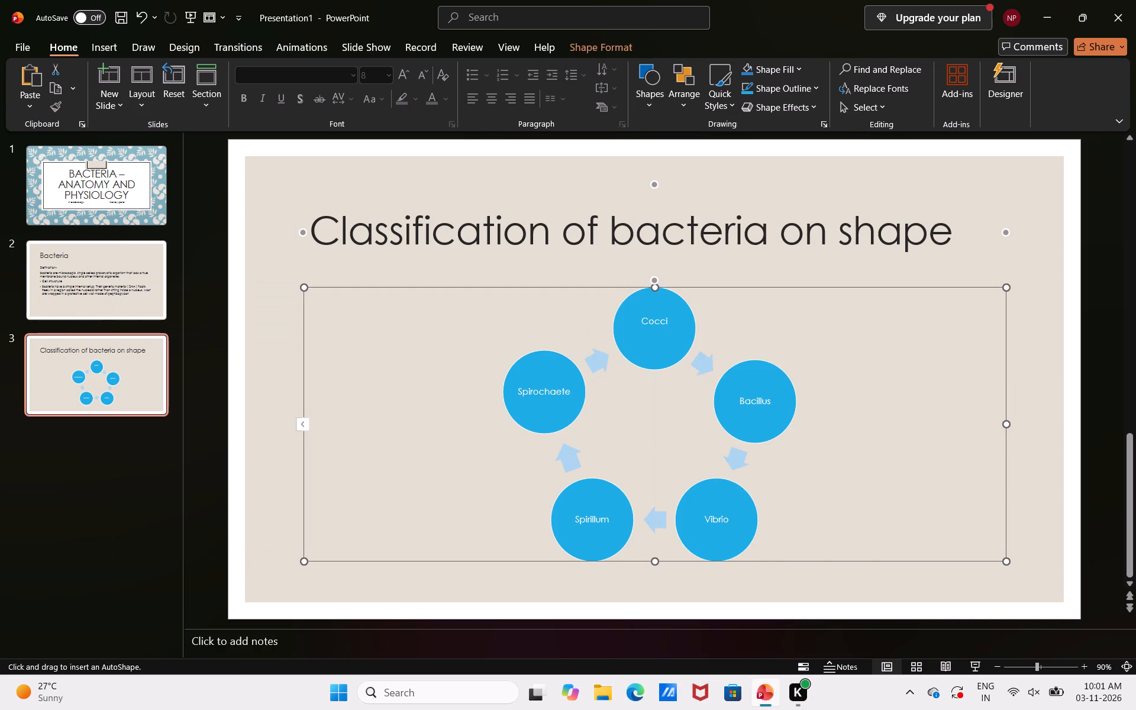
{"action": "left_click_drag", "start_coordinate": [577, 363], "coordinate": [601, 357]}
{"action": "left_click_drag", "start_coordinate": [601, 357], "coordinate": [575, 351]}
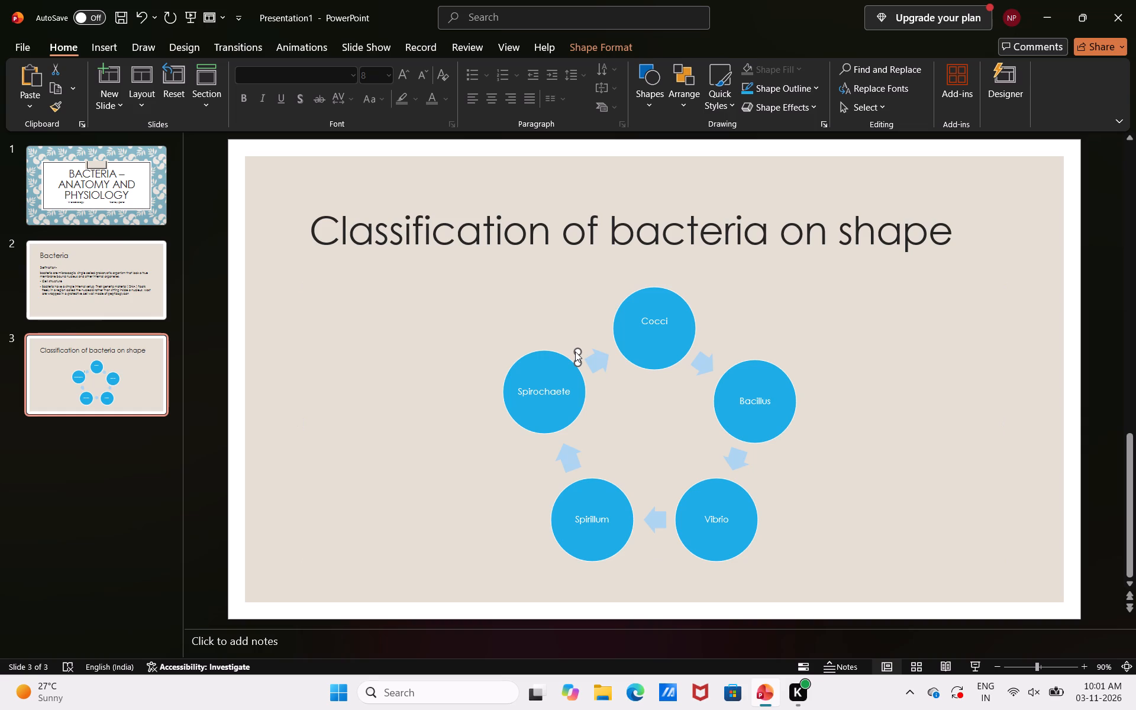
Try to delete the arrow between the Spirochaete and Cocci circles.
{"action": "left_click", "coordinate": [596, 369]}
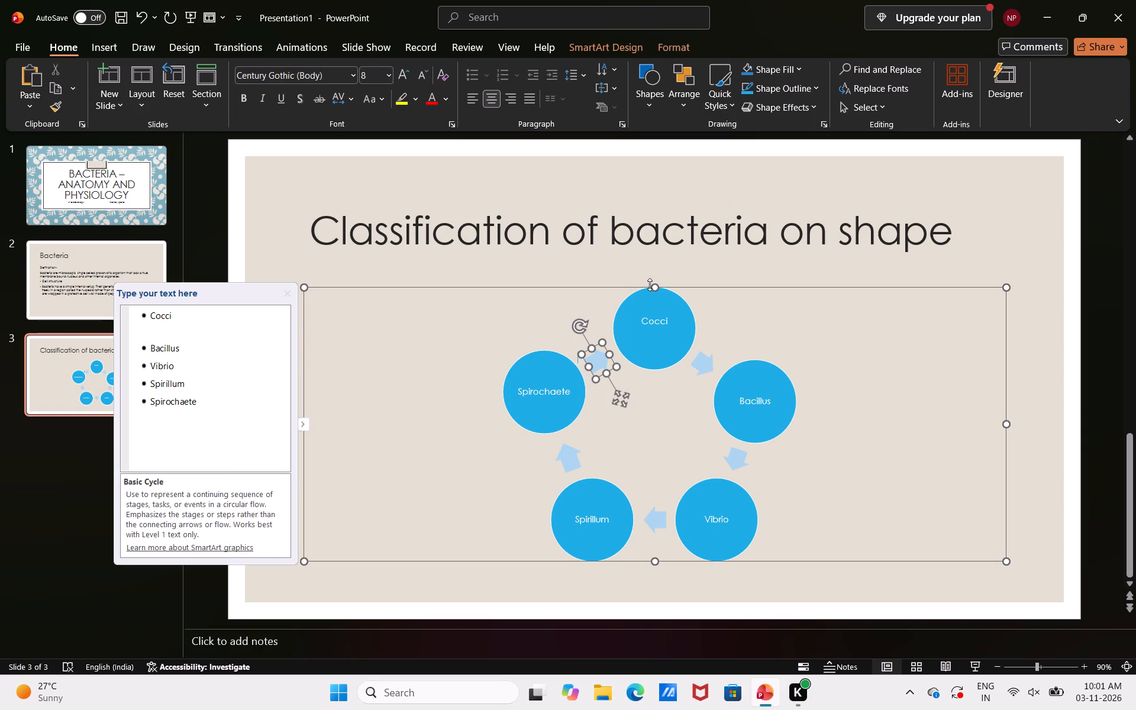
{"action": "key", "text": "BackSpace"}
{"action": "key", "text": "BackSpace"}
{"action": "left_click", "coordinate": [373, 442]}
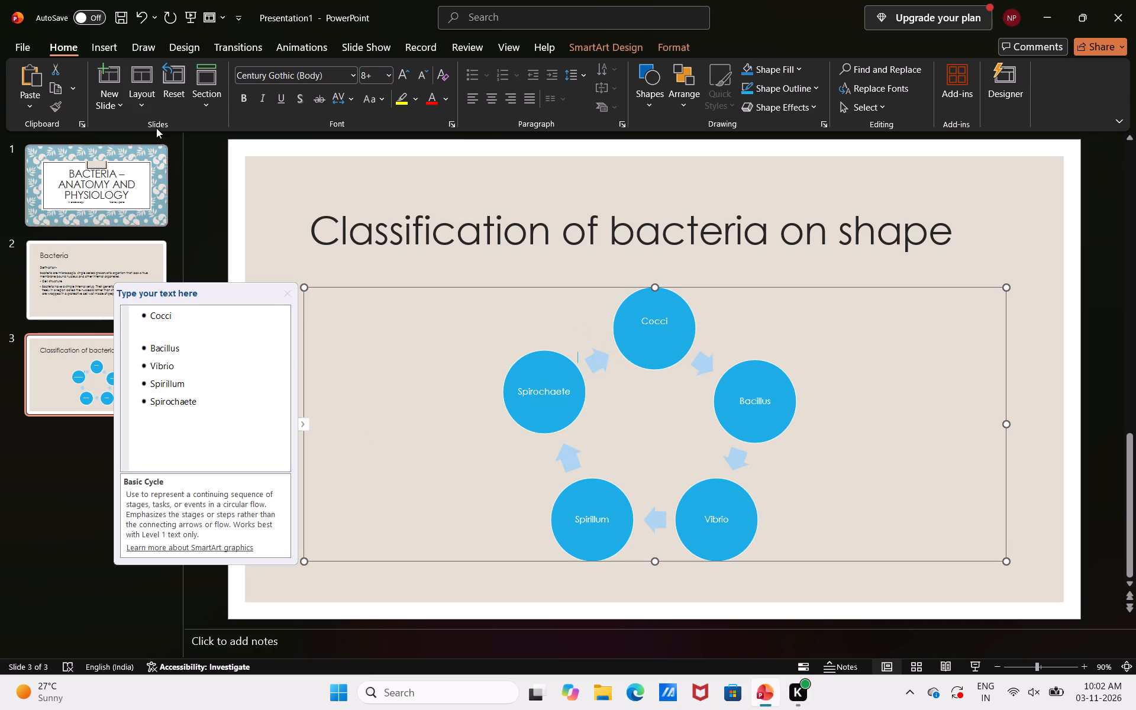
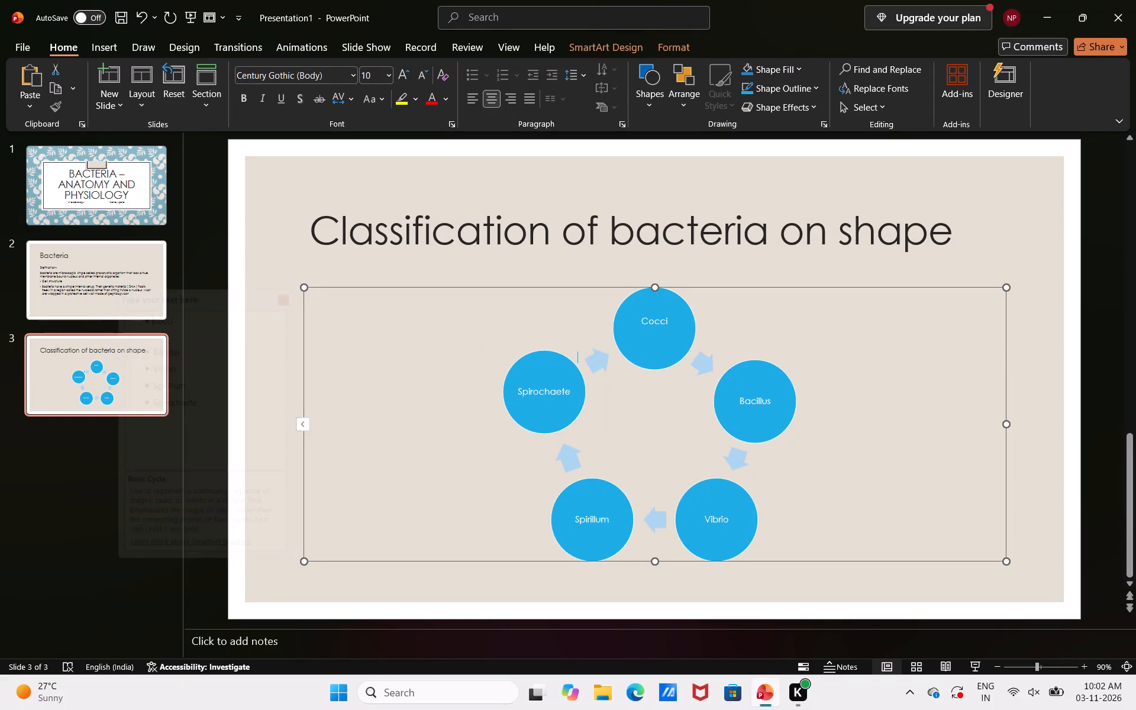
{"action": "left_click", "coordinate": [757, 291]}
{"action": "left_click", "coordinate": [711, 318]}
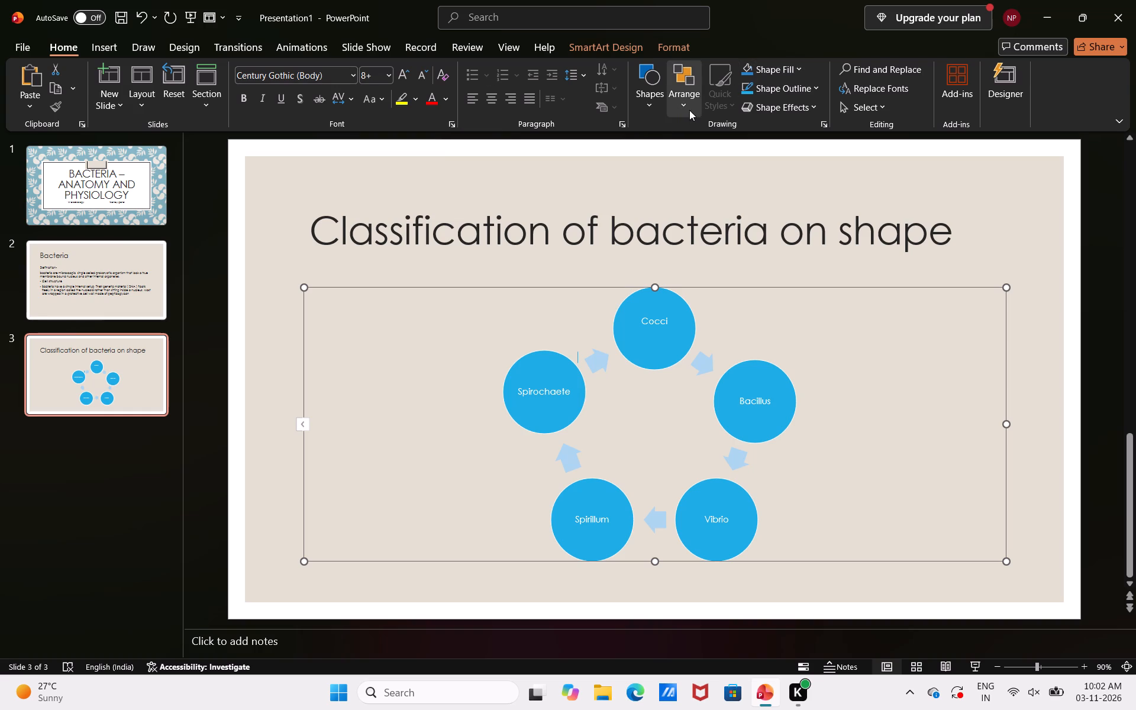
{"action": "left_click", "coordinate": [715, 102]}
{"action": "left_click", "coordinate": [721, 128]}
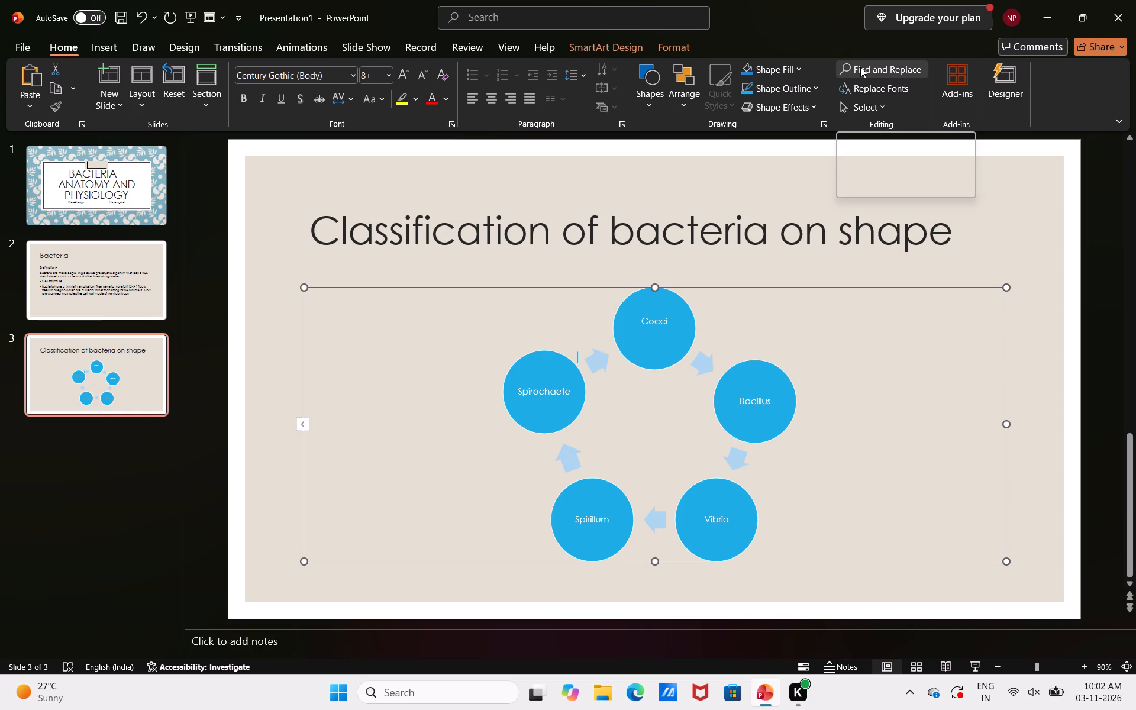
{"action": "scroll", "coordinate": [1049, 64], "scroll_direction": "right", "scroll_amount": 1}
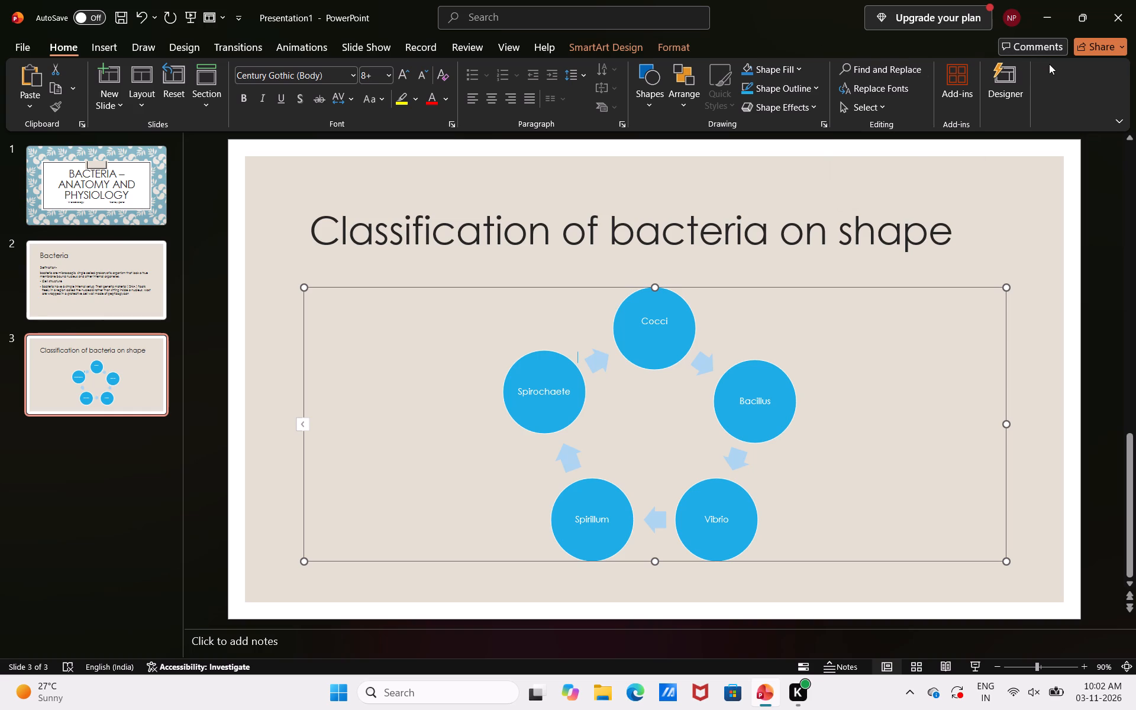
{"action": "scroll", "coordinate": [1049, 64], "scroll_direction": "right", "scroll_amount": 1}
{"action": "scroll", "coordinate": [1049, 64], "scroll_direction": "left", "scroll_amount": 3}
Add a new slide with the Title and Content layout after the bacteria shape classification slide.
{"action": "left_click", "coordinate": [942, 201]}
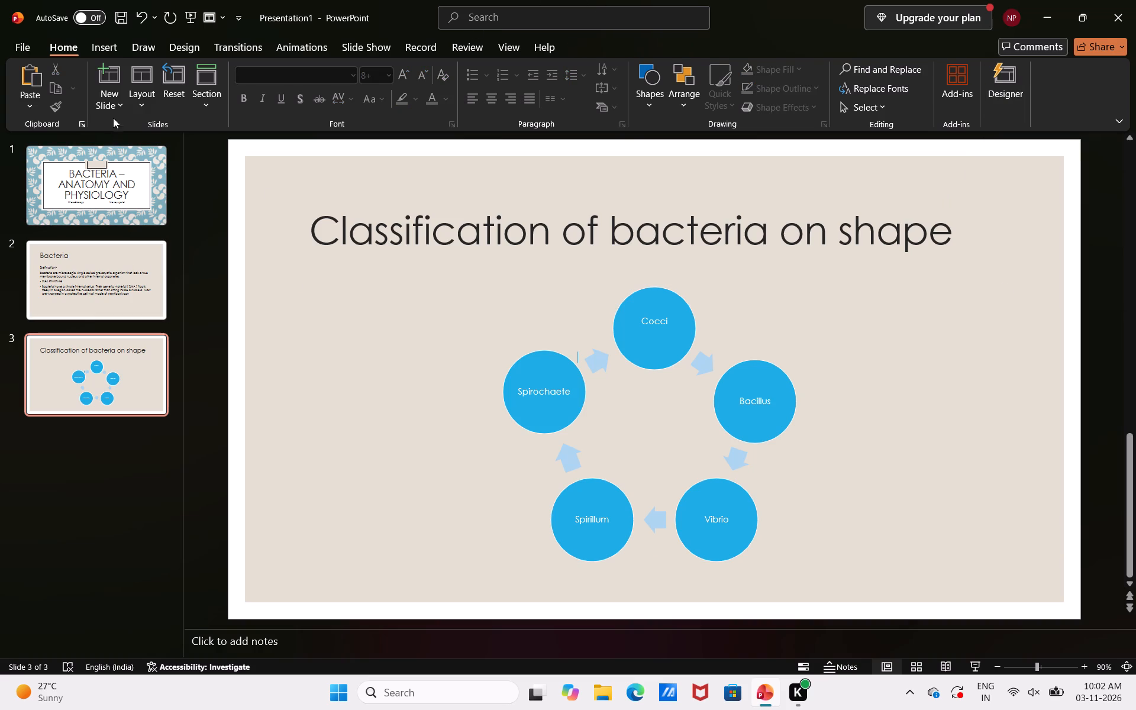
{"action": "left_click", "coordinate": [109, 98]}
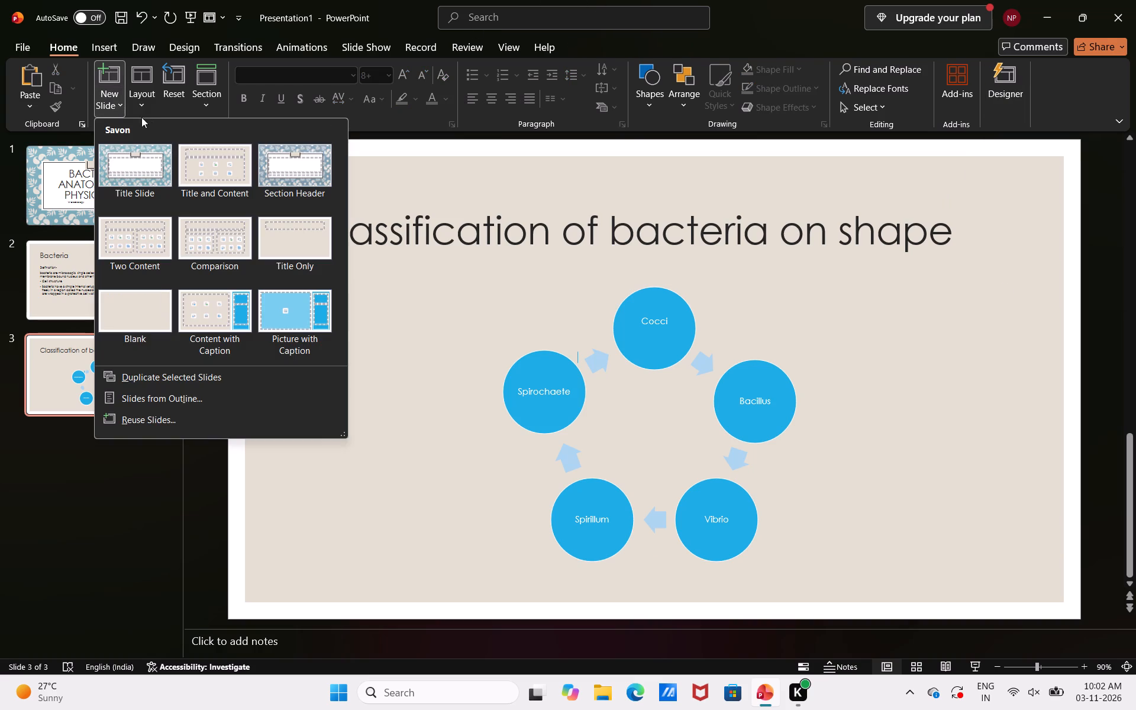
{"action": "left_click", "coordinate": [210, 151]}
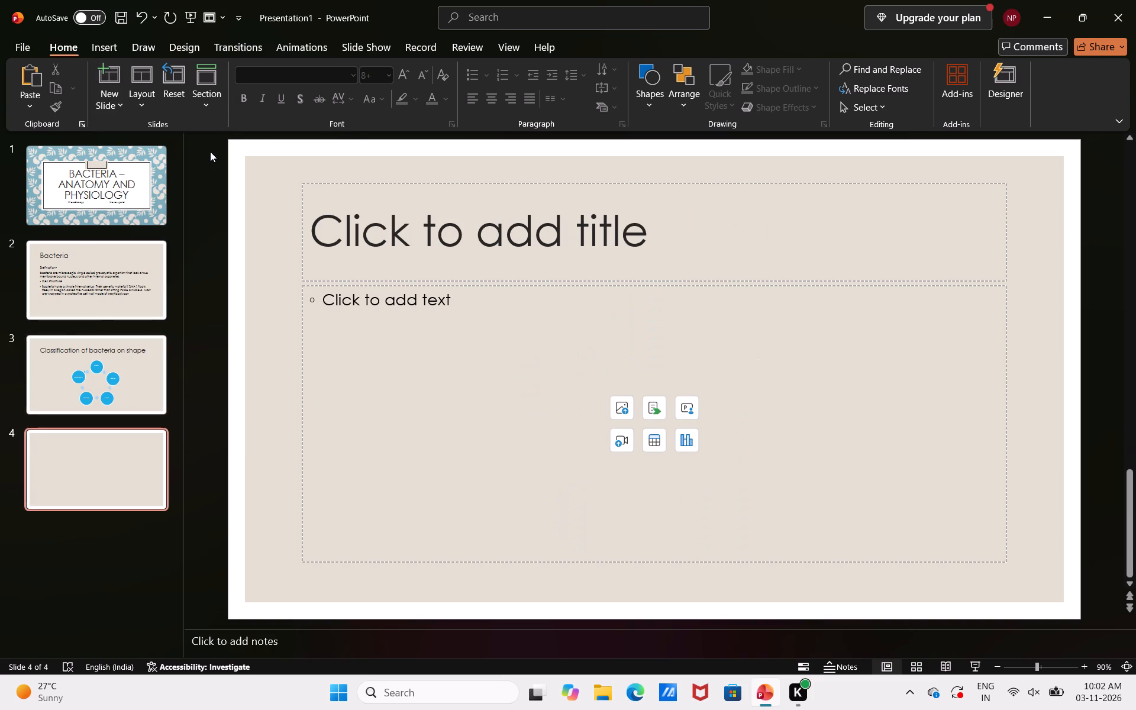
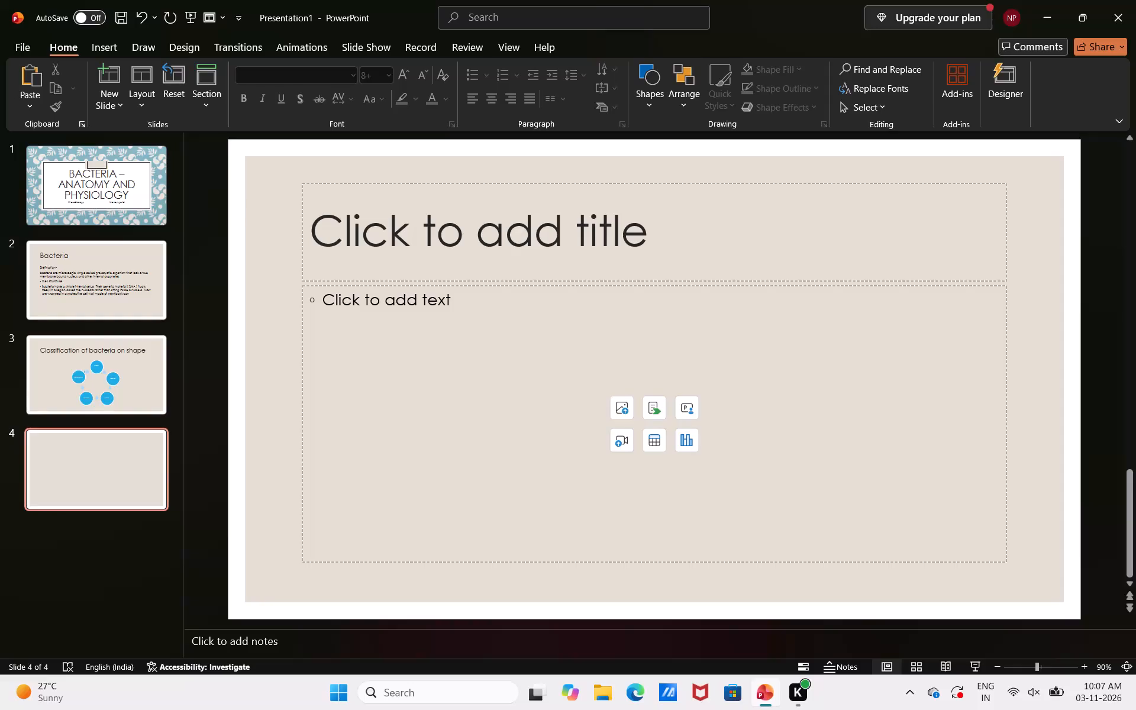
Place the text cursor in the empty title placeholder on slide 4 and open its context options.
{"action": "right_click", "coordinate": [508, 226]}
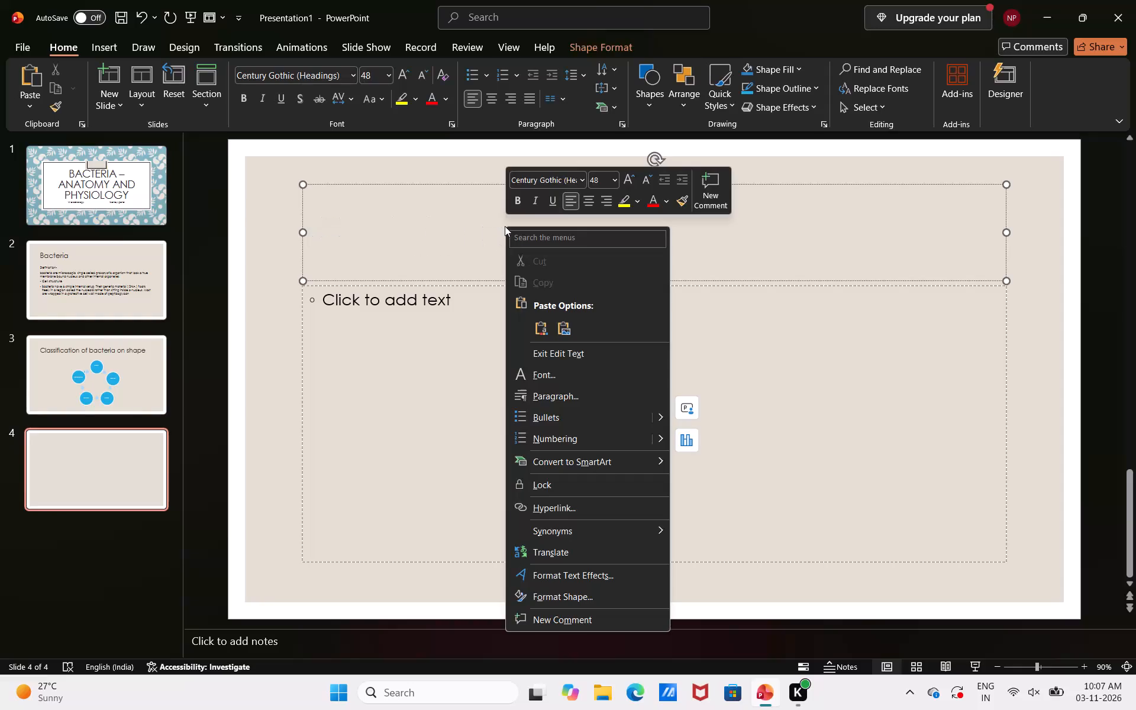
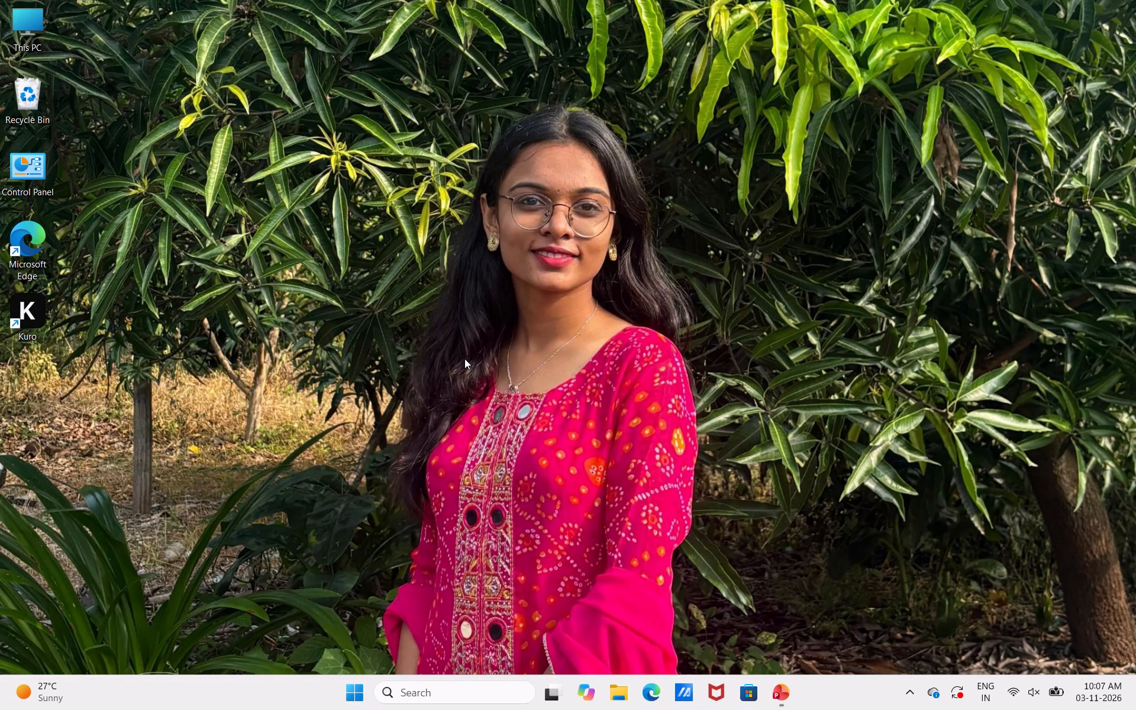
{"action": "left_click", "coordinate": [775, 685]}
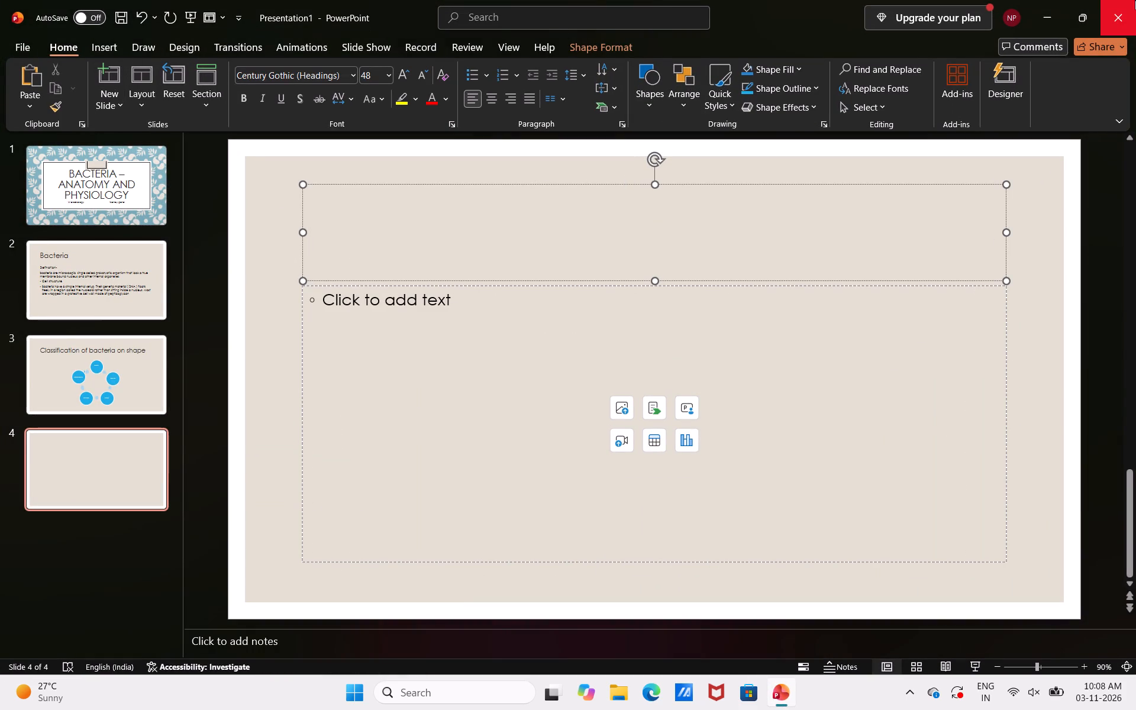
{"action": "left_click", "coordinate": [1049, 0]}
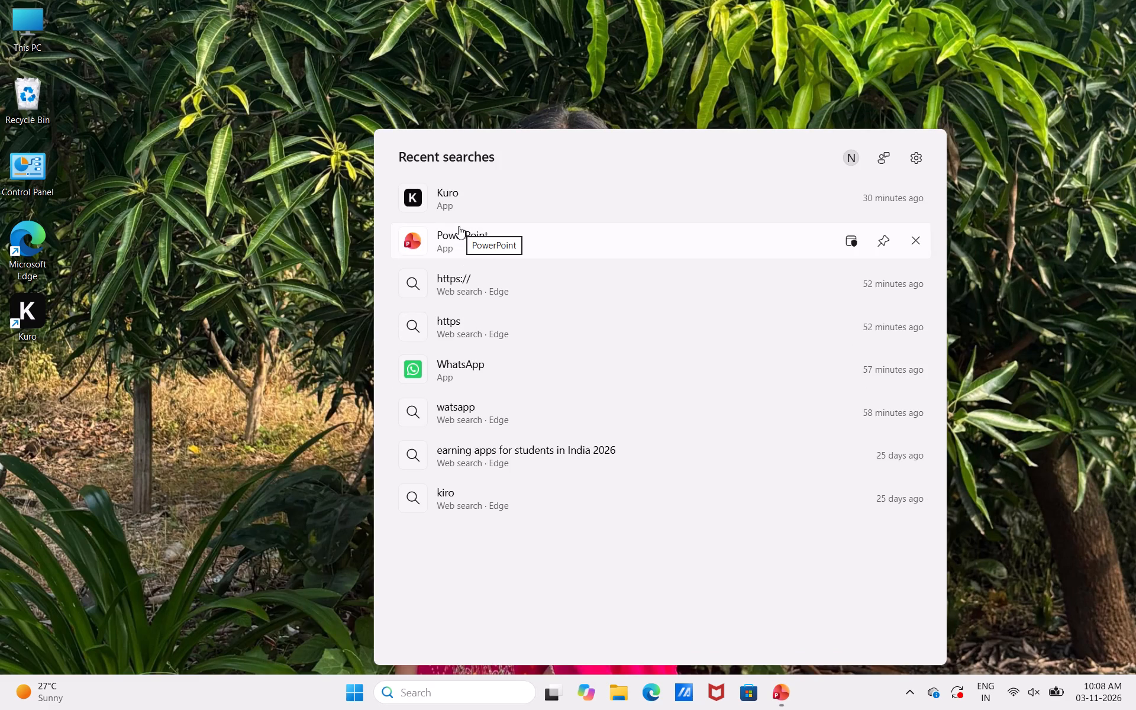
Start another PowerPoint window from the recent searches and bring its start screen to the front.
{"action": "scroll", "coordinate": [459, 226], "scroll_direction": "up", "scroll_amount": 1}
{"action": "left_click_drag", "start_coordinate": [491, 243], "coordinate": [360, 244]}
{"action": "scroll", "coordinate": [360, 244], "scroll_direction": "left", "scroll_amount": 1}
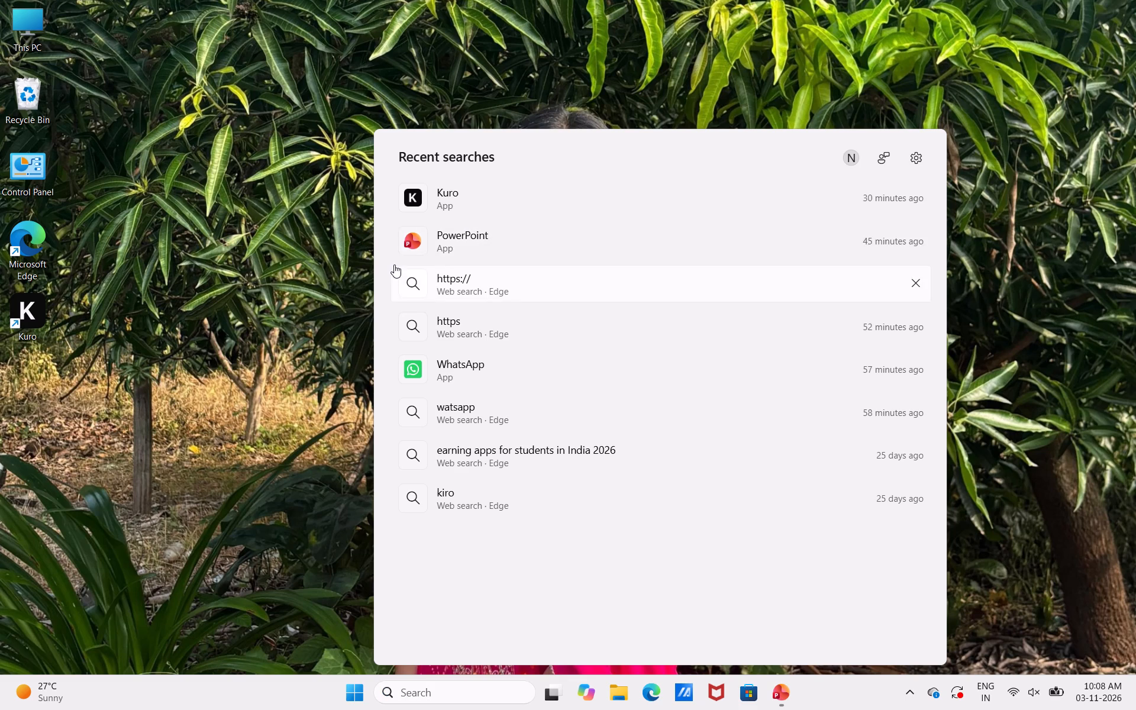
{"action": "double_click", "coordinate": [409, 245]}
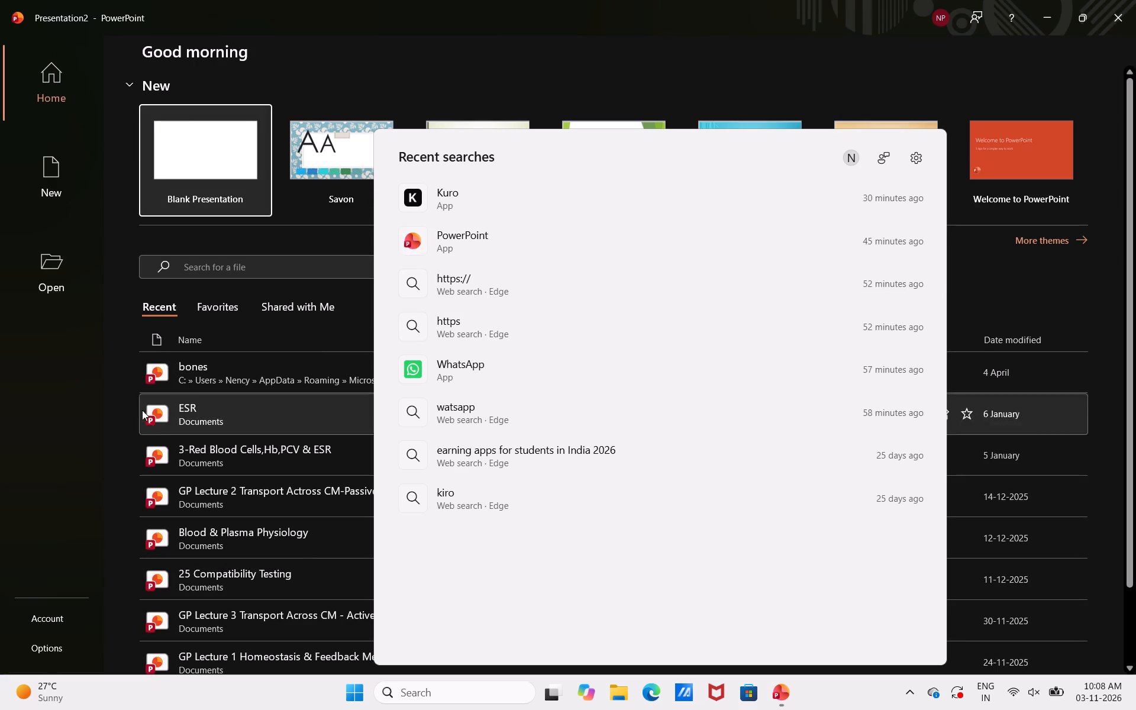
{"action": "left_click", "coordinate": [824, 72]}
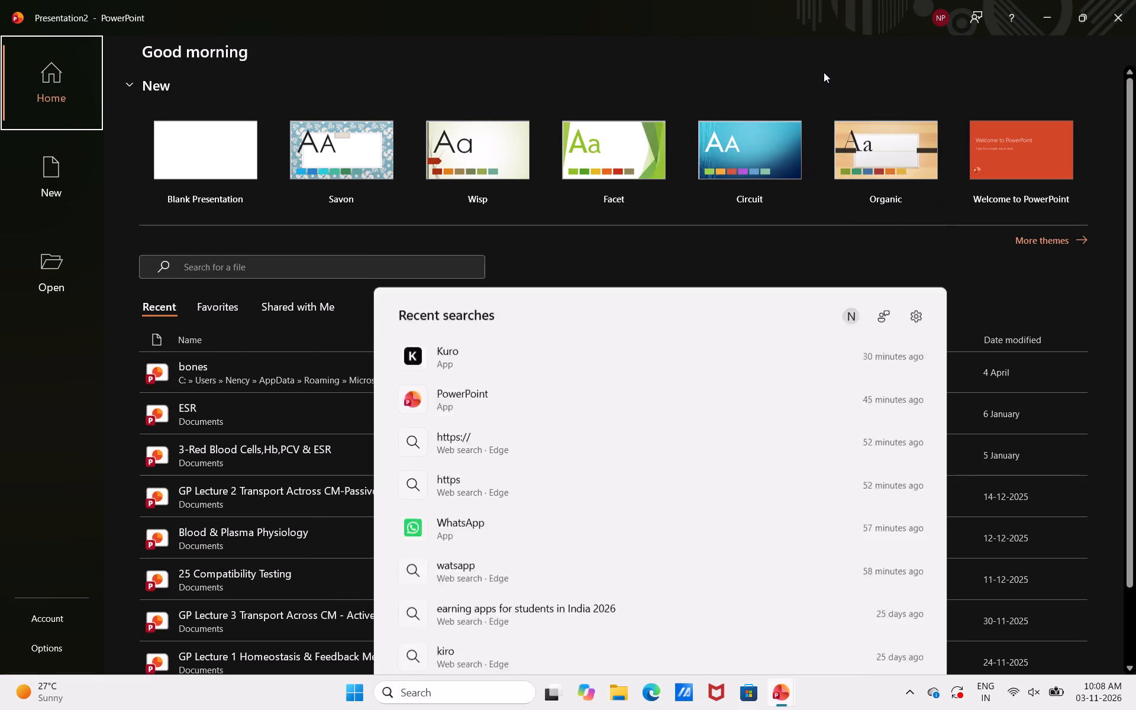
Look through the theme templates and the list of recent presentations on the start screen.
{"action": "right_click", "coordinate": [812, 159]}
{"action": "scroll", "coordinate": [812, 159], "scroll_direction": "left", "scroll_amount": 6}
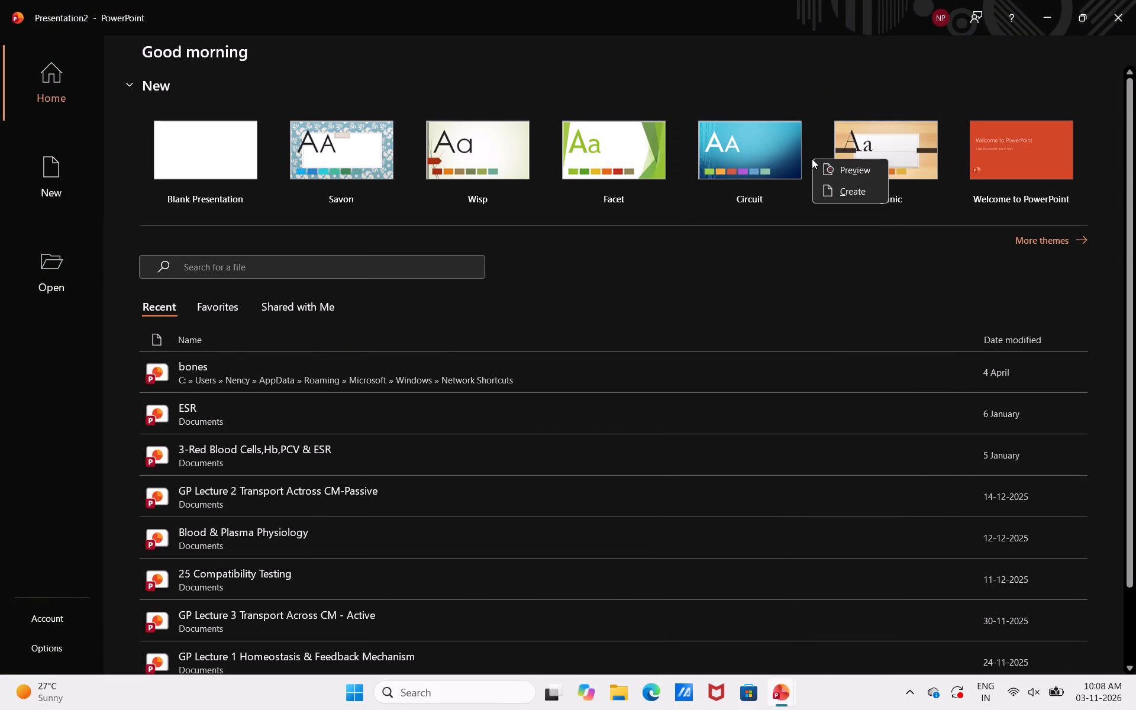
{"action": "scroll", "coordinate": [812, 159], "scroll_direction": "left", "scroll_amount": 12}
{"action": "scroll", "coordinate": [359, 415], "scroll_direction": "down", "scroll_amount": 7}
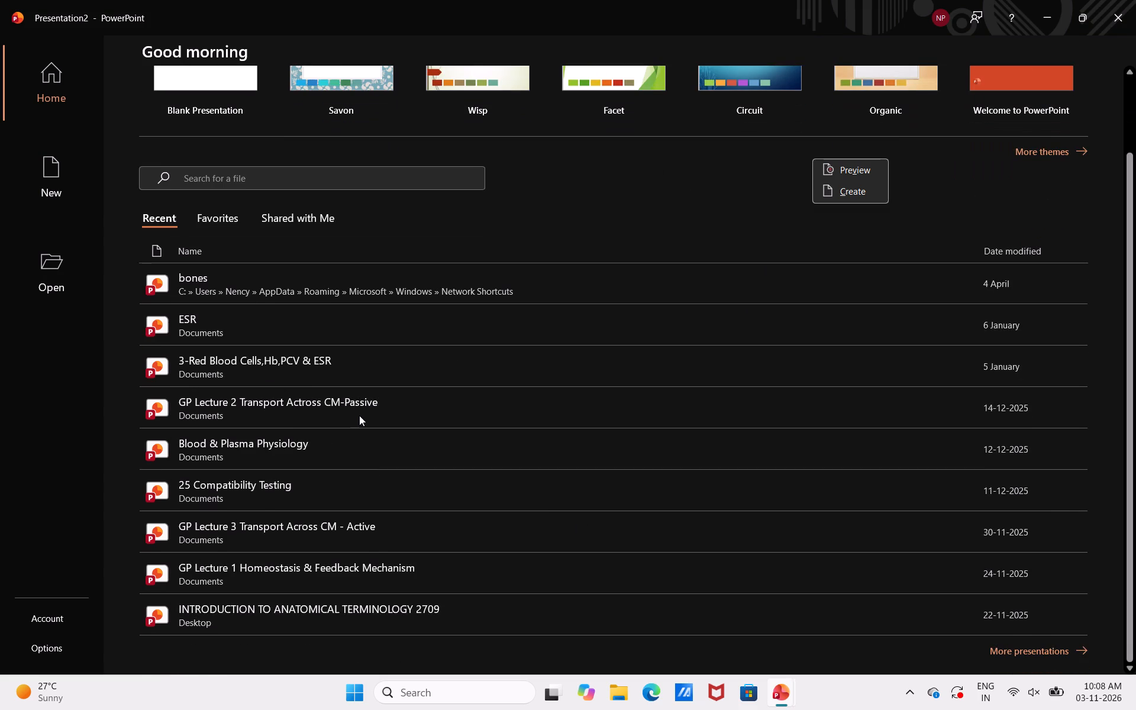
{"action": "scroll", "coordinate": [359, 415], "scroll_direction": "up", "scroll_amount": 4}
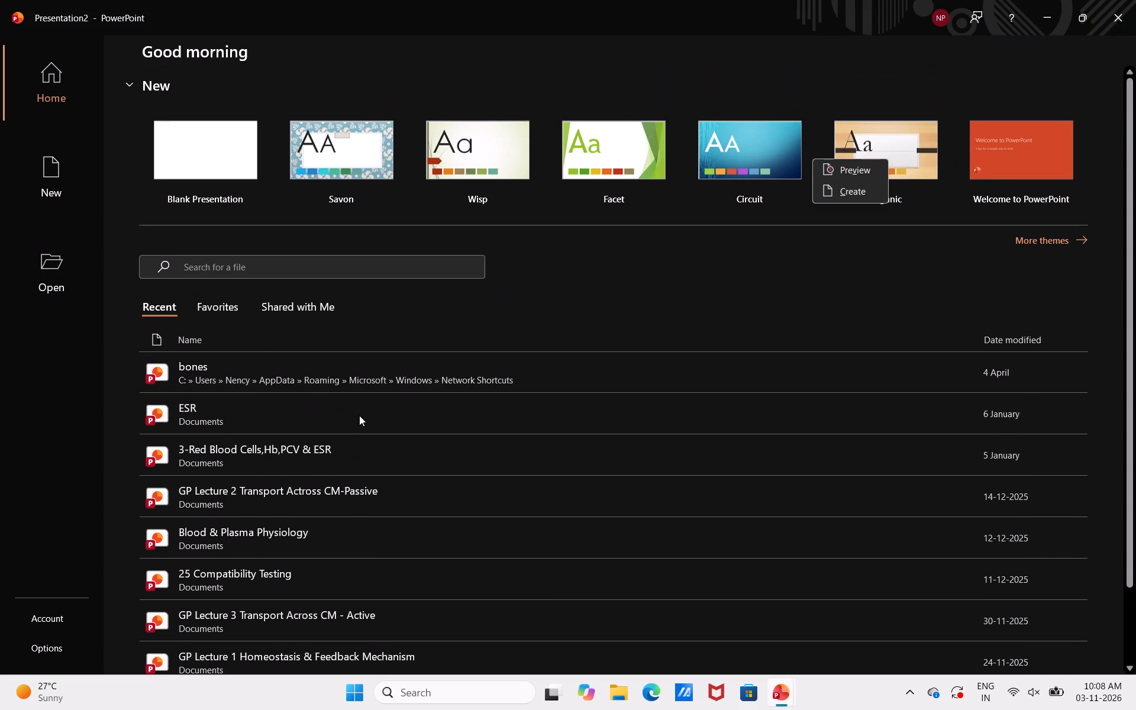
{"action": "scroll", "coordinate": [722, 172], "scroll_direction": "left", "scroll_amount": 2}
{"action": "scroll", "coordinate": [722, 172], "scroll_direction": "down", "scroll_amount": 1}
{"action": "scroll", "coordinate": [722, 172], "scroll_direction": "up", "scroll_amount": 8}
Preview the sample slide layouts of the Circuit theme and close the preview.
{"action": "right_click", "coordinate": [780, 163]}
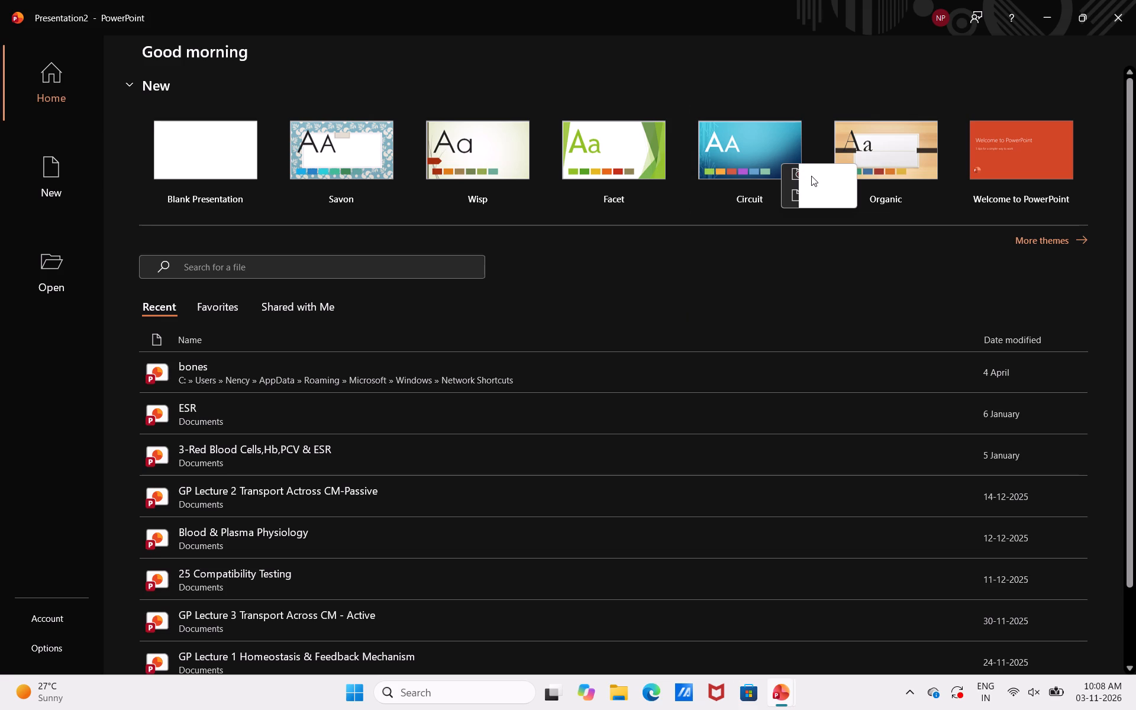
{"action": "left_click", "coordinate": [811, 176]}
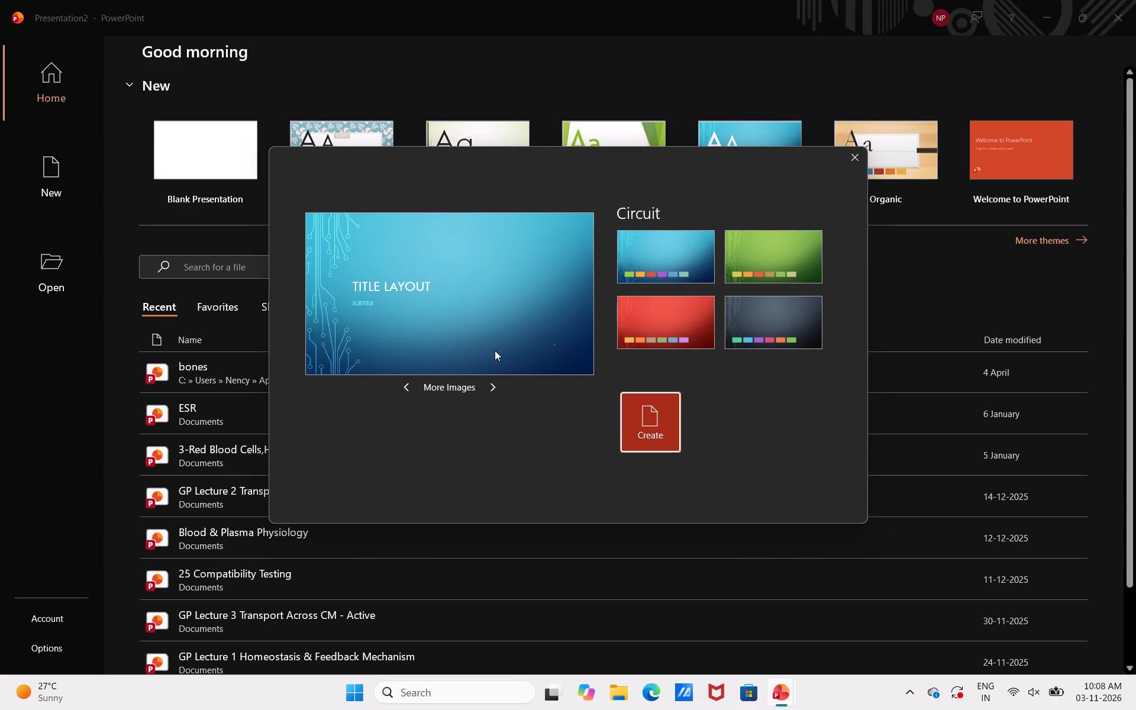
{"action": "right_click_drag", "start_coordinate": [473, 388], "coordinate": [420, 388]}
{"action": "scroll", "coordinate": [420, 388], "scroll_direction": "left", "scroll_amount": 1}
{"action": "left_click", "coordinate": [495, 386]}
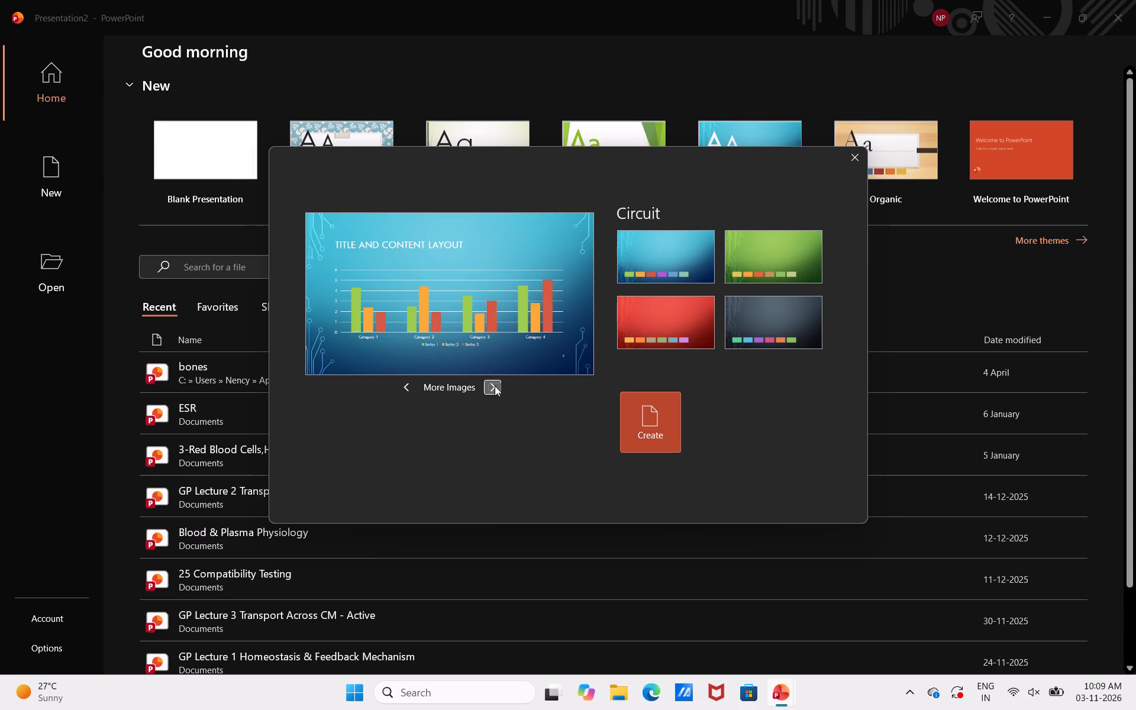
{"action": "left_click", "coordinate": [495, 386]}
{"action": "left_click", "coordinate": [495, 386]}
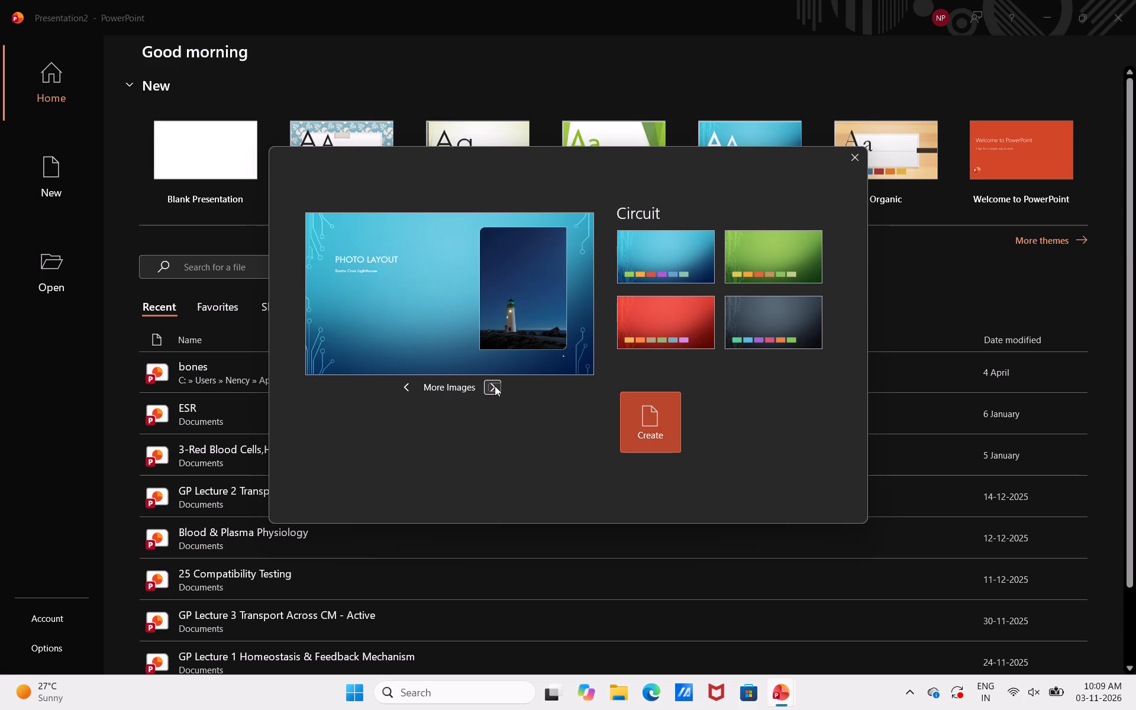
{"action": "left_click", "coordinate": [495, 386]}
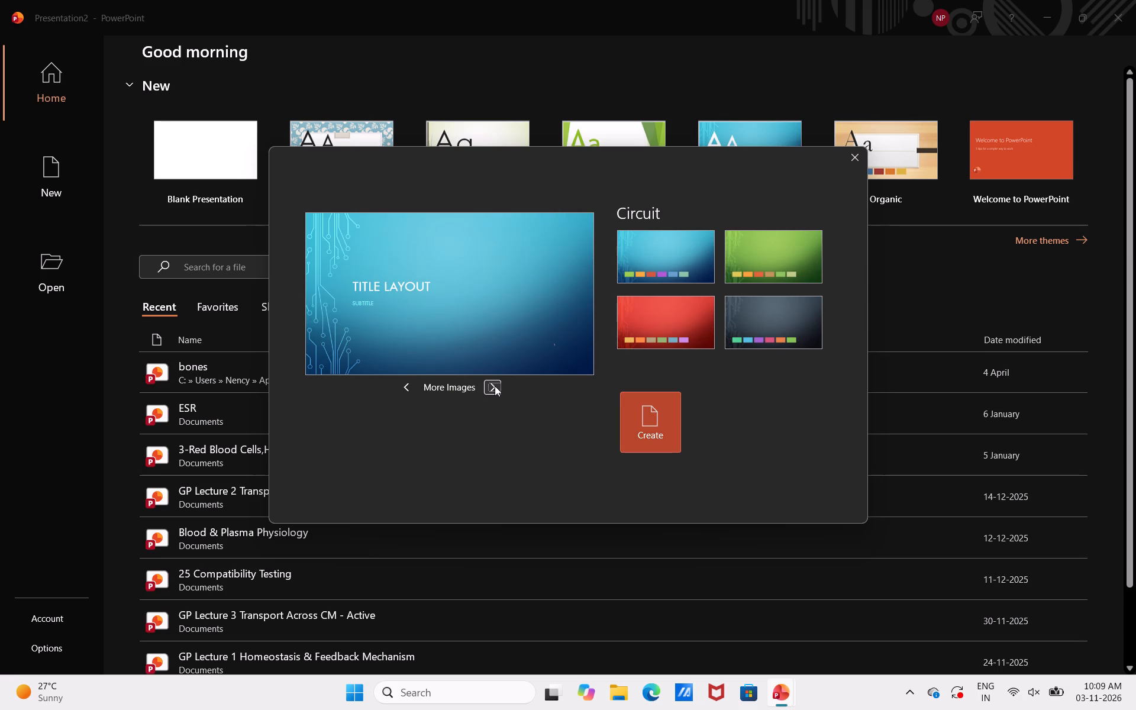
{"action": "left_click", "coordinate": [484, 386]}
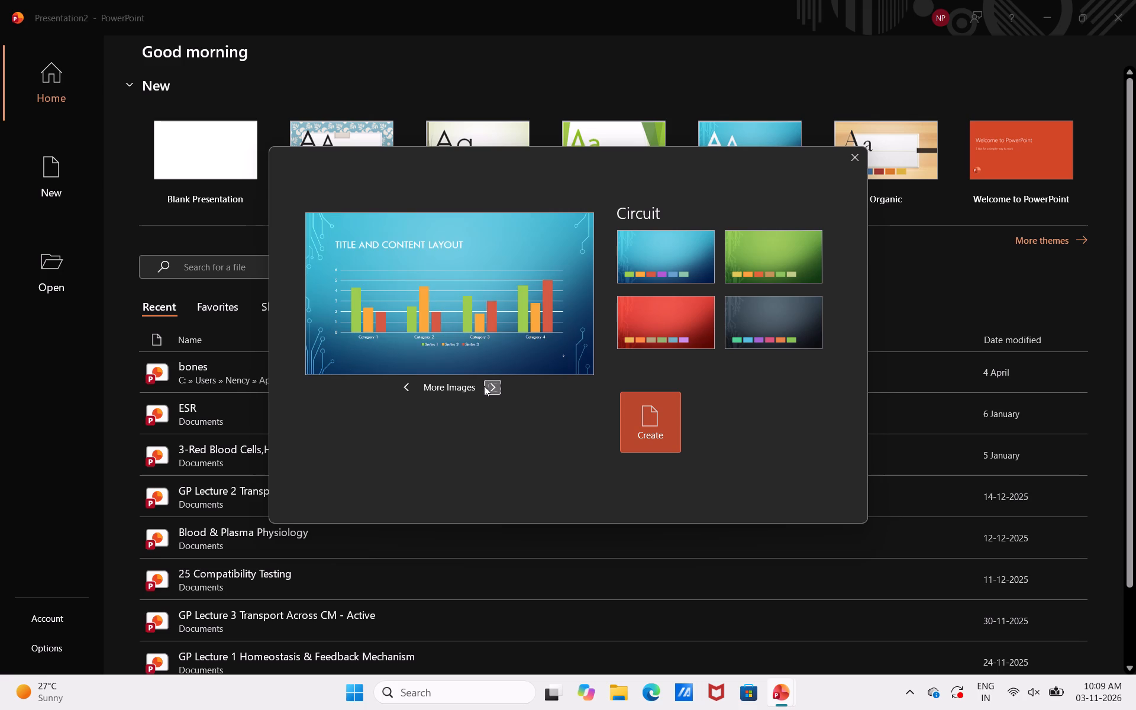
{"action": "left_click", "coordinate": [483, 386]}
{"action": "left_click", "coordinate": [852, 154]}
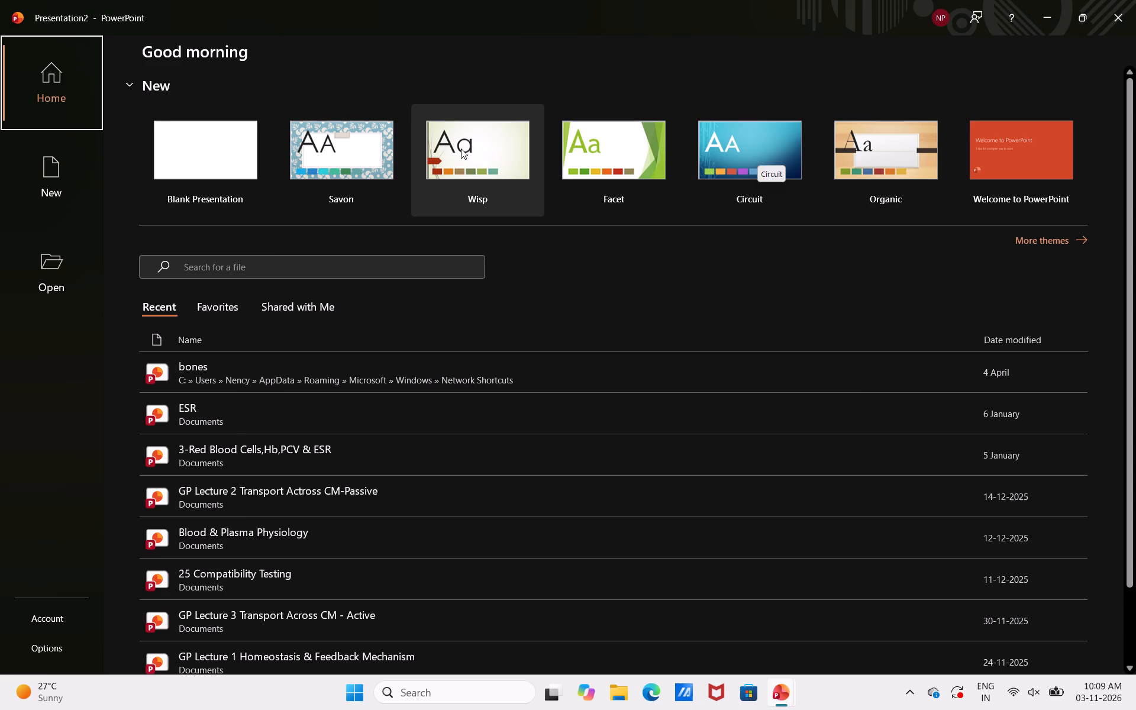
Create a new presentation with the Wisp theme and look over its available slide layouts.
{"action": "double_click", "coordinate": [447, 145]}
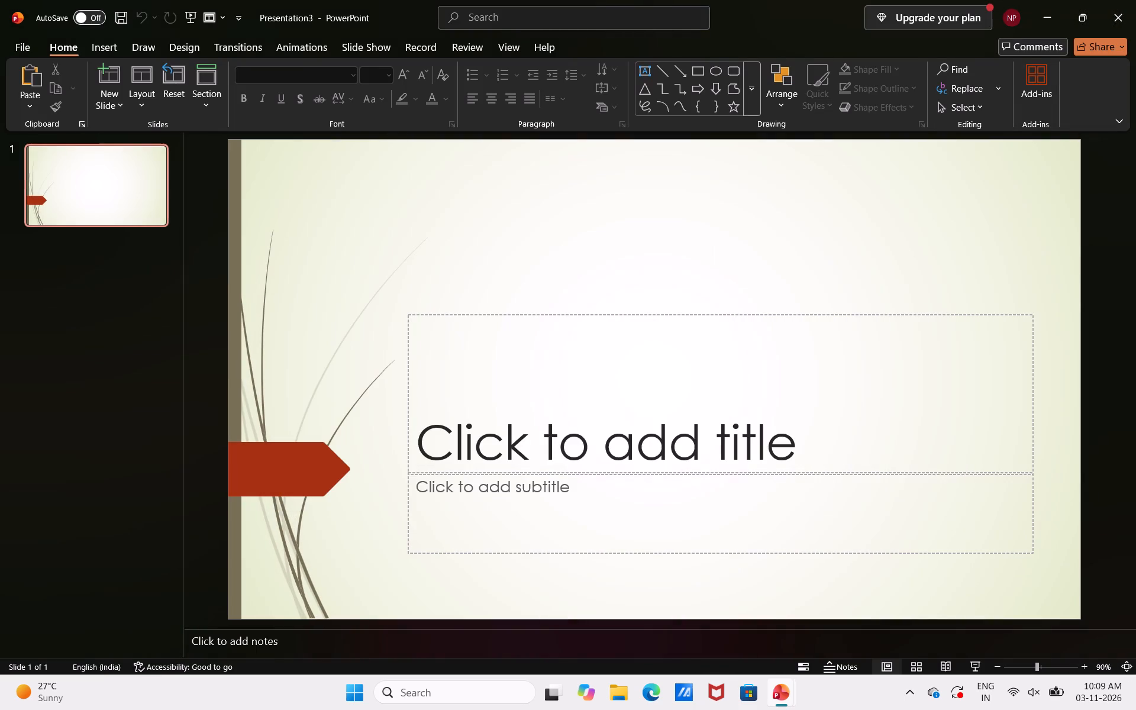
{"action": "left_click", "coordinate": [120, 88]}
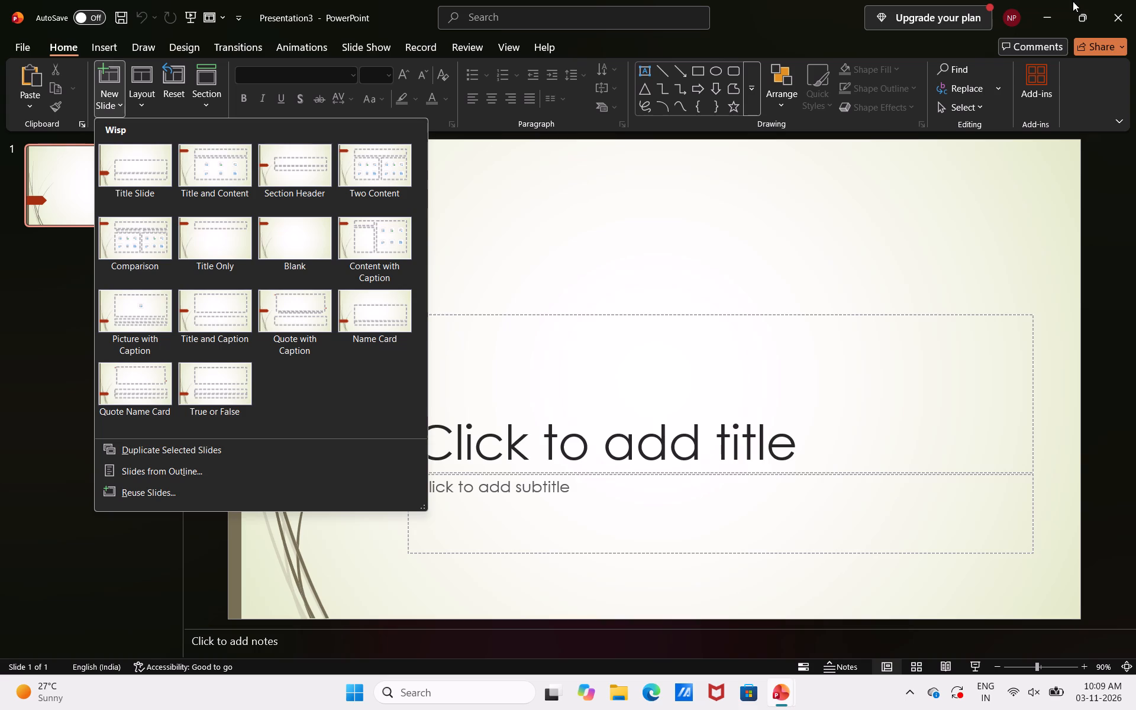
{"action": "left_click", "coordinate": [1046, 12]}
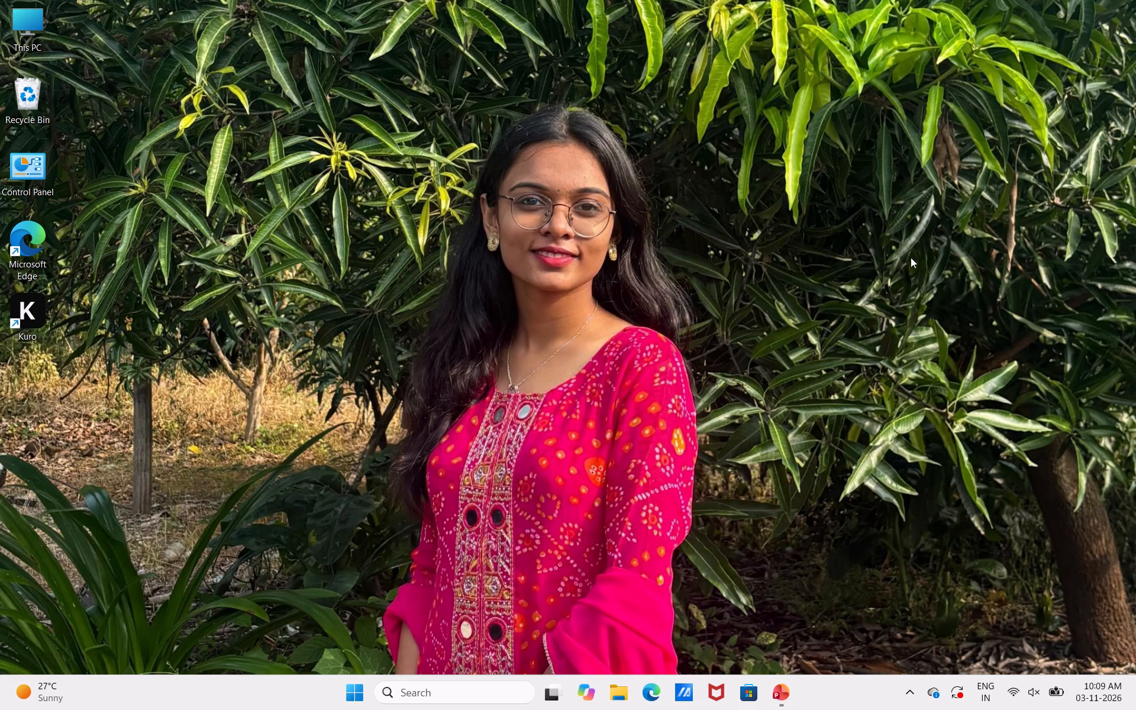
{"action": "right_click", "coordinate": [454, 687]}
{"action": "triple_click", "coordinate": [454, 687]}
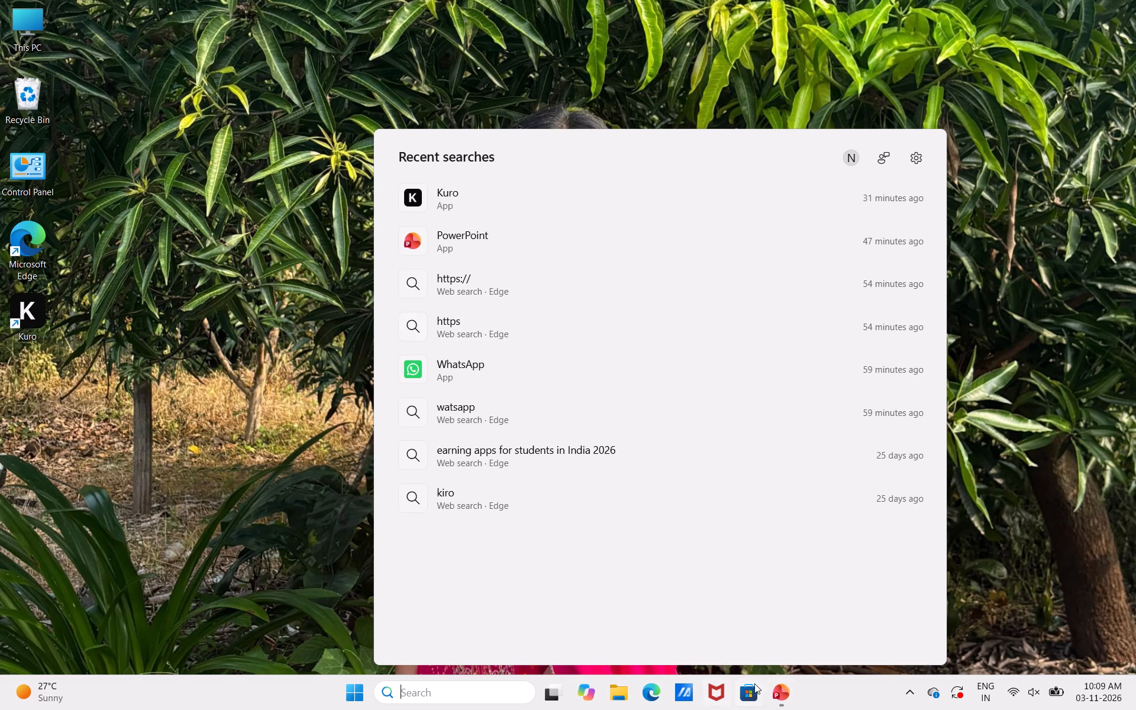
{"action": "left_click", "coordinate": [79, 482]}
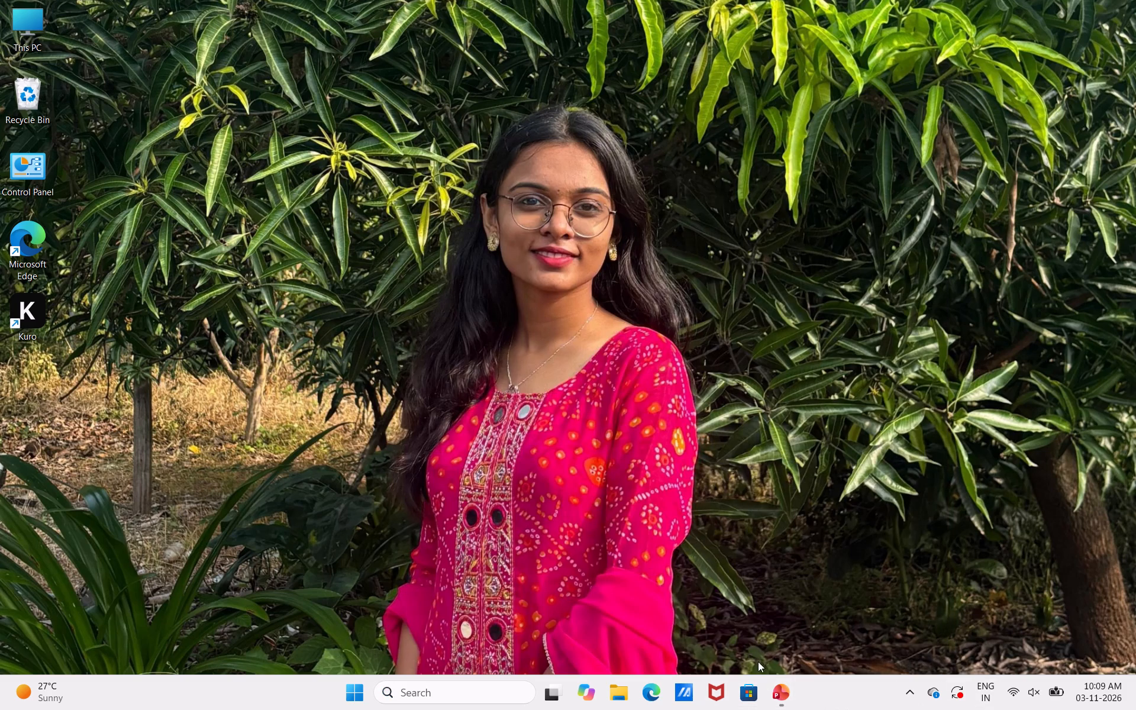
Open the context options of the running PowerPoint app from the desktop.
{"action": "right_click", "coordinate": [779, 688]}
{"action": "right_click", "coordinate": [779, 688]}
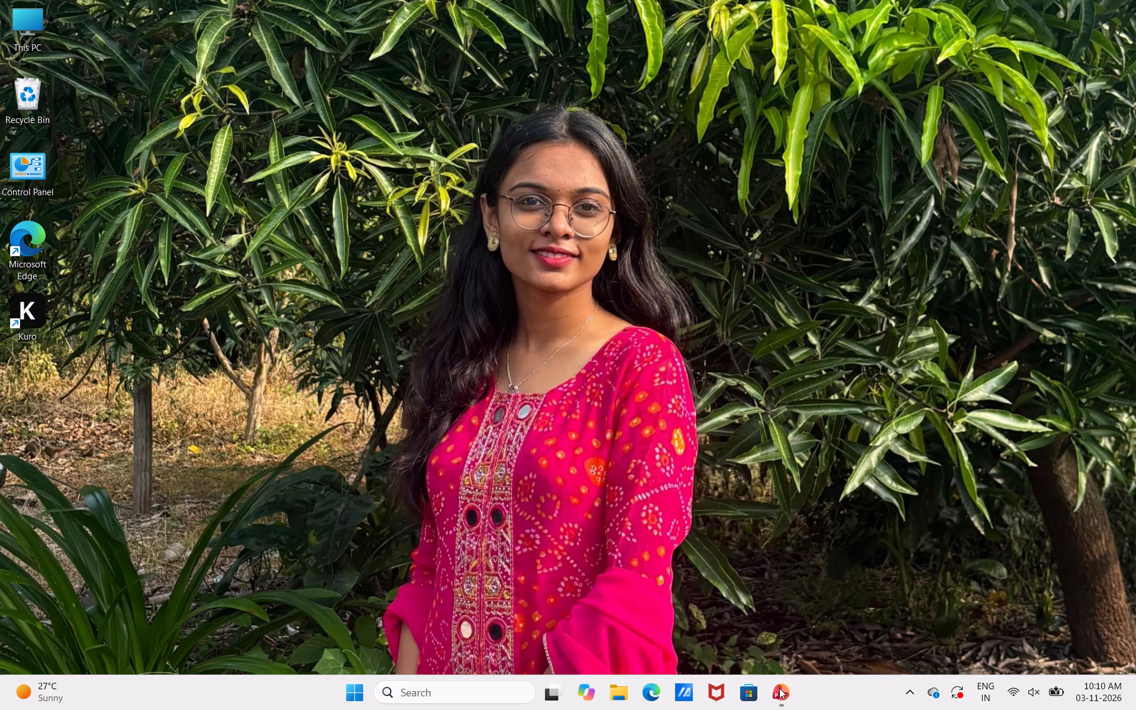
Switch back to the bacteria presentation, Presentation1.
{"action": "left_click", "coordinate": [779, 688]}
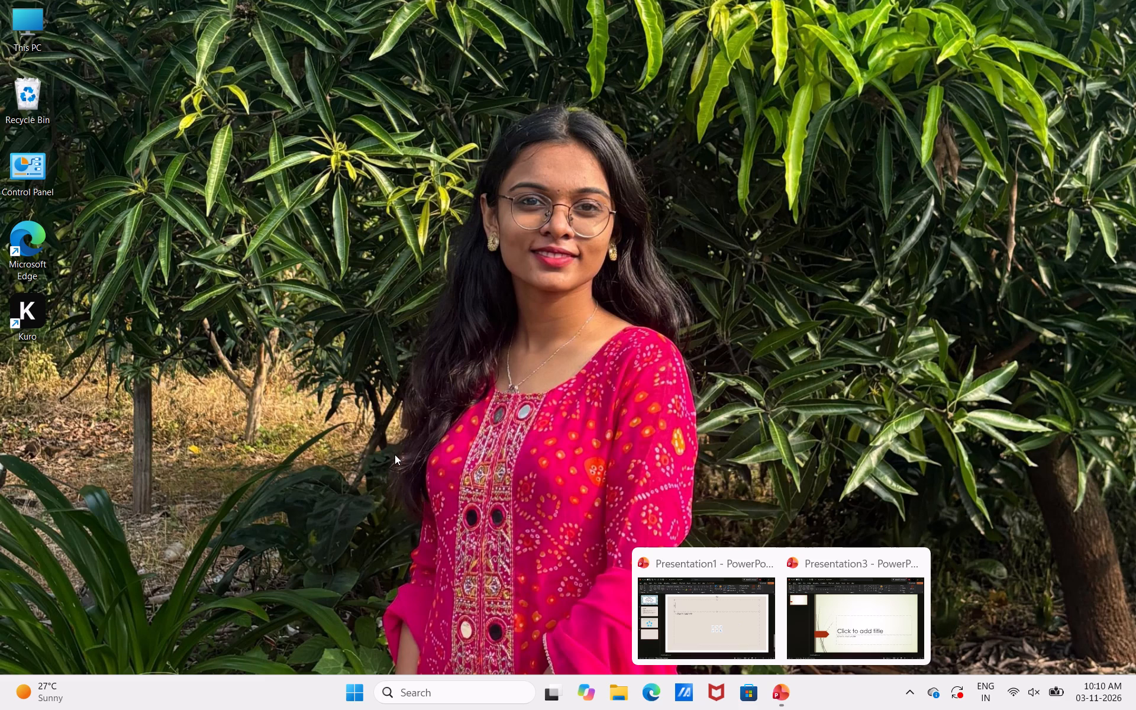
{"action": "left_click", "coordinate": [699, 622]}
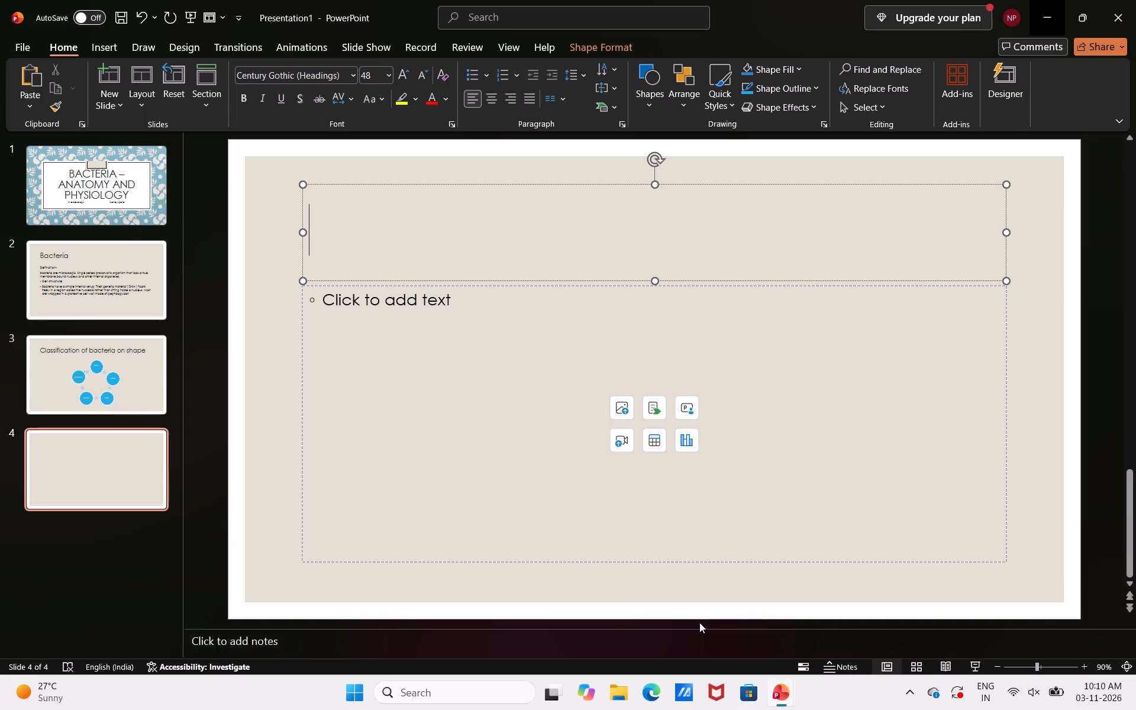
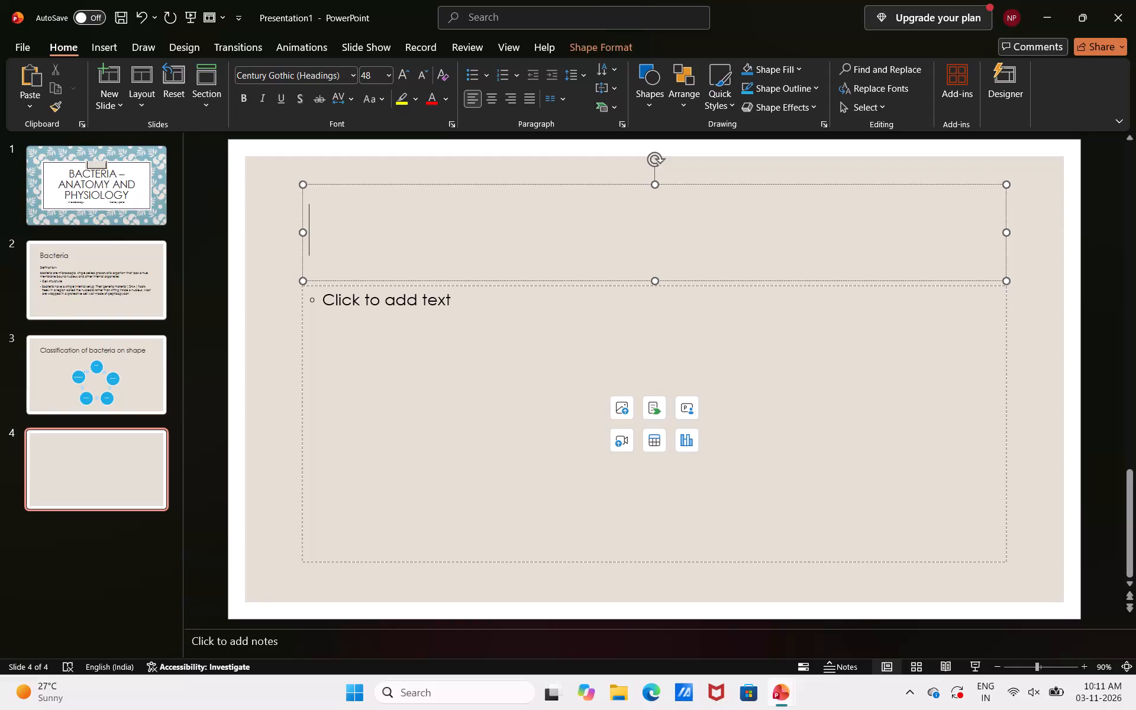
Enter "CELL WALL" as the title of slide 4.
{"action": "type", "text": "CE"}
{"action": "type", "text": "LL WALL"}
{"action": "key", "text": "space"}
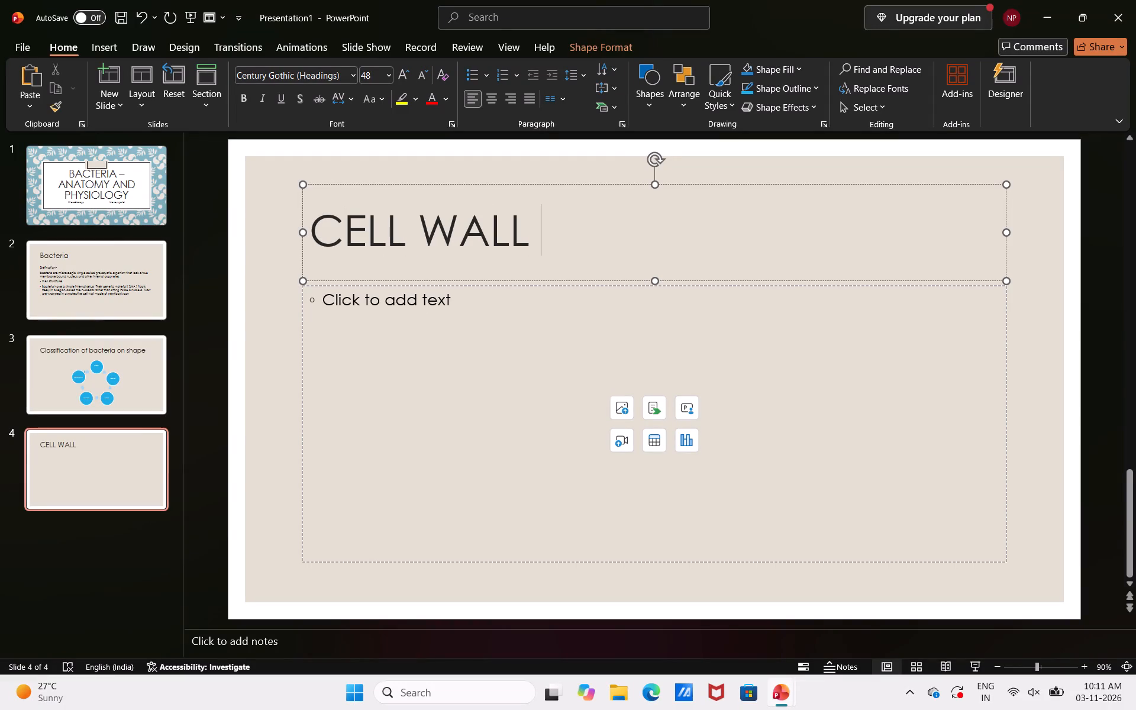
Start the first bullet of slide 4's body text with "Bacterial cell wall is toug, rigid layer".
{"action": "left_click", "coordinate": [446, 360]}
{"action": "left_click", "coordinate": [446, 360]}
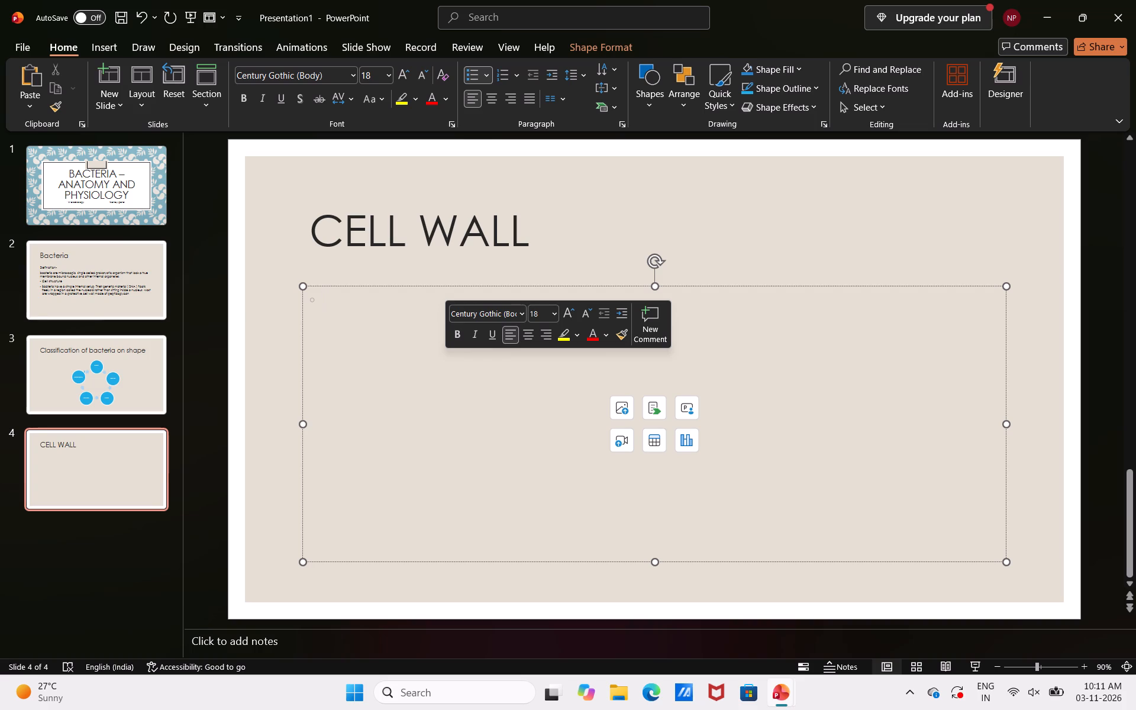
{"action": "key", "text": "b"}
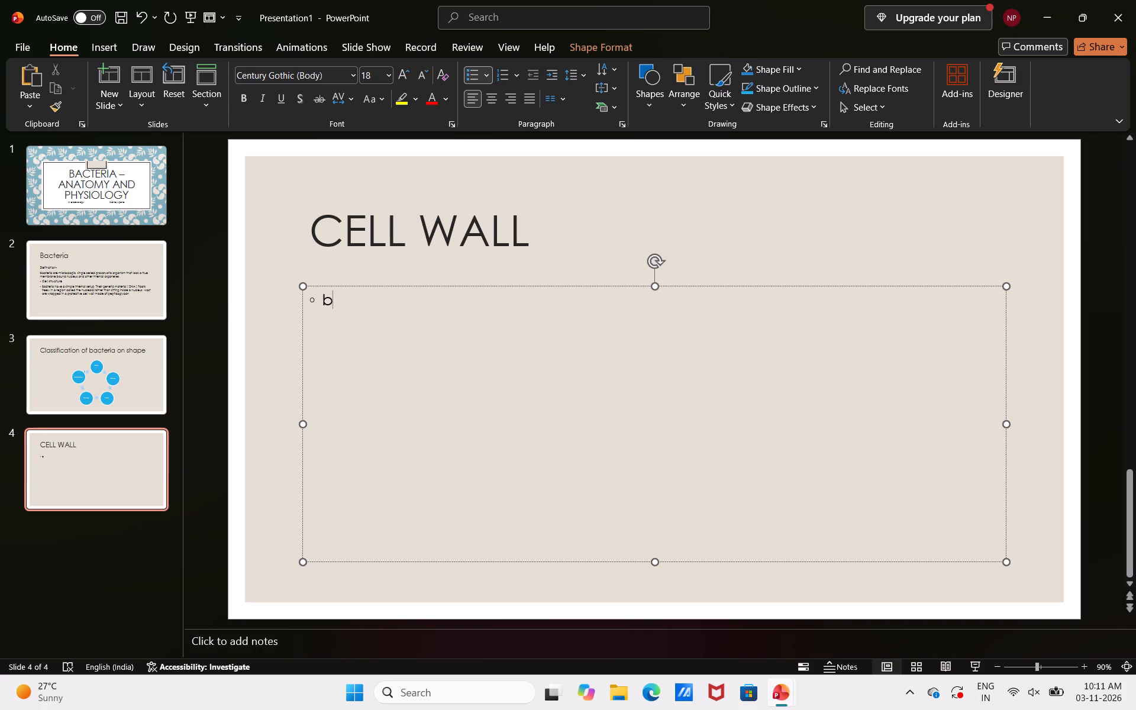
{"action": "key", "text": "BackSpace"}
{"action": "type", "text": "acterial cell wall"}
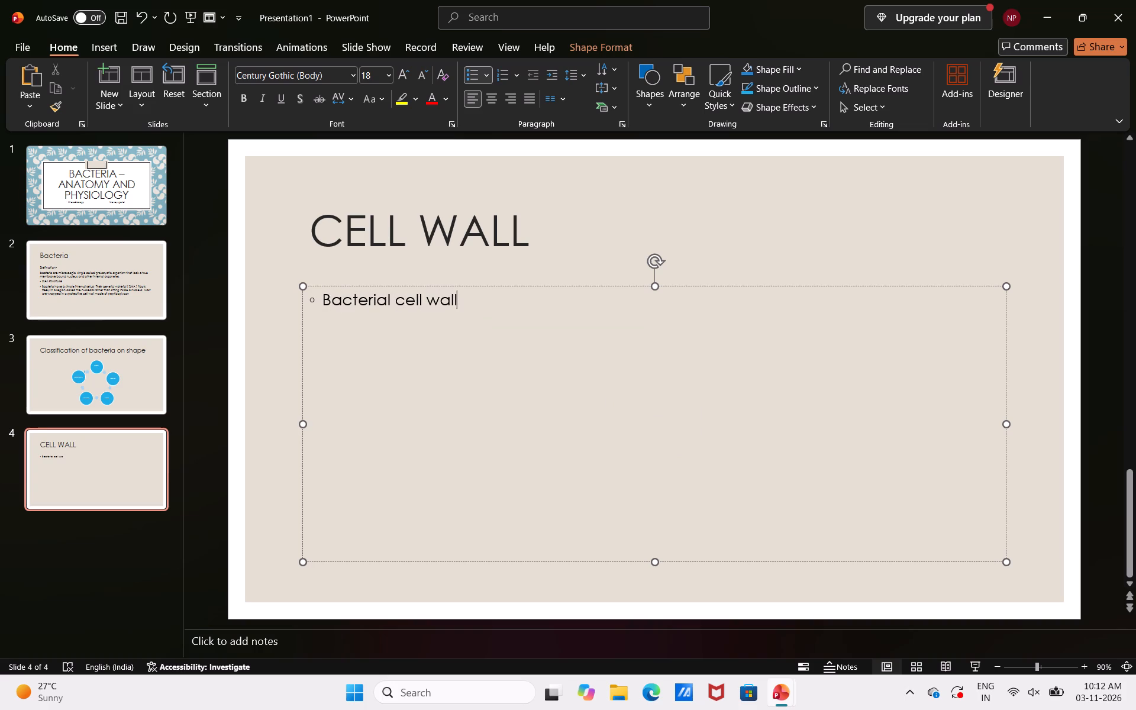
{"action": "key", "text": "space"}
{"action": "type", "text": "id"}
{"action": "key", "text": "BackSpace"}
{"action": "type", "text": "s tough"}
{"action": "key", "text": "BackSpace"}
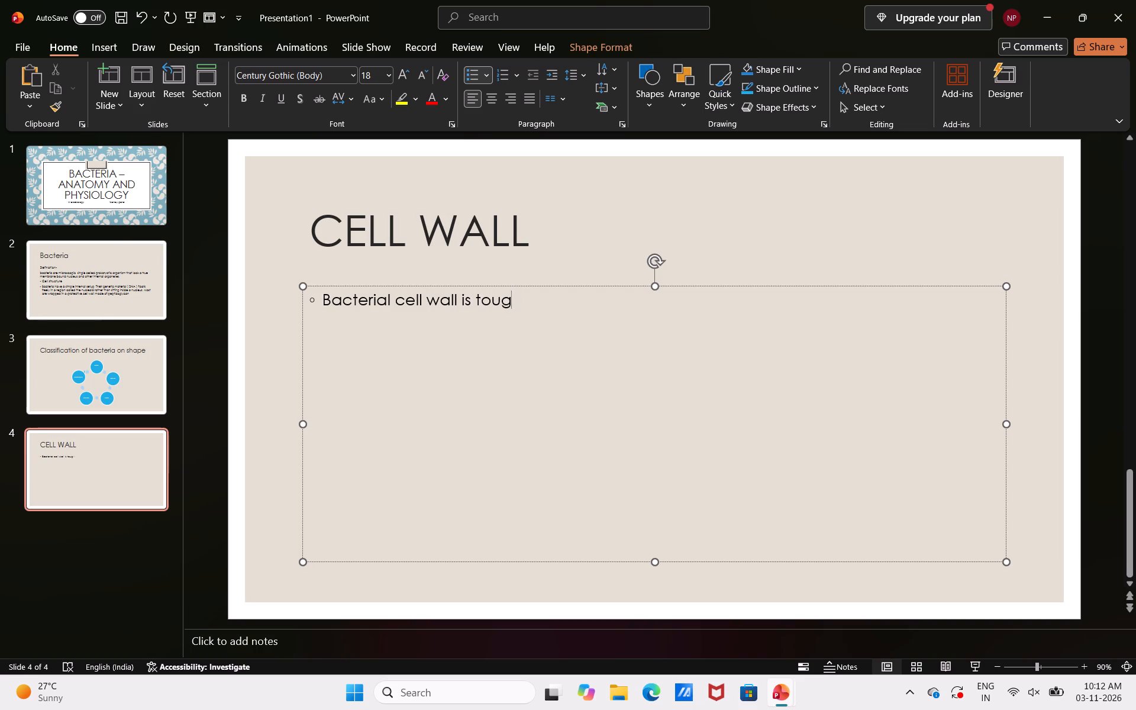
{"action": "type", "text": ", rigid lay"}
{"action": "type", "text": "er"}
{"action": "key", "text": "space"}
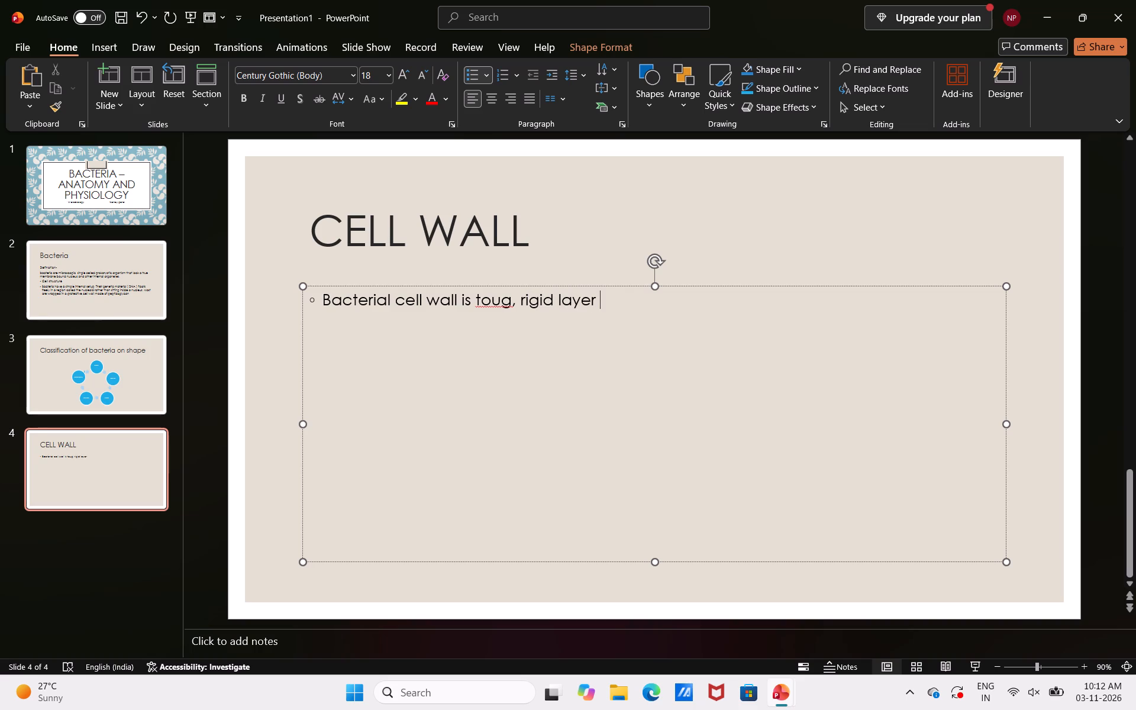
Continue the bullet with "surrounding the cytoplasmic membrane".
{"action": "type", "text": "surrou"}
{"action": "type", "text": "ndig"}
{"action": "key", "text": "BackSpace"}
{"action": "type", "text": "ng"}
{"action": "key", "text": "space"}
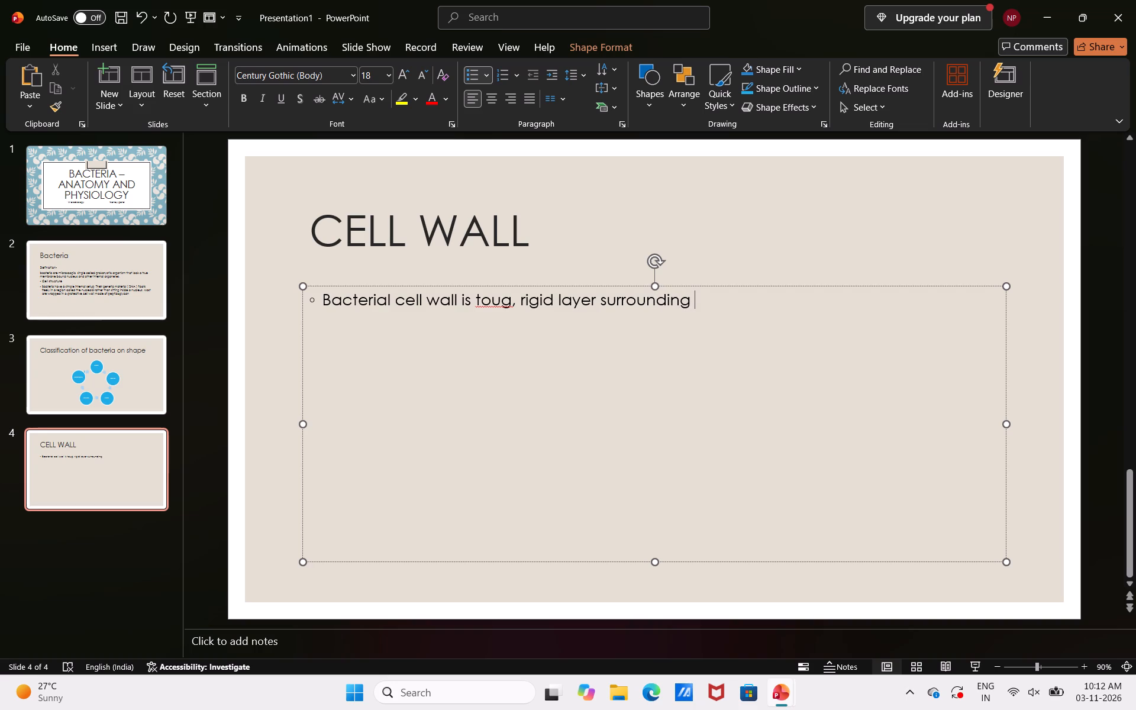
{"action": "type", "text": "the cytopl"}
{"action": "type", "text": "asmic memb"}
{"action": "type", "text": "rane"}
{"action": "key", "text": "space"}
Extend the bullet with "that maintains the cell shape".
{"action": "type", "text": "that m"}
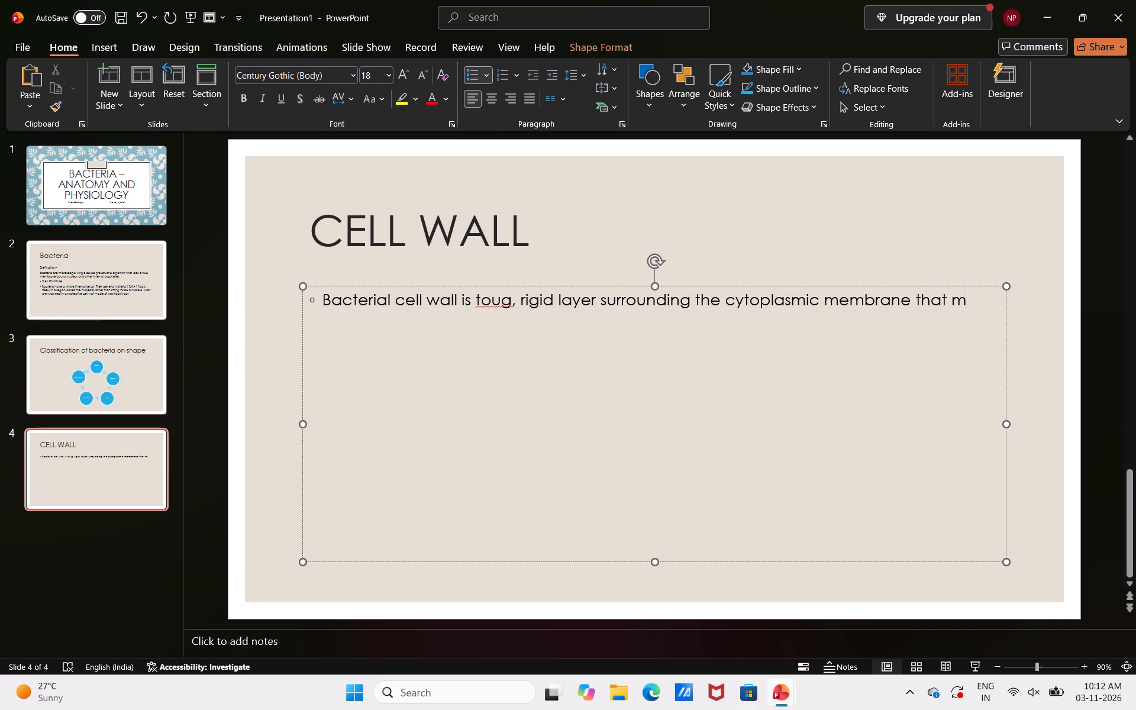
{"action": "type", "text": "aintain"}
{"action": "type", "text": "s the"}
{"action": "key", "text": "space"}
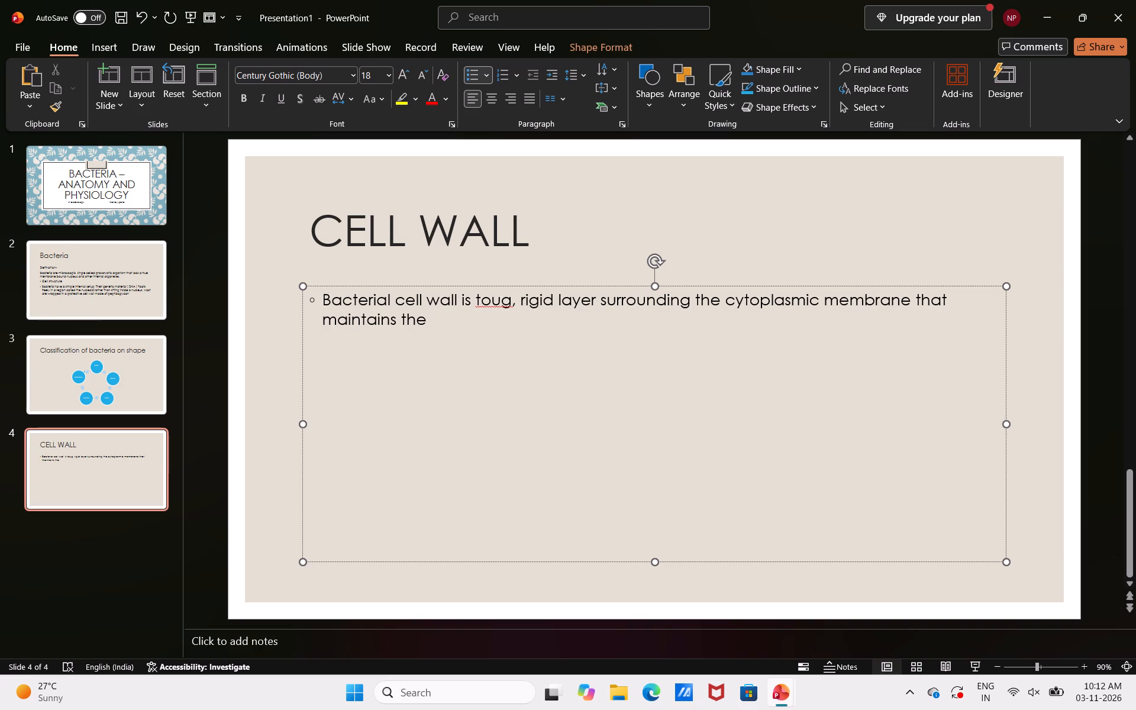
{"action": "type", "text": "cell shape"}
{"action": "key", "text": "space"}
Add ", provides structural support" to the bullet after "cell shape".
{"action": "key", "text": "BackSpace"}
{"action": "type", "text": ", pro"}
{"action": "type", "text": "vides"}
{"action": "key", "text": "space"}
{"action": "type", "text": "structural a"}
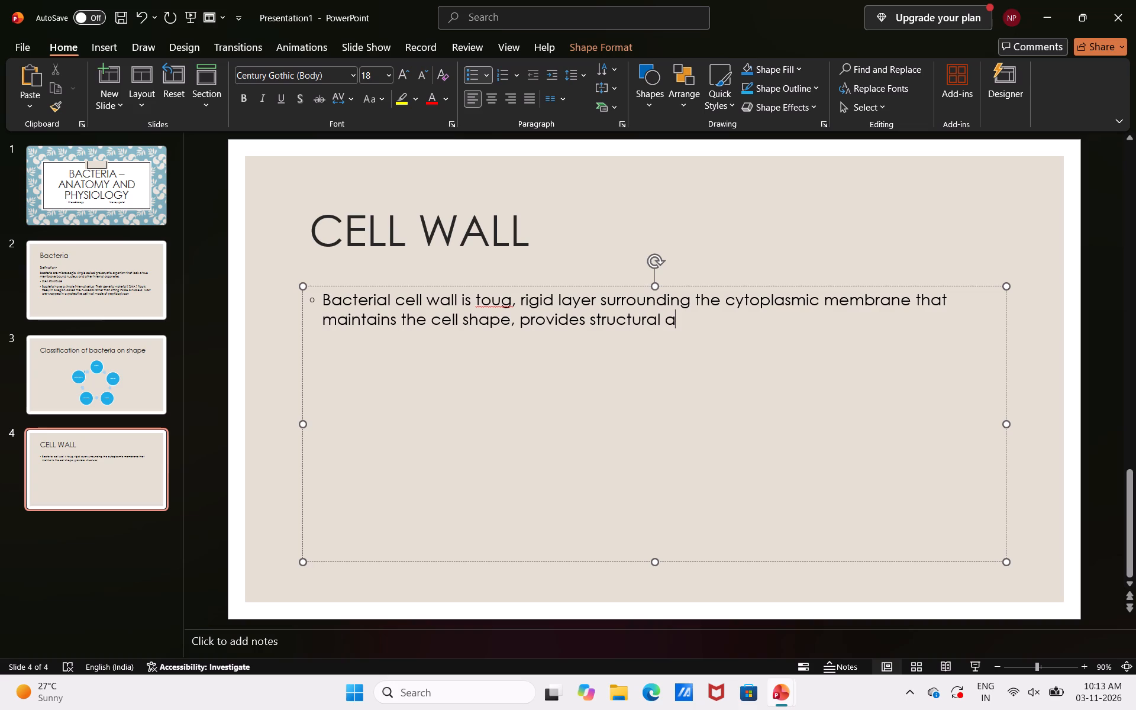
{"action": "key", "text": "BackSpace"}
{"action": "type", "text": "si"}
{"action": "key", "text": "BackSpace"}
{"action": "type", "text": "upport"}
{"action": "key", "text": "space"}
Continue the bullet with ", and provides structural support,".
{"action": "key", "text": "BackSpace"}
{"action": "type", "text": ", and"}
{"action": "key", "text": "space"}
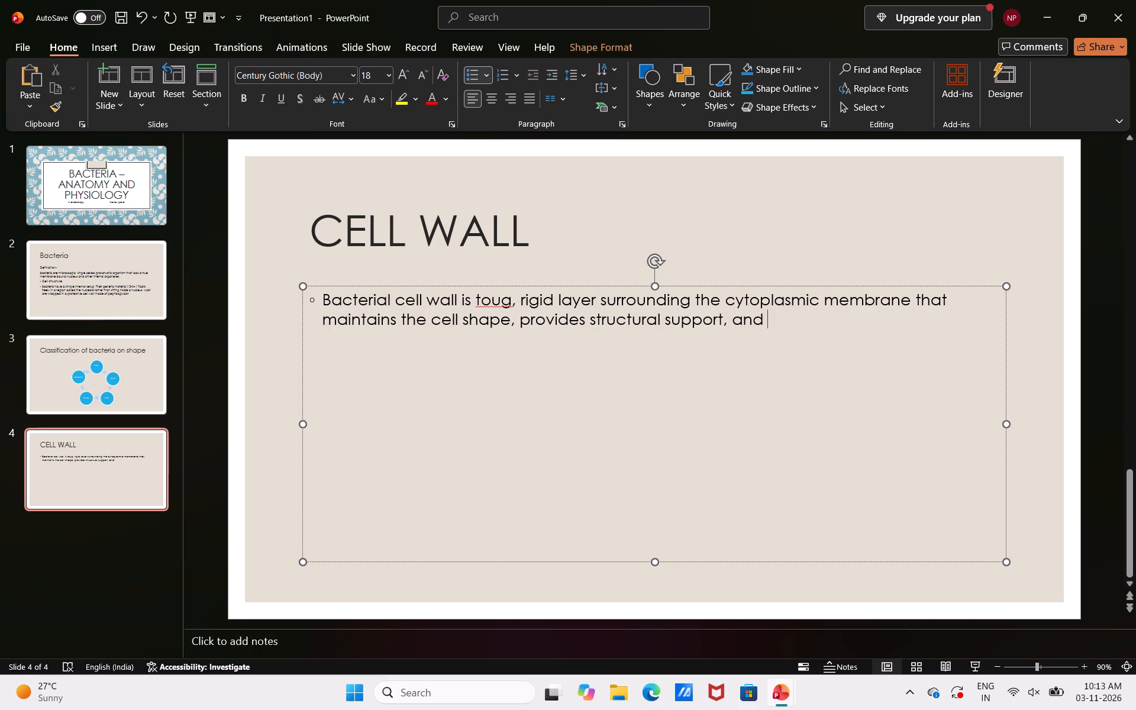
{"action": "key", "text": "p"}
{"action": "type", "text": "revents"}
{"action": "key", "text": "space"}
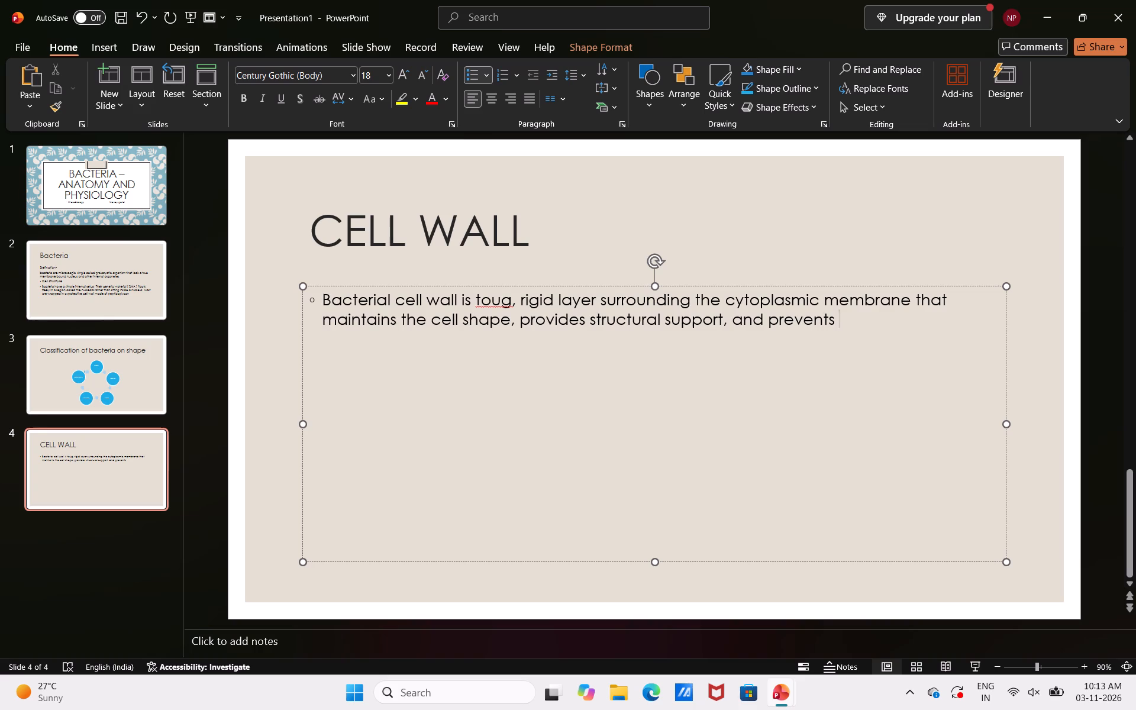
{"action": "key", "text": "BackSpace"}
{"action": "key", "text": "BackSpace"}
{"action": "key", "text": "BackSpace"}
{"action": "key", "text": "BackSpace"}
{"action": "key", "text": "BackSpace"}
{"action": "key", "text": "BackSpace"}
{"action": "key", "text": "BackSpace"}
{"action": "type", "text": "ovide"}
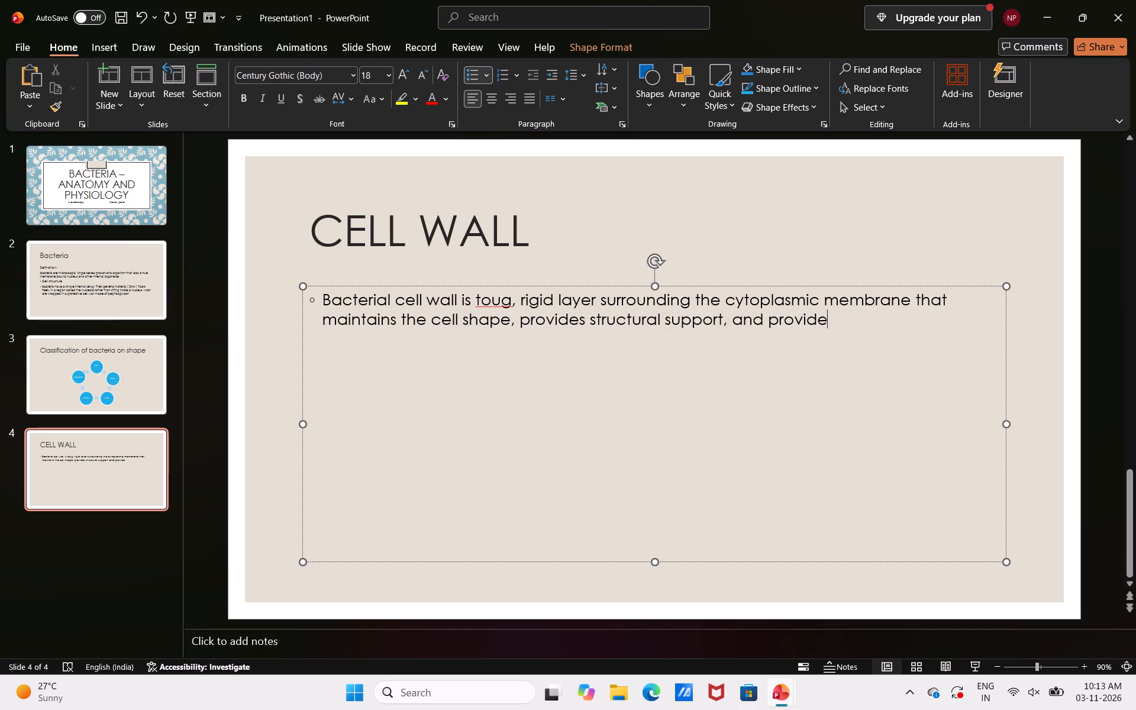
{"action": "key", "text": "BackSpace"}
{"action": "key", "text": "BackSpace"}
{"action": "type", "text": "des"}
{"action": "key", "text": "space"}
{"action": "type", "text": "st"}
{"action": "type", "text": "ru"}
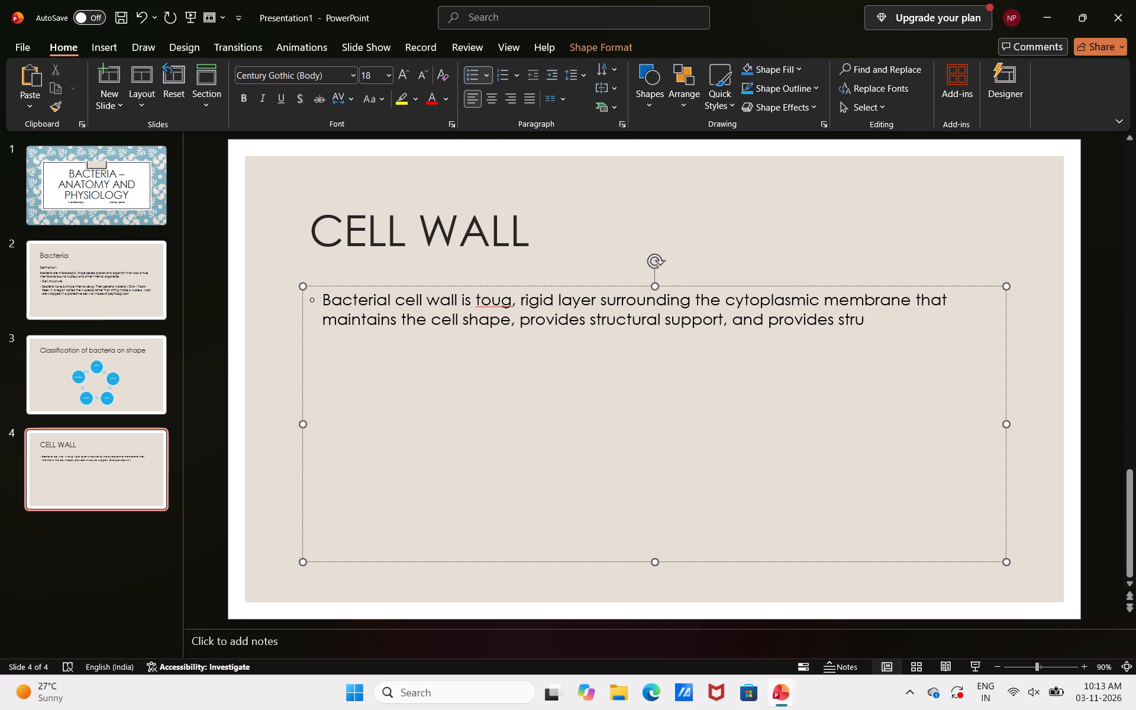
{"action": "type", "text": "ctural support"}
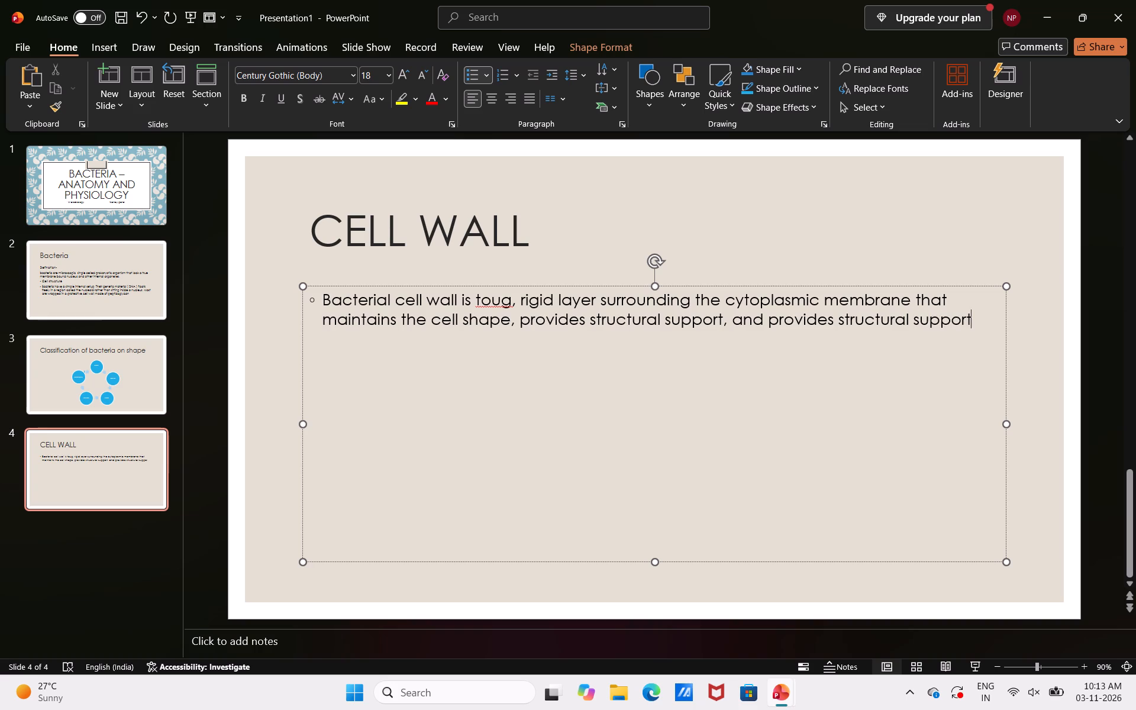
{"action": "key", "text": "BackSpace"}
{"action": "key", "text": "comma"}
{"action": "key", "text": "BackSpace"}
{"action": "type", "text": "t,"}
{"action": "key", "text": "space"}
Add "and prevent the call from brusting" to the bullet.
{"action": "type", "text": "and"}
{"action": "key", "text": "space"}
{"action": "type", "text": "pre"}
{"action": "type", "text": "vent"}
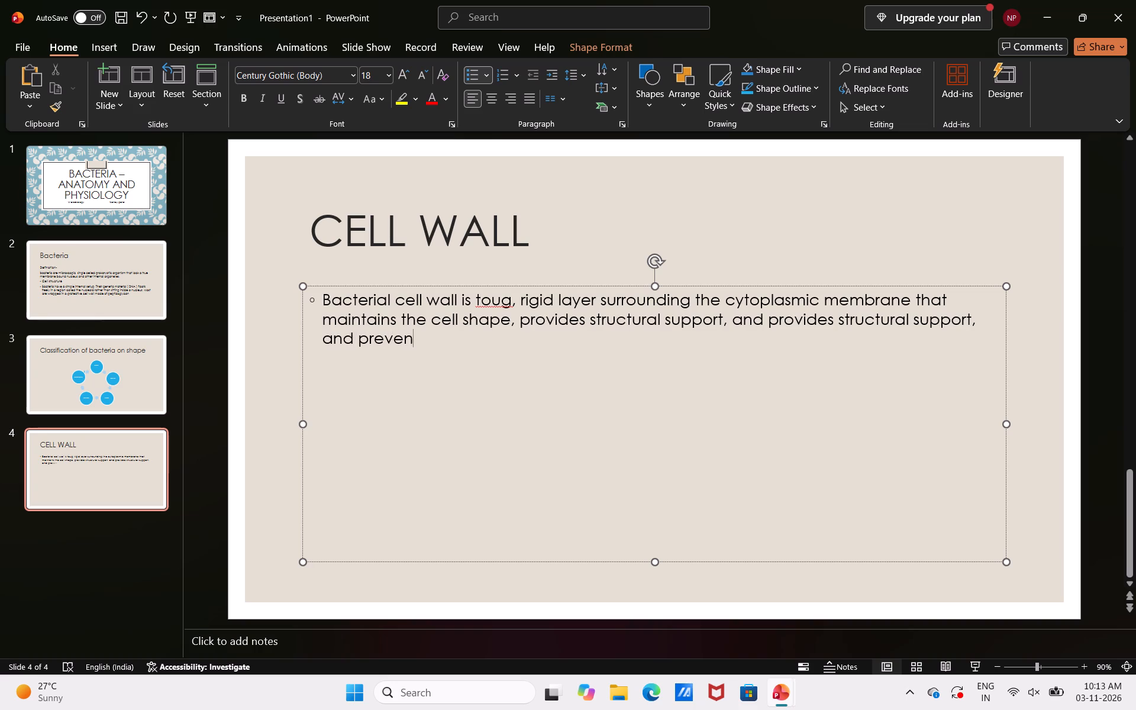
{"action": "key", "text": "space"}
{"action": "type", "text": "the ca"}
{"action": "type", "text": "ll from brusting"}
{"action": "key", "text": "space"}
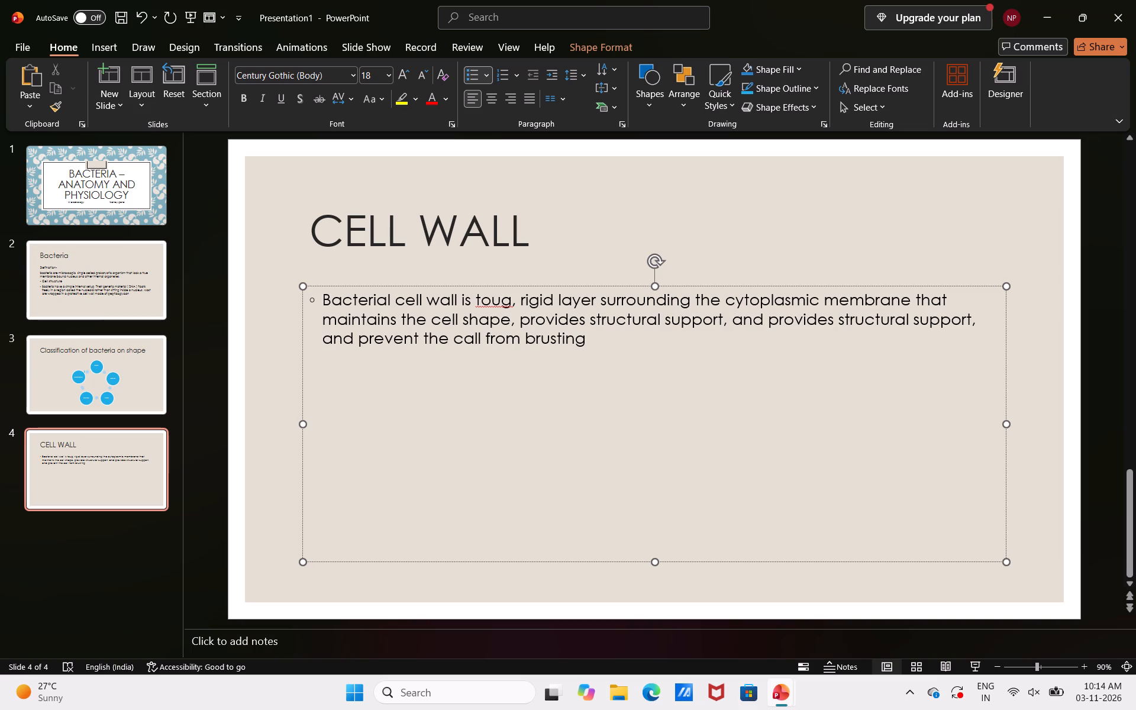
Complete the bullet's sentence with "due to internal osmotic pressure".
{"action": "type", "text": "due t"}
{"action": "key", "text": "o"}
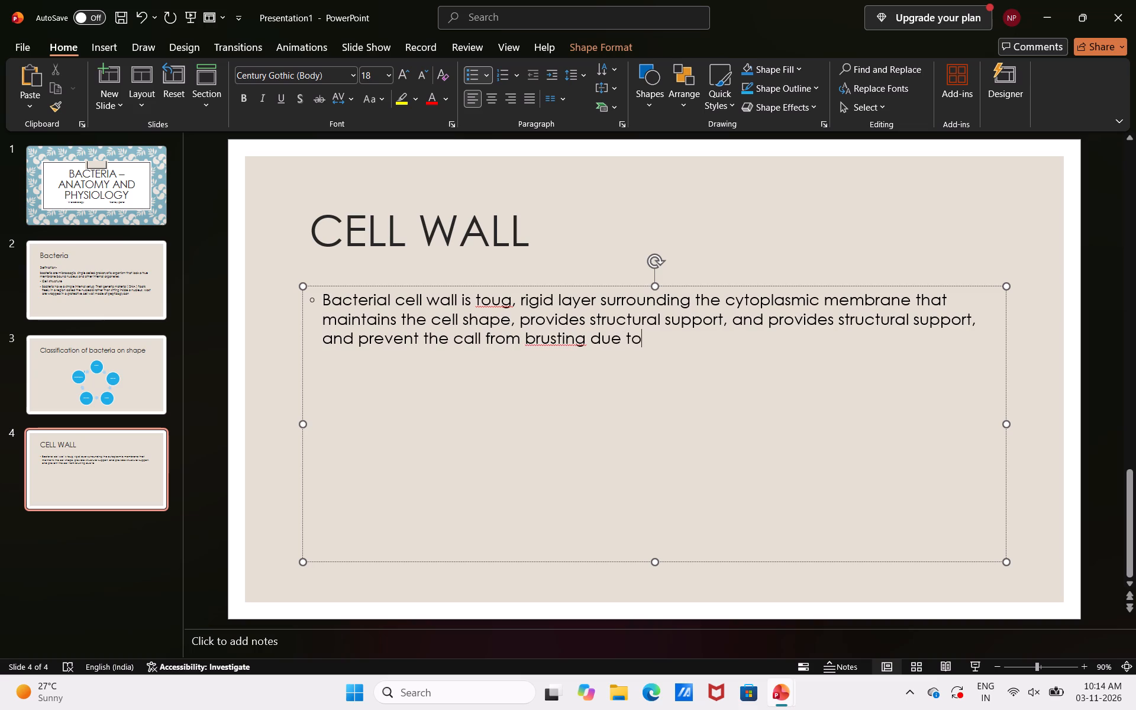
{"action": "key", "text": "space"}
{"action": "type", "text": "inter"}
{"action": "type", "text": "nal"}
{"action": "key", "text": "space"}
{"action": "type", "text": "oso"}
{"action": "key", "text": "BackSpace"}
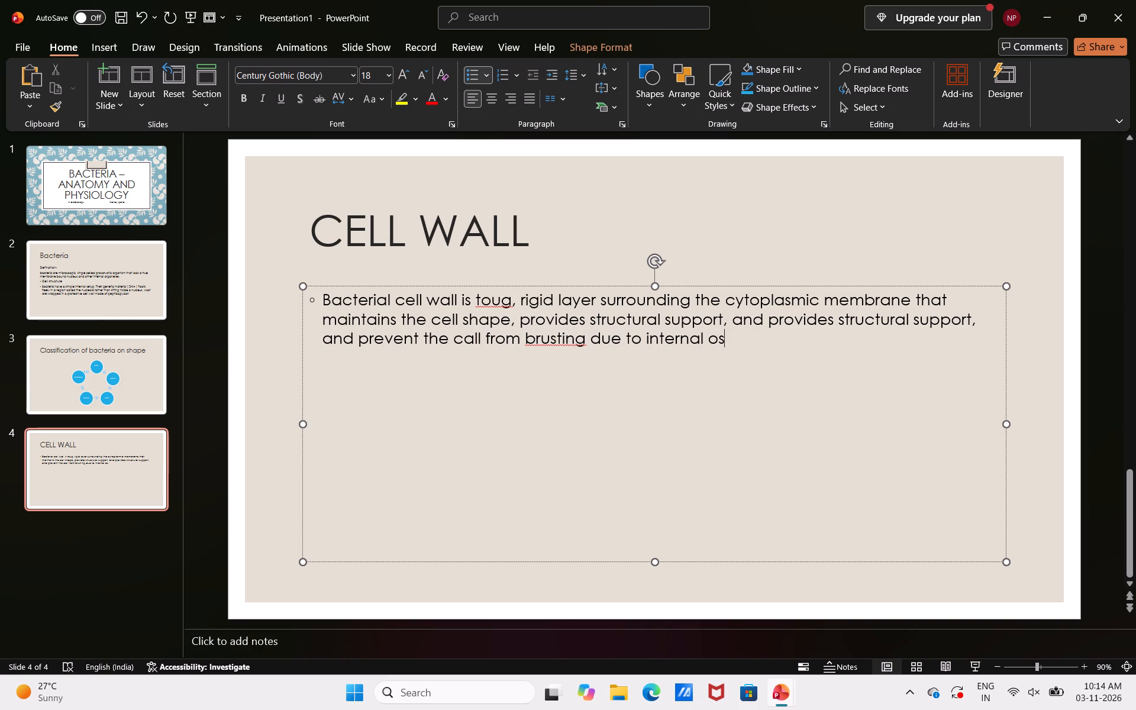
{"action": "type", "text": "motic"}
{"action": "key", "text": "space"}
{"action": "type", "text": "pressure"}
{"action": "key", "text": "space"}
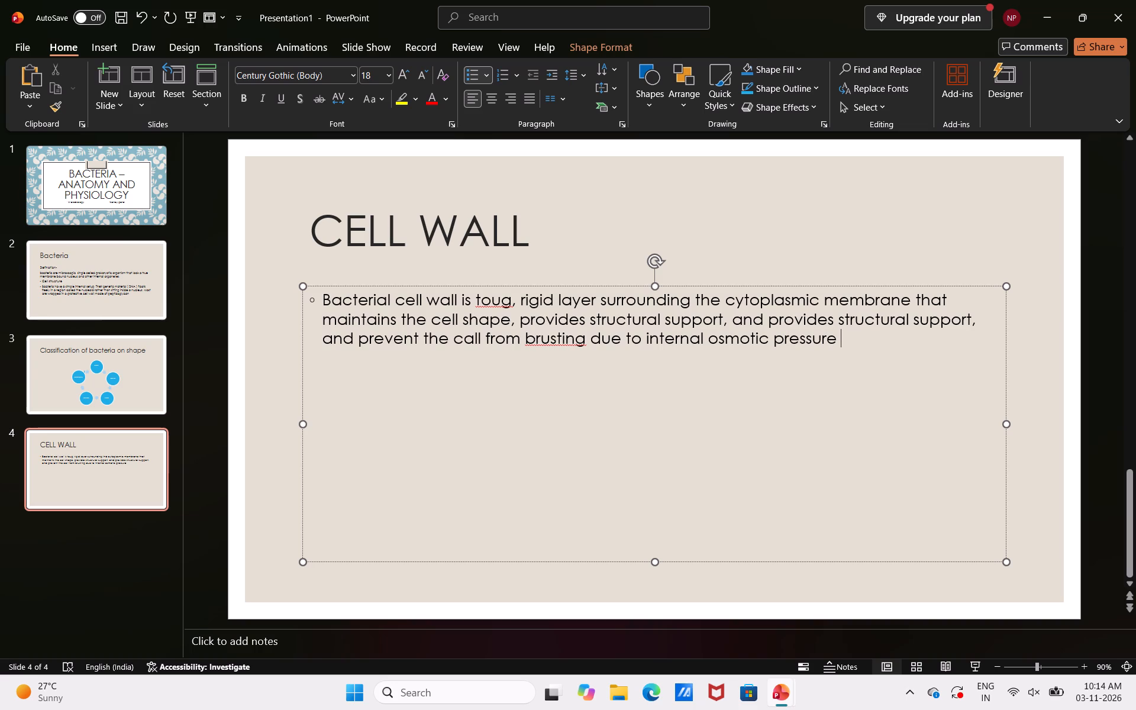
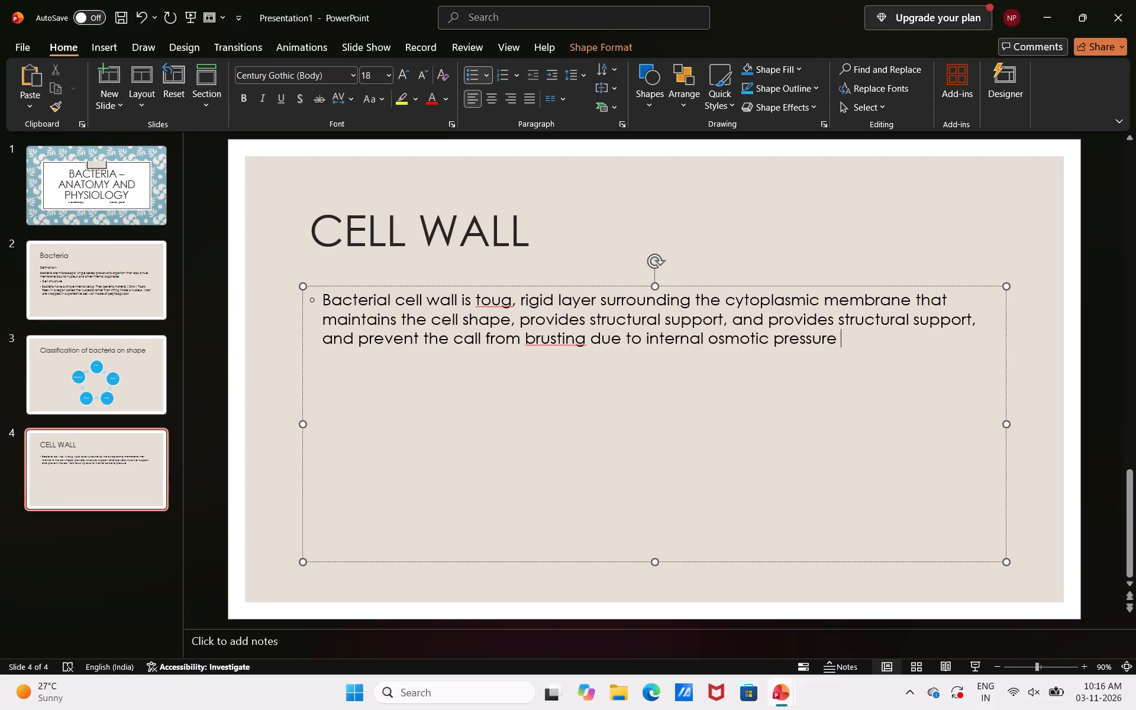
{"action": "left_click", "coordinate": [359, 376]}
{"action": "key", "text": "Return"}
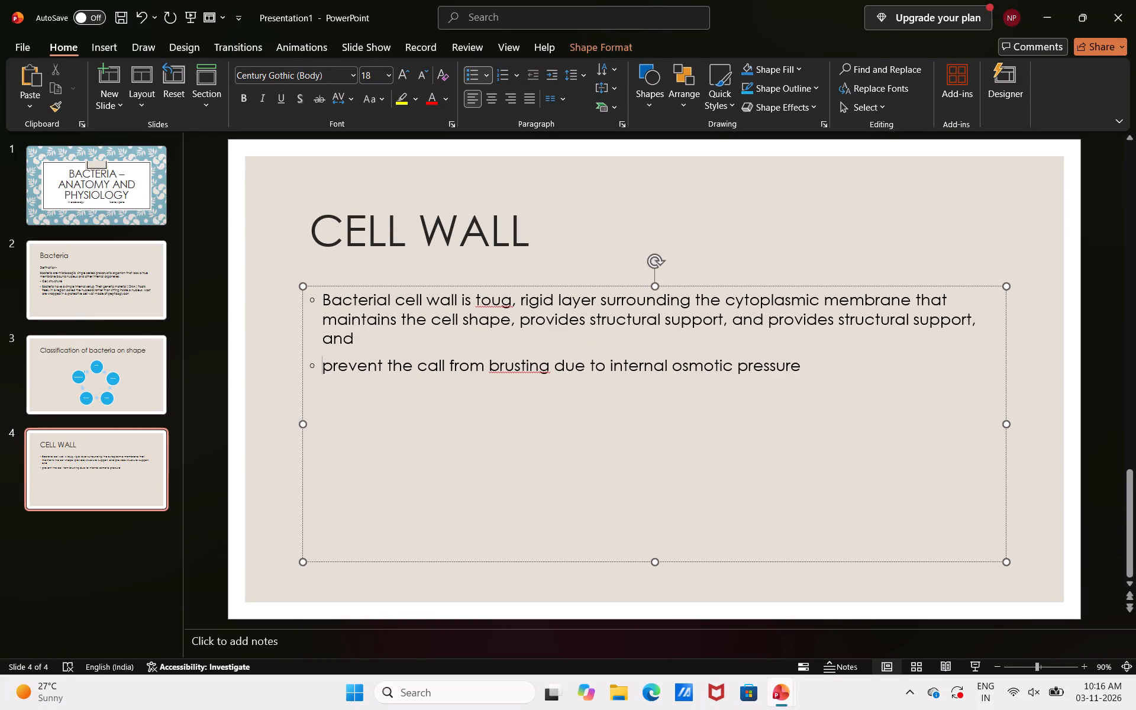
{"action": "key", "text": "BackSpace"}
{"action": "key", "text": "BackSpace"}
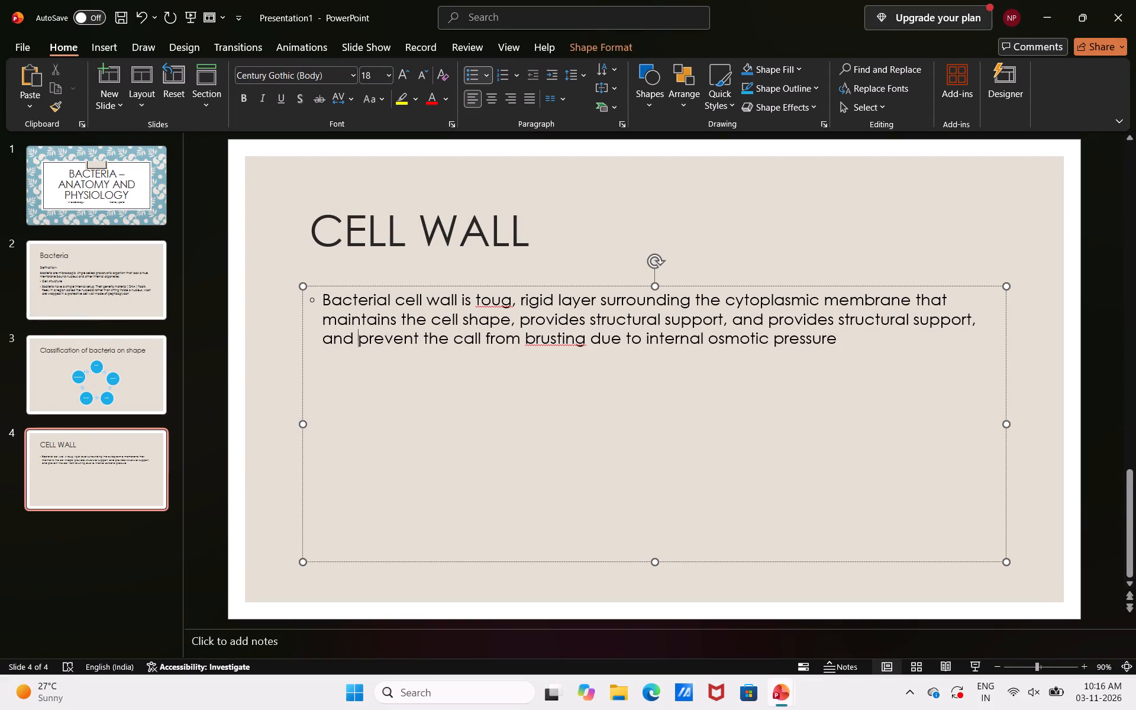
End the first cell wall bullet with a period after "osmotic pressure".
{"action": "left_click", "coordinate": [834, 337]}
{"action": "key", "text": "period"}
Start a second bullet on the cell wall slide with the label "STRUCTURE-".
{"action": "key", "text": "Return"}
{"action": "key", "text": "BackSpace"}
{"action": "key", "text": "t"}
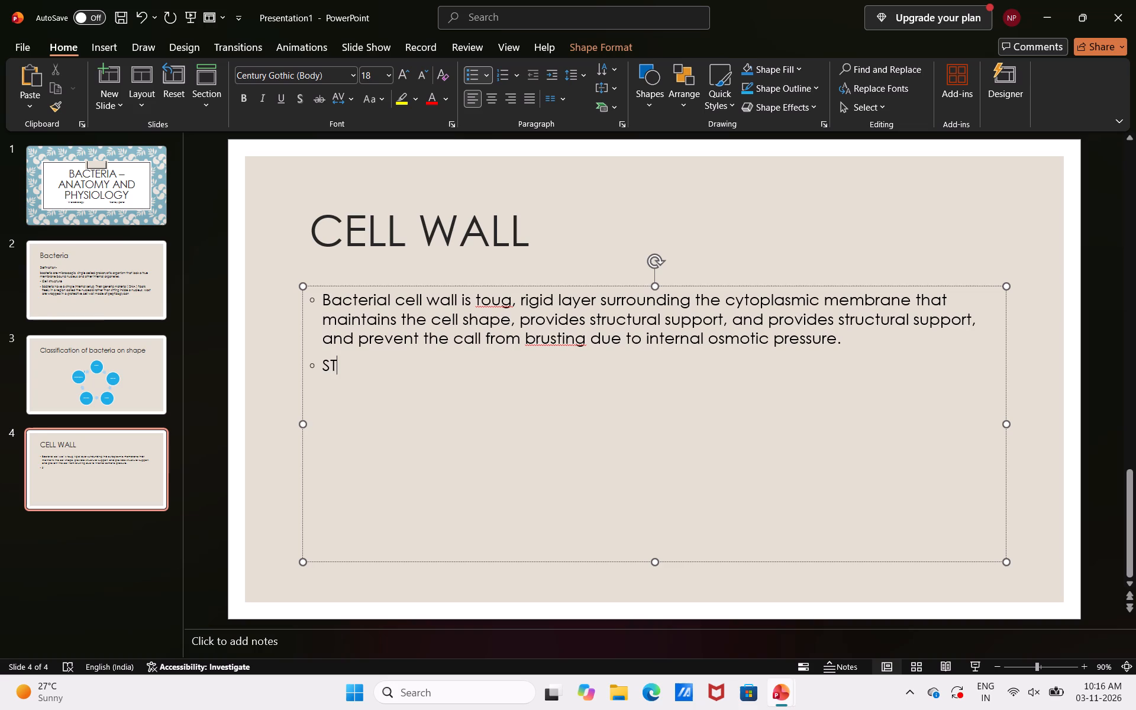
{"action": "type", "text": "RUCU"}
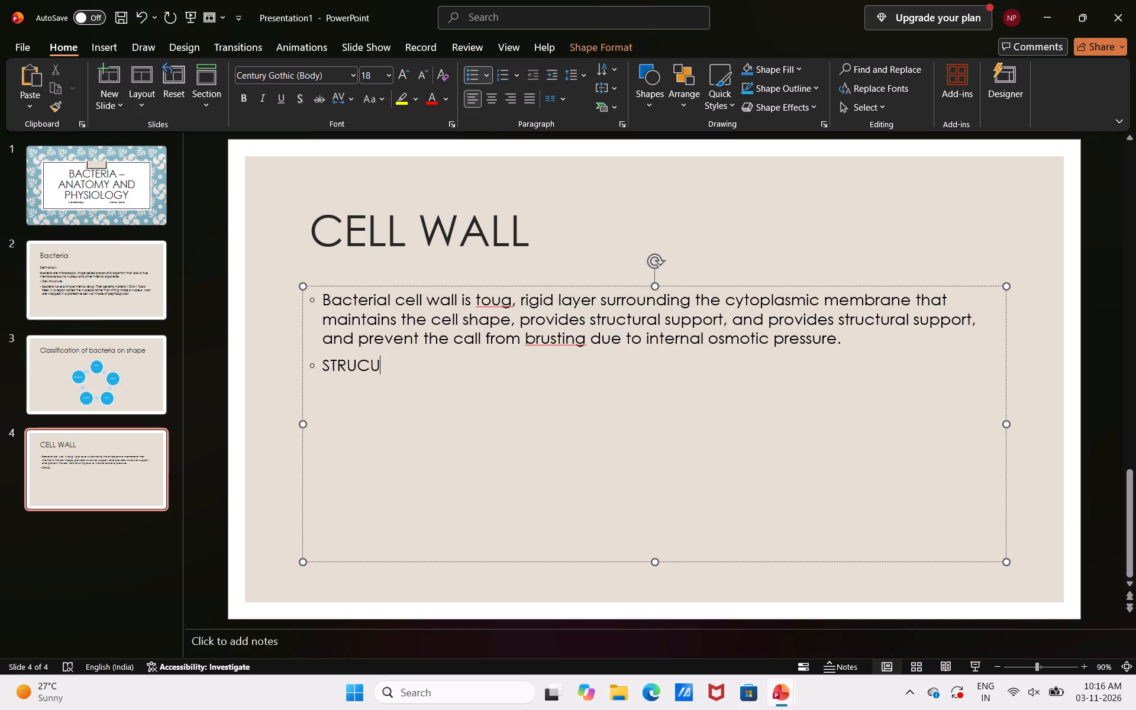
{"action": "key", "text": "BackSpace"}
{"action": "type", "text": "TURE"}
{"action": "key", "text": "minus"}
Continue the structure bullet with "The universal building block is peptidoglycan".
{"action": "key", "text": "space"}
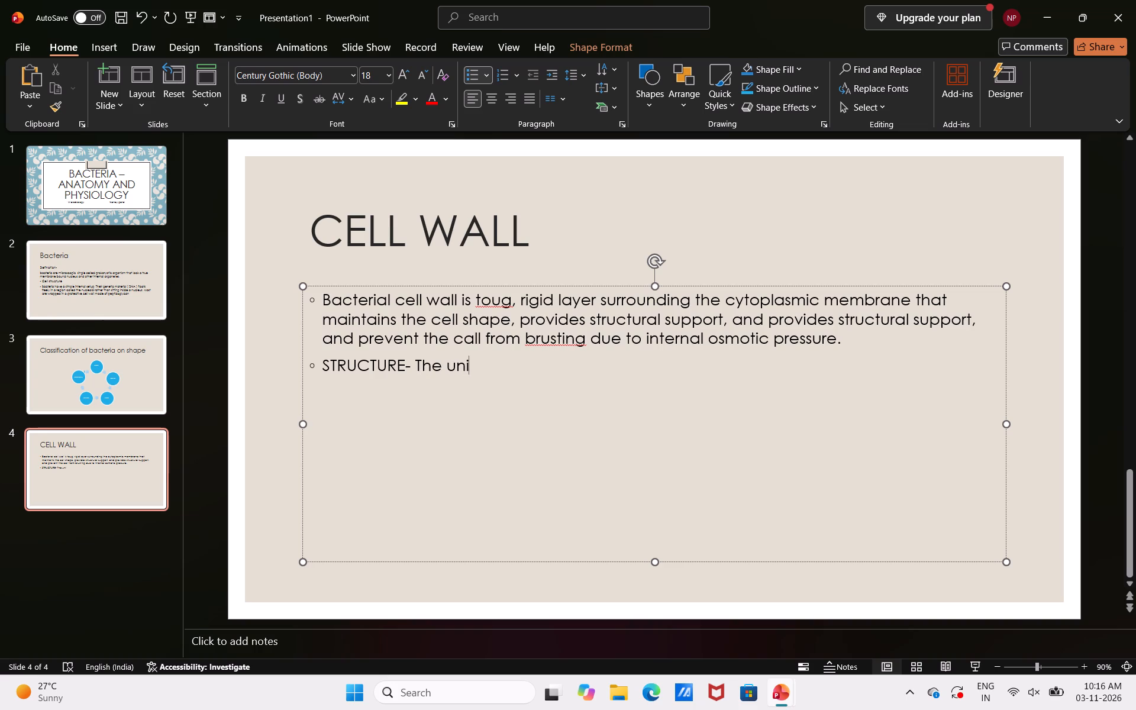
{"action": "type", "text": "versal"}
{"action": "key", "text": "space"}
{"action": "key", "text": "b"}
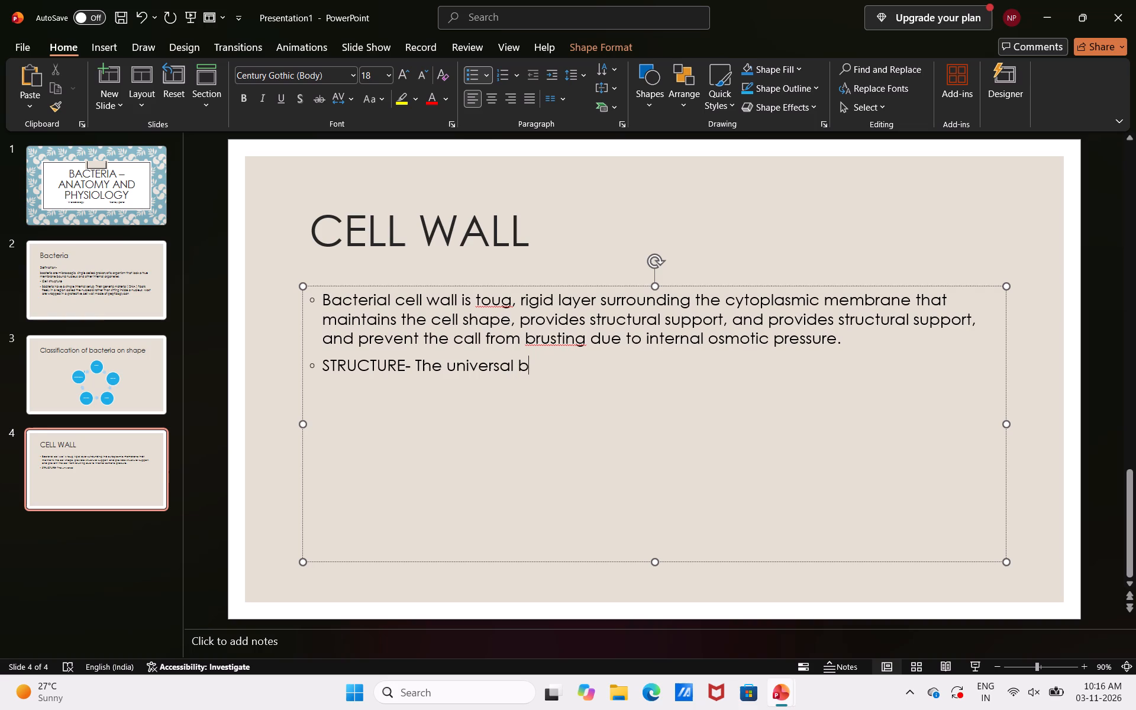
{"action": "type", "text": "uilding"}
{"action": "key", "text": "space"}
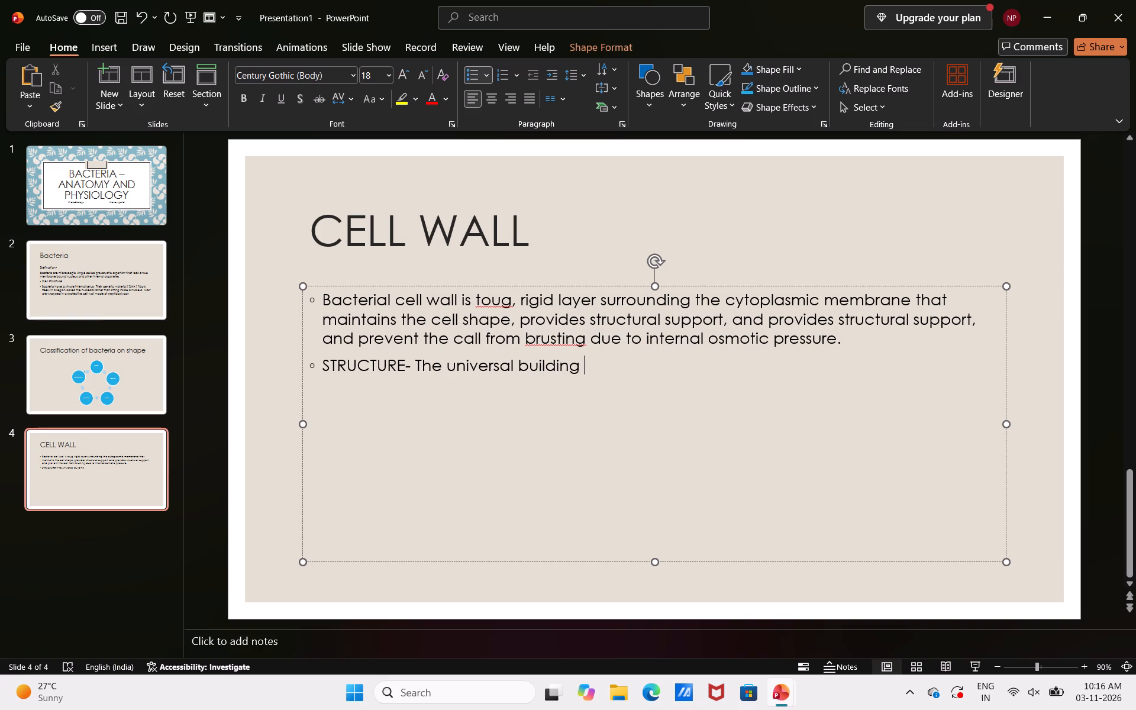
{"action": "type", "text": "block is"}
{"action": "key", "text": "space"}
{"action": "type", "text": "peptidoglycan"}
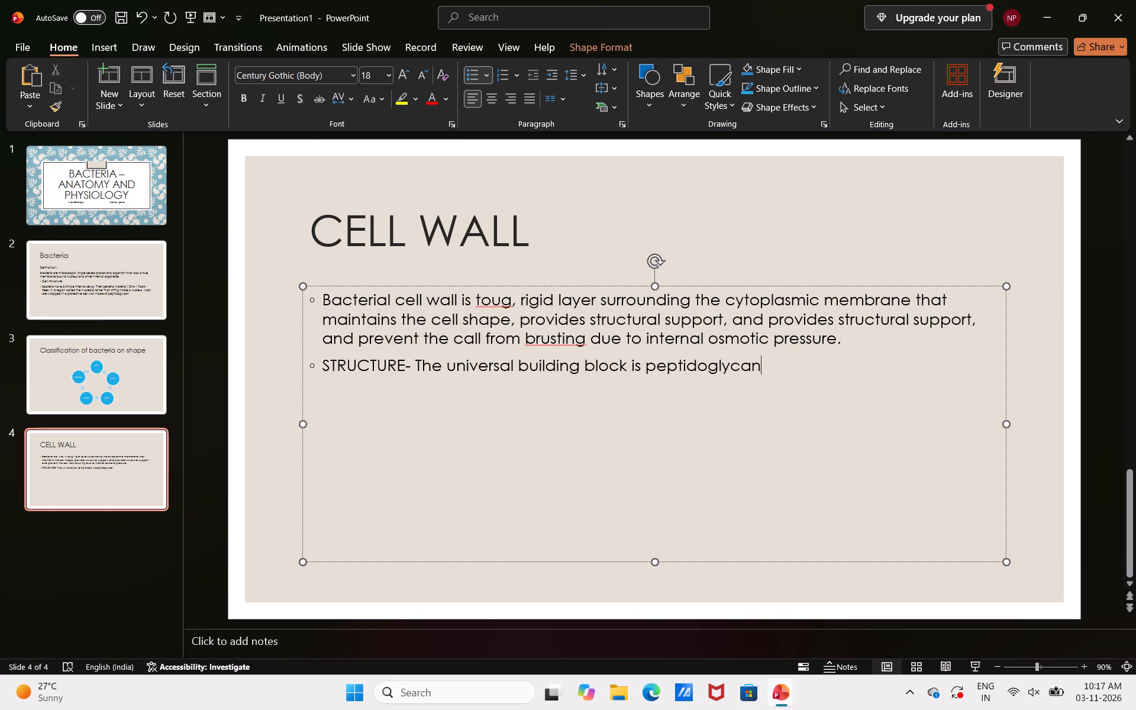
Add the bracketed note "[ also called murein ]" after "peptidoglycan".
{"action": "key", "text": "space"}
{"action": "type", "text": "["}
{"action": "key", "text": "space"}
{"action": "type", "text": "also"}
{"action": "key", "text": "space"}
{"action": "type", "text": "cal"}
{"action": "type", "text": "led"}
{"action": "key", "text": "space"}
{"action": "type", "text": "mur"}
{"action": "type", "text": "ein"}
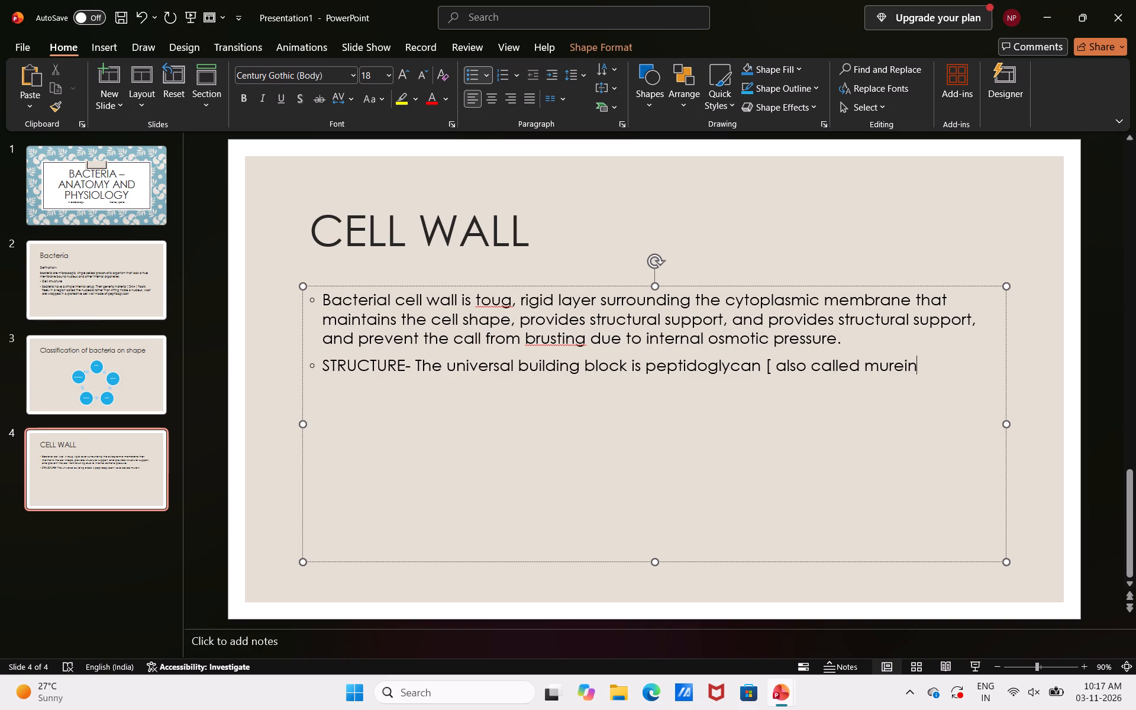
{"action": "key", "text": "space"}
{"action": "type", "text": "]"}
Continue the structure bullet with "a mesh like polymer made of".
{"action": "key", "text": "space"}
{"action": "type", "text": "a mesh"}
{"action": "key", "text": "space"}
{"action": "type", "text": "liken"}
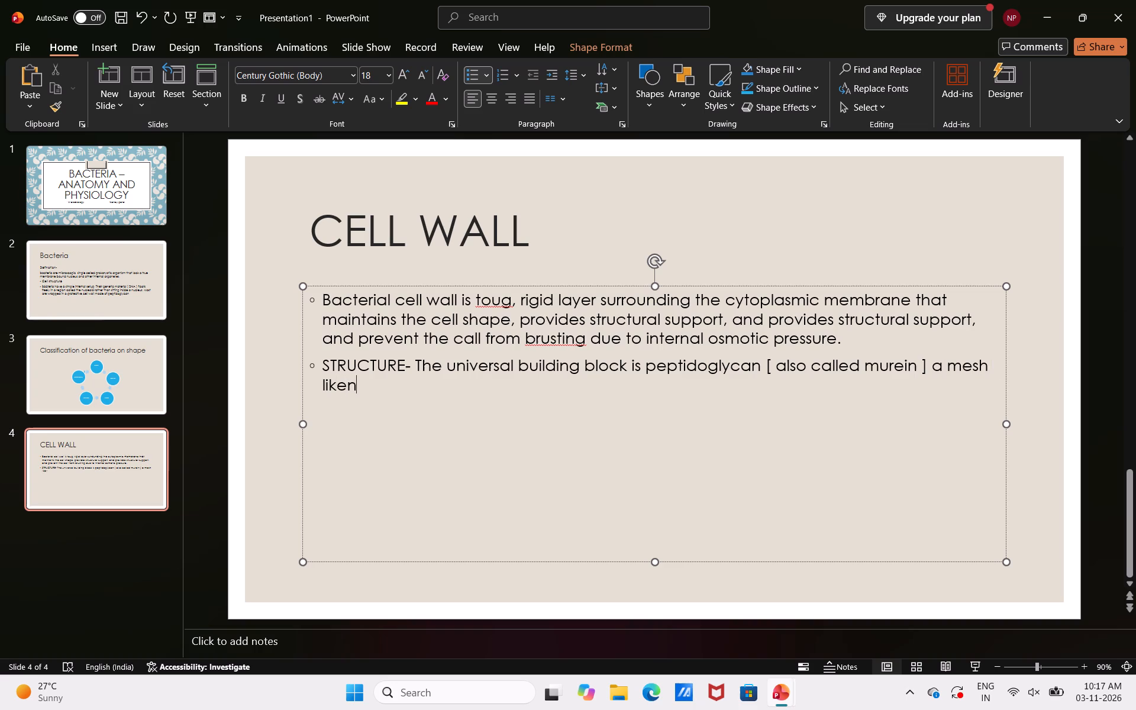
{"action": "key", "text": "BackSpace"}
{"action": "key", "text": "space"}
{"action": "type", "text": "pol"}
{"action": "type", "text": "ymer made of"}
{"action": "key", "text": "space"}
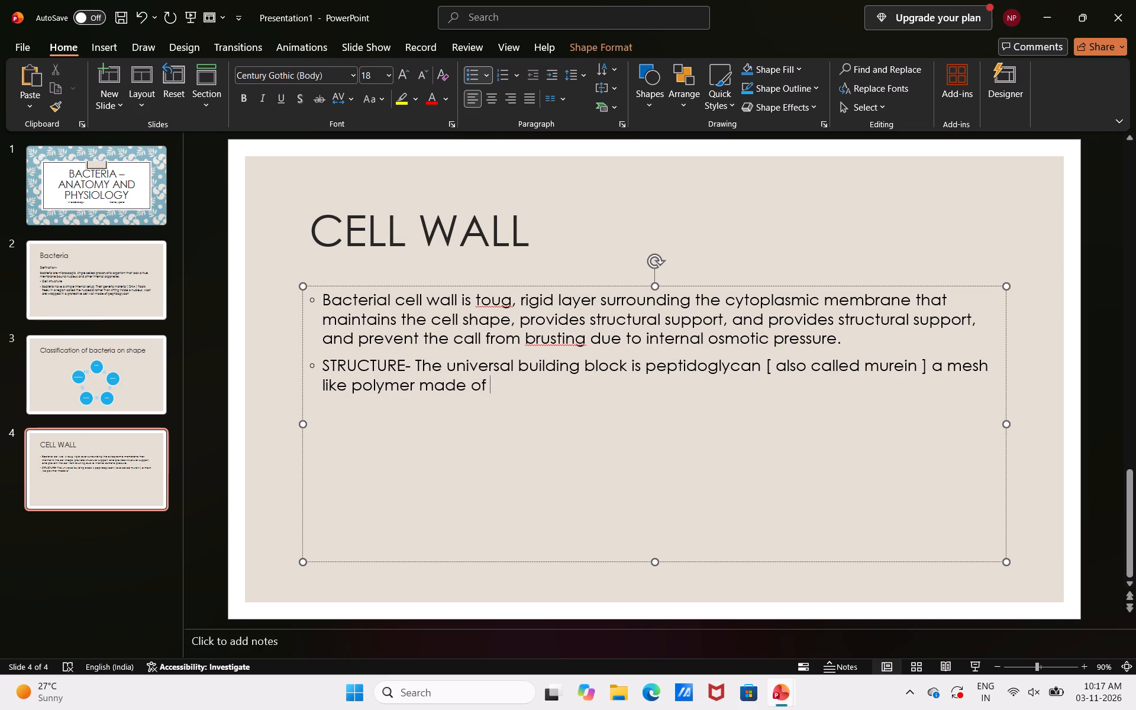
Add "alternating sugar chain of" to the structure bullet.
{"action": "type", "text": "alternating"}
{"action": "key", "text": "space"}
{"action": "type", "text": "suga"}
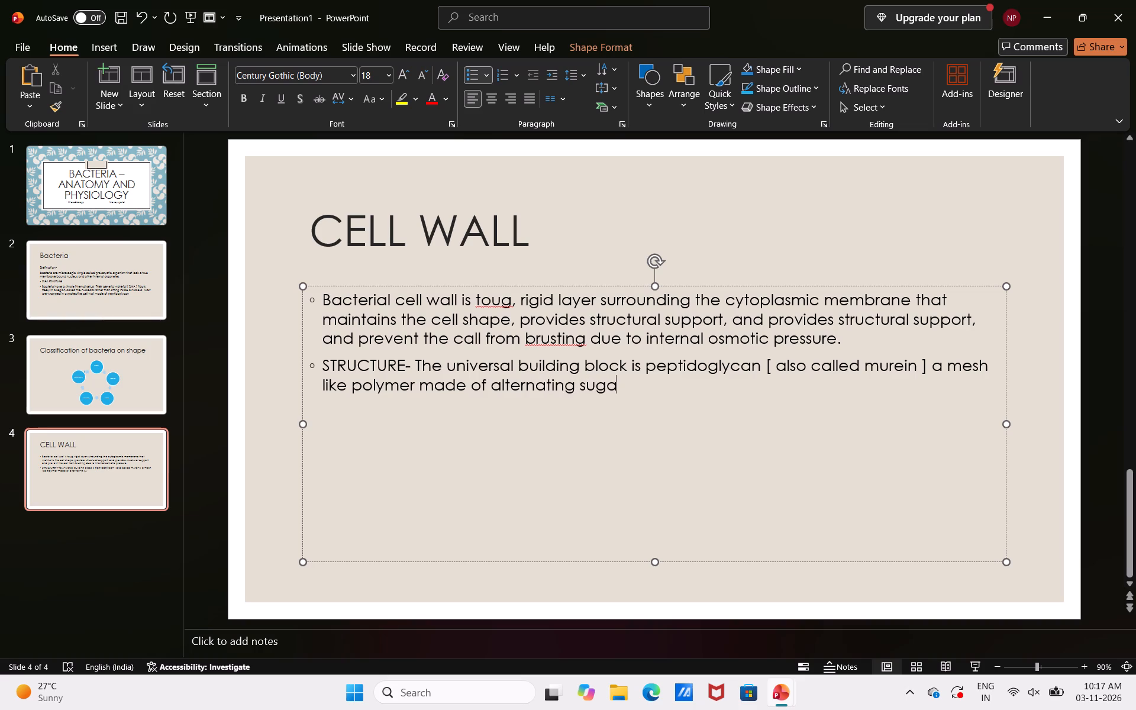
{"action": "type", "text": "r chan"}
{"action": "key", "text": "space"}
{"action": "key", "text": "BackSpace"}
{"action": "type", "text": "in"}
{"action": "key", "text": "BackSpace"}
{"action": "key", "text": "BackSpace"}
{"action": "key", "text": "BackSpace"}
{"action": "type", "text": "in"}
{"action": "key", "text": "space"}
Name the first sugar in the structure bullet as "N-acetylglucosamine [NGA]".
{"action": "key", "text": "minus"}
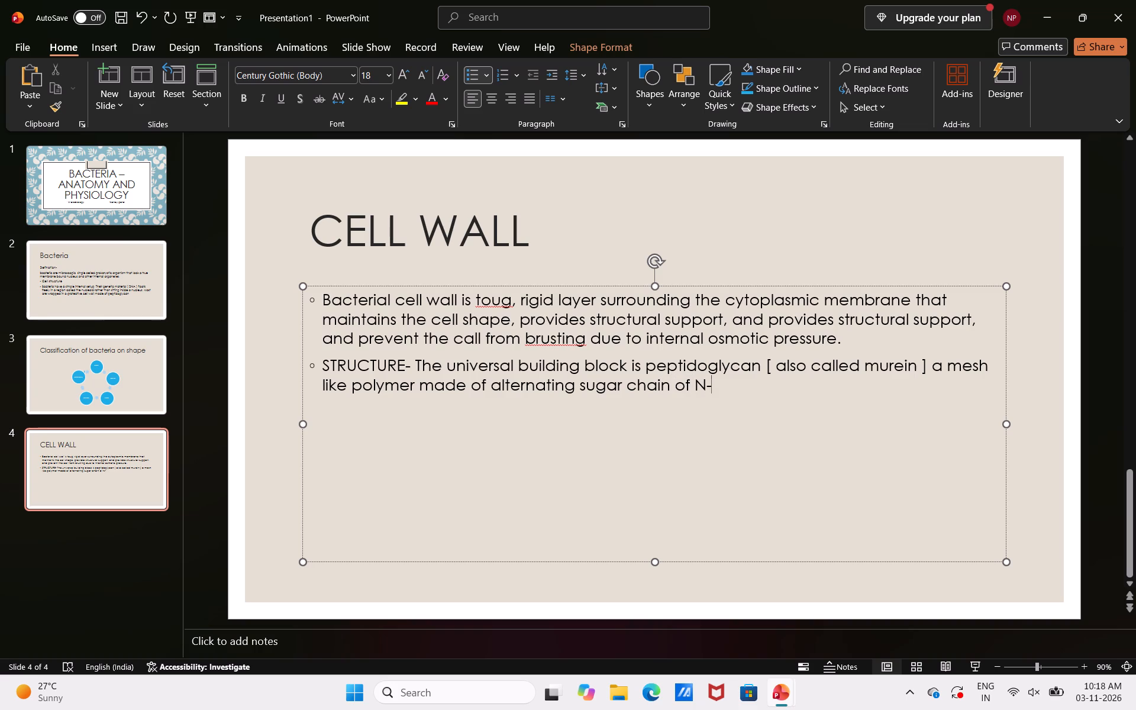
{"action": "type", "text": "acetyl"}
{"action": "key", "text": "g"}
{"action": "key", "text": "l"}
{"action": "type", "text": "uco"}
{"action": "type", "text": "sa"}
{"action": "type", "text": "mine"}
{"action": "key", "text": "space"}
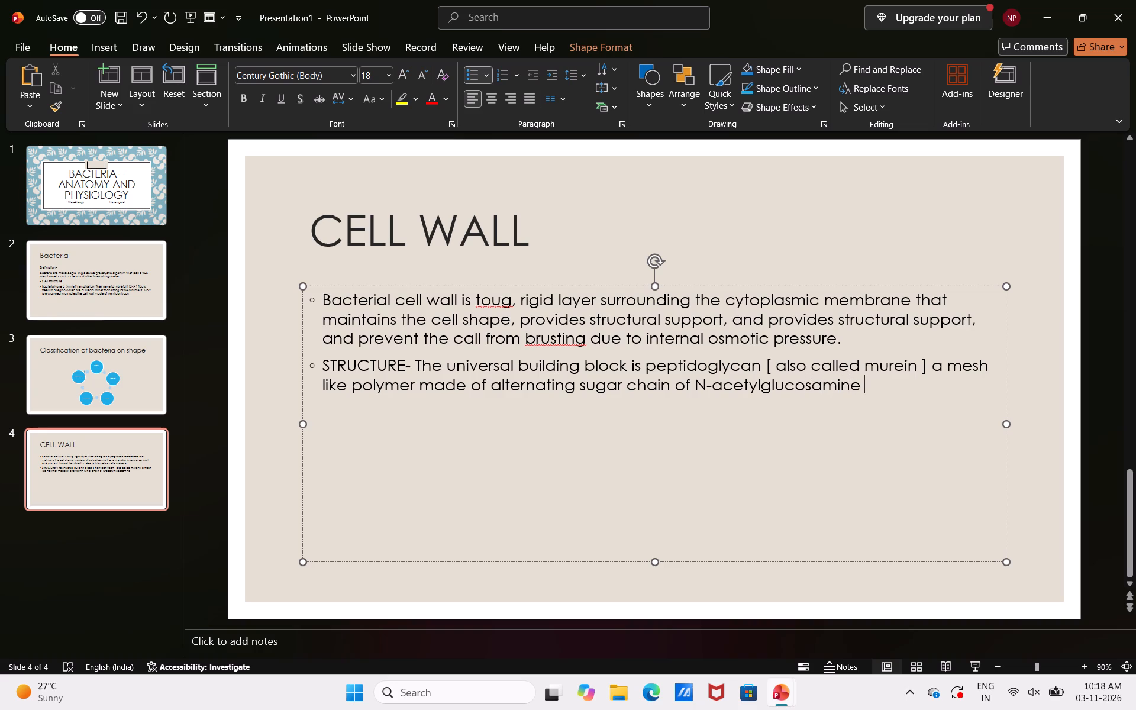
{"action": "type", "text": "[NGA"}
{"action": "key", "text": "bracketright"}
{"action": "key", "text": "space"}
Add the second sugar to the structure bullet with "and N-acetylmuramic acid".
{"action": "type", "text": "and"}
{"action": "key", "text": "space"}
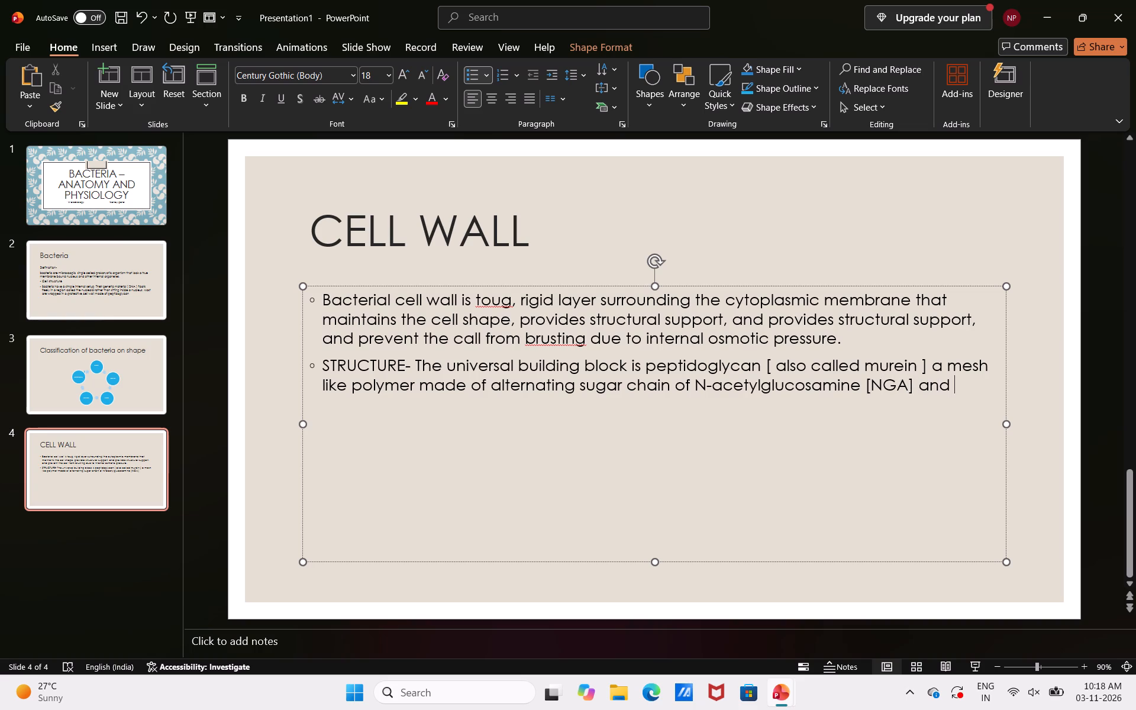
{"action": "key", "text": "n"}
{"action": "type", "text": "acetyl"}
{"action": "type", "text": "mu"}
{"action": "key", "text": "r"}
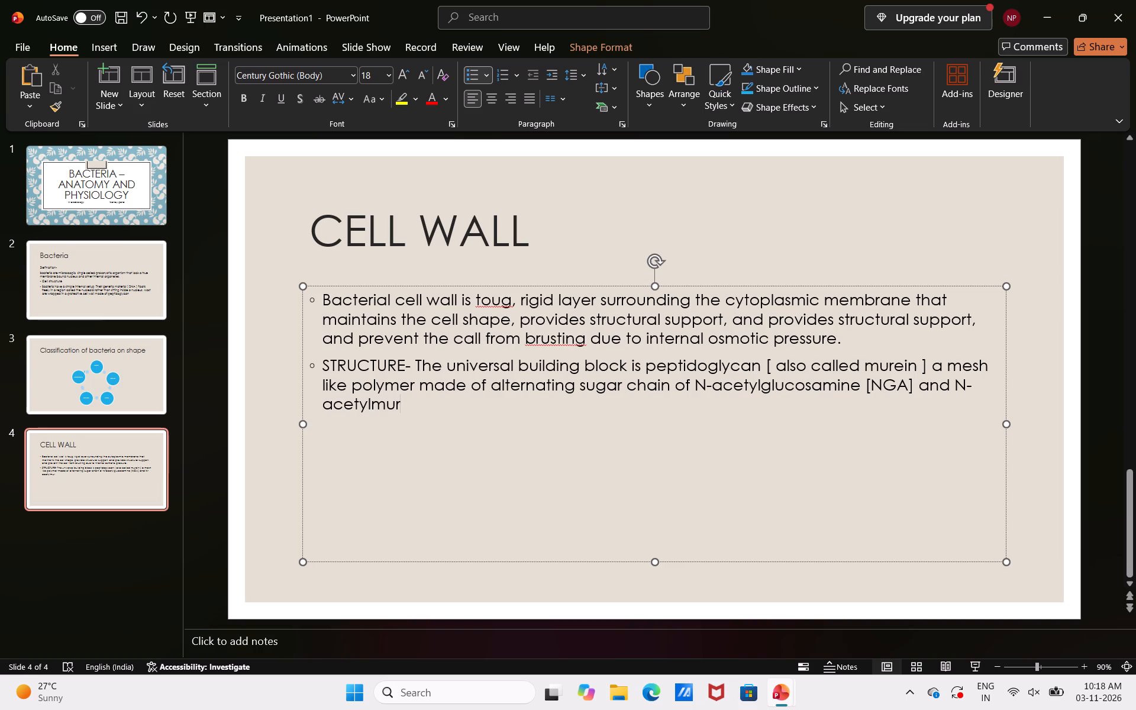
{"action": "type", "text": "amic acid"}
{"action": "key", "text": "space"}
Continue the structure bullet after "N-acetylmuramic acid" with "[NAM] cross-linked by".
{"action": "type", "text": "[NAM]"}
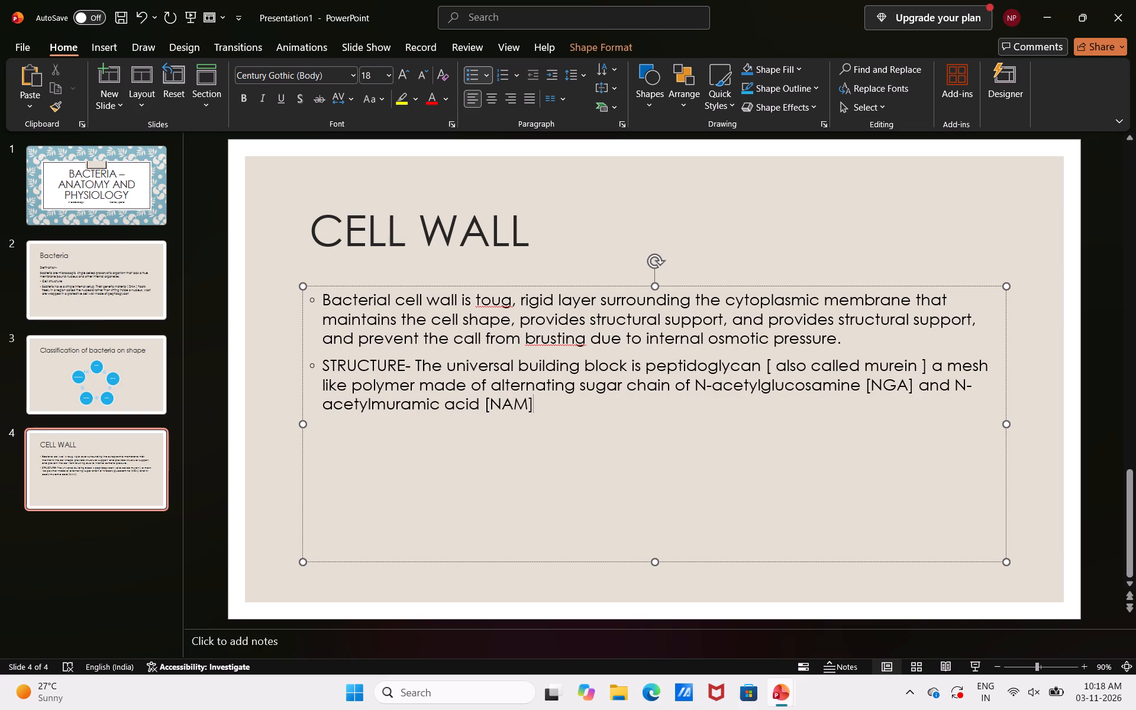
{"action": "key", "text": "space"}
{"action": "type", "text": "cross"}
{"action": "key", "text": "space"}
{"action": "key", "text": "BackSpace"}
{"action": "key", "text": "minus"}
{"action": "type", "text": "linked by"}
{"action": "key", "text": "space"}
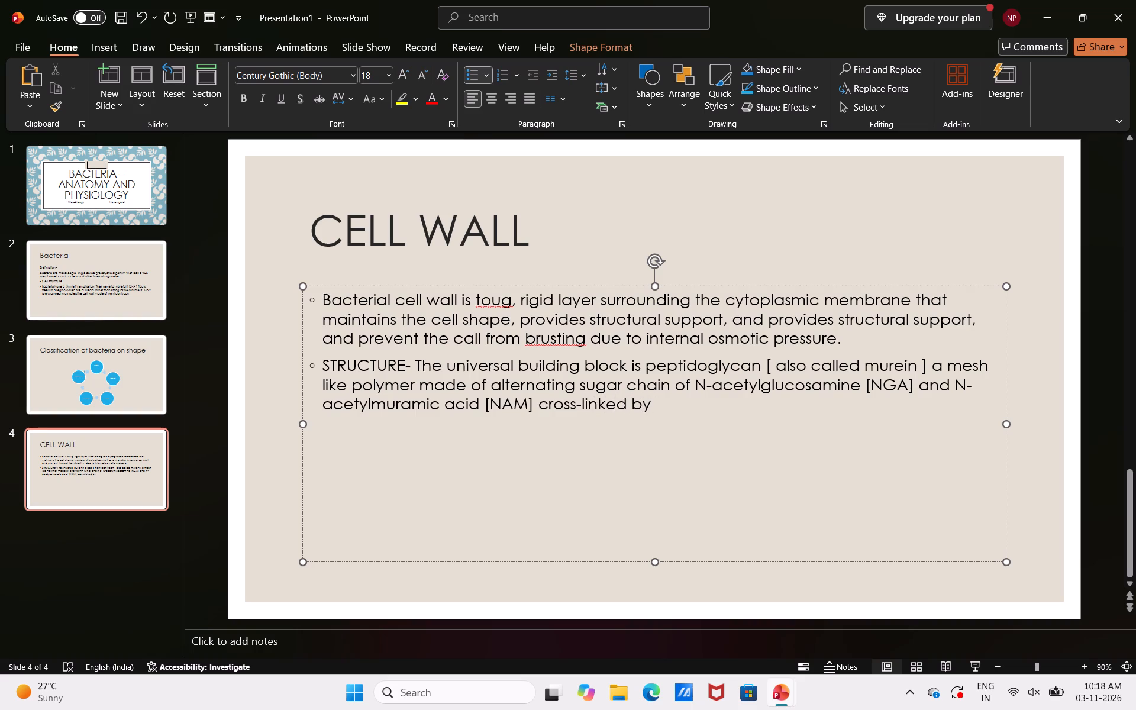
Finish the structure bullet's sentence with "short peptide chains.".
{"action": "type", "text": "short pp"}
{"action": "key", "text": "BackSpace"}
{"action": "type", "text": "eptide chain"}
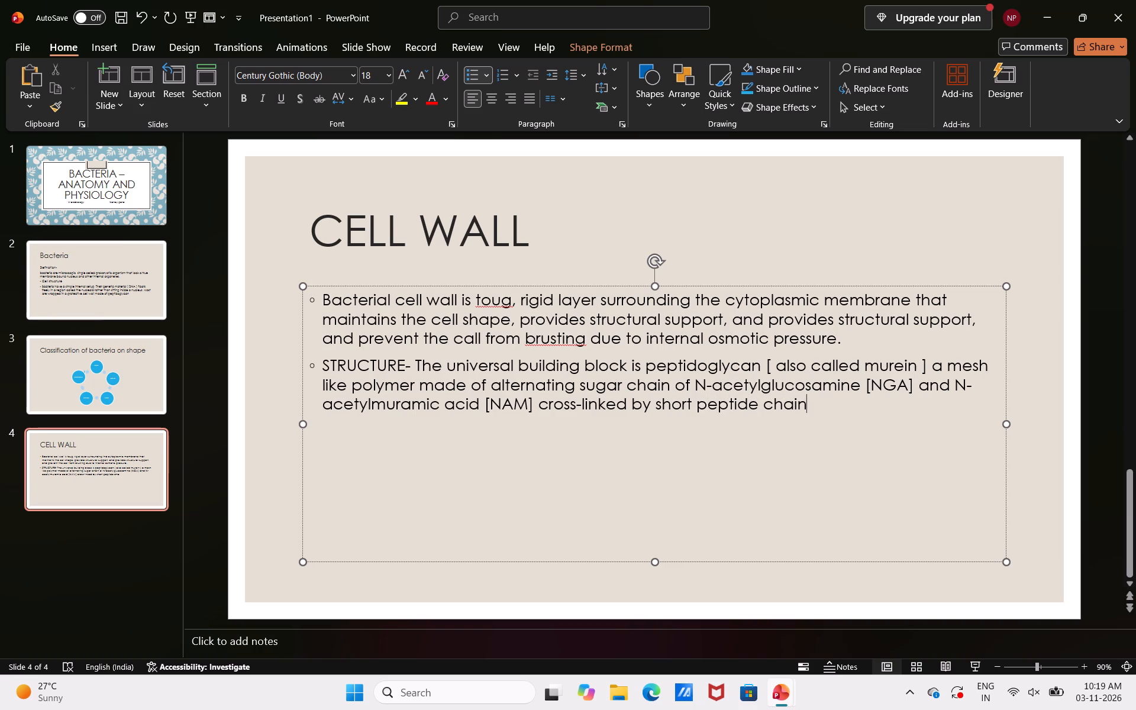
{"action": "key", "text": "period"}
{"action": "key", "text": "BackSpace"}
{"action": "key", "text": "a"}
{"action": "key", "text": "BackSpace"}
{"action": "key", "text": "s"}
{"action": "key", "text": "period"}
Start a new bullet below the structure bullet with the label "FUNCTON-".
{"action": "key", "text": "Return"}
{"action": "type", "text": "FUNCTOIN"}
{"action": "key", "text": "space"}
{"action": "key", "text": "plus"}
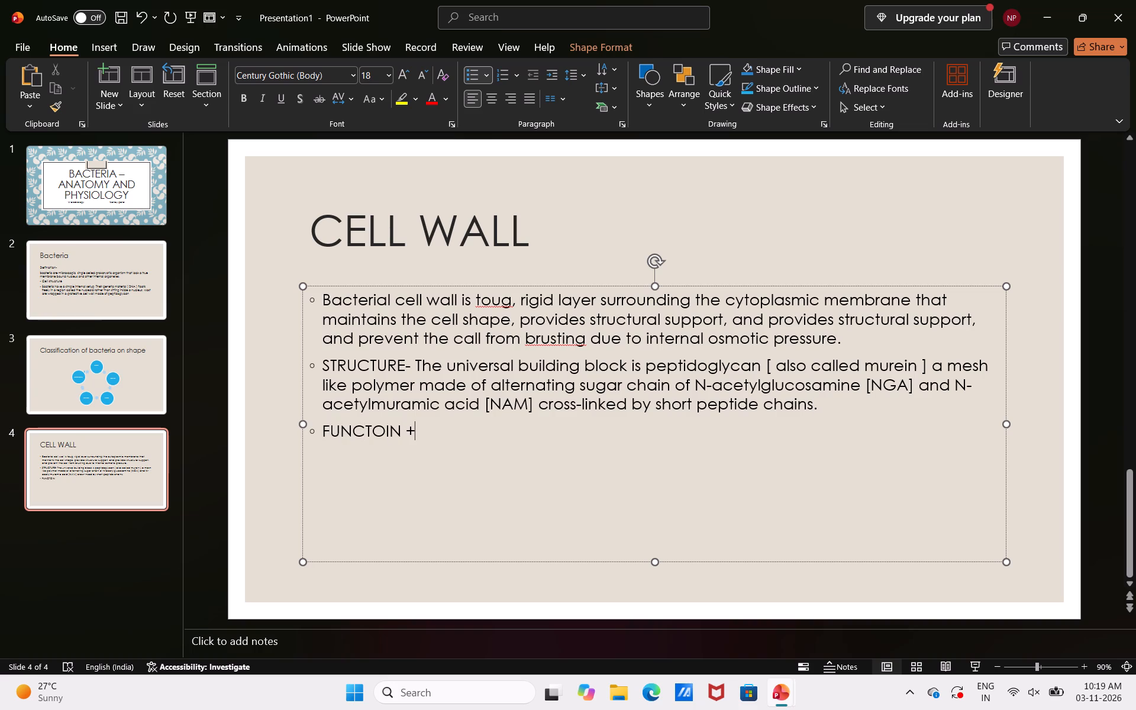
{"action": "key", "text": "BackSpace"}
{"action": "key", "text": "BackSpace"}
{"action": "key", "text": "BackSpace"}
{"action": "key", "text": "BackSpace"}
{"action": "key", "text": "space"}
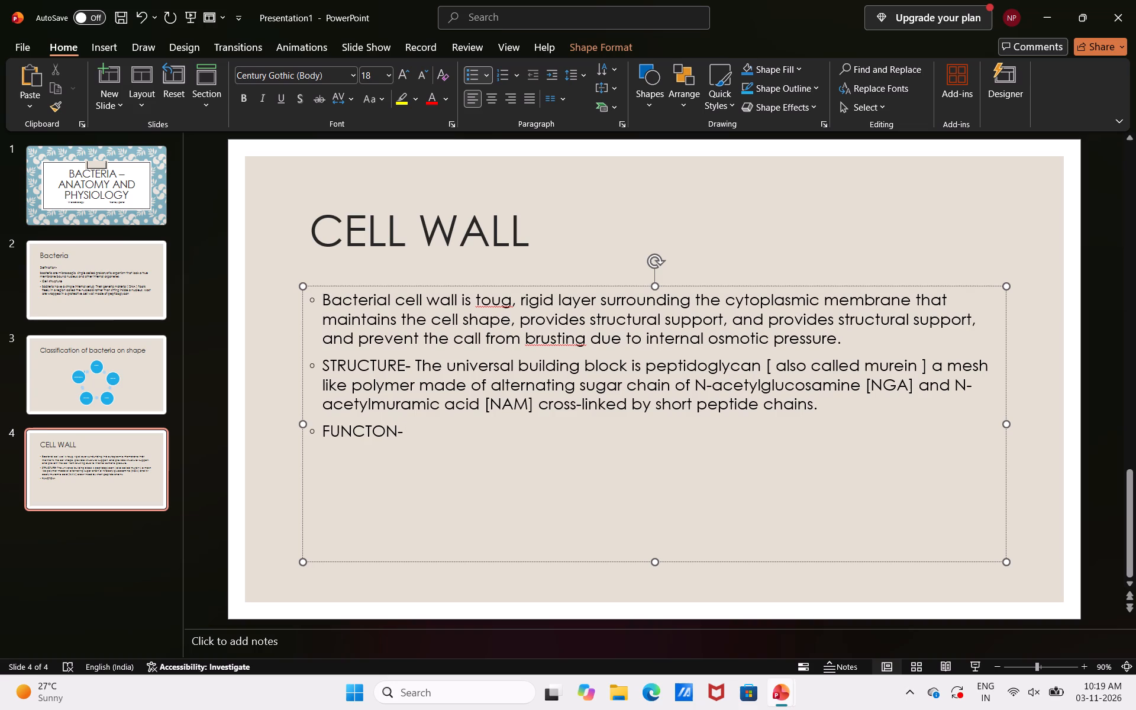
Add "Acts as a strong exoskeleton that withstand" after the label of the function bullet.
{"action": "key", "text": "a"}
{"action": "type", "text": "cts as a strong"}
{"action": "key", "text": "space"}
{"action": "type", "text": "ex"}
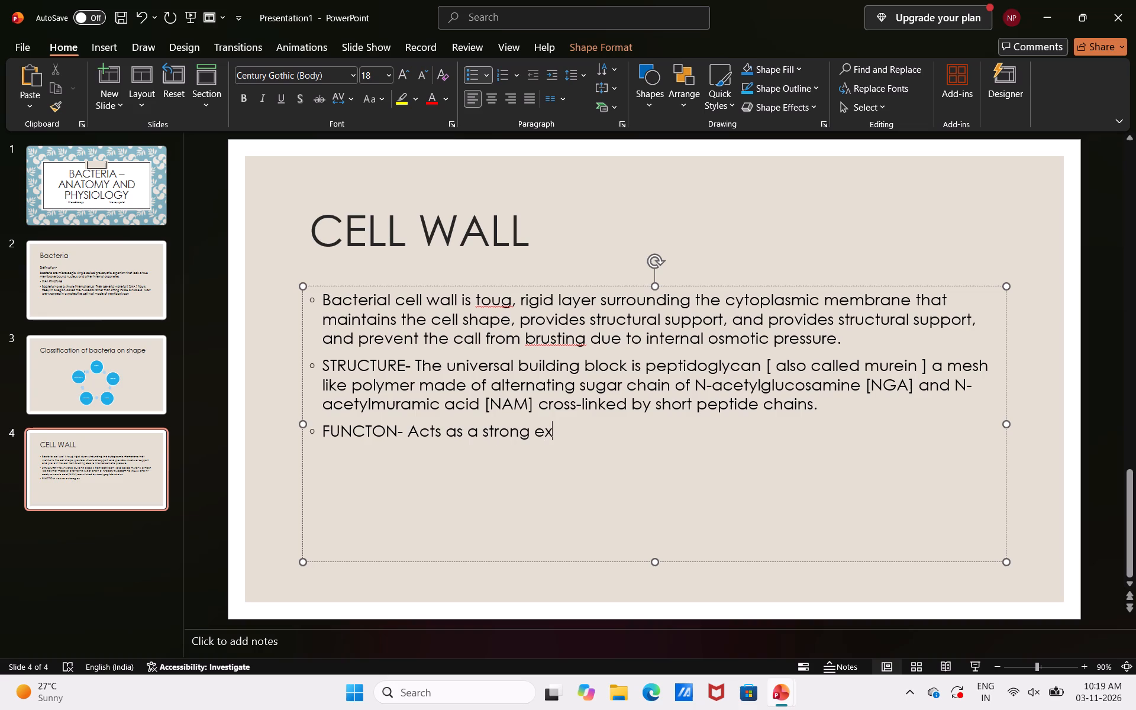
{"action": "type", "text": "os"}
{"action": "type", "text": "keleton"}
{"action": "key", "text": "space"}
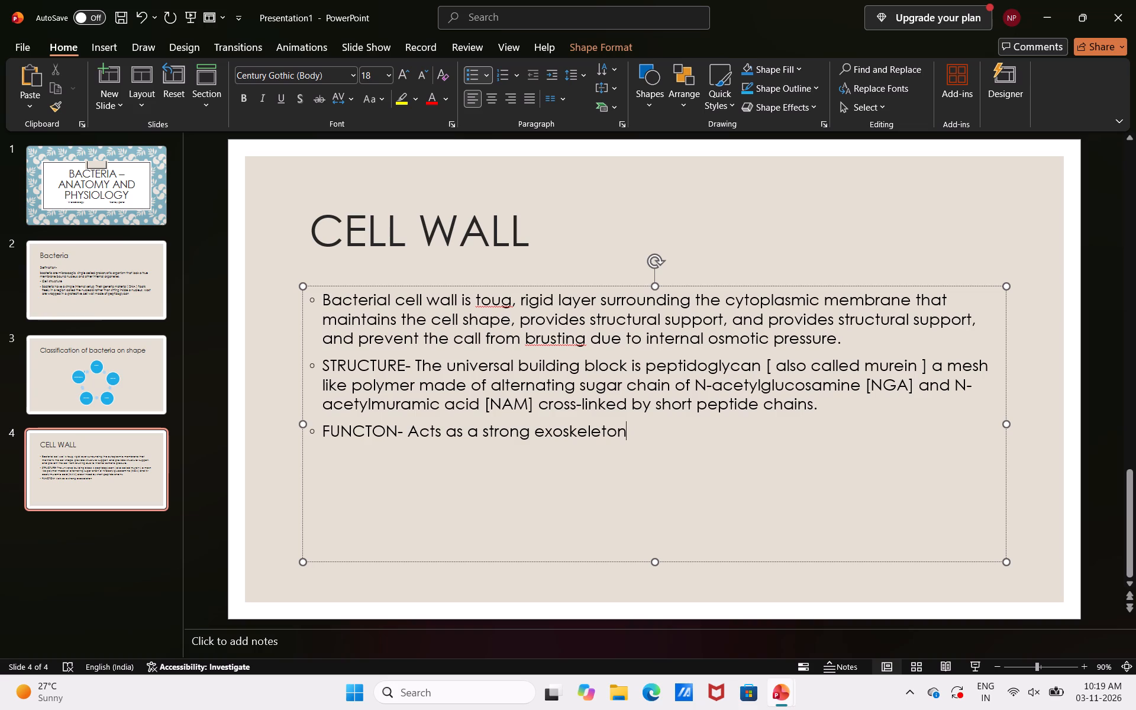
{"action": "type", "text": "th"}
{"action": "type", "text": "at"}
{"action": "key", "text": "space"}
{"action": "type", "text": "w"}
{"action": "type", "text": "ithst"}
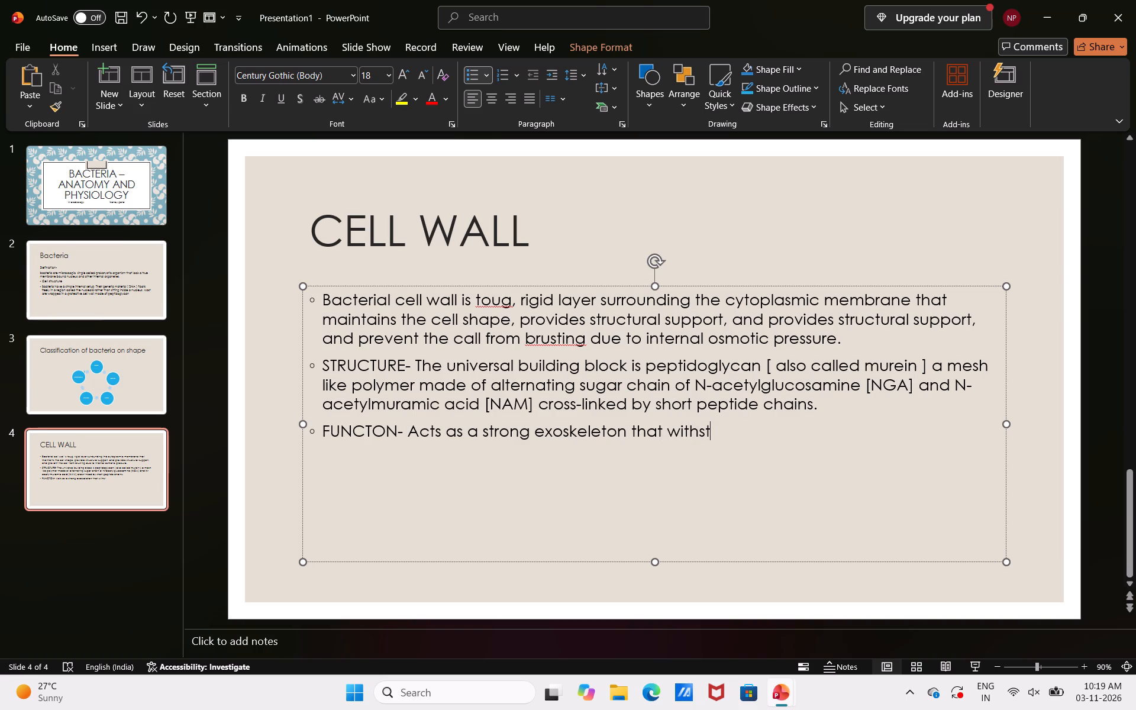
{"action": "type", "text": "and"}
Continue the function bullet with "high internal osmotic pressure".
{"action": "key", "text": "space"}
{"action": "type", "text": "high"}
{"action": "key", "text": "space"}
{"action": "type", "text": "inte"}
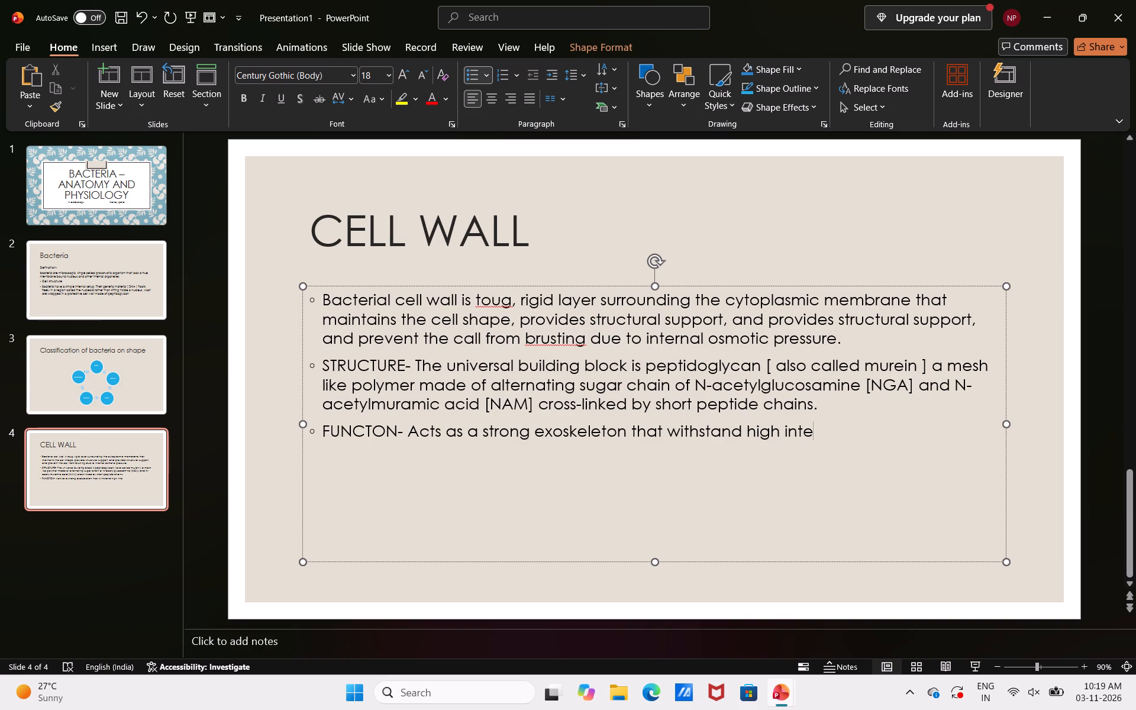
{"action": "type", "text": "rnal"}
{"action": "key", "text": "space"}
{"action": "type", "text": "osmotic"}
{"action": "key", "text": "space"}
{"action": "type", "text": "pressure"}
{"action": "key", "text": "space"}
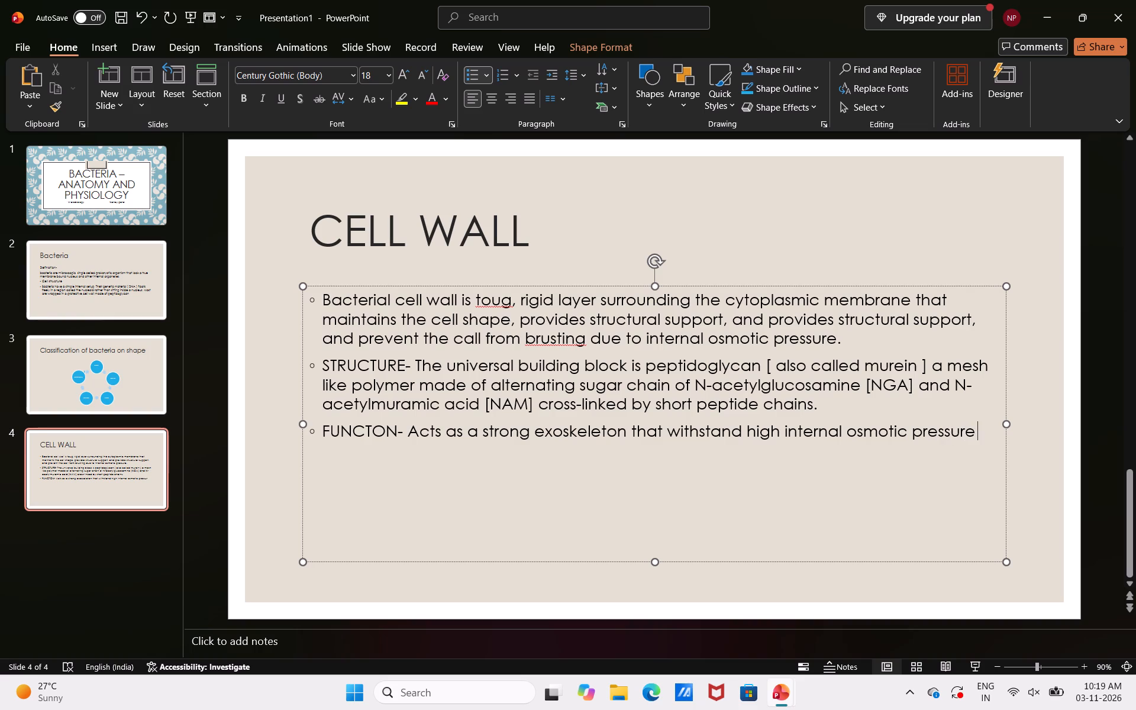
Extend the function bullet with "and dictates the cell morphology".
{"action": "type", "text": "and di"}
{"action": "type", "text": "ct"}
{"action": "type", "text": "ates the cells"}
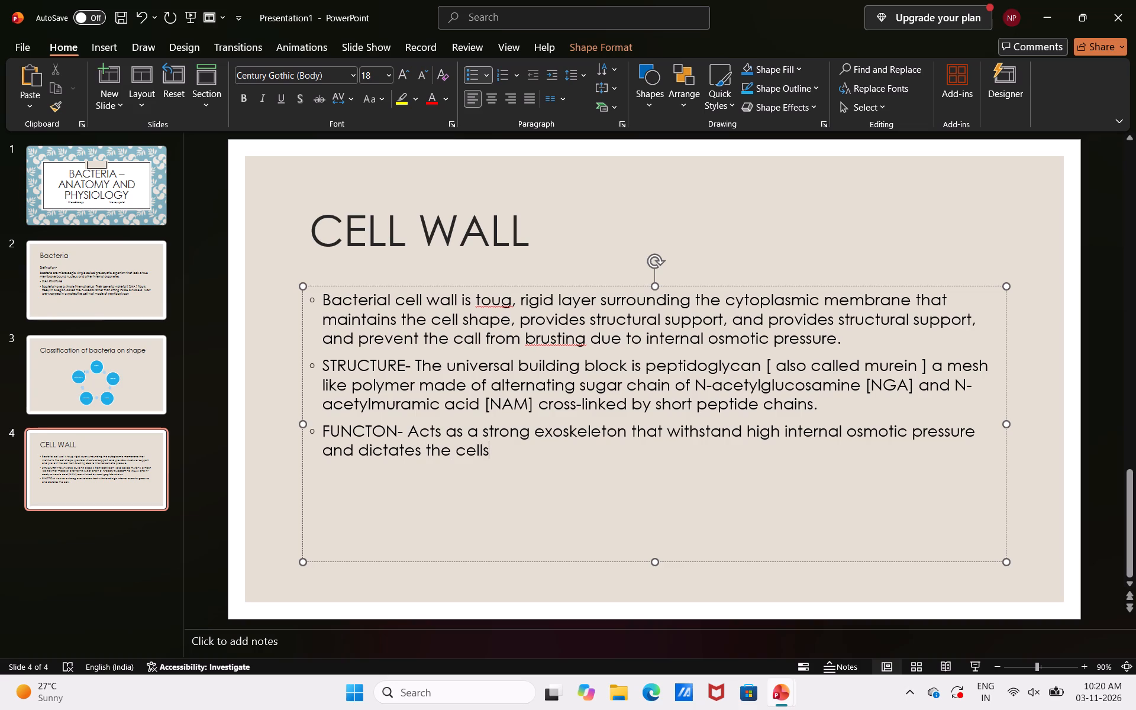
{"action": "key", "text": "BackSpace"}
{"action": "key", "text": "space"}
{"action": "type", "text": "morphology"}
{"action": "key", "text": "space"}
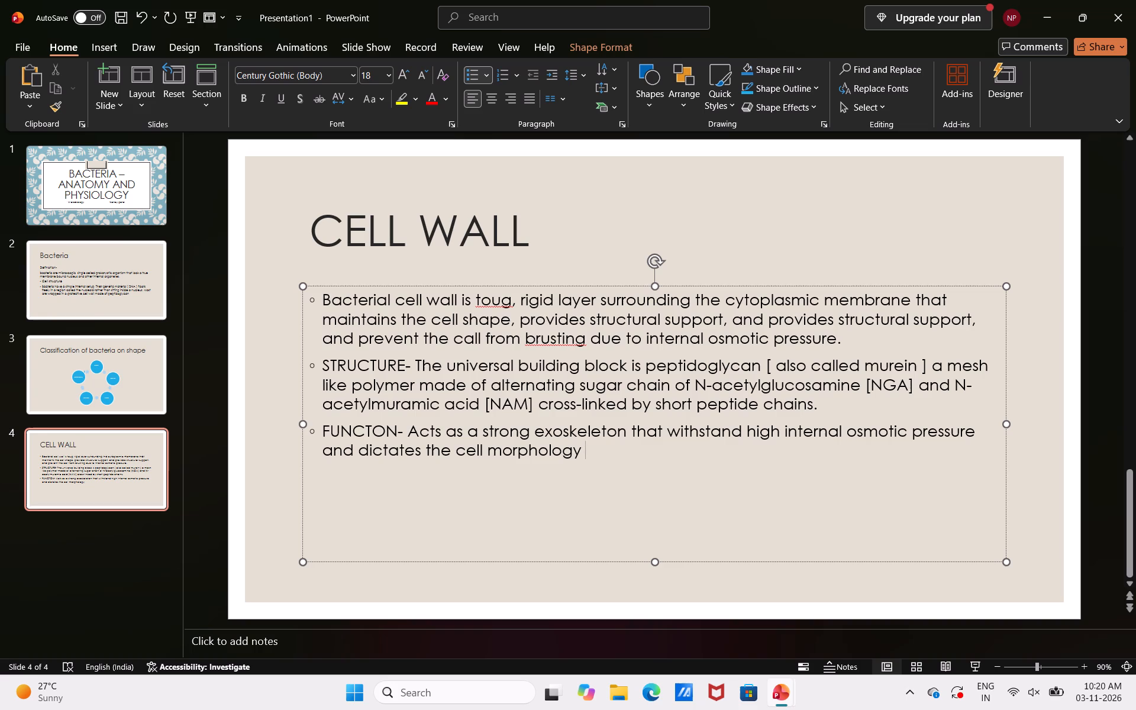
Continue the function bullet with "[ example- speres, cocci," after "morphology".
{"action": "type", "text": "[ example"}
{"action": "key", "text": "space"}
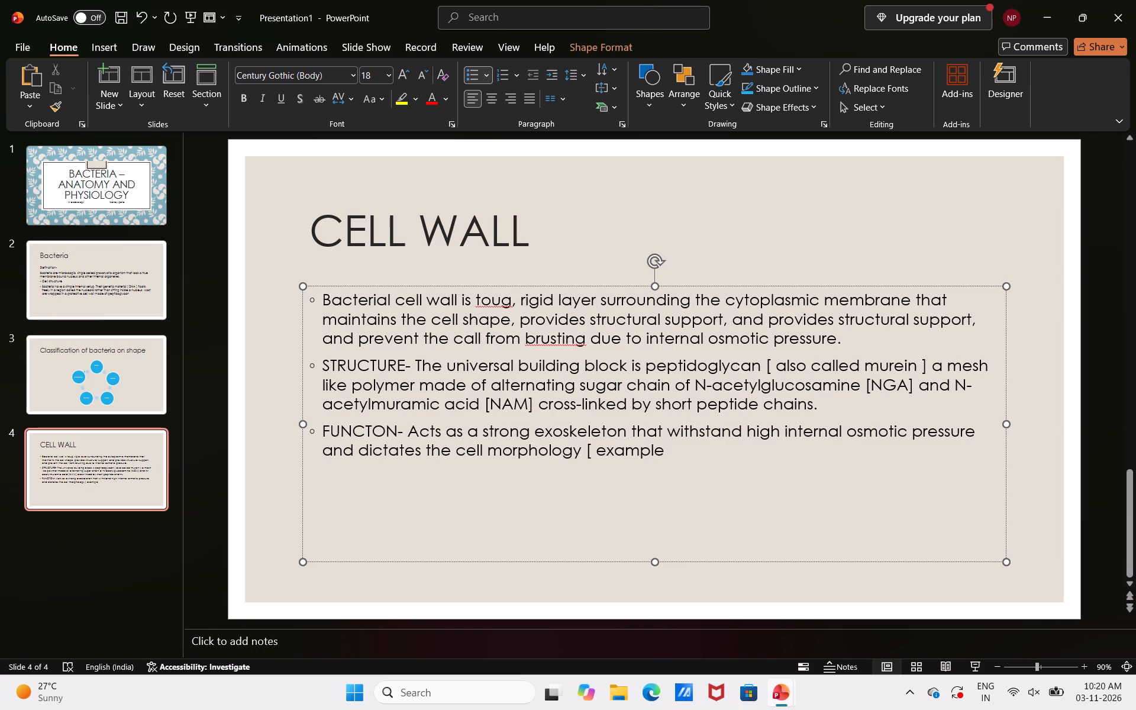
{"action": "key", "text": "BackSpace"}
{"action": "type", "text": "-"}
{"action": "key", "text": "space"}
{"action": "type", "text": "sp"}
{"action": "type", "text": "eres"}
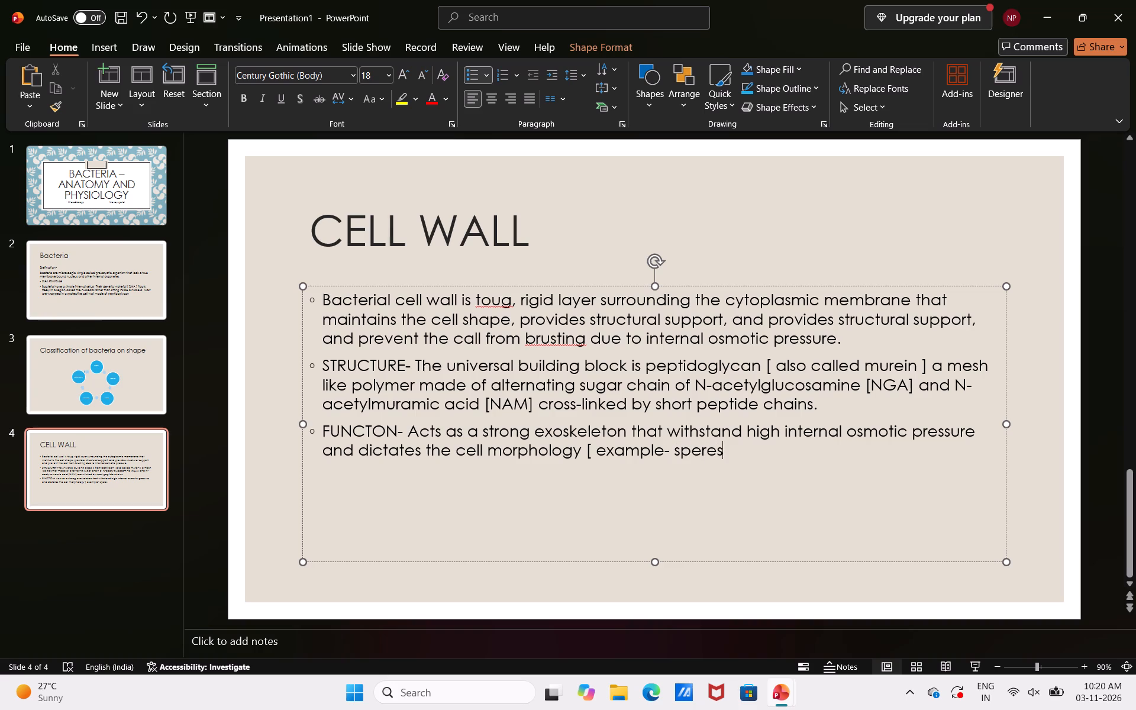
{"action": "type", "text": ", cocci"}
{"action": "key", "text": "comma"}
Complete the bracketed examples in the function bullet with "rods, bacilli ]".
{"action": "type", "text": "rods"}
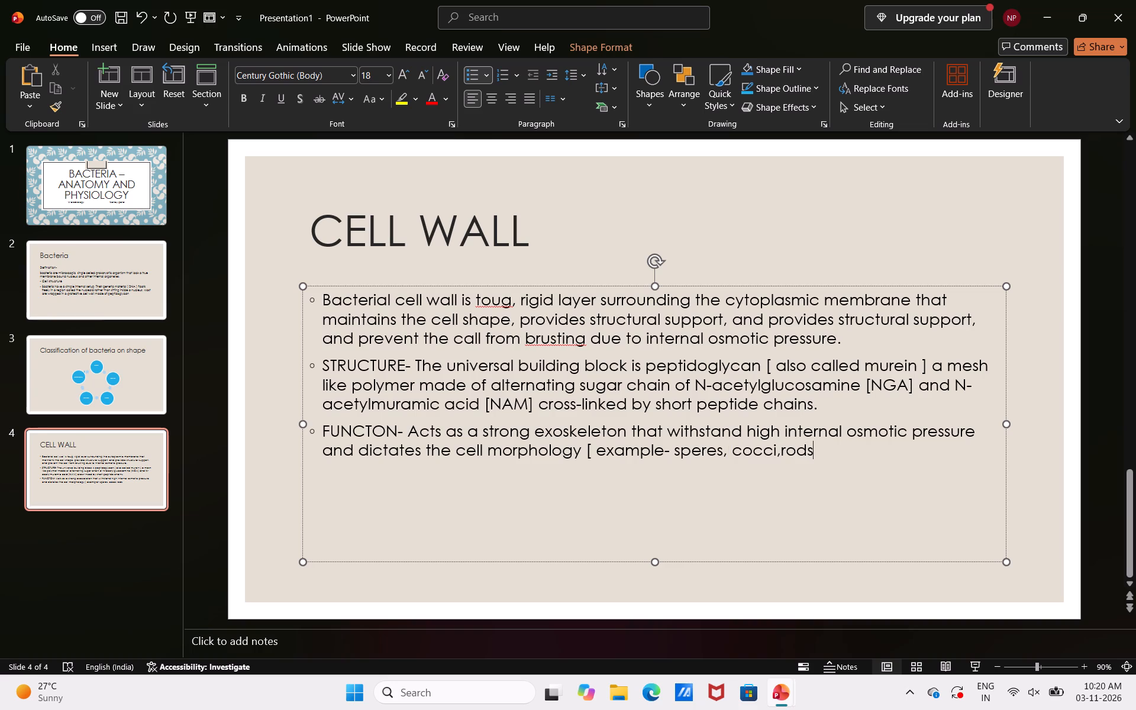
{"action": "key", "text": "comma"}
{"action": "key", "text": "space"}
{"action": "type", "text": "bacilli"}
{"action": "key", "text": "bracketright"}
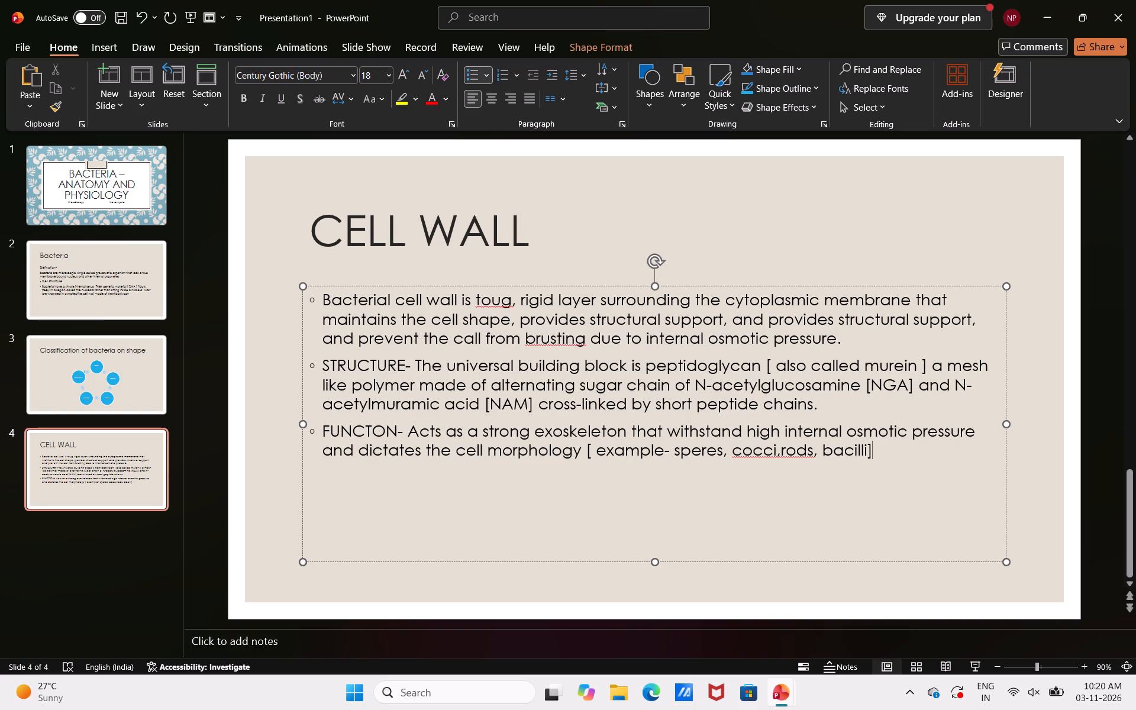
{"action": "key", "text": "BackSpace"}
{"action": "key", "text": "space"}
{"action": "type", "text": "]"}
Search the stock images for "bacteria cell wall" and close the image library.
{"action": "left_click", "coordinate": [112, 46]}
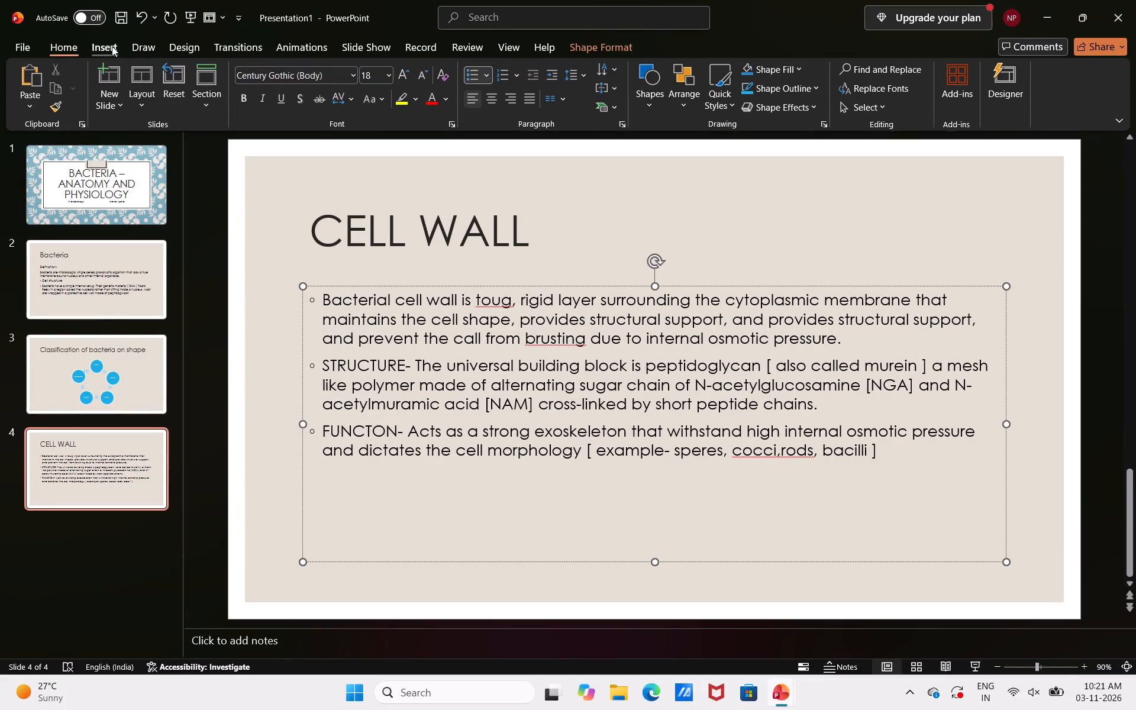
{"action": "left_click", "coordinate": [108, 80]}
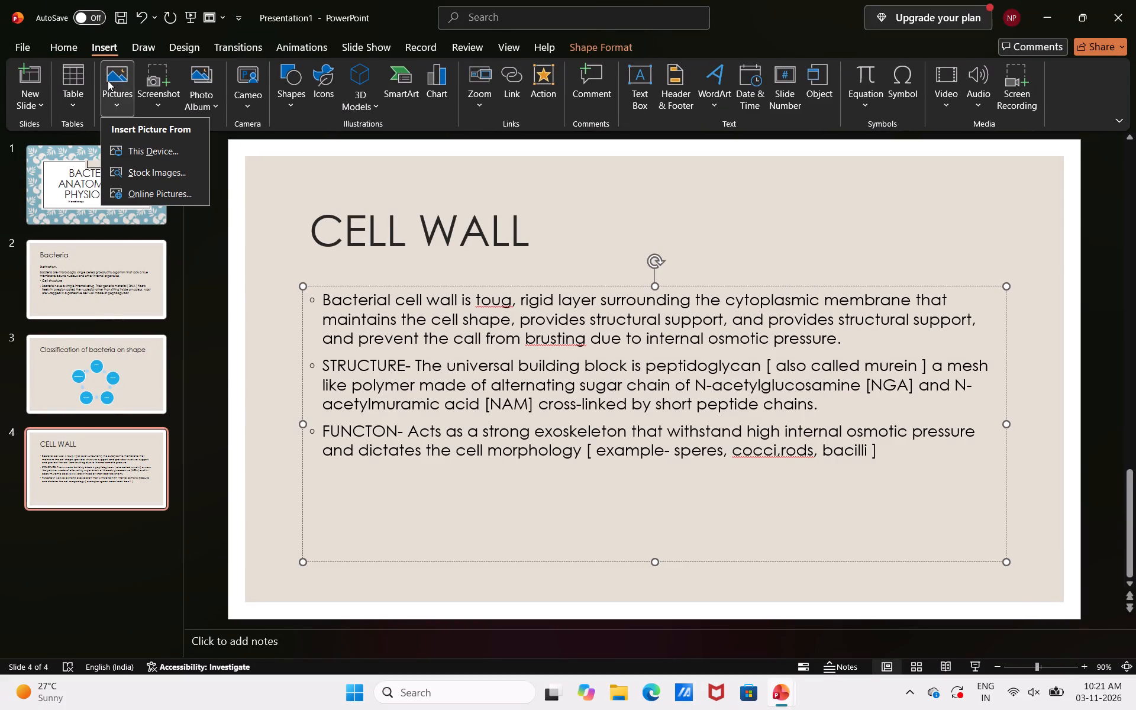
{"action": "left_click", "coordinate": [133, 164]}
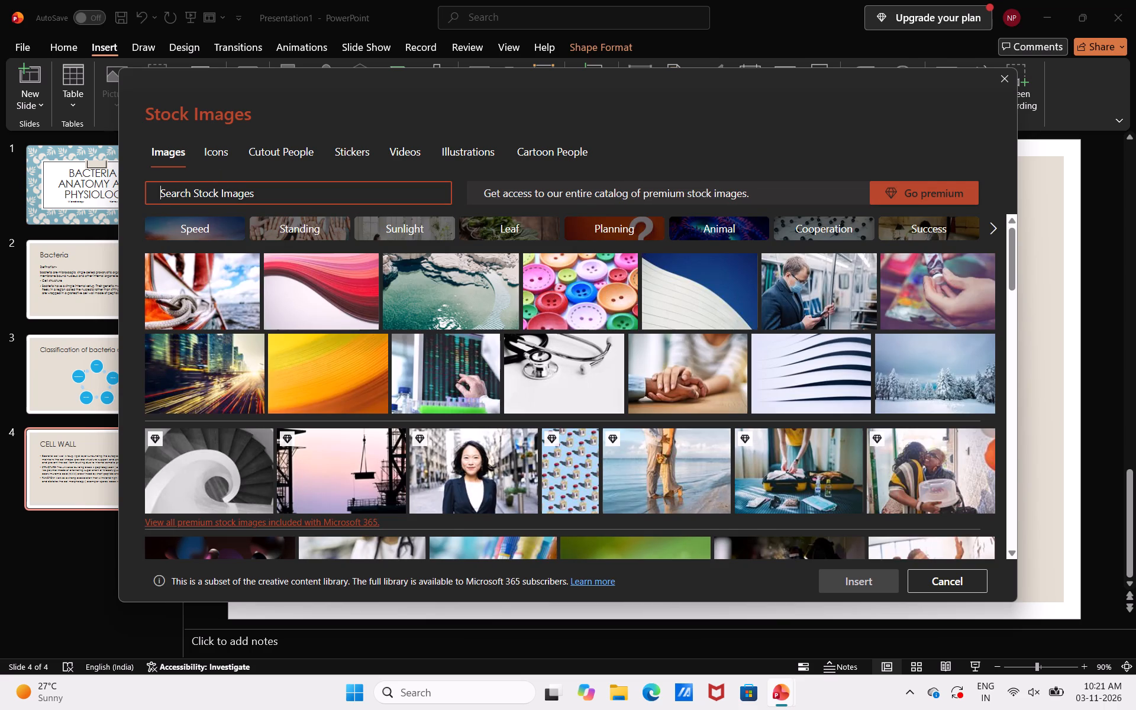
{"action": "type", "text": "bacteria cell wall"}
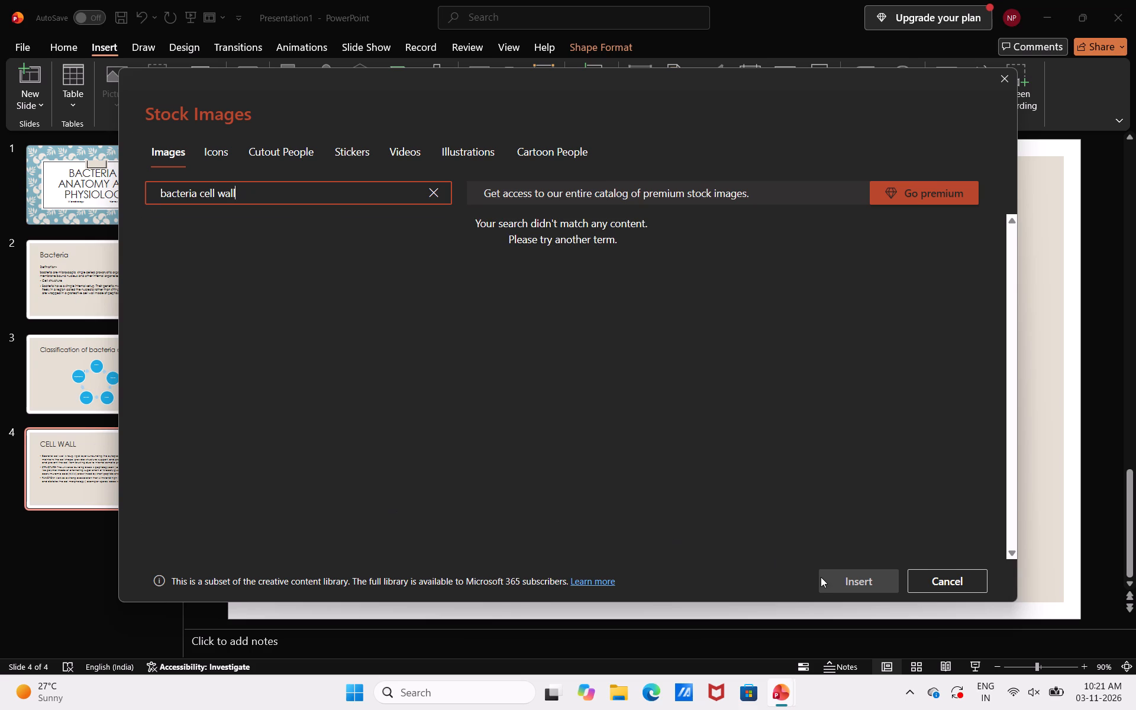
{"action": "left_click", "coordinate": [924, 582]}
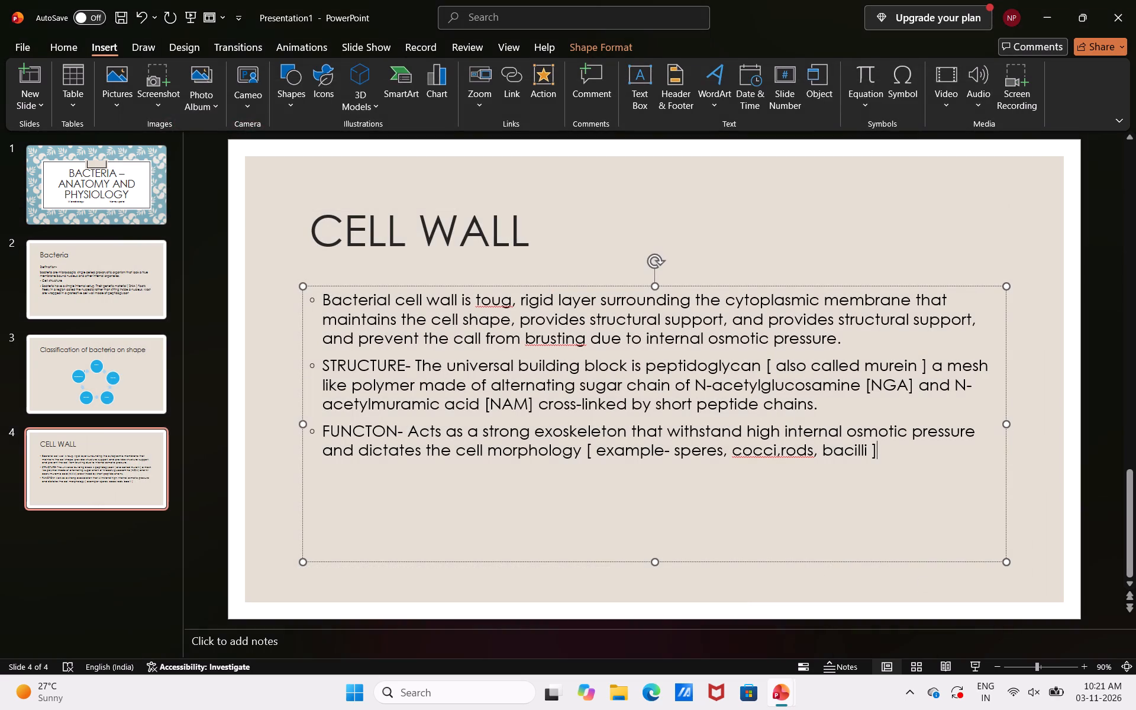
Search the online pictures for "bacteria cell wall".
{"action": "left_click", "coordinate": [124, 87]}
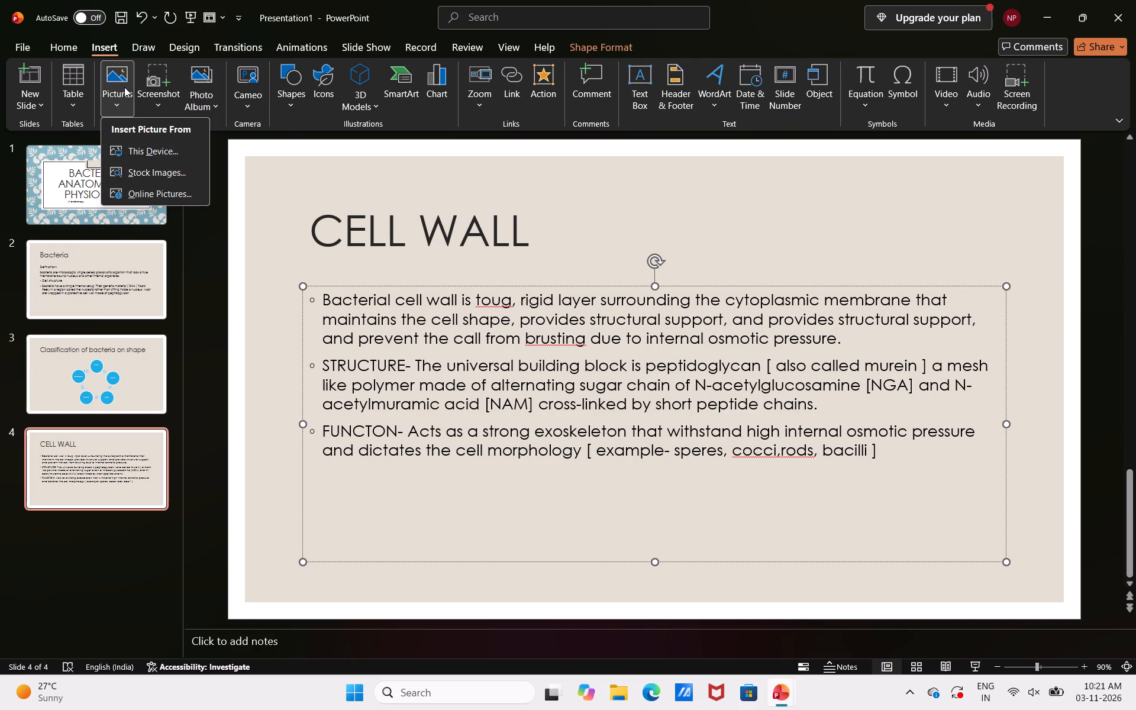
{"action": "left_click", "coordinate": [118, 198]}
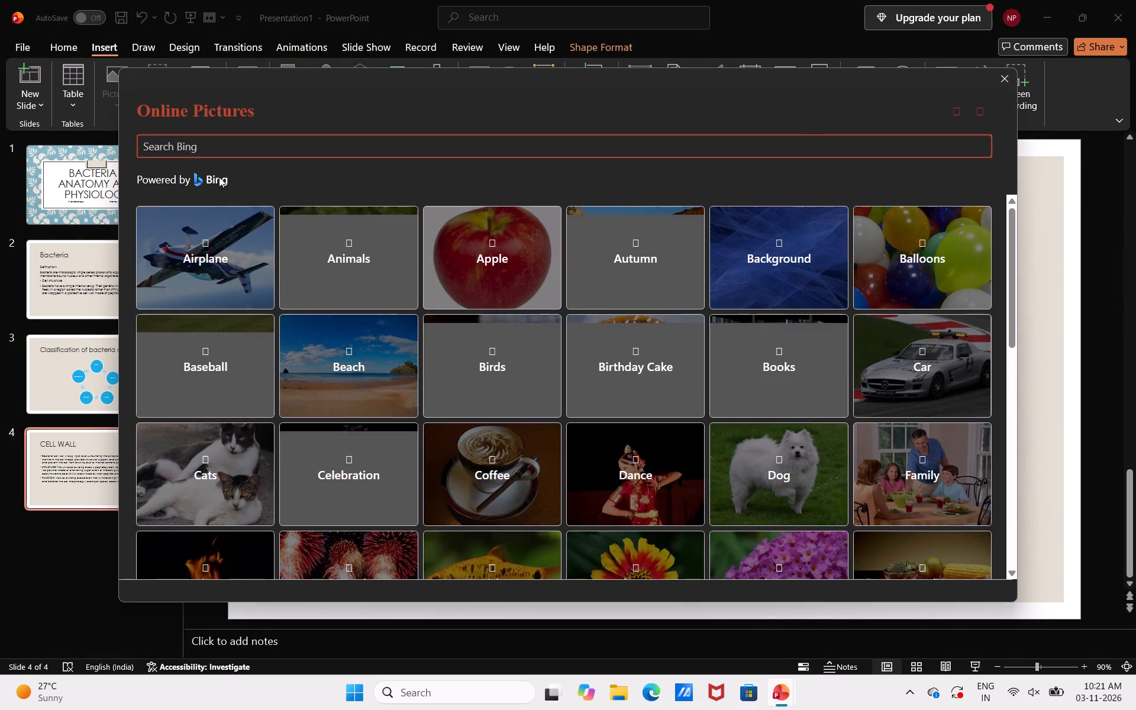
{"action": "left_click", "coordinate": [226, 141]}
{"action": "type", "text": "bacteria cell wall"}
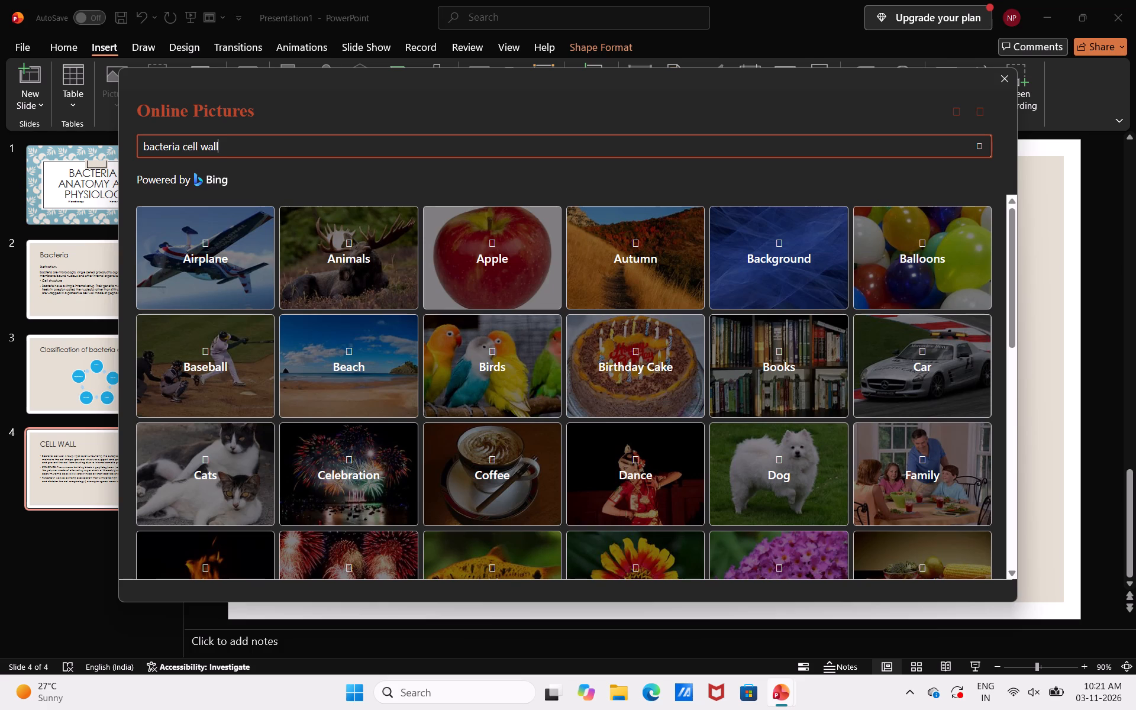
{"action": "key", "text": "Return"}
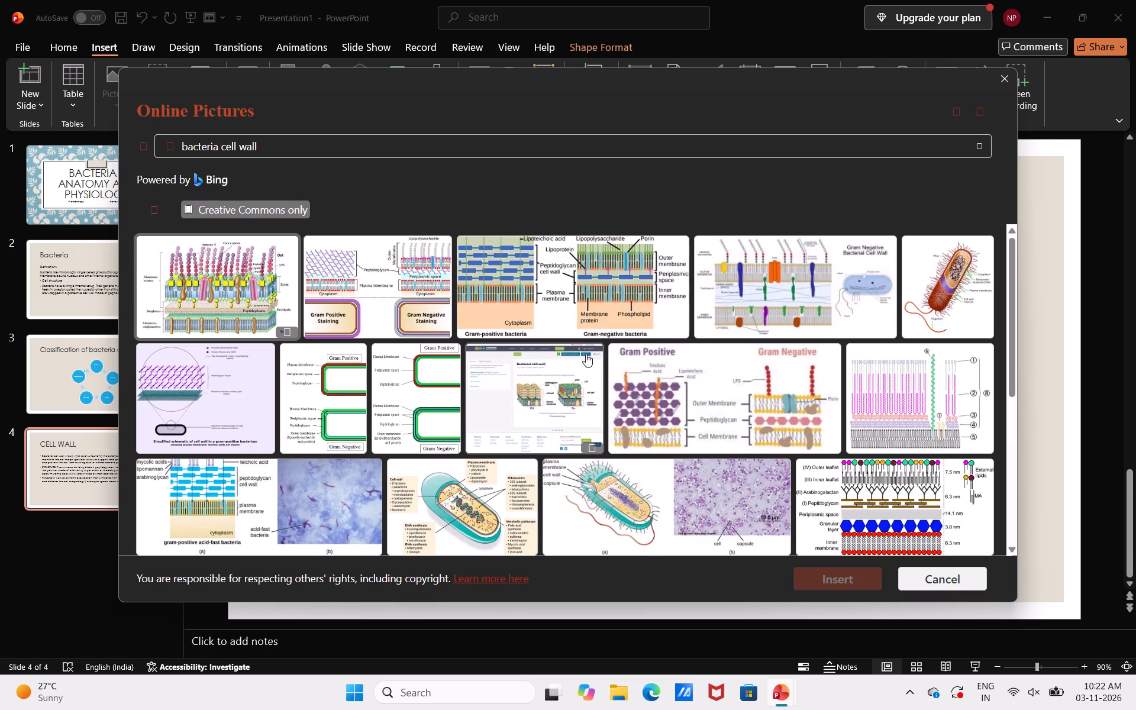
Insert the flagellar motor diagram with the hook and filament and the labelled green bacterial cell picture from the search results.
{"action": "scroll", "coordinate": [580, 353], "scroll_direction": "down", "scroll_amount": 4}
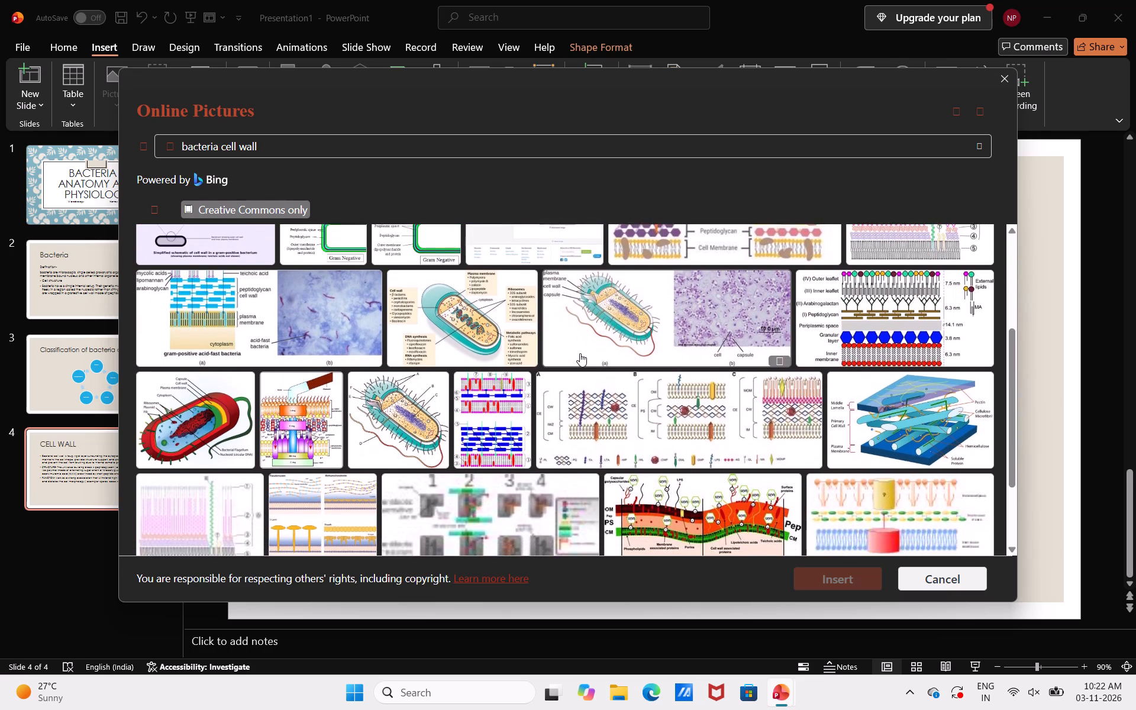
{"action": "scroll", "coordinate": [580, 353], "scroll_direction": "down", "scroll_amount": 1}
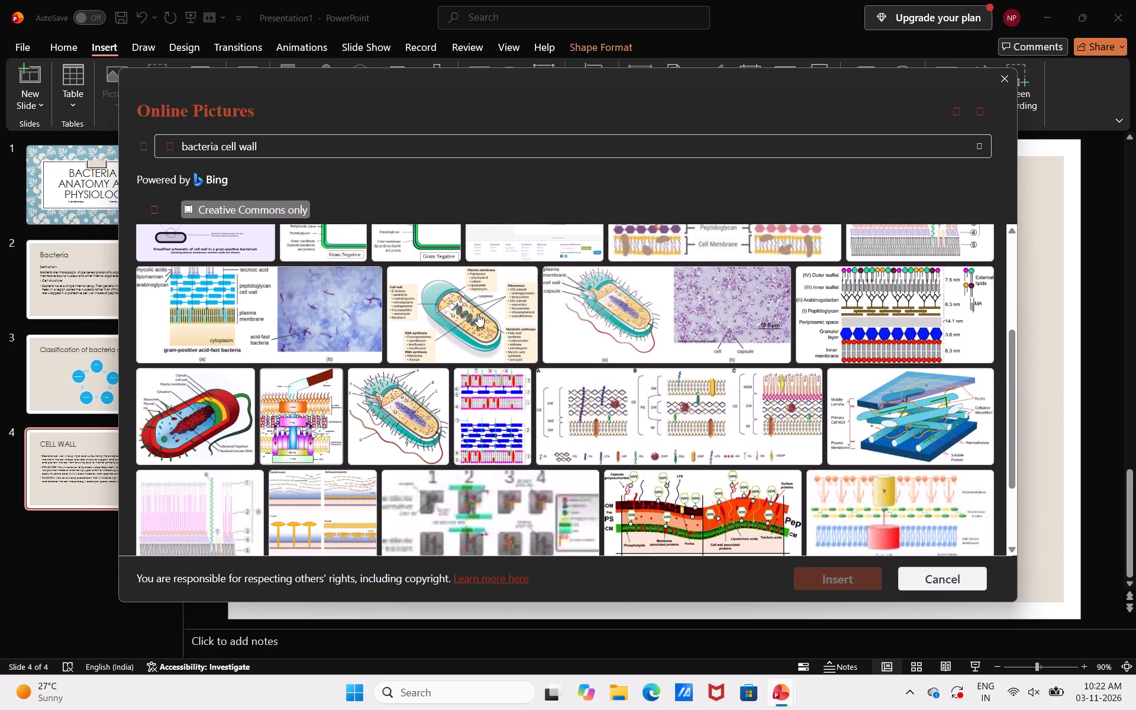
{"action": "left_click", "coordinate": [324, 373]}
{"action": "scroll", "coordinate": [324, 373], "scroll_direction": "down", "scroll_amount": 2}
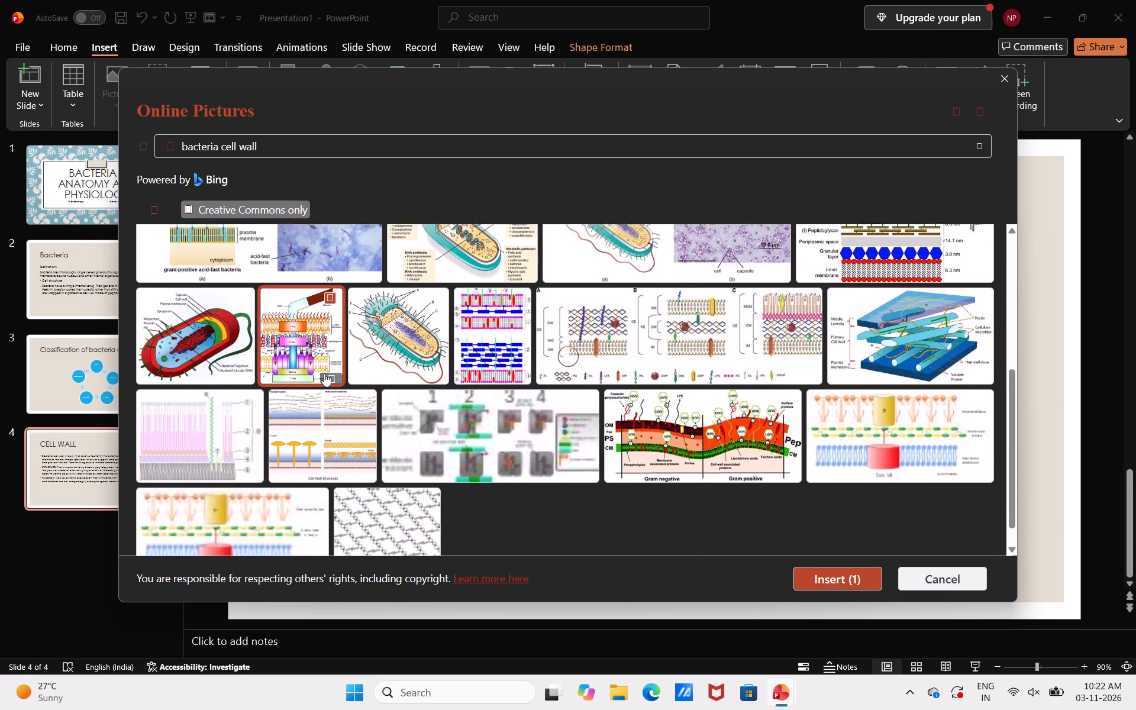
{"action": "scroll", "coordinate": [324, 373], "scroll_direction": "down", "scroll_amount": 2}
{"action": "scroll", "coordinate": [400, 346], "scroll_direction": "down", "scroll_amount": 3}
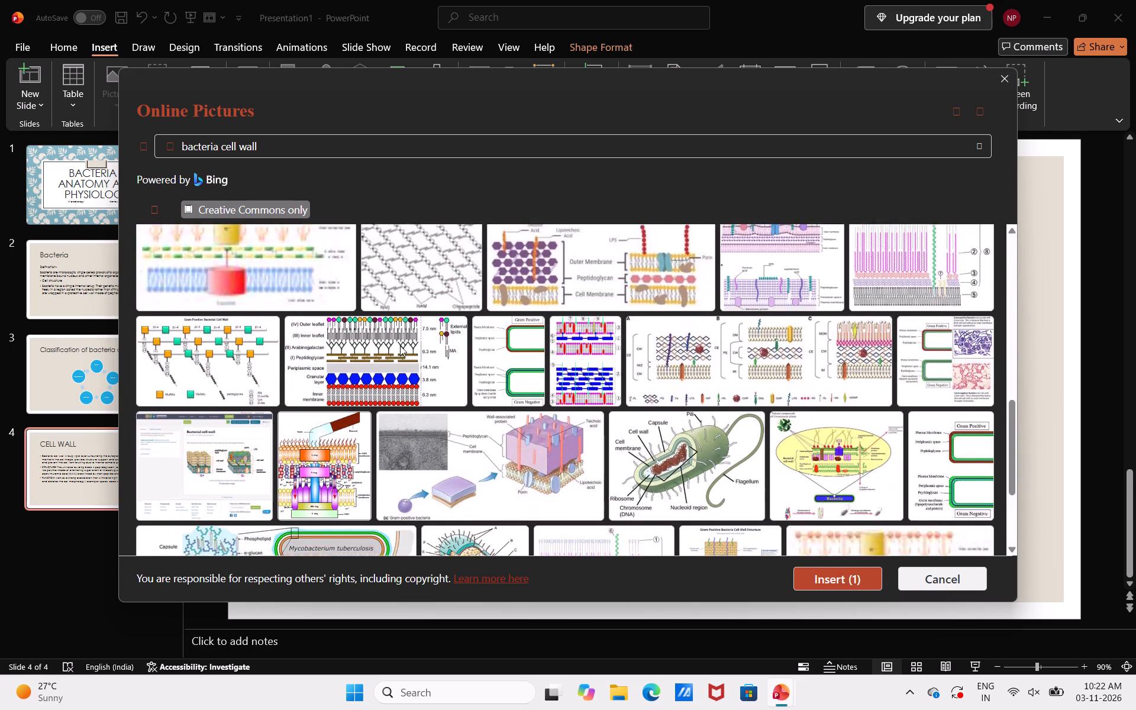
{"action": "scroll", "coordinate": [400, 346], "scroll_direction": "down", "scroll_amount": 4}
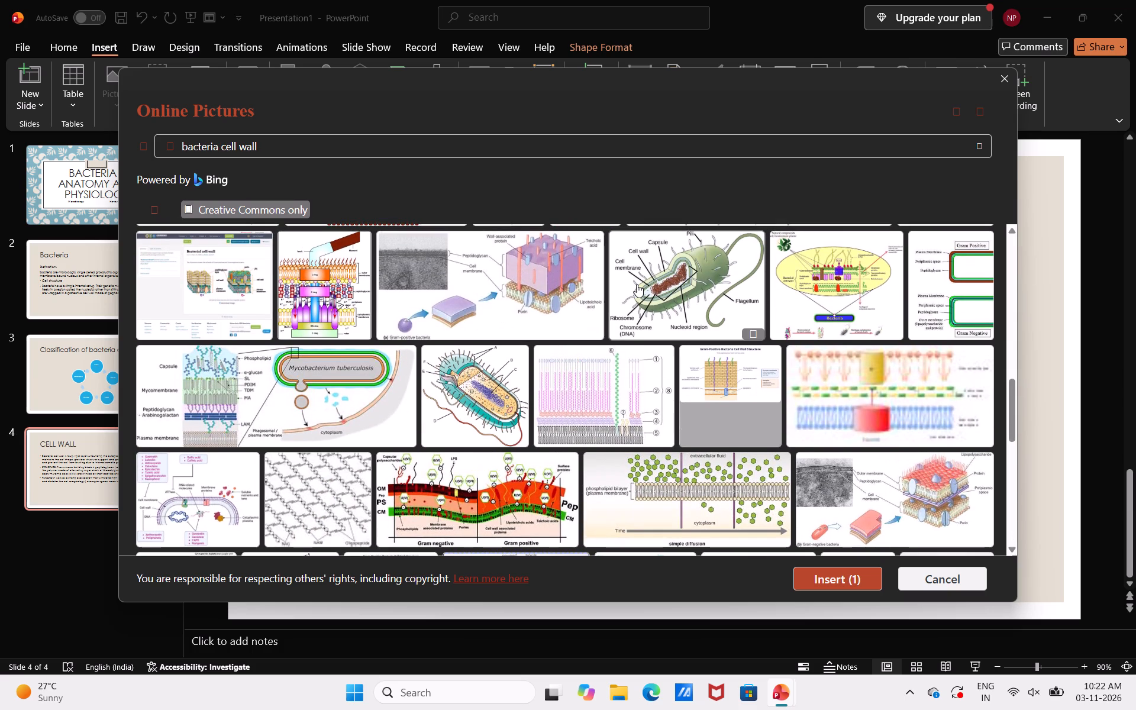
{"action": "double_click", "coordinate": [666, 288]}
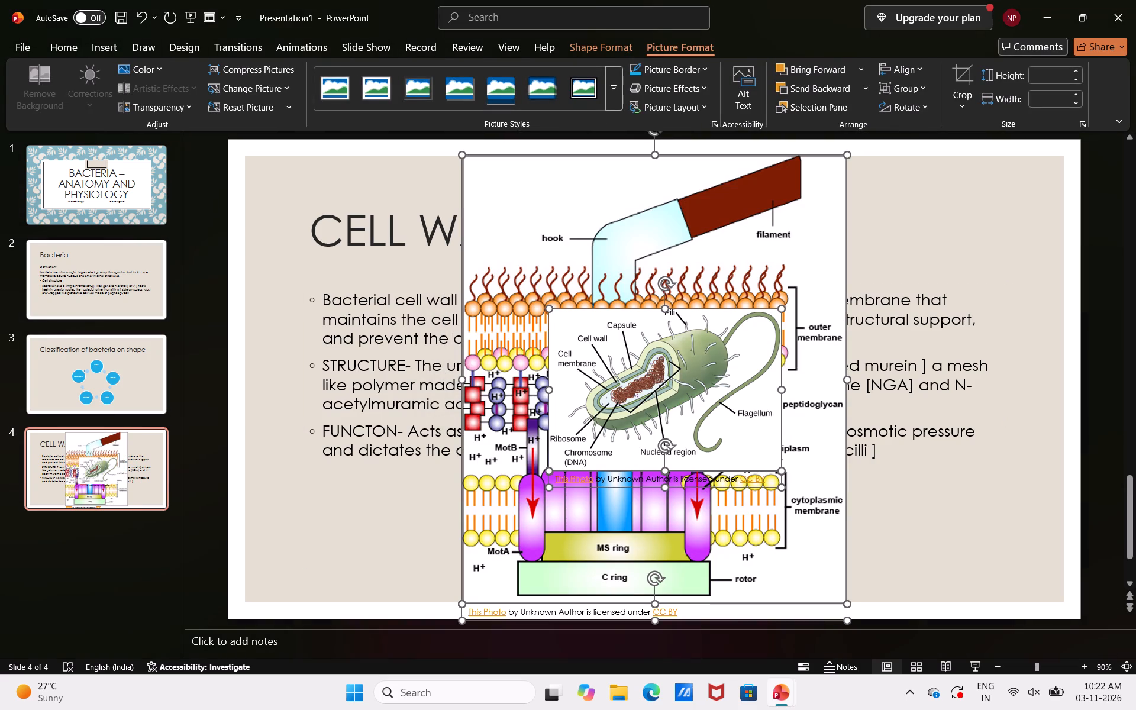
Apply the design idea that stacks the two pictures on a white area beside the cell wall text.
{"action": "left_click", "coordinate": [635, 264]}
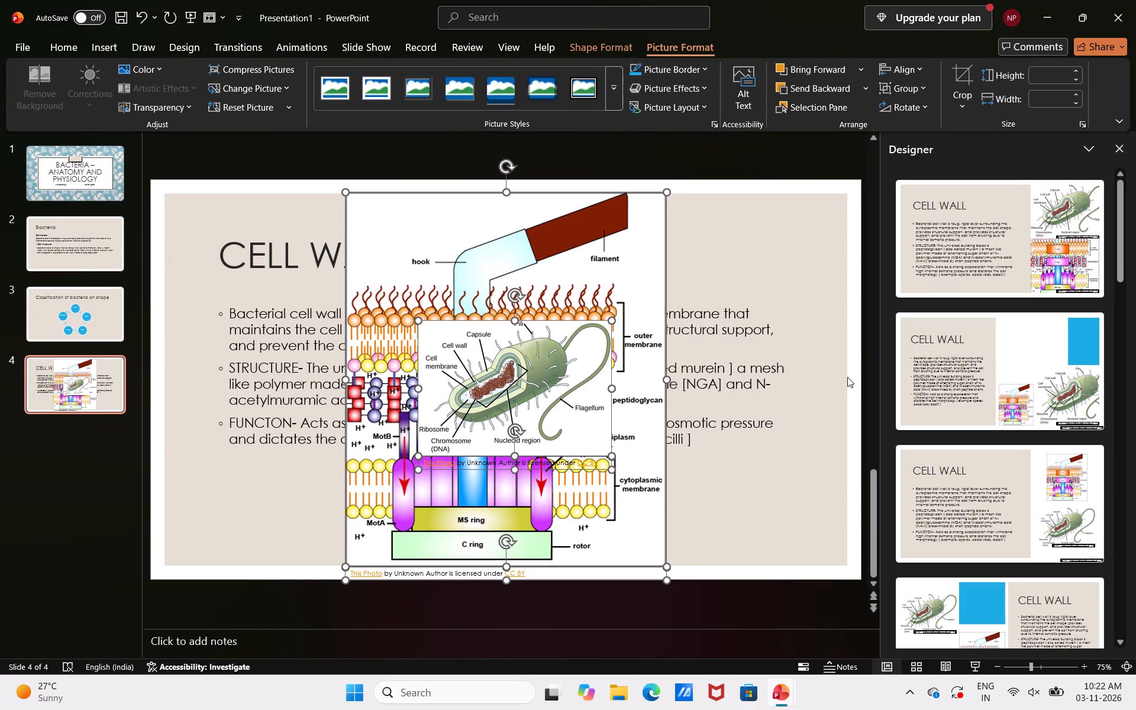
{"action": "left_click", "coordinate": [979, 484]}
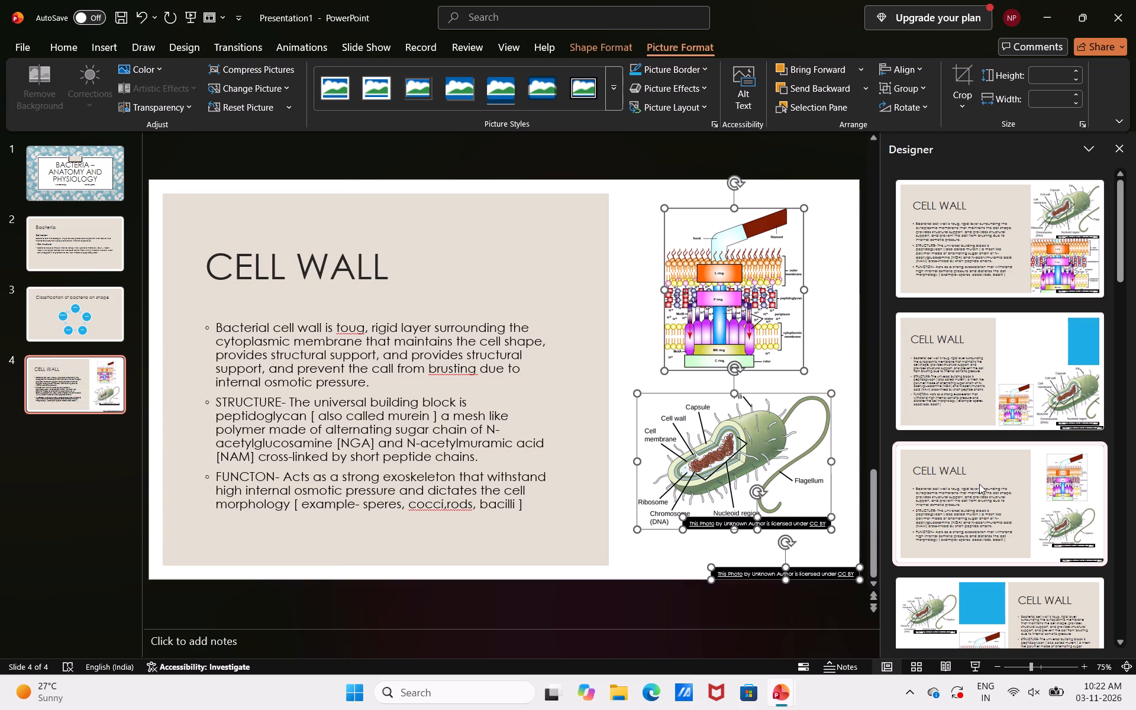
Delete the flagellar motor diagram from the cell wall slide.
{"action": "left_click", "coordinate": [648, 318]}
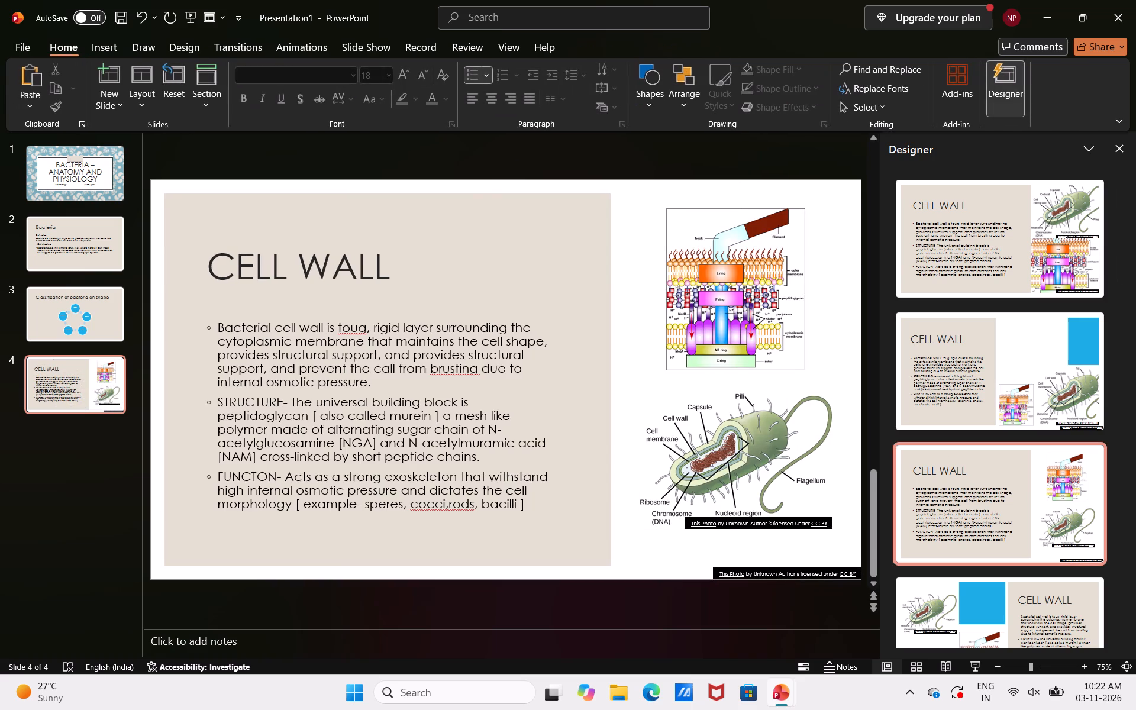
{"action": "left_click", "coordinate": [696, 309]}
{"action": "key", "text": "BackSpace"}
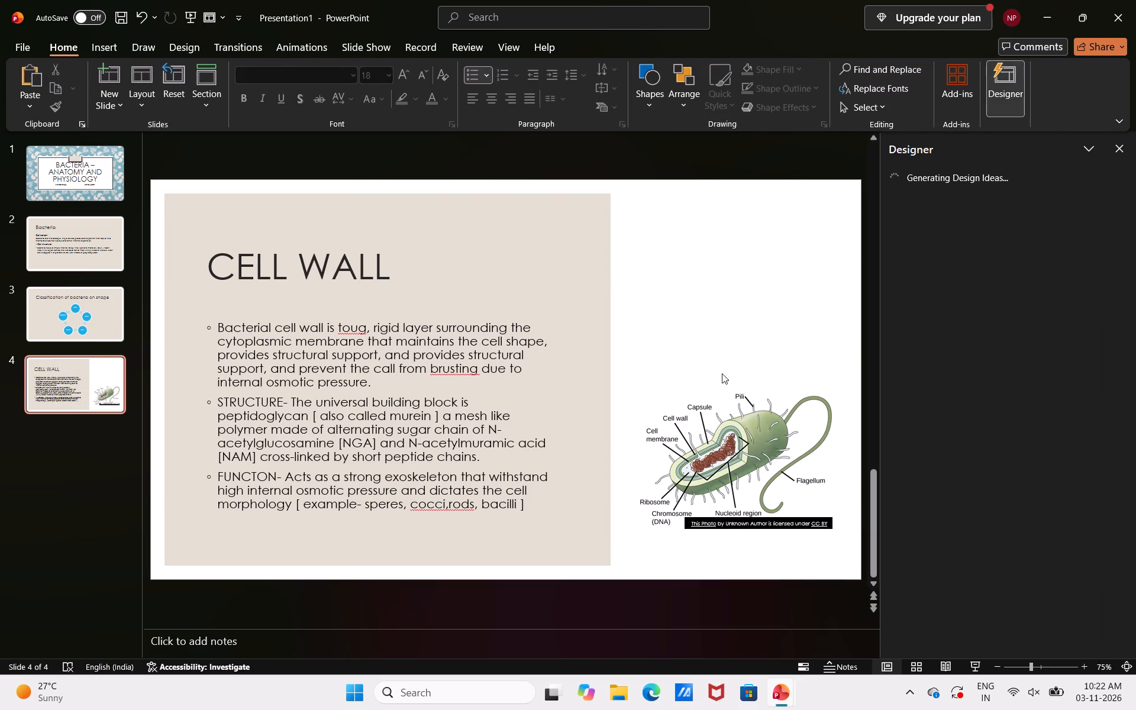
Try the design idea with the blue text area, and replace it with the one framing the bacterial cell picture beside the text.
{"action": "left_click", "coordinate": [741, 405]}
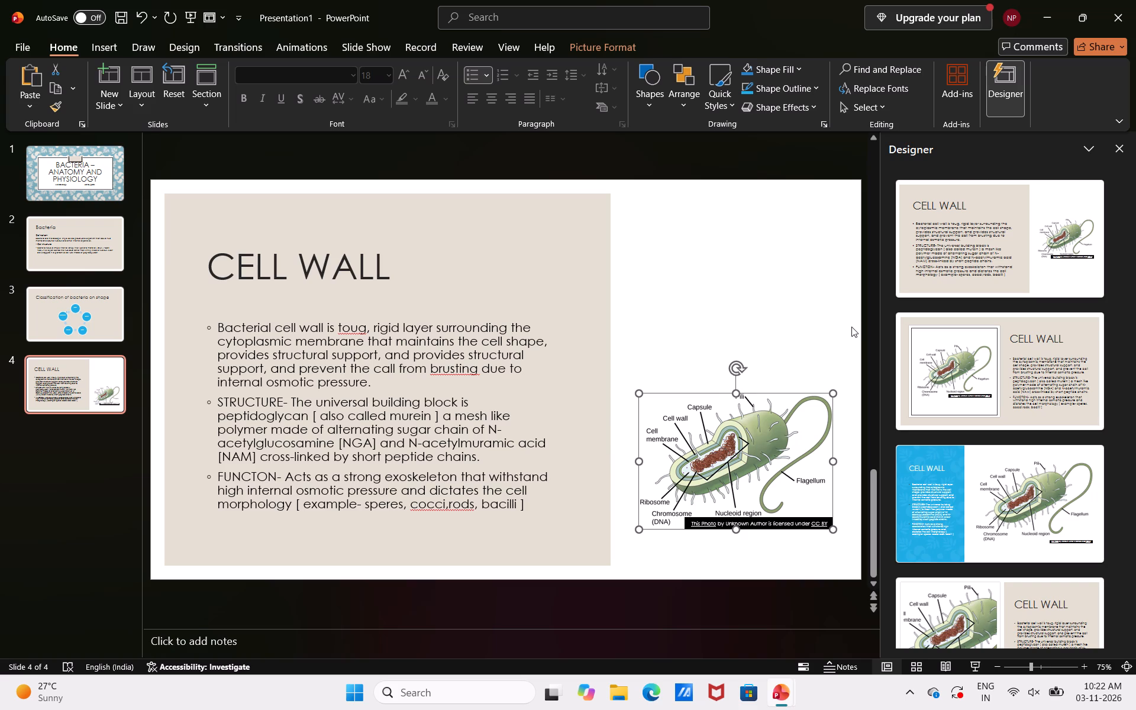
{"action": "left_click", "coordinate": [945, 471]}
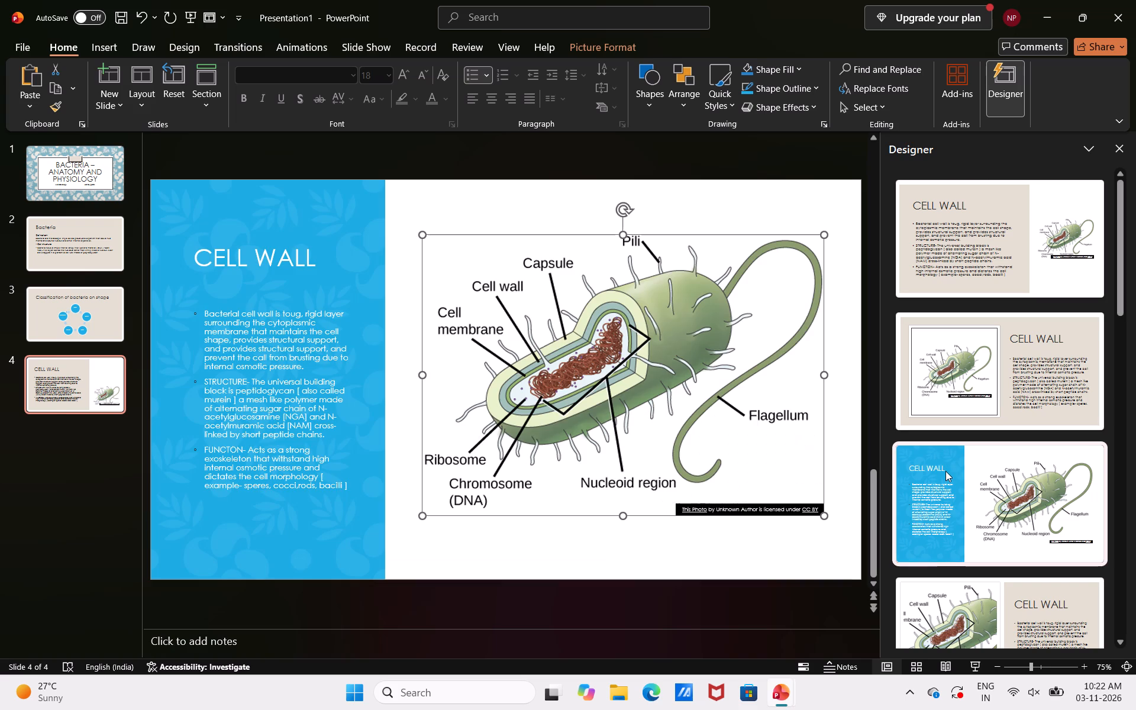
{"action": "left_click", "coordinate": [987, 337]}
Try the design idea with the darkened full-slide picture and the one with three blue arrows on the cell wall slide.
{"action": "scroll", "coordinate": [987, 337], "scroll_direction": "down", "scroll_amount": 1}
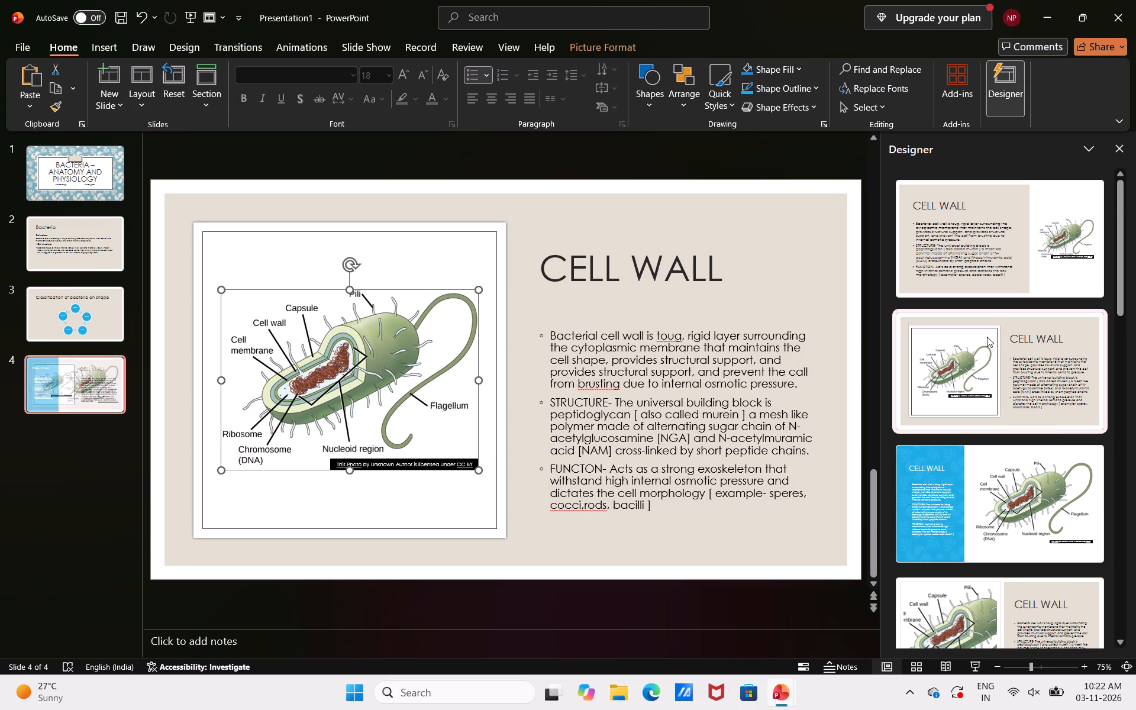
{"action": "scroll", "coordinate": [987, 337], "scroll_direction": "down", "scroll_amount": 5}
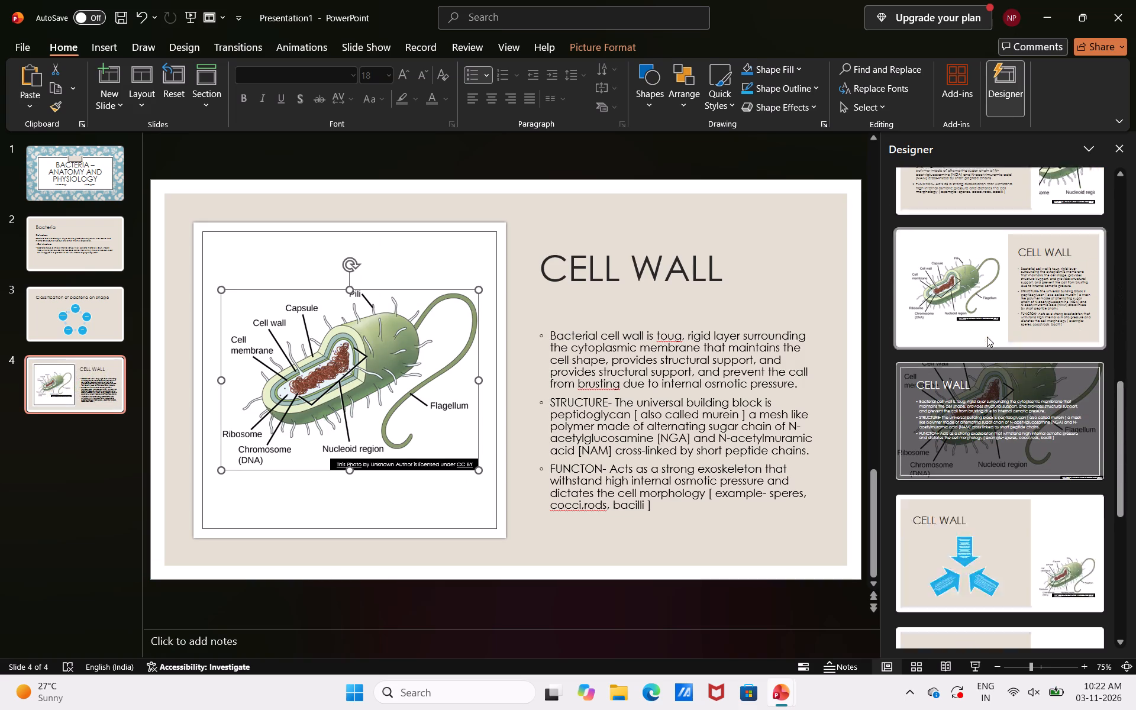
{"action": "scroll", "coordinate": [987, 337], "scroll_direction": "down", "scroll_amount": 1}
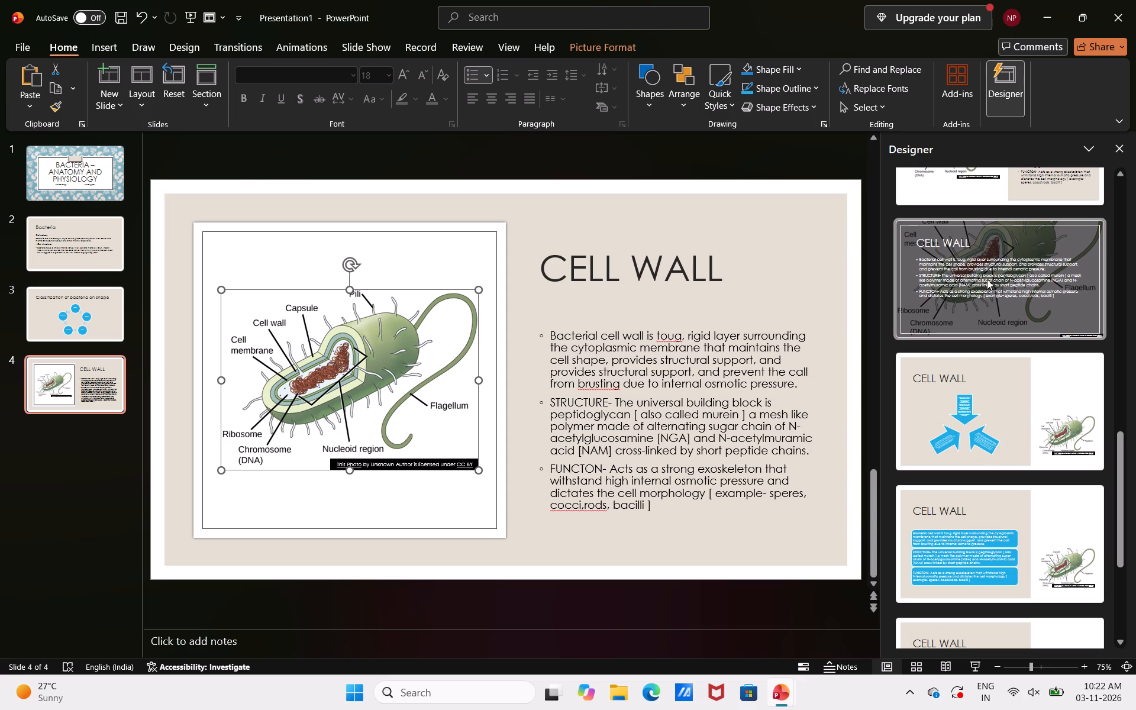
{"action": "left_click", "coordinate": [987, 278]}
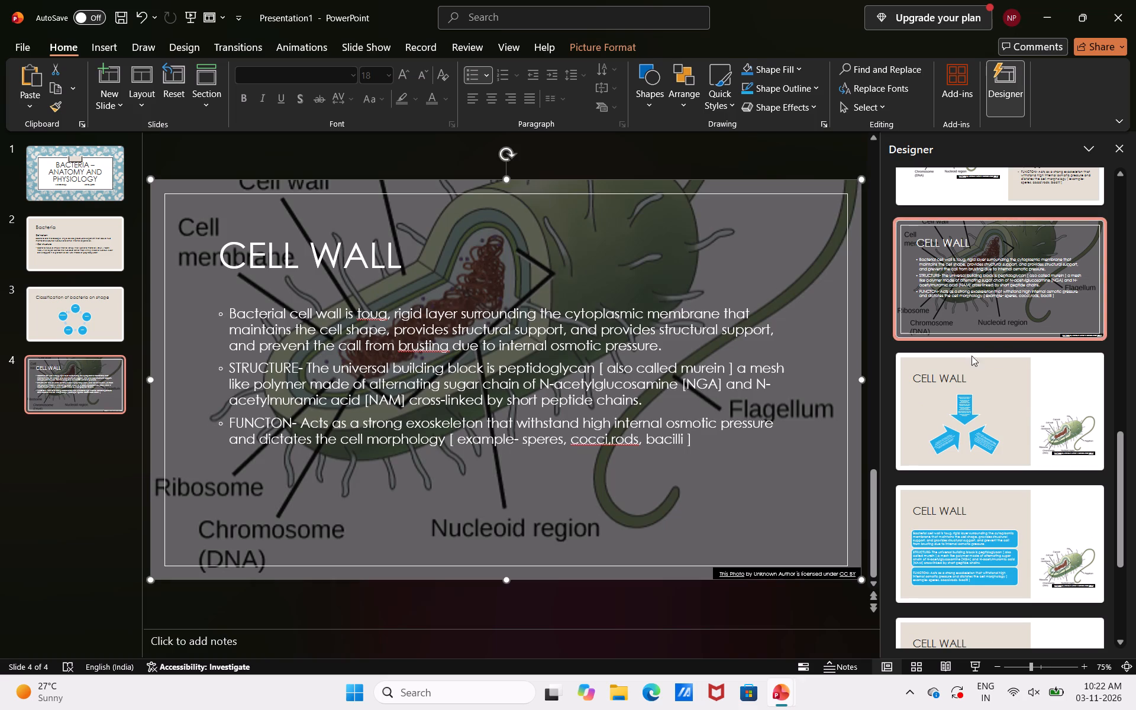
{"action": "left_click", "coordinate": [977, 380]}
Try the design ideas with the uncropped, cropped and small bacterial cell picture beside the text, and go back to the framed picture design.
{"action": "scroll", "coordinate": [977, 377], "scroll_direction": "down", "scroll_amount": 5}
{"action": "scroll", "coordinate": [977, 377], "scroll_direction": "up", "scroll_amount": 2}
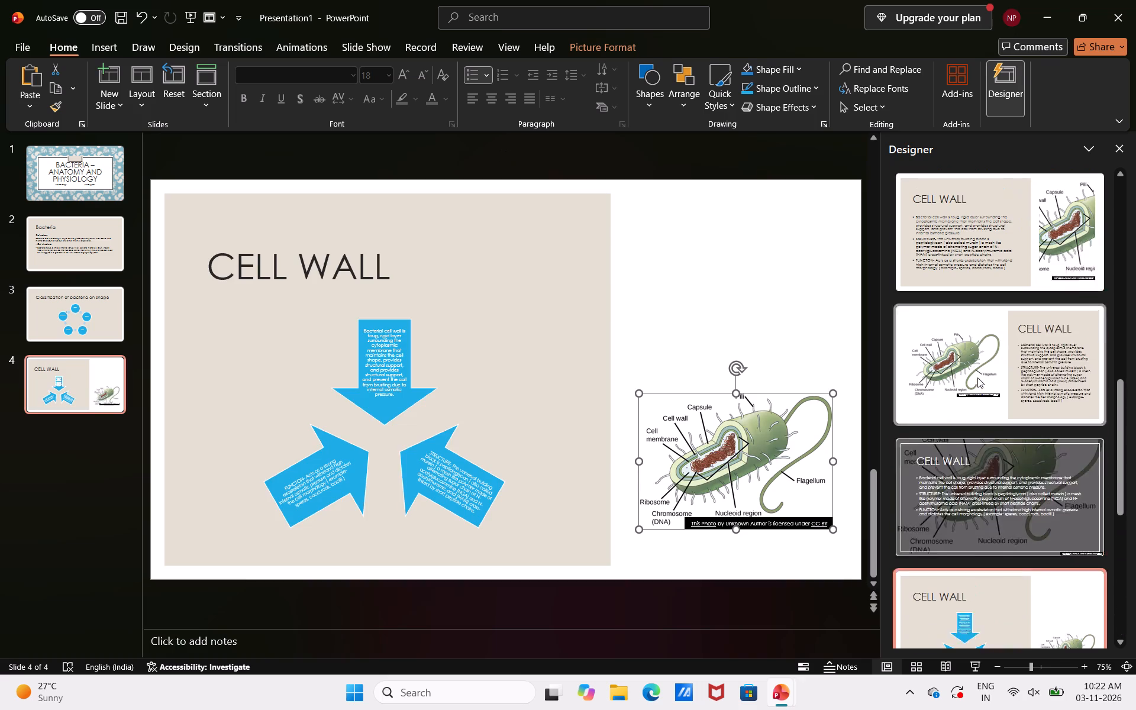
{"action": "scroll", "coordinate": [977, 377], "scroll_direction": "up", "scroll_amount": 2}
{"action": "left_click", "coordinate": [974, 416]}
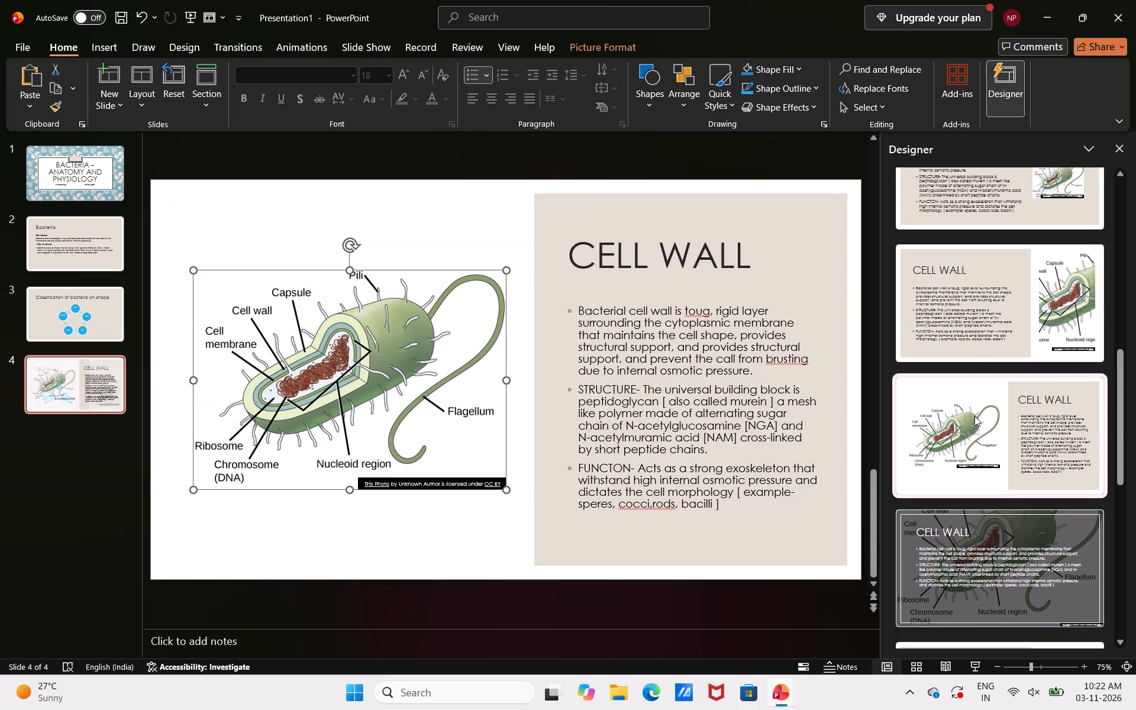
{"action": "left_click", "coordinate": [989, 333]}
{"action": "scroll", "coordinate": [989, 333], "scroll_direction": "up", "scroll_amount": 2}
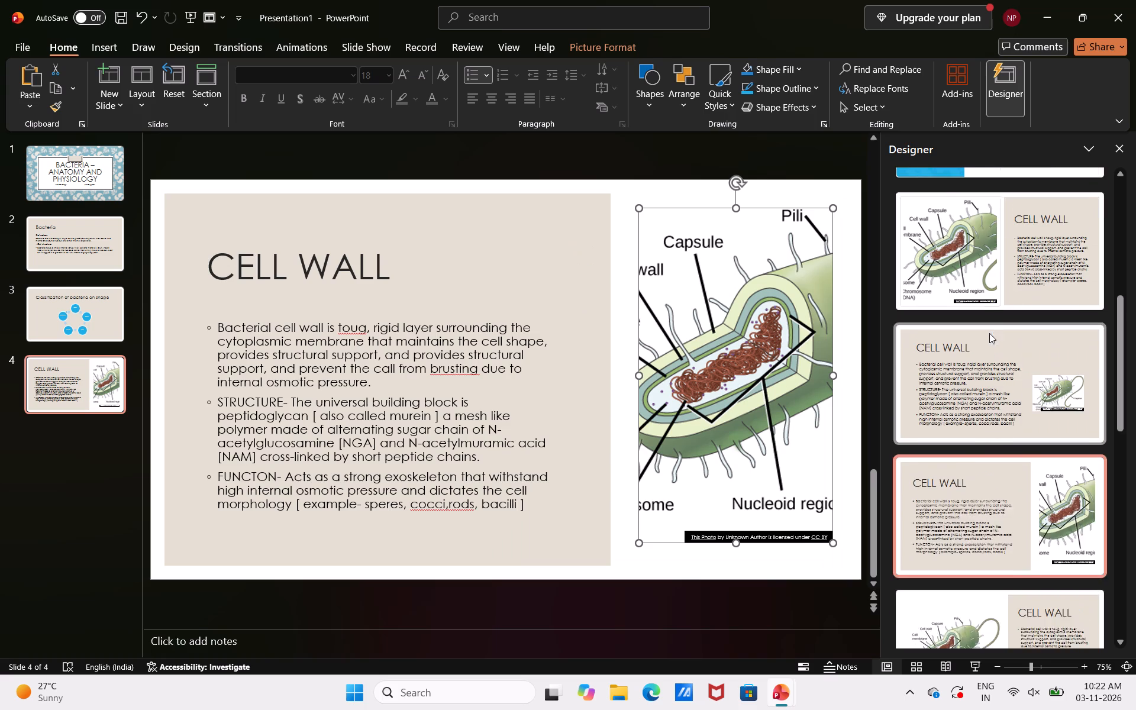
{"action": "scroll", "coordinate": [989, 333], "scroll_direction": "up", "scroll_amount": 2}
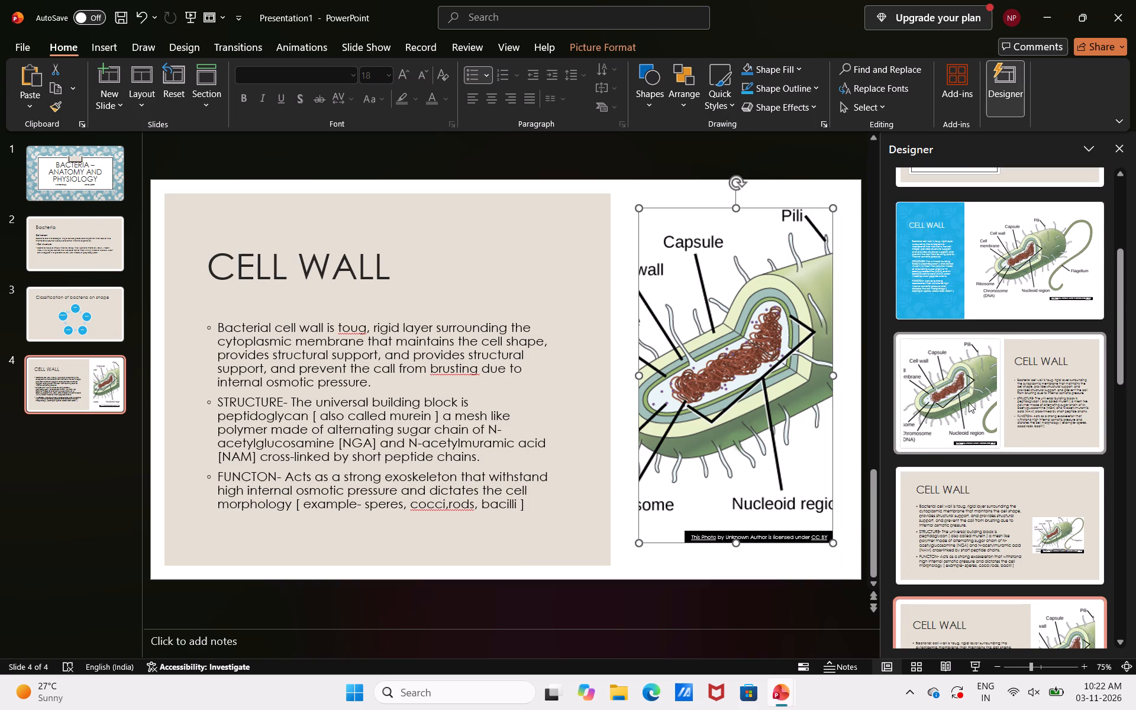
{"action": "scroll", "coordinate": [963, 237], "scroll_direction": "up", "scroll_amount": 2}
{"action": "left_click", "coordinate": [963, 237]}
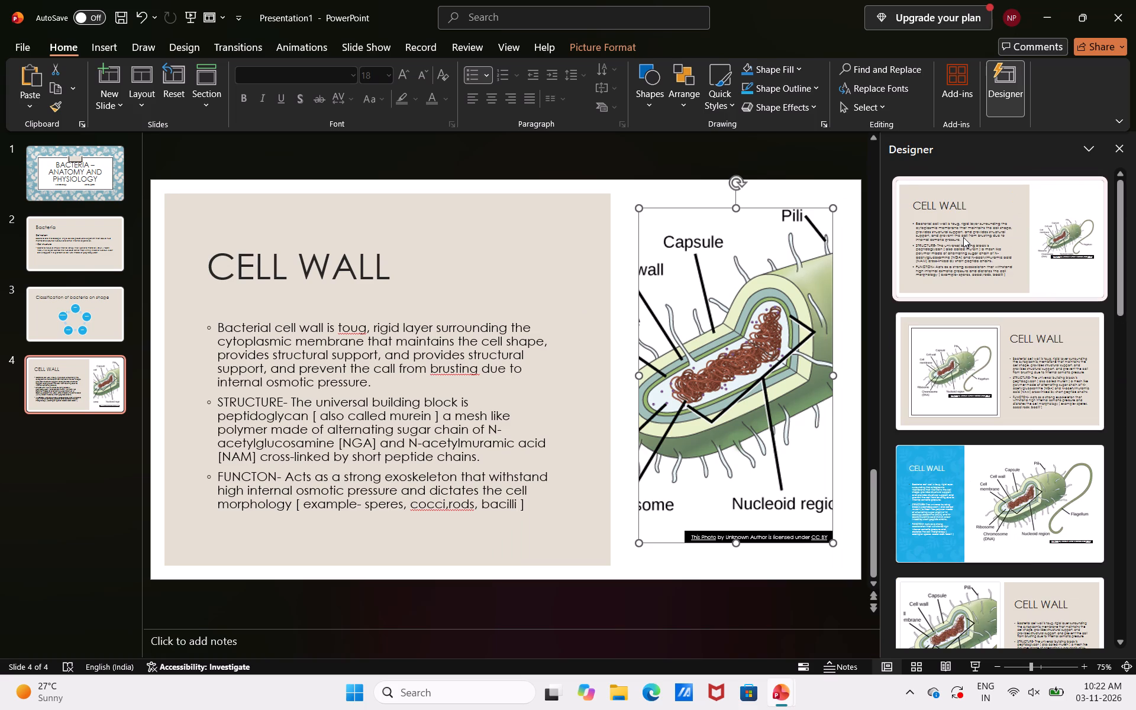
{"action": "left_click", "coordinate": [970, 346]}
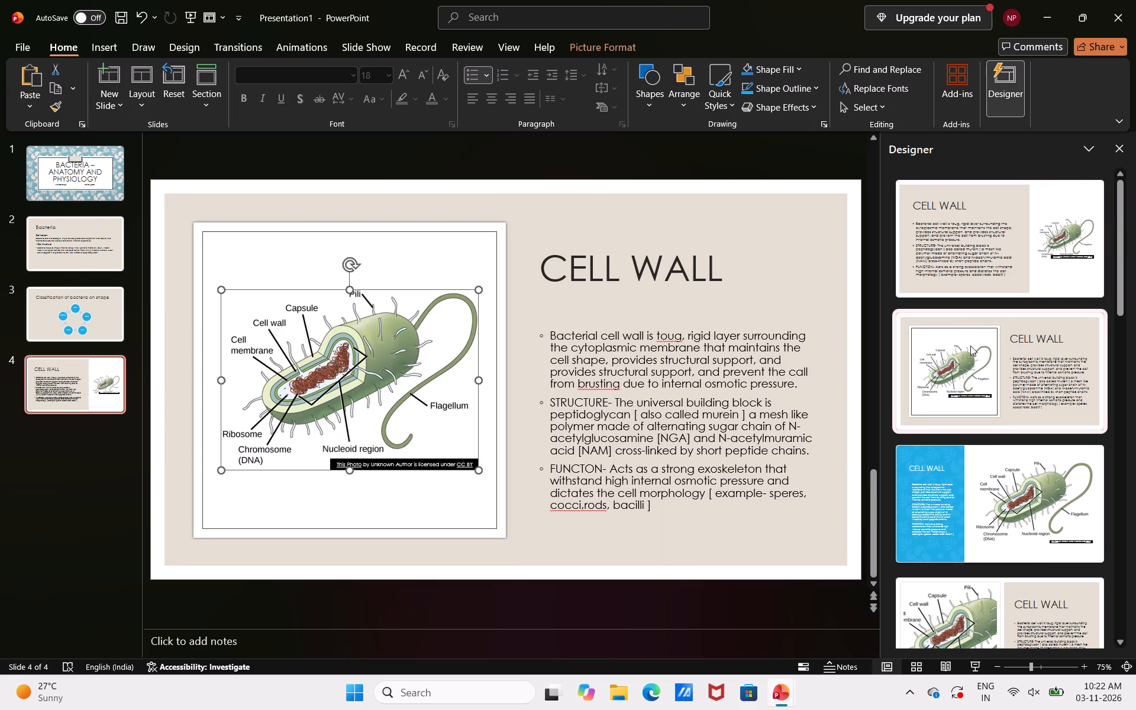
Look through the rest of the design ideas for the cell wall slide and load more of them.
{"action": "scroll", "coordinate": [970, 346], "scroll_direction": "down", "scroll_amount": 1}
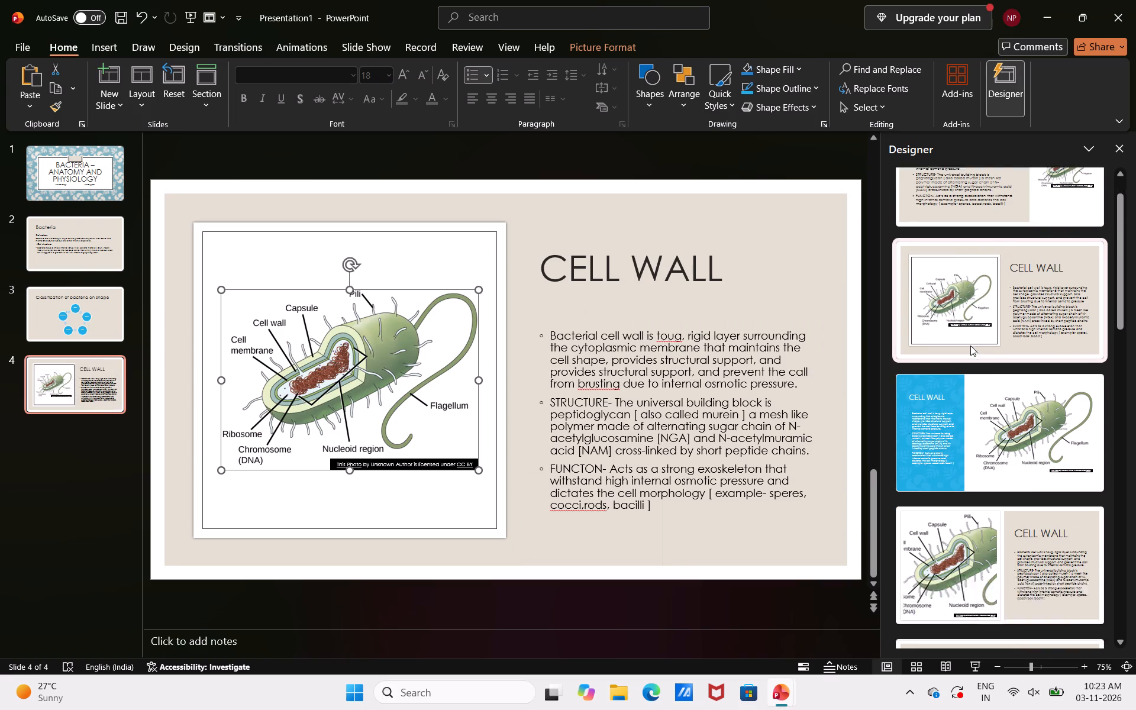
{"action": "scroll", "coordinate": [970, 346], "scroll_direction": "down", "scroll_amount": 2}
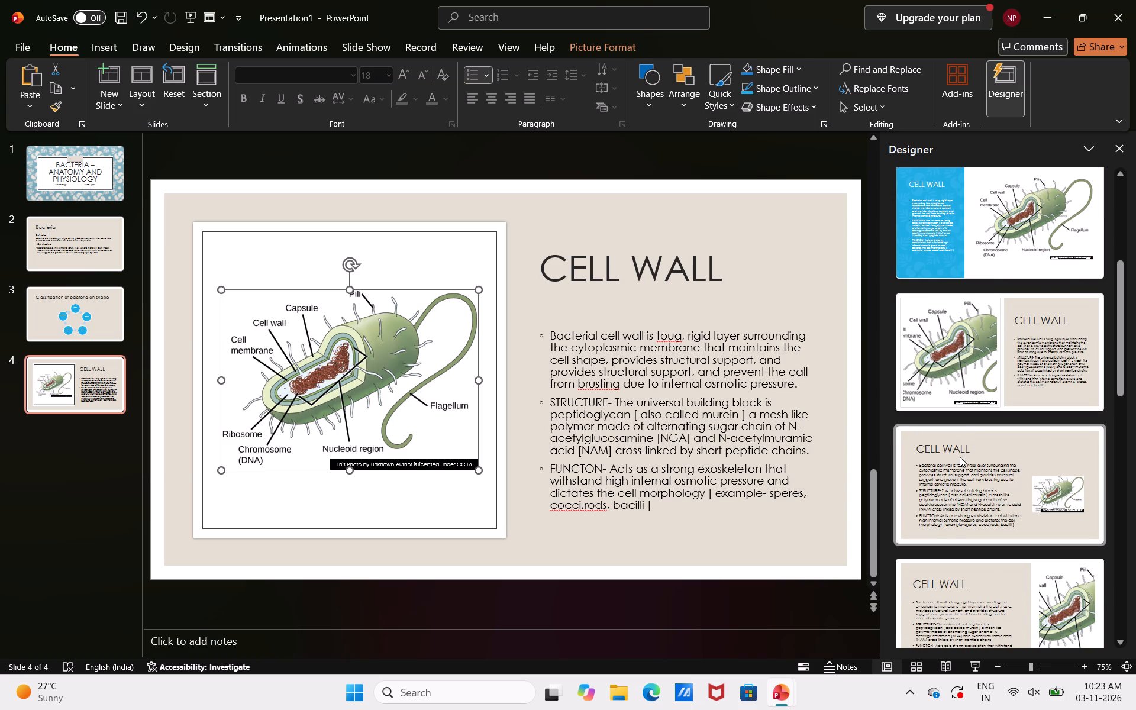
{"action": "scroll", "coordinate": [960, 457], "scroll_direction": "down", "scroll_amount": 5}
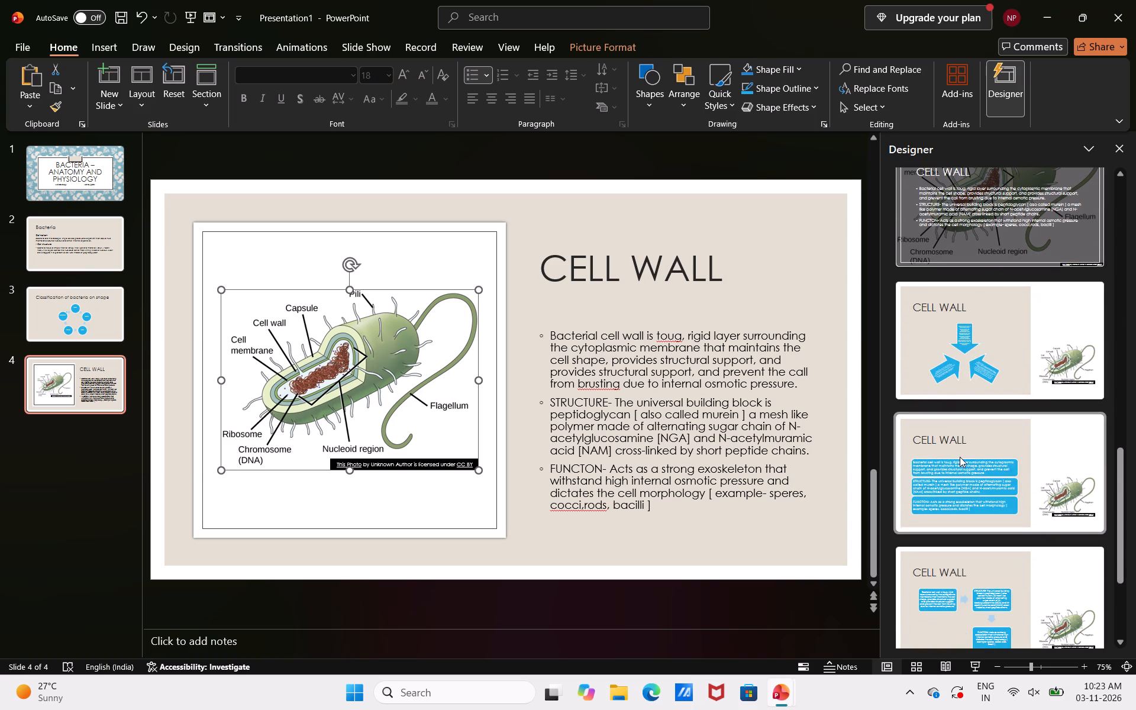
{"action": "scroll", "coordinate": [960, 457], "scroll_direction": "down", "scroll_amount": 3}
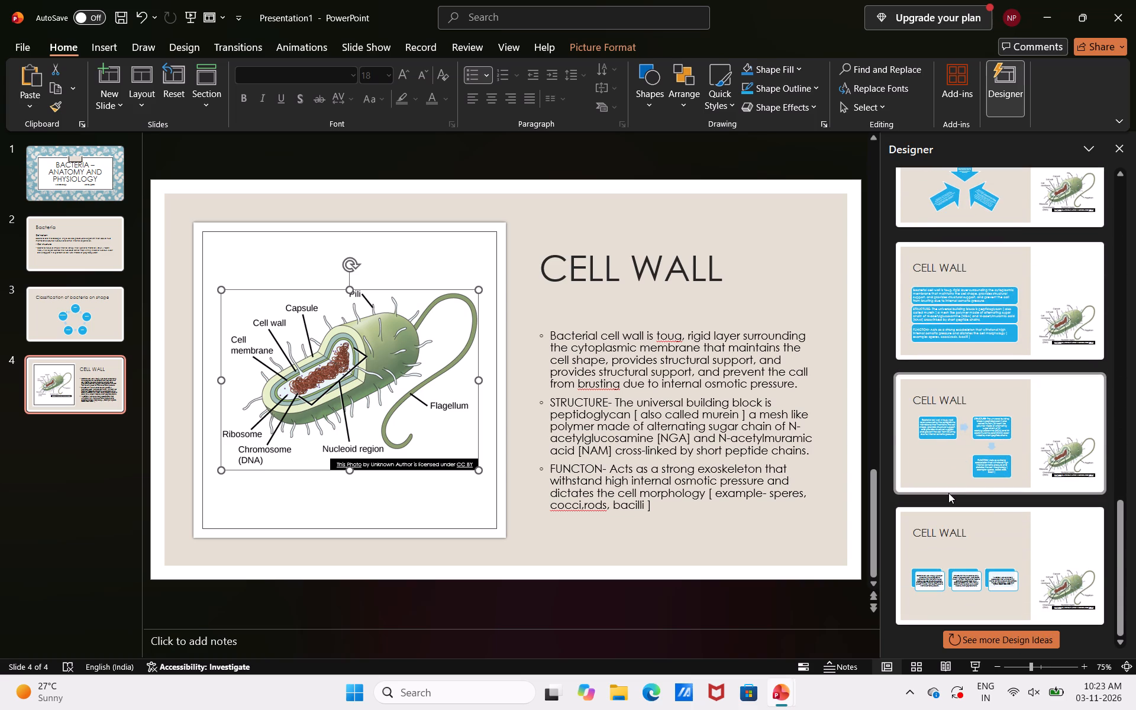
{"action": "scroll", "coordinate": [948, 493], "scroll_direction": "down", "scroll_amount": 1}
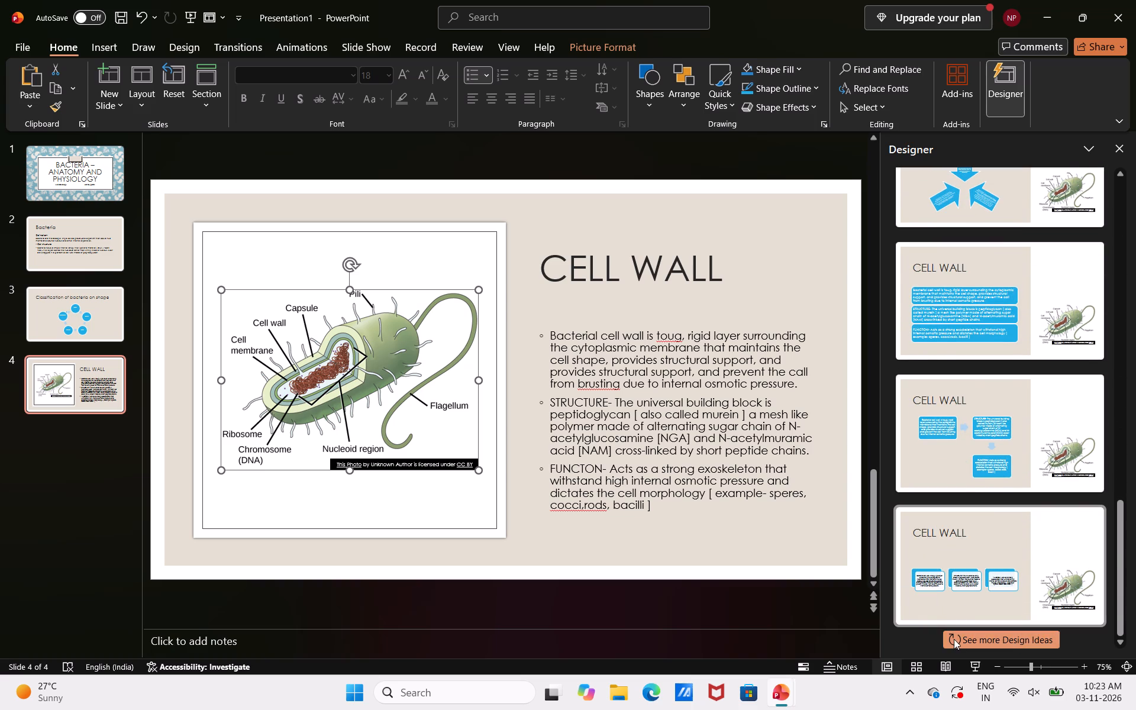
{"action": "left_click", "coordinate": [954, 639]}
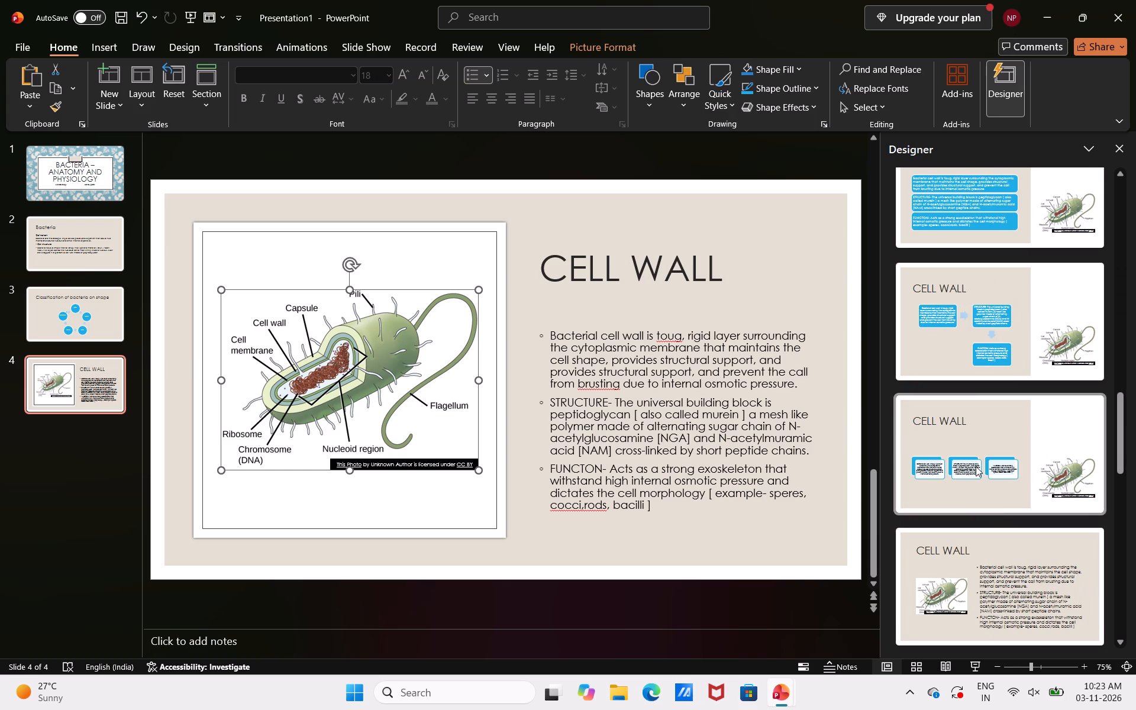
Examine the extended set of design ideas for an alternative to the framed picture layout, and deselect the picture.
{"action": "scroll", "coordinate": [976, 466], "scroll_direction": "down", "scroll_amount": 11}
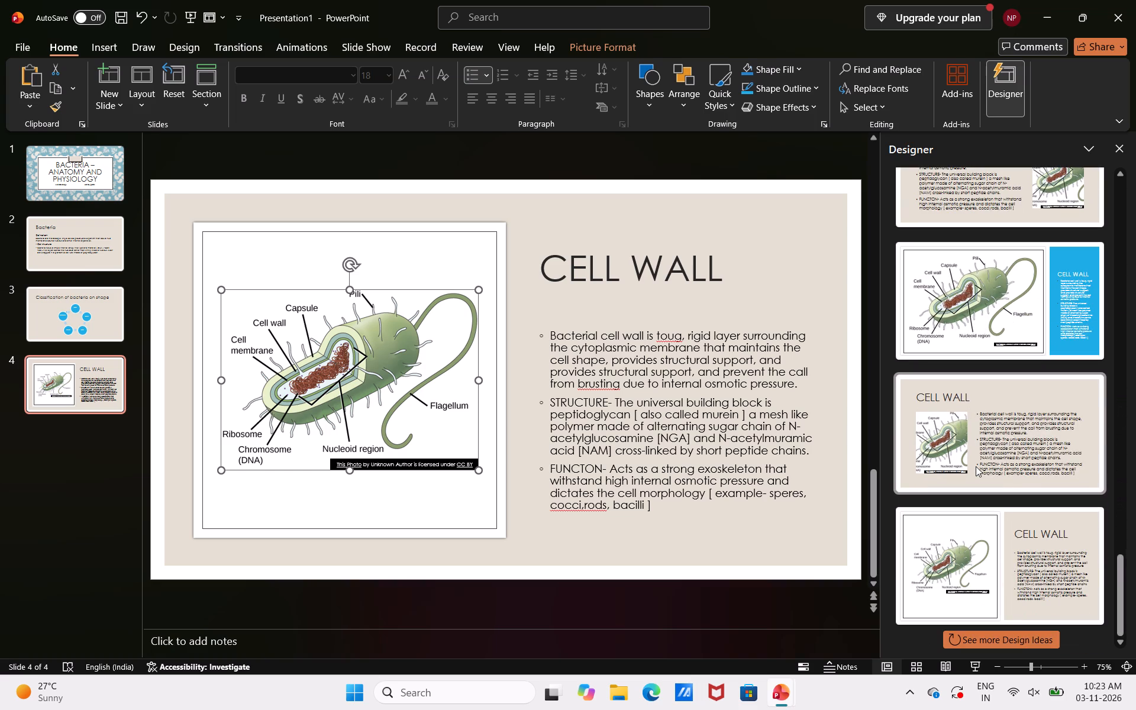
{"action": "scroll", "coordinate": [976, 466], "scroll_direction": "down", "scroll_amount": 3}
{"action": "scroll", "coordinate": [976, 466], "scroll_direction": "up", "scroll_amount": 11}
{"action": "scroll", "coordinate": [976, 466], "scroll_direction": "up", "scroll_amount": 12}
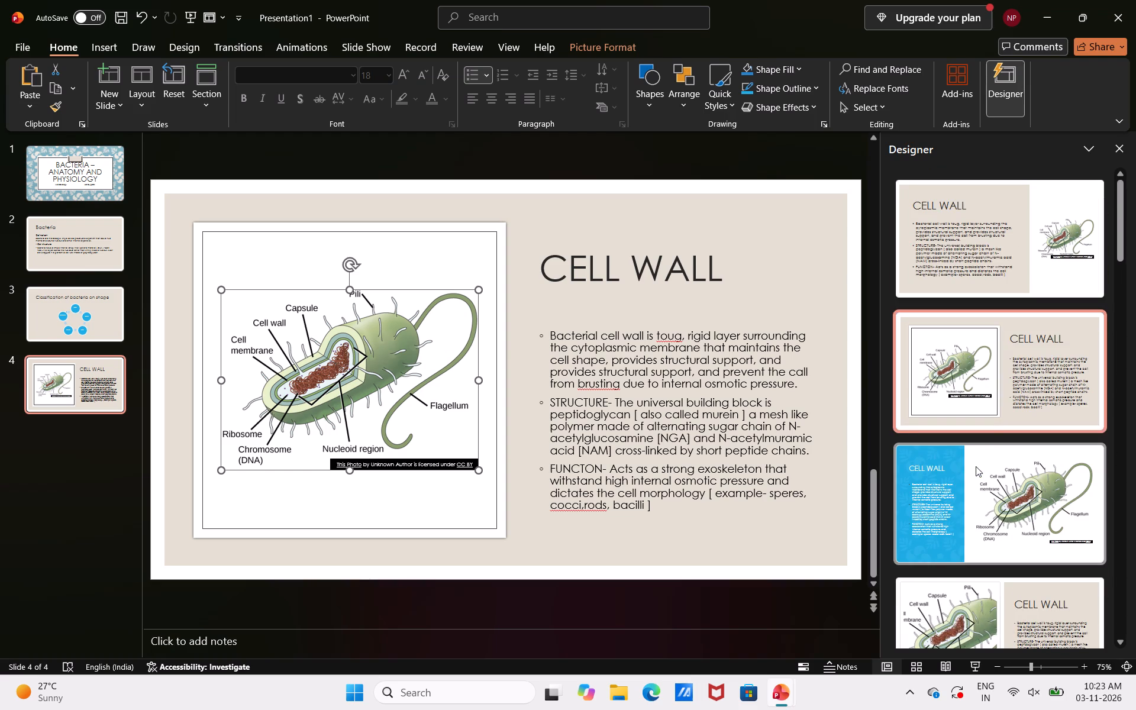
{"action": "scroll", "coordinate": [976, 466], "scroll_direction": "down", "scroll_amount": 1}
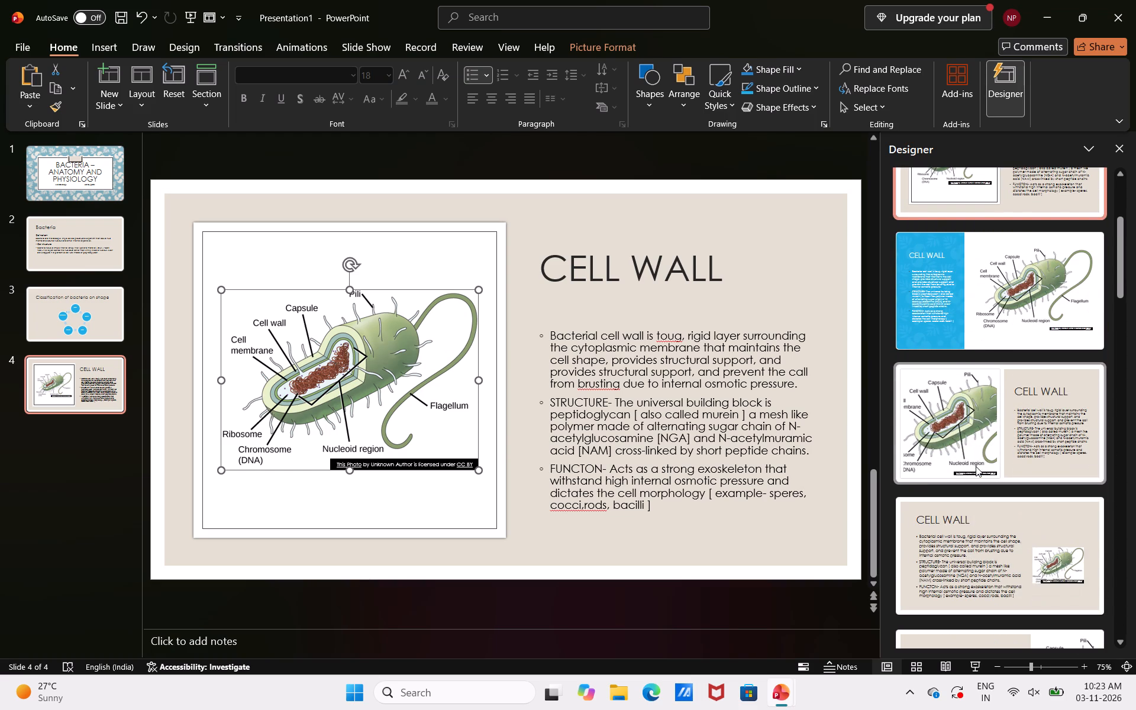
{"action": "scroll", "coordinate": [976, 466], "scroll_direction": "down", "scroll_amount": 3}
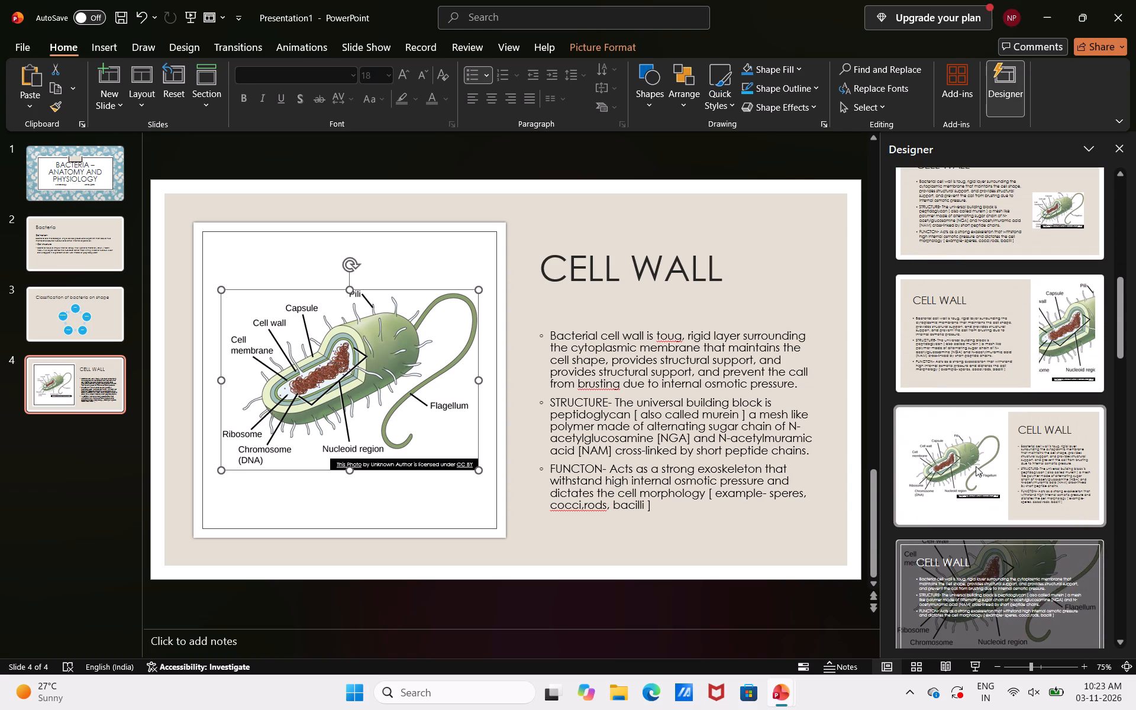
{"action": "scroll", "coordinate": [976, 466], "scroll_direction": "down", "scroll_amount": 7}
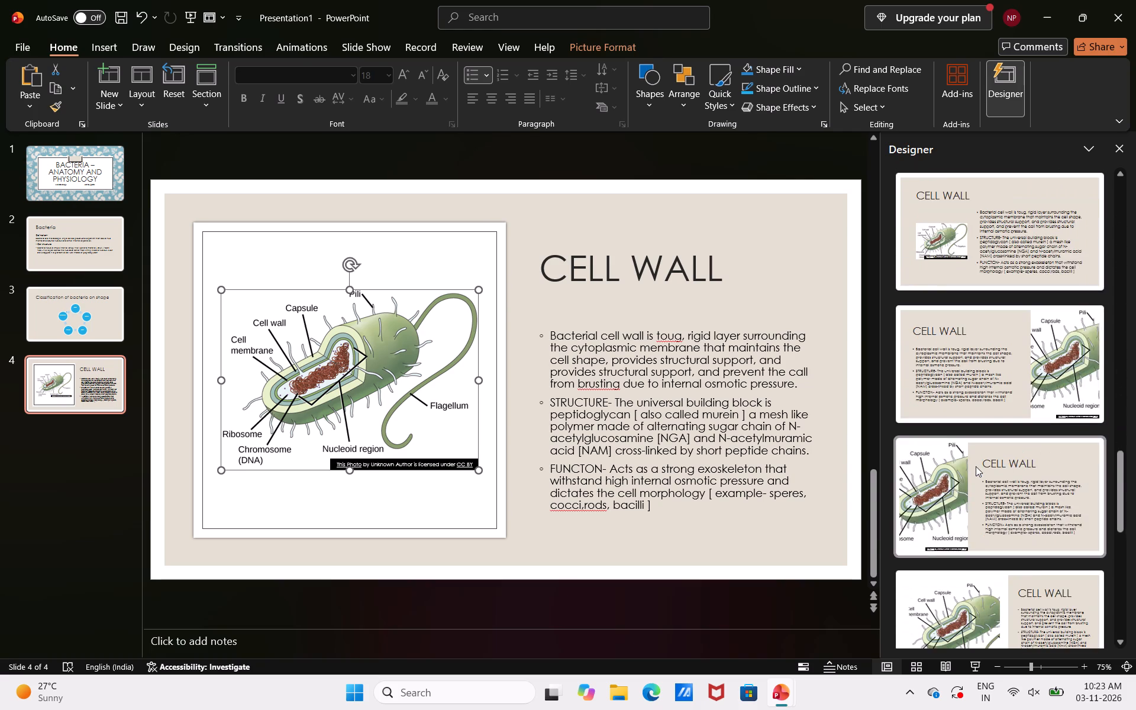
{"action": "scroll", "coordinate": [976, 466], "scroll_direction": "down", "scroll_amount": 9}
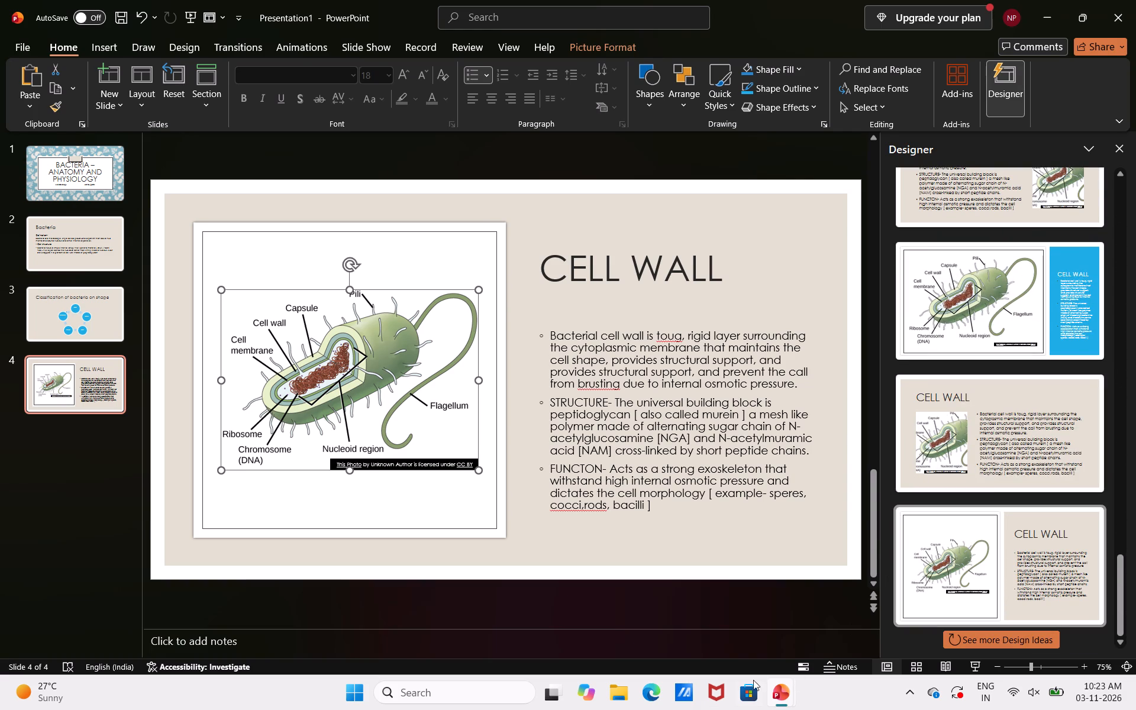
{"action": "left_click", "coordinate": [694, 550]}
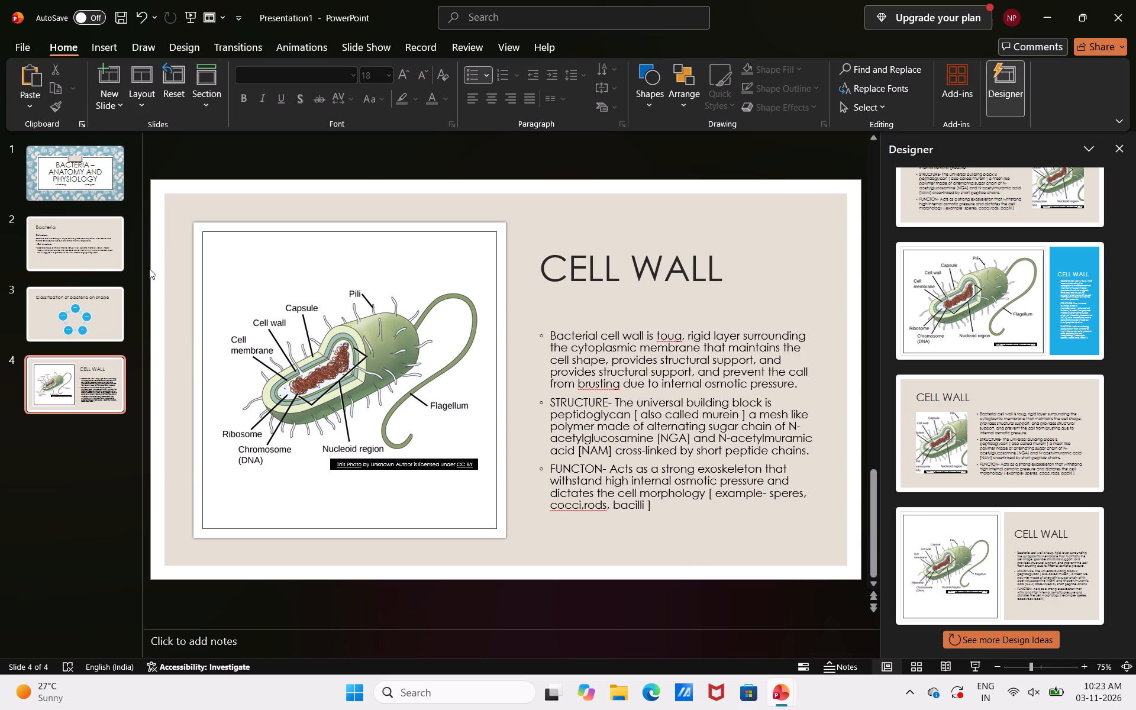
Add a new Two Content slide after the cell wall slide.
{"action": "left_click", "coordinate": [106, 92]}
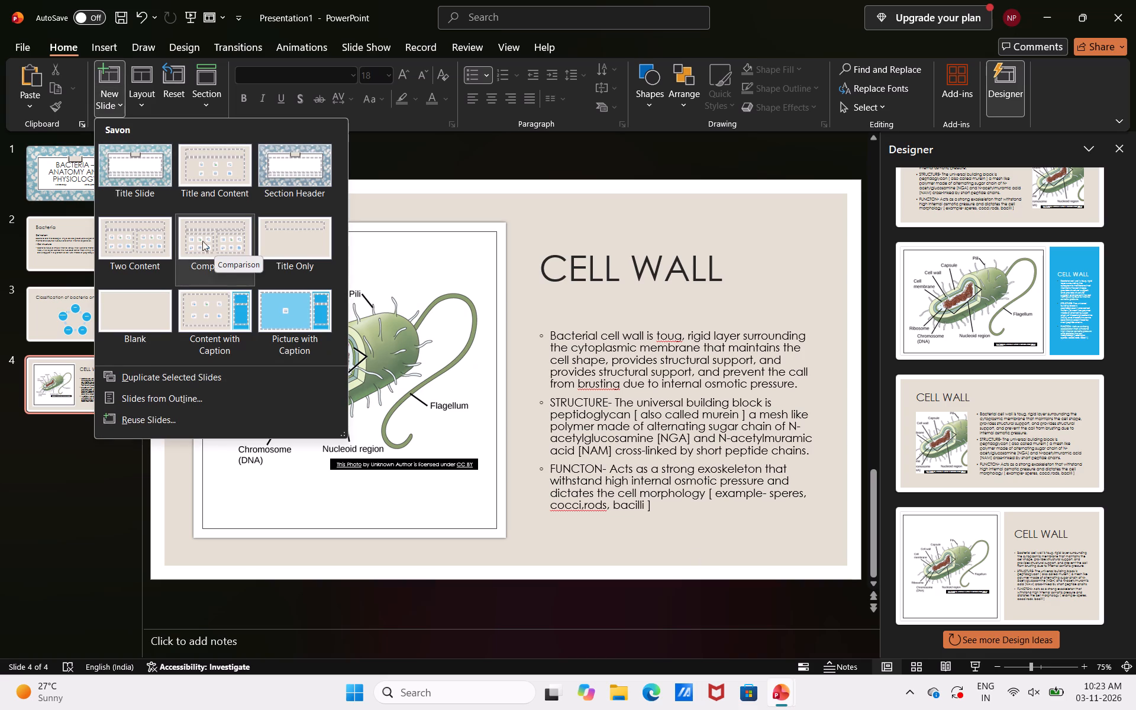
{"action": "left_click", "coordinate": [150, 240]}
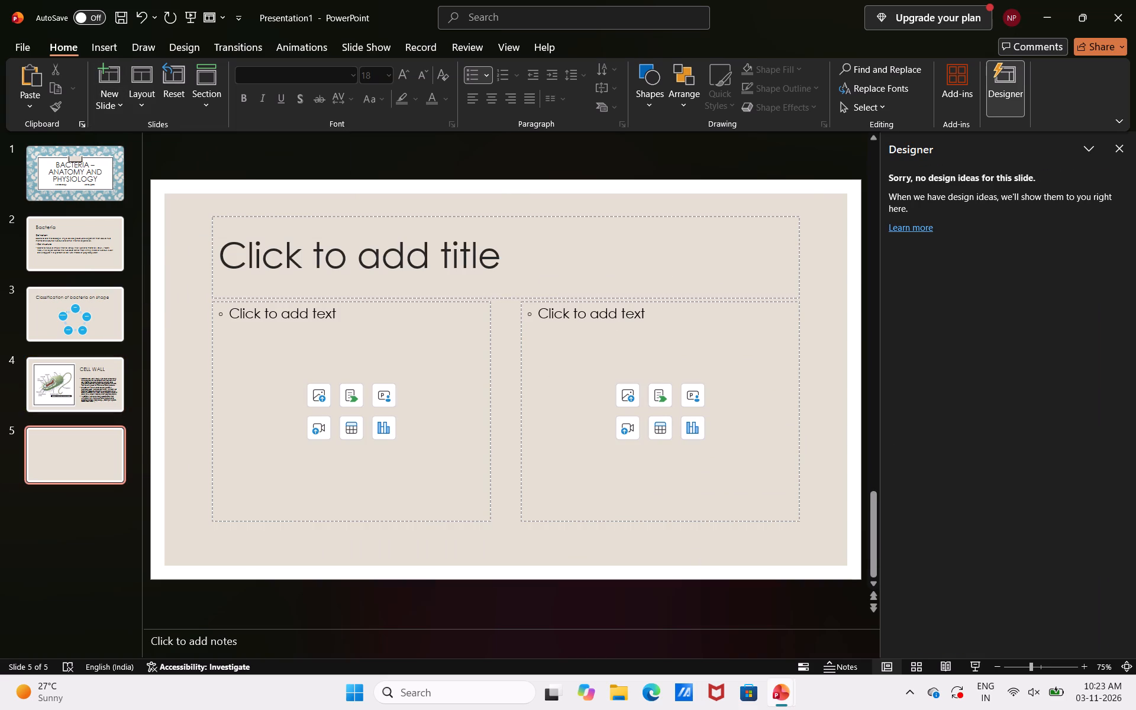
Start the new slide's title with "Gram –ve and" and close the Designer pane.
{"action": "left_click", "coordinate": [255, 247]}
{"action": "key", "text": "g"}
{"action": "type", "text": "ra"}
{"action": "type", "text": "m"}
{"action": "key", "text": "space"}
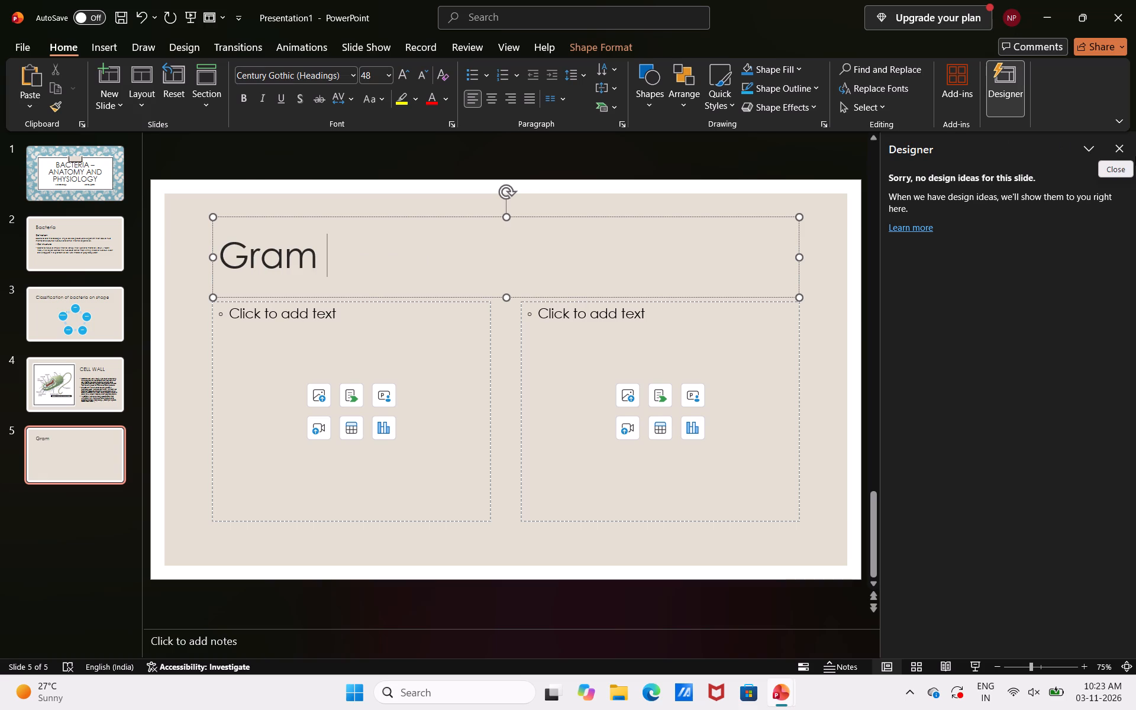
{"action": "left_click", "coordinate": [1124, 144]}
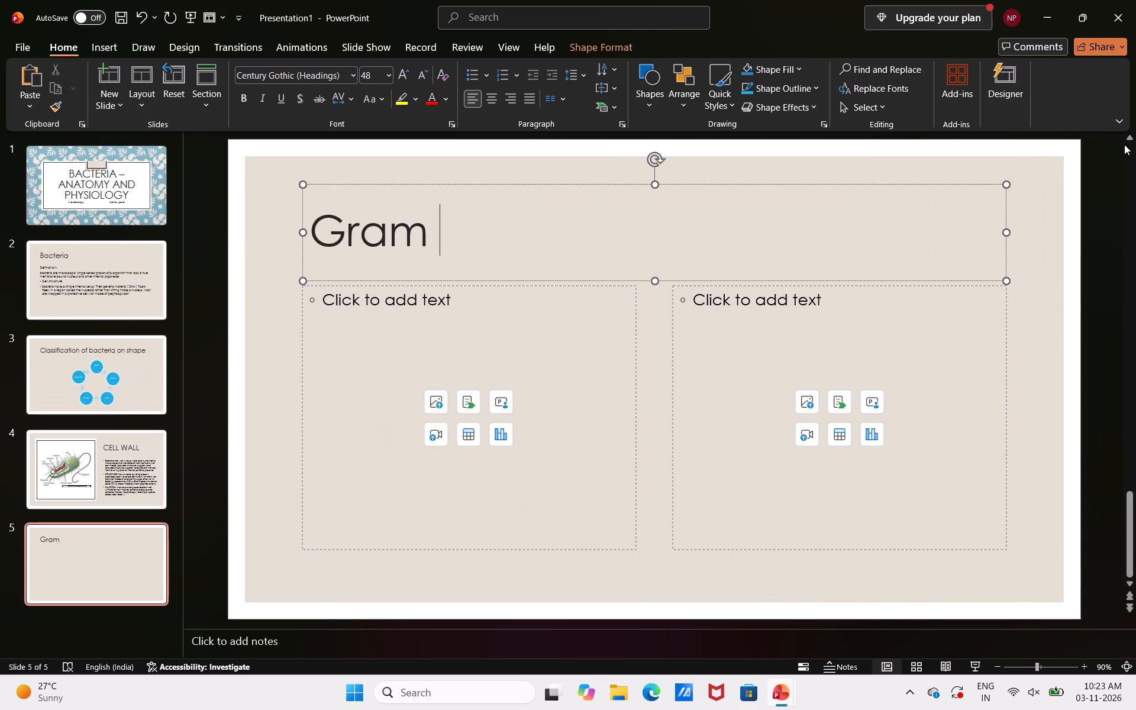
{"action": "key", "text": "minus"}
{"action": "type", "text": "ve"}
{"action": "key", "text": "space"}
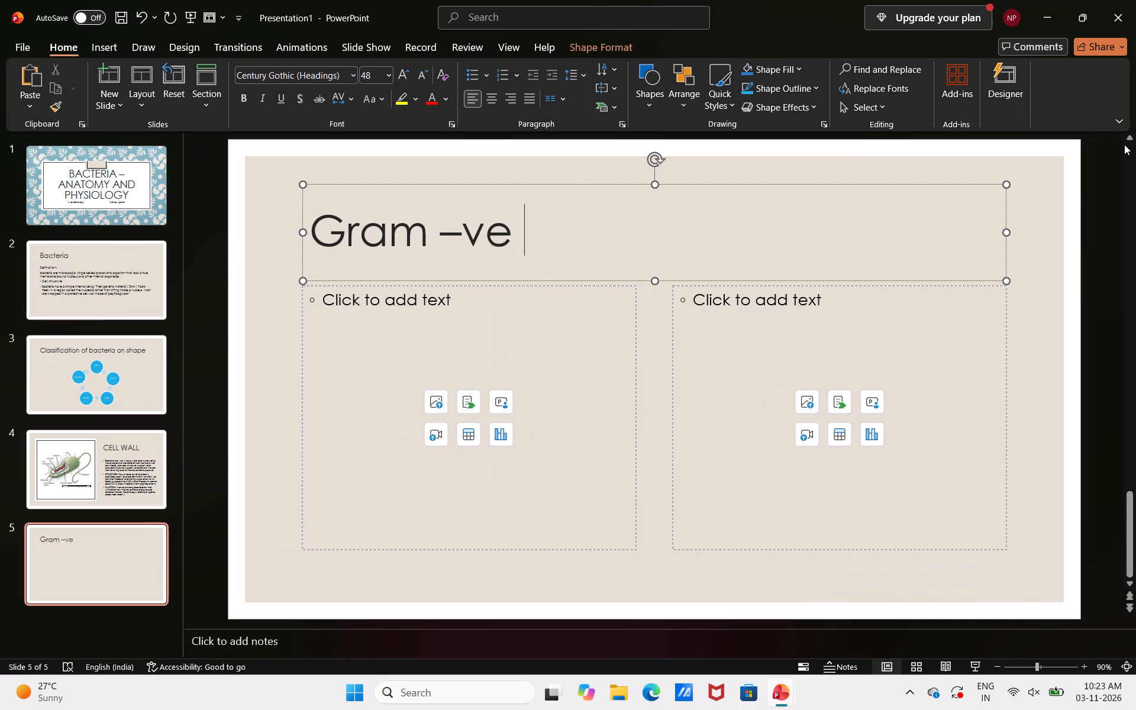
{"action": "type", "text": "and"}
{"action": "key", "text": "space"}
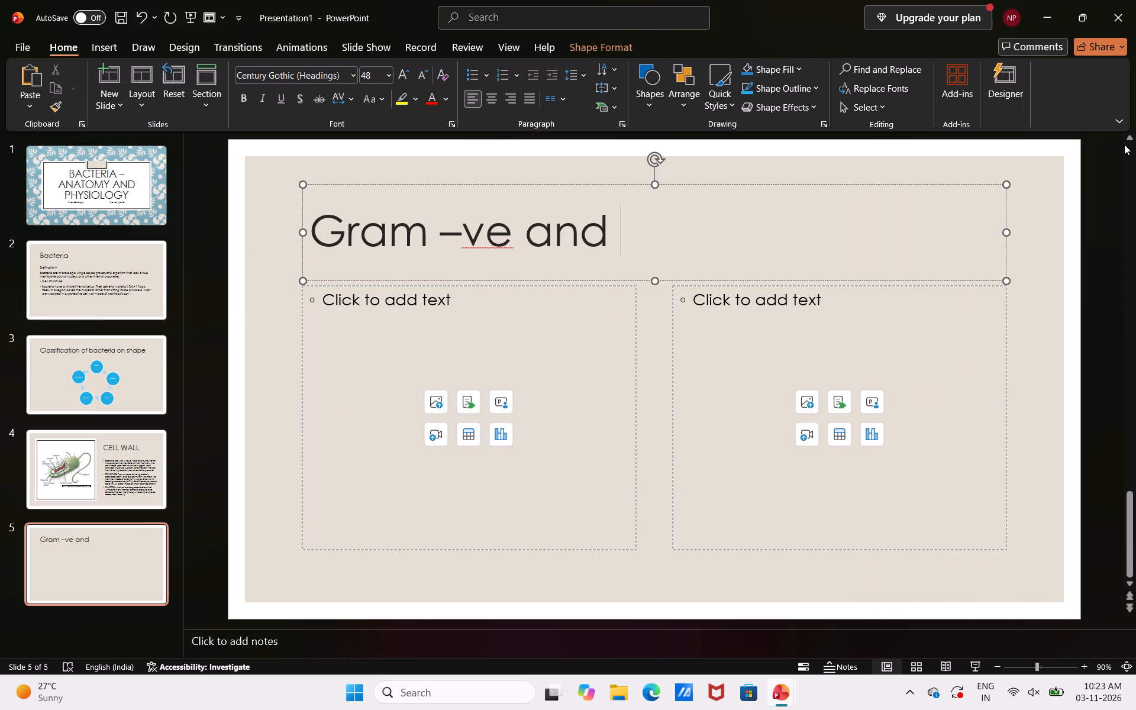
Complete the title as "Gram –ve and + cell wall", with a space after the plus sign.
{"action": "key", "text": "BackSpace"}
{"action": "key", "text": "equal"}
{"action": "key", "text": "equal"}
{"action": "key", "text": "equal"}
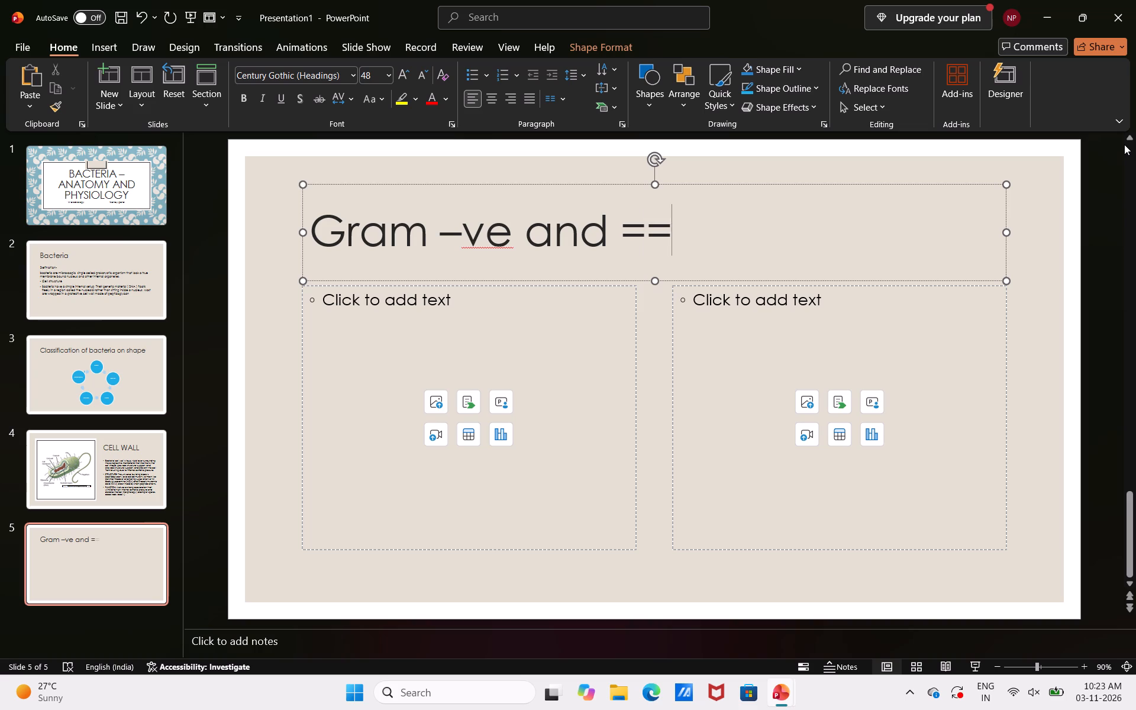
{"action": "key", "text": "BackSpace"}
{"action": "key", "text": "BackSpace"}
{"action": "key", "text": "BackSpace"}
{"action": "key", "text": "space"}
{"action": "type", "text": "="}
{"action": "key", "text": "BackSpace"}
{"action": "key", "text": "shift+plus"}
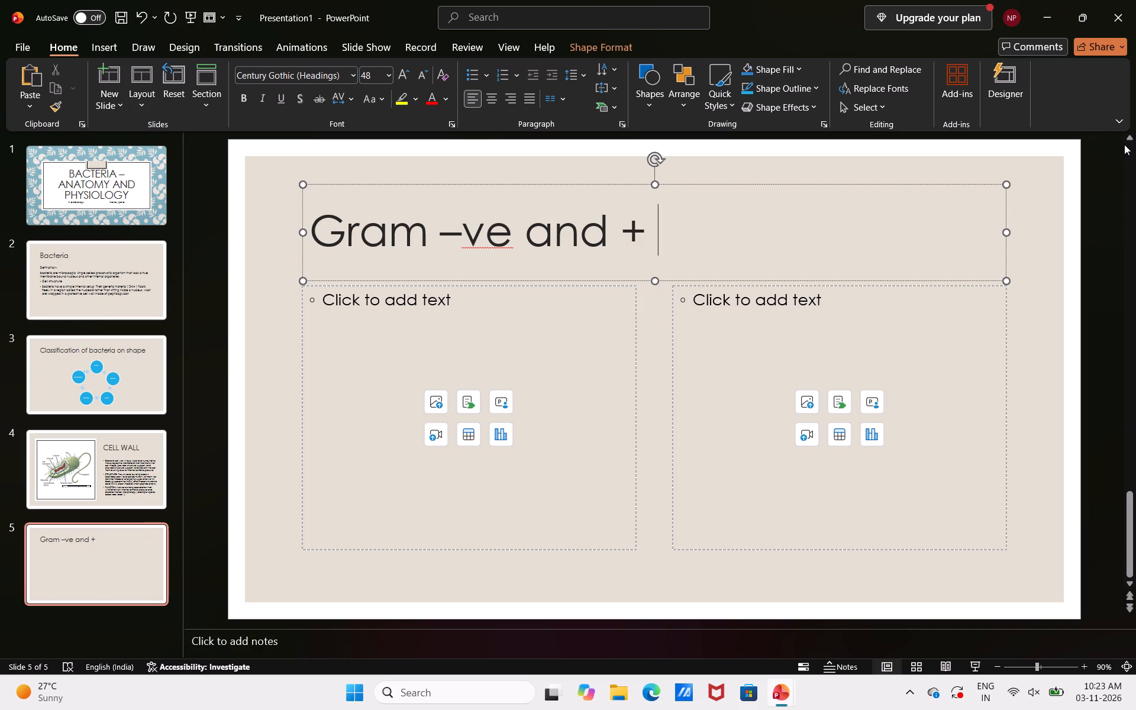
{"action": "key", "text": "BackSpace"}
{"action": "type", "text": "cell"}
{"action": "key", "text": "space"}
{"action": "type", "text": "wall"}
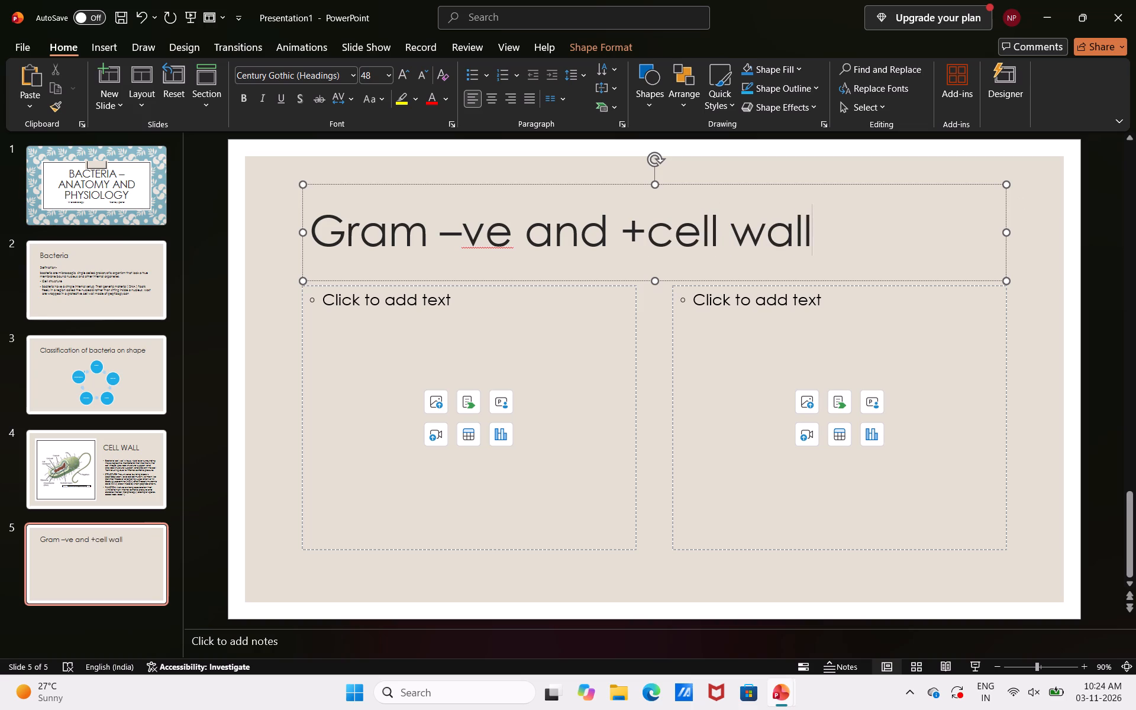
{"action": "left_click", "coordinate": [651, 231]}
{"action": "left_click", "coordinate": [651, 231]}
{"action": "key", "text": "space"}
Set the font size of the empty first content placeholder to 22.
{"action": "left_click", "coordinate": [410, 307]}
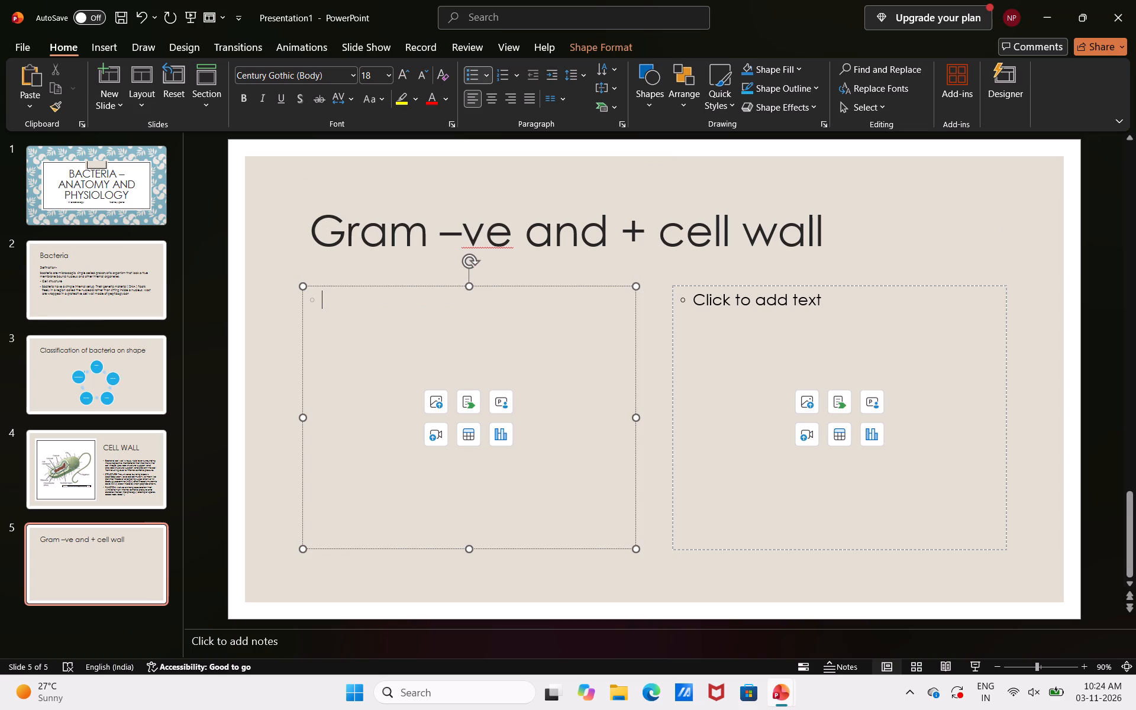
{"action": "type", "text": "gra"}
{"action": "key", "text": "BackSpace"}
{"action": "key", "text": "BackSpace"}
{"action": "key", "text": "BackSpace"}
{"action": "left_click", "coordinate": [370, 70]}
{"action": "key", "text": "BackSpace"}
{"action": "type", "text": "20"}
{"action": "key", "text": "BackSpace"}
{"action": "key", "text": "2"}
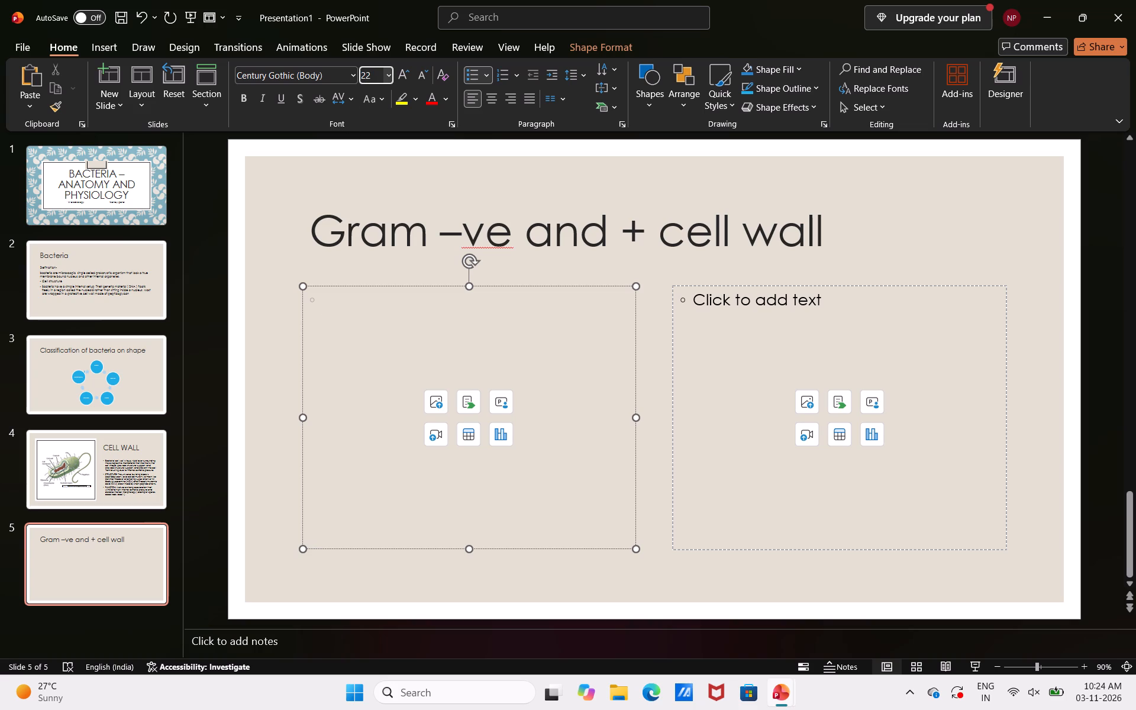
Enter "GRAM POSITIVE" in capitals as the first bullet of the first content placeholder.
{"action": "left_click", "coordinate": [348, 291]}
{"action": "type", "text": "gra"}
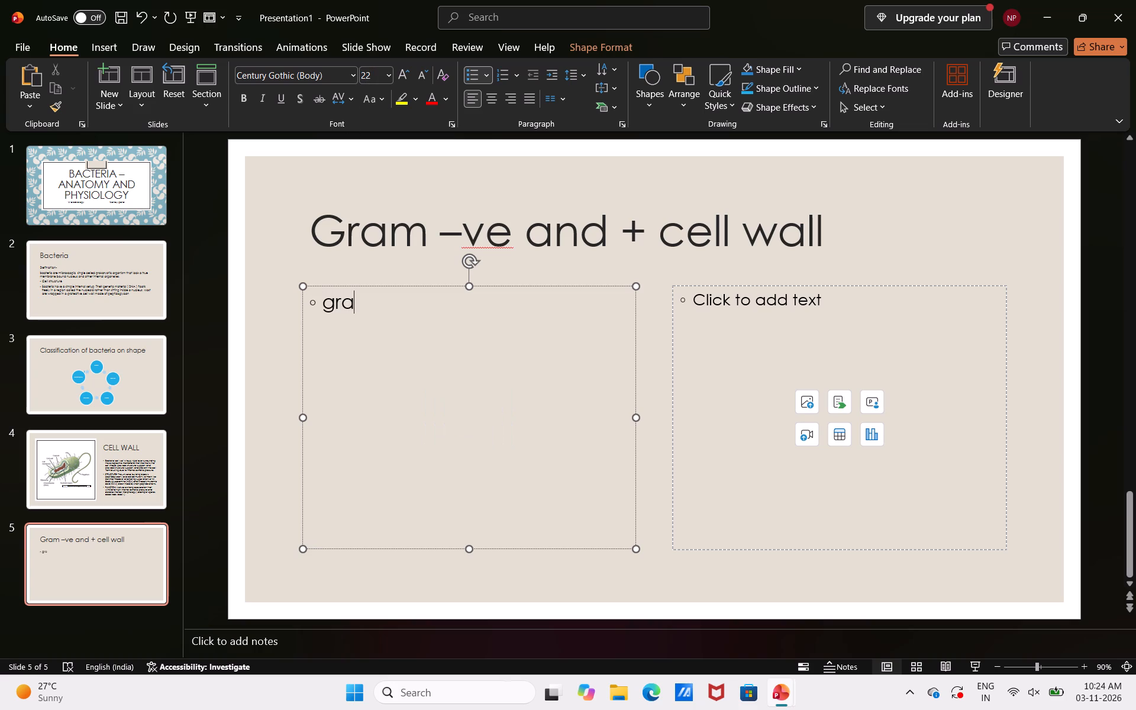
{"action": "key", "text": "BackSpace"}
{"action": "key", "text": "BackSpace"}
{"action": "key", "text": "BackSpace"}
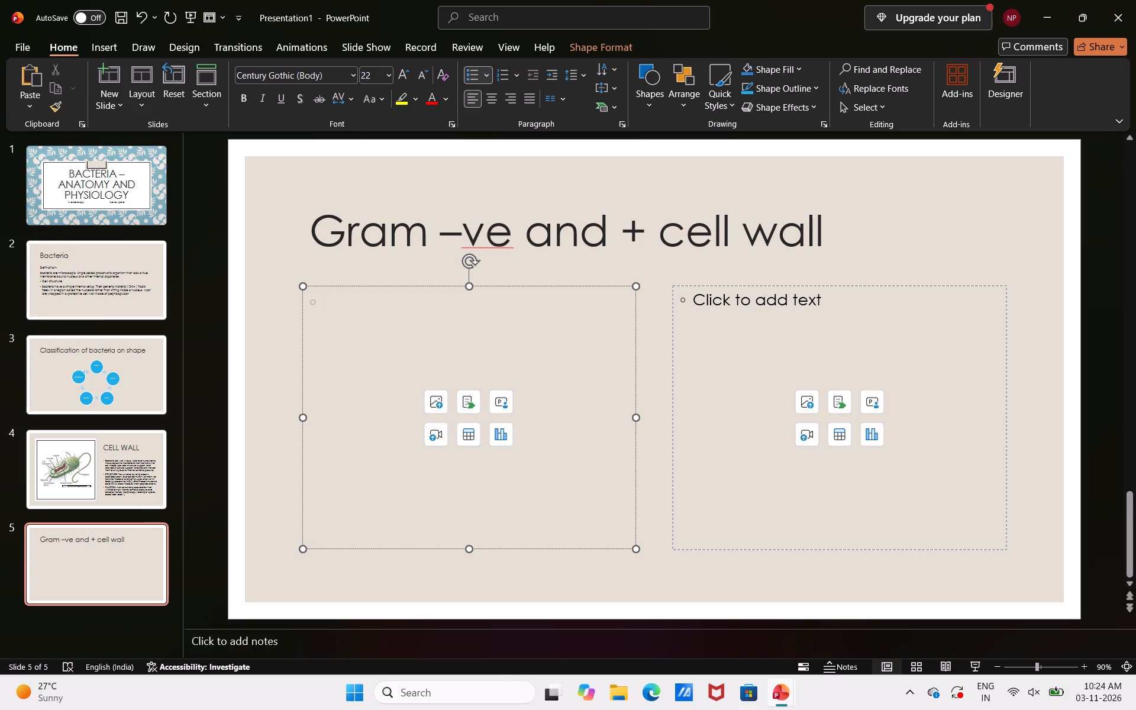
{"action": "type", "text": "GRAM POSITIVE"}
{"action": "key", "text": "space"}
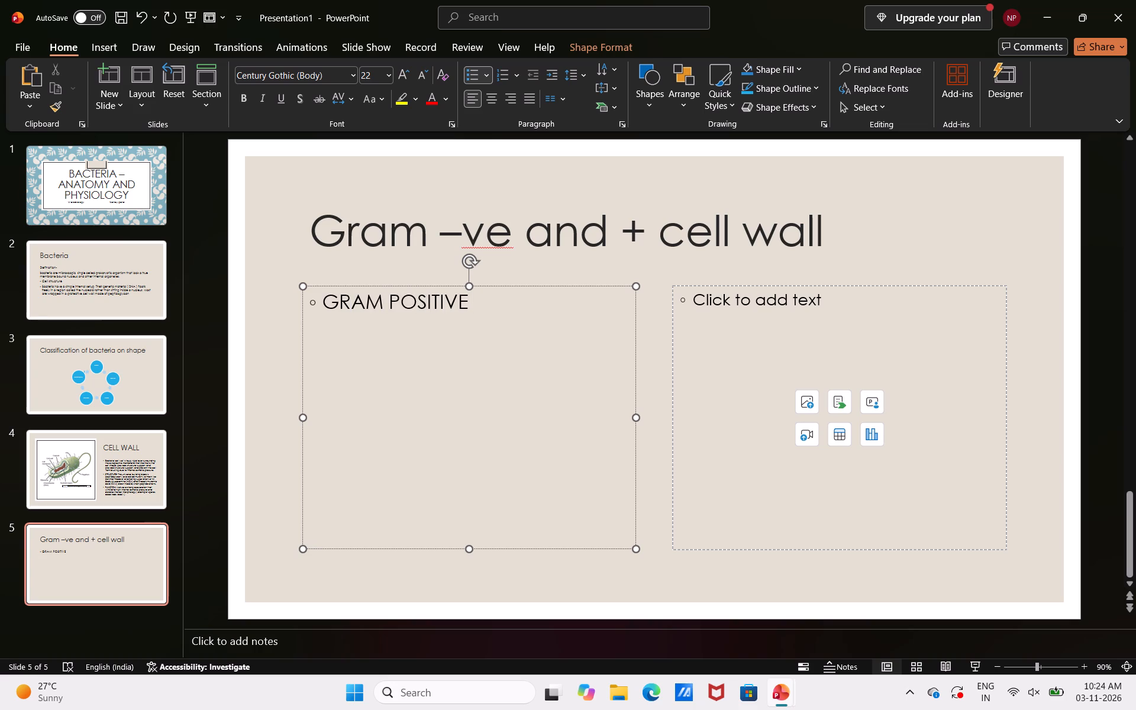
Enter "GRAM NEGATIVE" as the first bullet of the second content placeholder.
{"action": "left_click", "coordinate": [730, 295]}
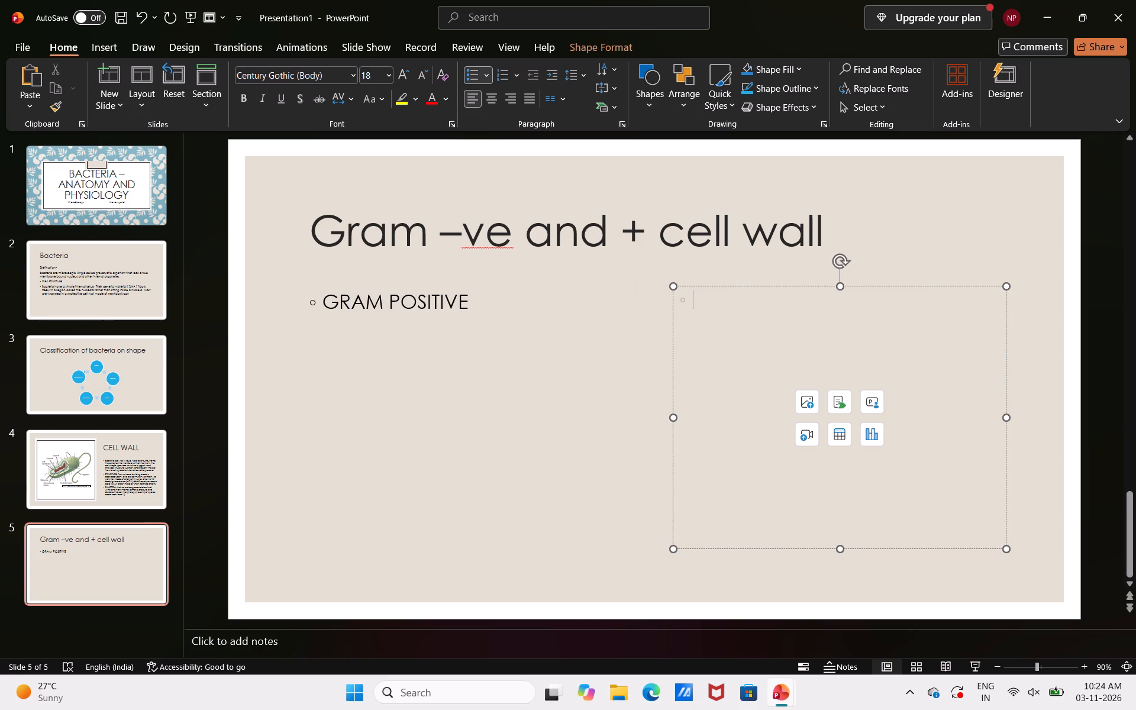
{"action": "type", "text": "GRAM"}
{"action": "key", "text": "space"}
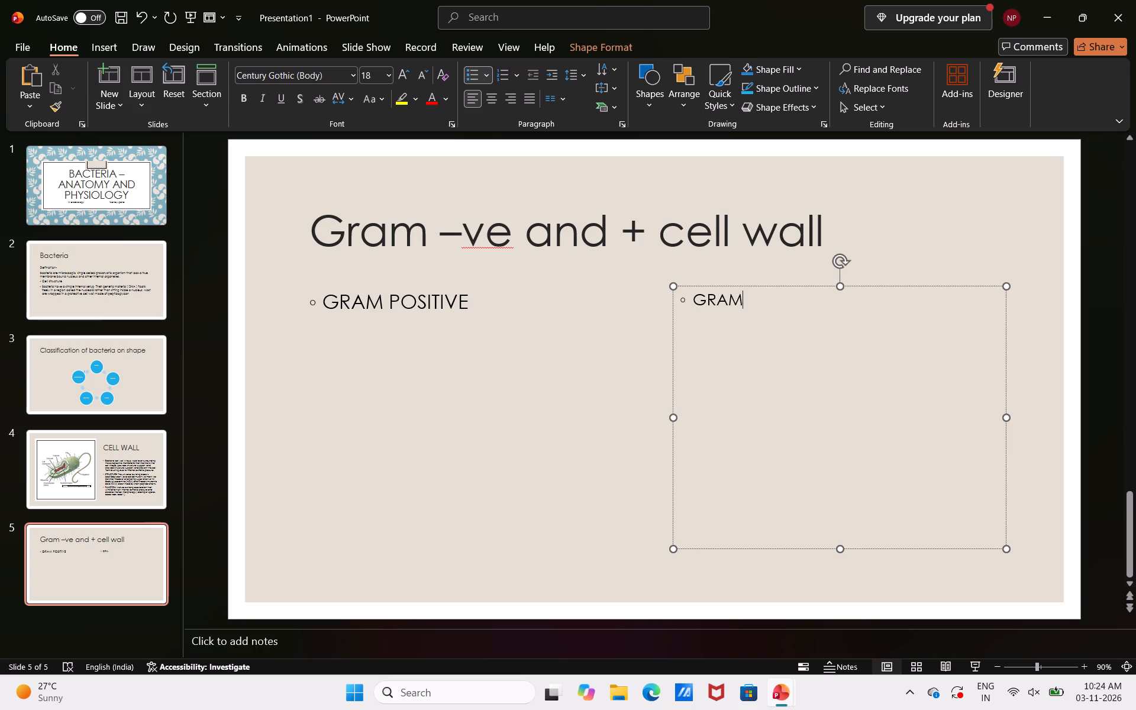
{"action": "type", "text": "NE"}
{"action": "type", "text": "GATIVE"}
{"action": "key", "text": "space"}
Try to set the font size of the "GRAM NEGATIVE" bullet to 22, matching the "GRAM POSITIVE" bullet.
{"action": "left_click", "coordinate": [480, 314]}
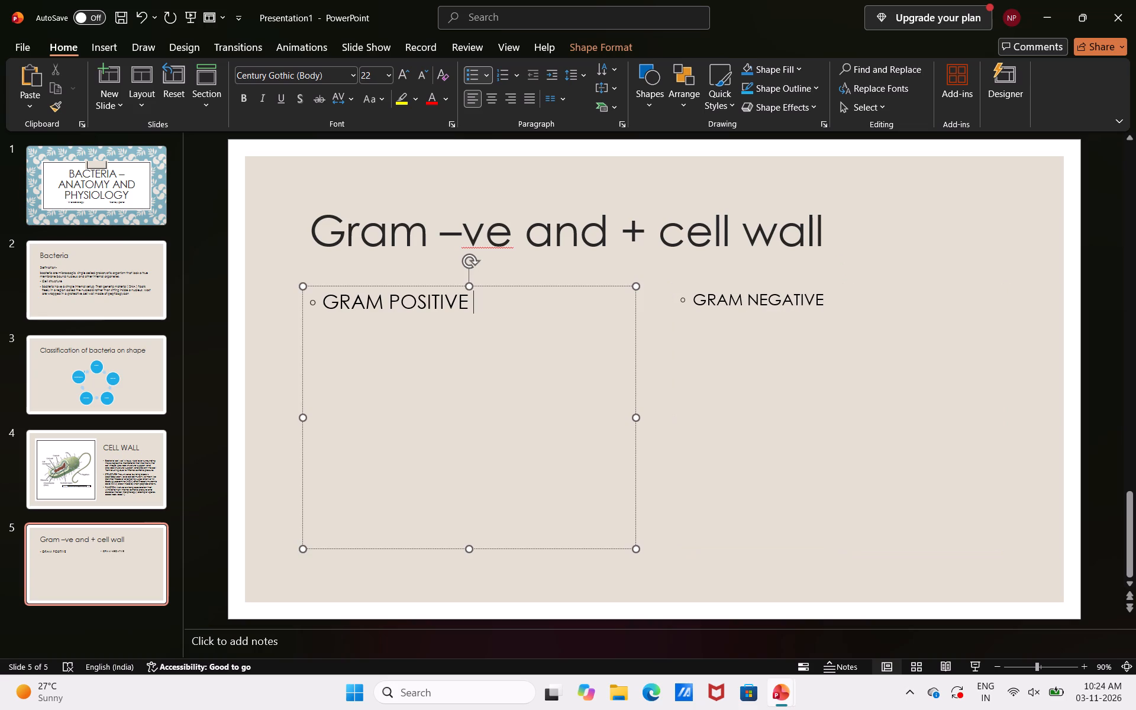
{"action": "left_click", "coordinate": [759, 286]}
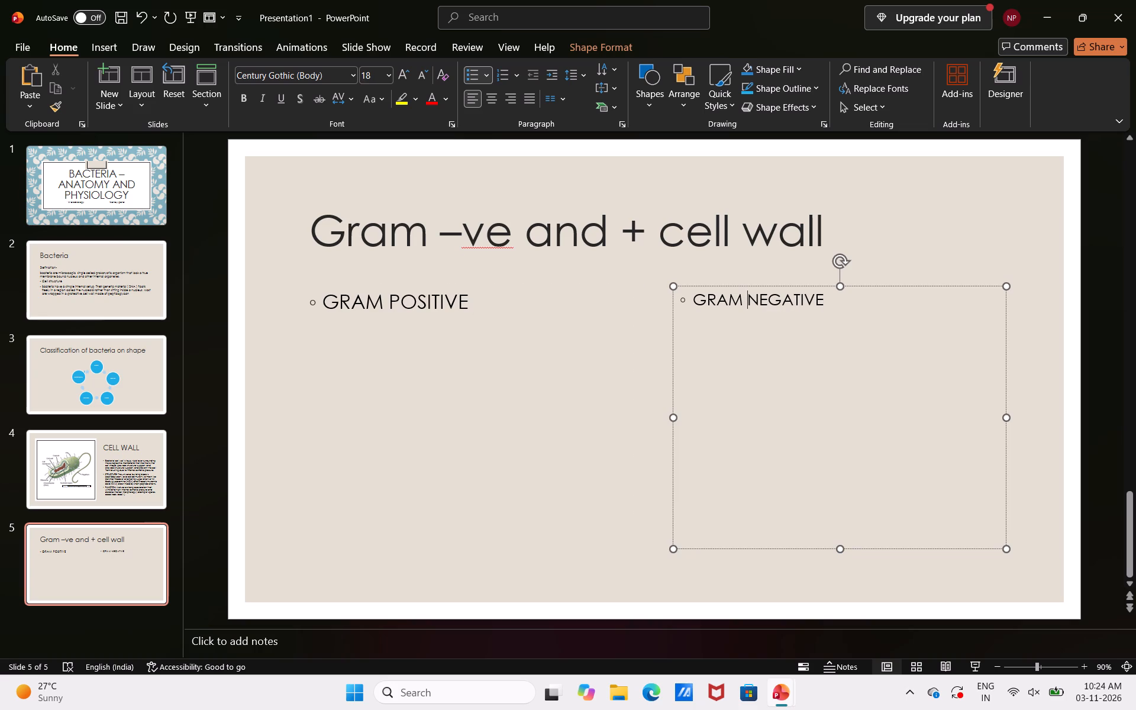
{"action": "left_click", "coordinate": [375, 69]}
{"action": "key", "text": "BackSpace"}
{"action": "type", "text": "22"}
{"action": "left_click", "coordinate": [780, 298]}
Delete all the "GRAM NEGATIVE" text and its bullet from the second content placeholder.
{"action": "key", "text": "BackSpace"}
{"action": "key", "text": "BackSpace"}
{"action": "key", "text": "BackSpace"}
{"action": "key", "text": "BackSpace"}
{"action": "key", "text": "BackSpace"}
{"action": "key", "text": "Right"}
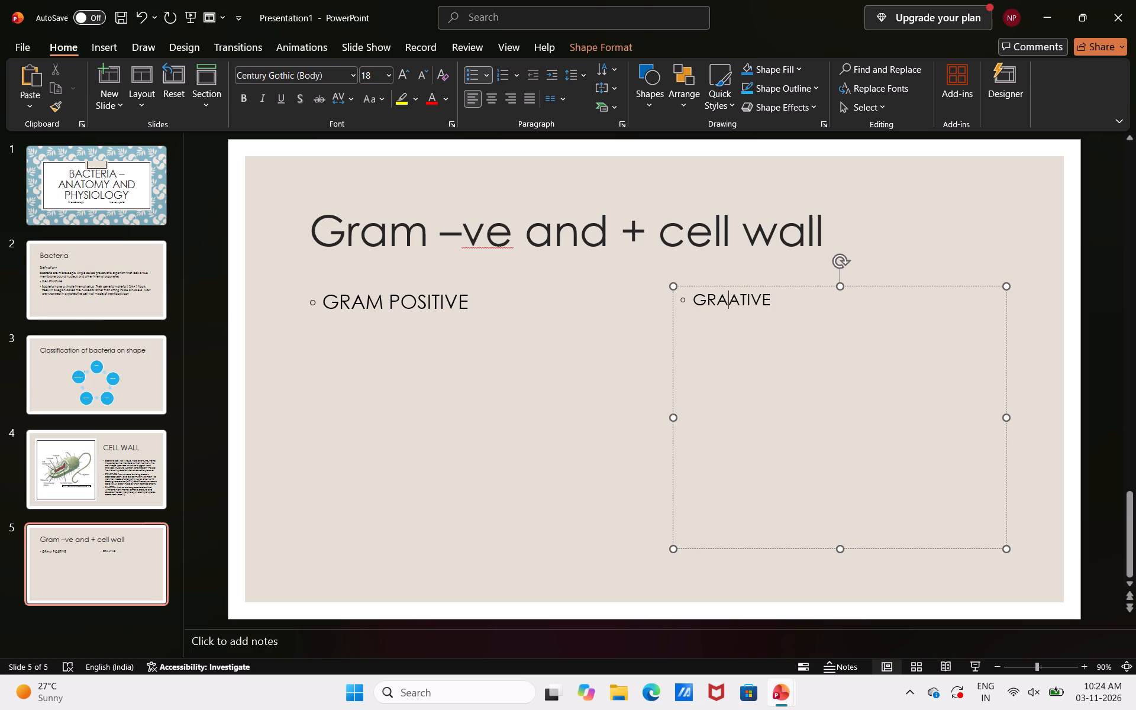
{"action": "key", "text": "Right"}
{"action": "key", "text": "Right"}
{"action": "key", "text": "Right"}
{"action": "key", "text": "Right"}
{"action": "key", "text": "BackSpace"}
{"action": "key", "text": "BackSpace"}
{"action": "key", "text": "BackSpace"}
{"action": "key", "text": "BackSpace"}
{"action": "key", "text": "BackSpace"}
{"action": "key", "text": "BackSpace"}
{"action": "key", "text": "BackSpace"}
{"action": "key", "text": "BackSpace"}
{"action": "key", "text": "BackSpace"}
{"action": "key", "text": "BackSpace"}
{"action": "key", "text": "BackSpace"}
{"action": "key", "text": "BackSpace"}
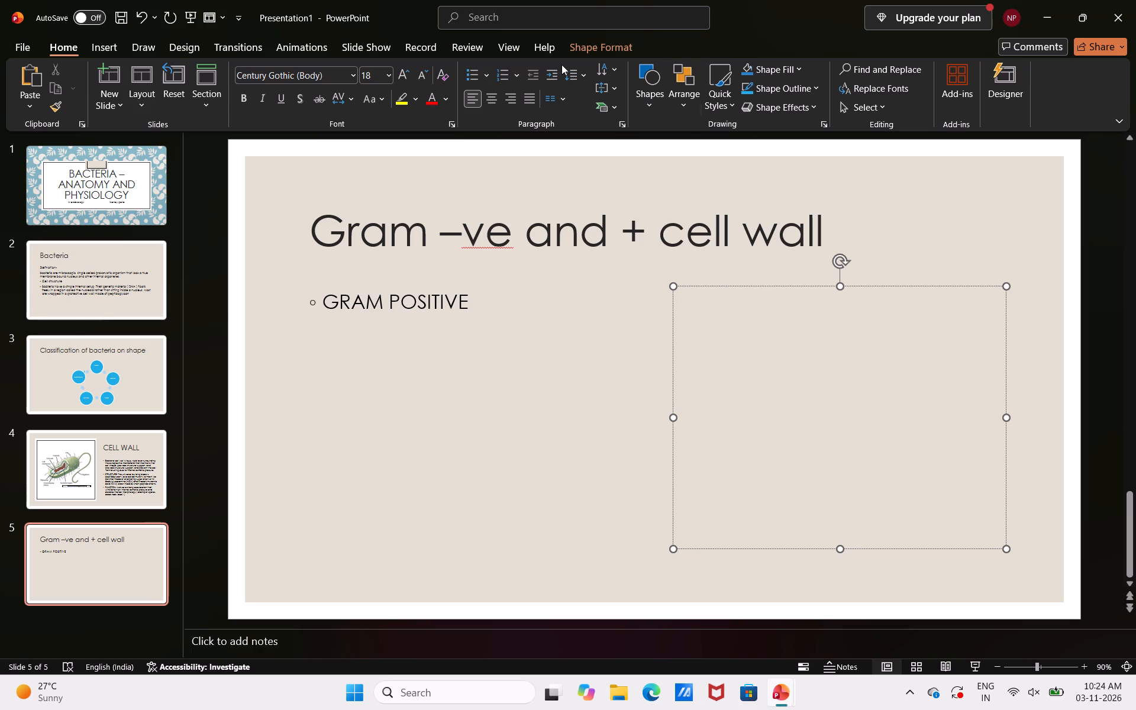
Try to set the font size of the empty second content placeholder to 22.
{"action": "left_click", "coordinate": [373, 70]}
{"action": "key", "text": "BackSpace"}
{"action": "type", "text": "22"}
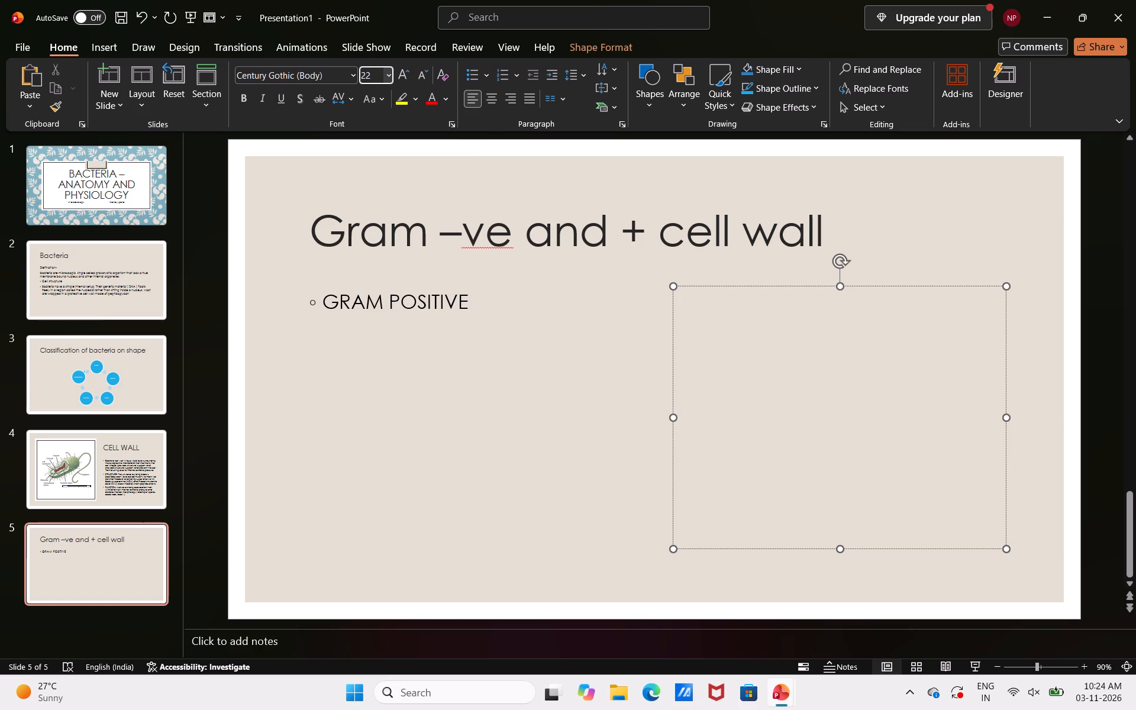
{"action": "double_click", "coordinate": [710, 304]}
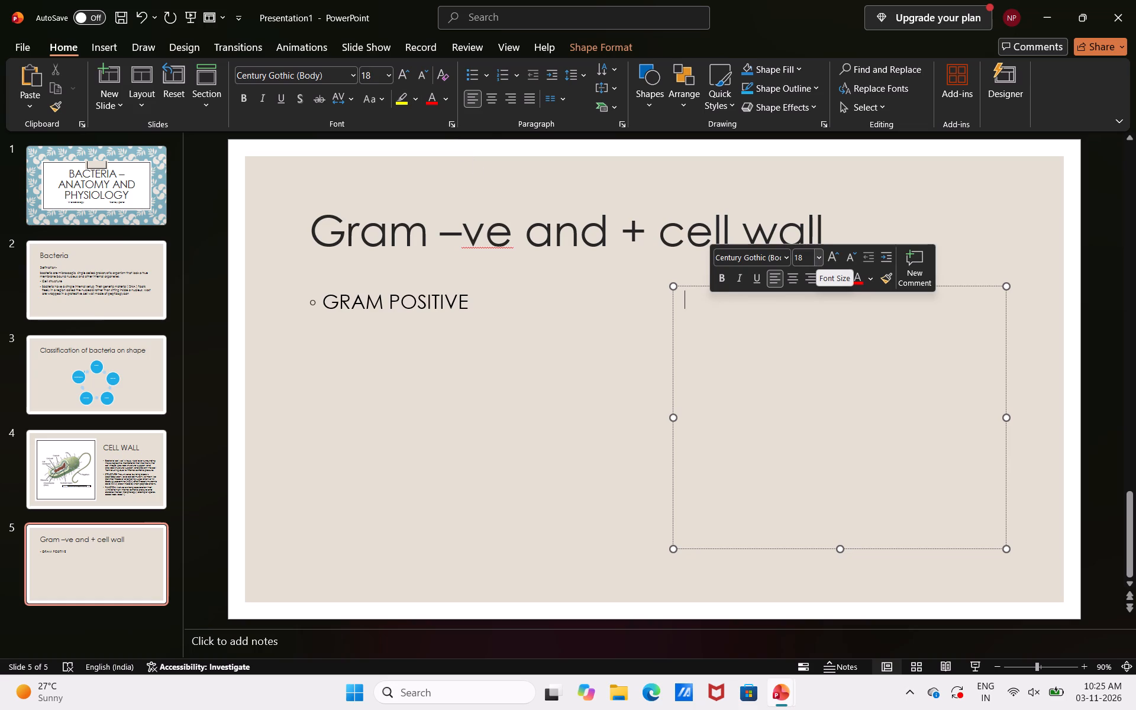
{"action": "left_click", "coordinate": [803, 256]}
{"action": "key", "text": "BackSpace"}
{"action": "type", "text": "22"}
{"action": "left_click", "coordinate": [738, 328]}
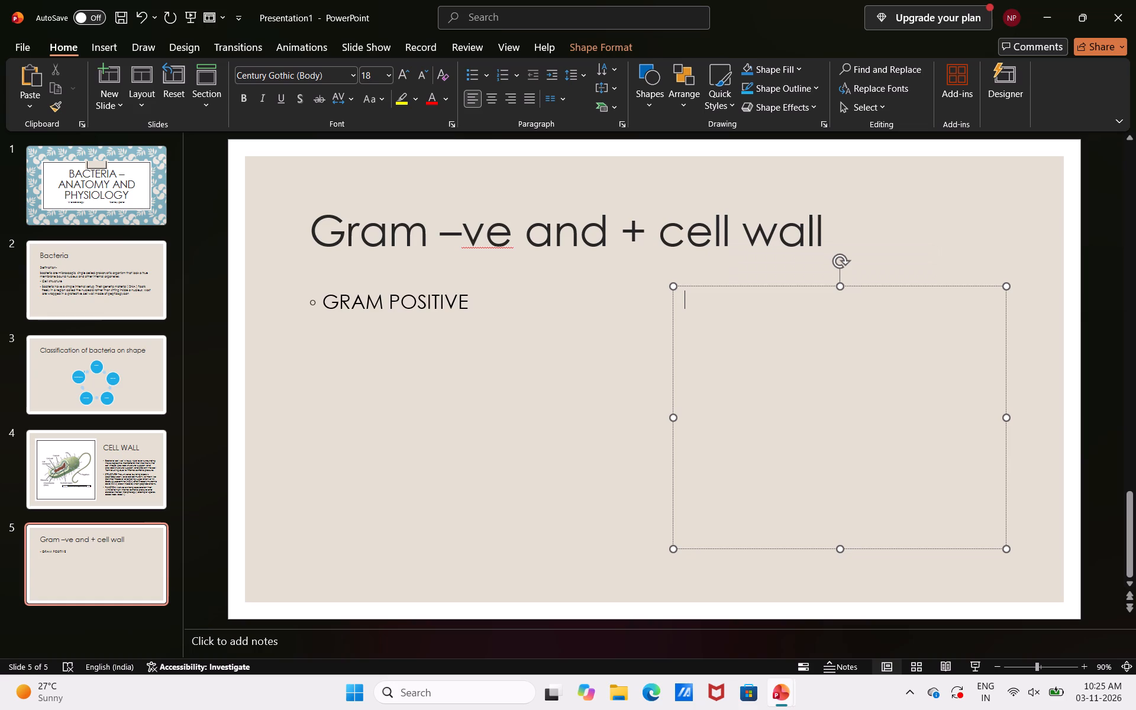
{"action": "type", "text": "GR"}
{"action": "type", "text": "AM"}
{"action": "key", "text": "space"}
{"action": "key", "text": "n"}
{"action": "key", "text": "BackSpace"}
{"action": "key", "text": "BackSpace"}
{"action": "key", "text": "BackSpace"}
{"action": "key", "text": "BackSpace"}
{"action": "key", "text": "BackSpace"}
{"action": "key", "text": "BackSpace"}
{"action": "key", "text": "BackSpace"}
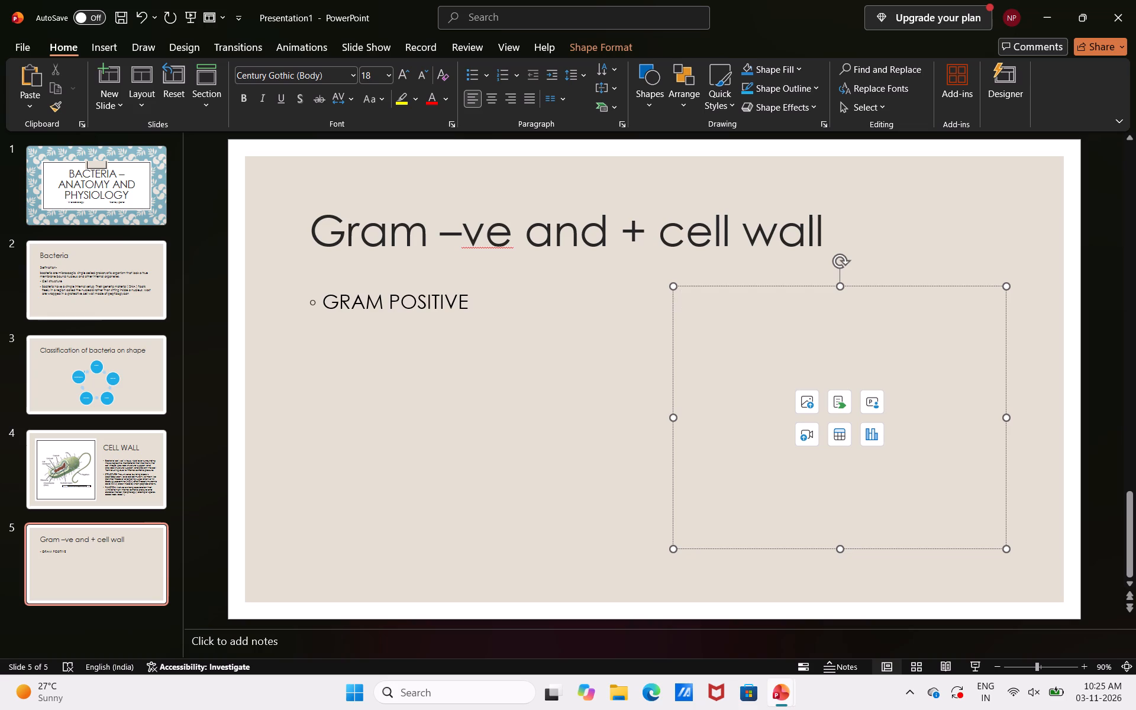
Enter the heading "GRAM NEGATIVE" at font size 22 in the second content placeholder, followed by a new line.
{"action": "left_click", "coordinate": [728, 302]}
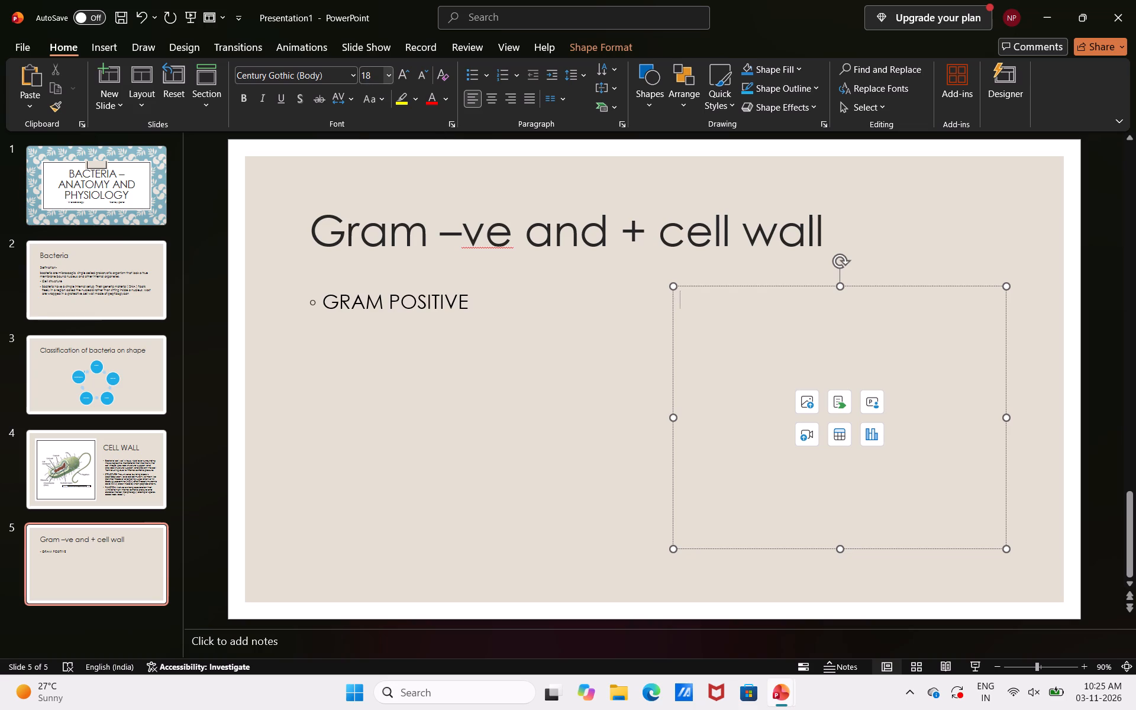
{"action": "left_click", "coordinate": [366, 72]}
{"action": "key", "text": "BackSpace"}
{"action": "type", "text": "22"}
{"action": "left_click", "coordinate": [759, 342]}
{"action": "type", "text": "GRAM"}
{"action": "key", "text": "space"}
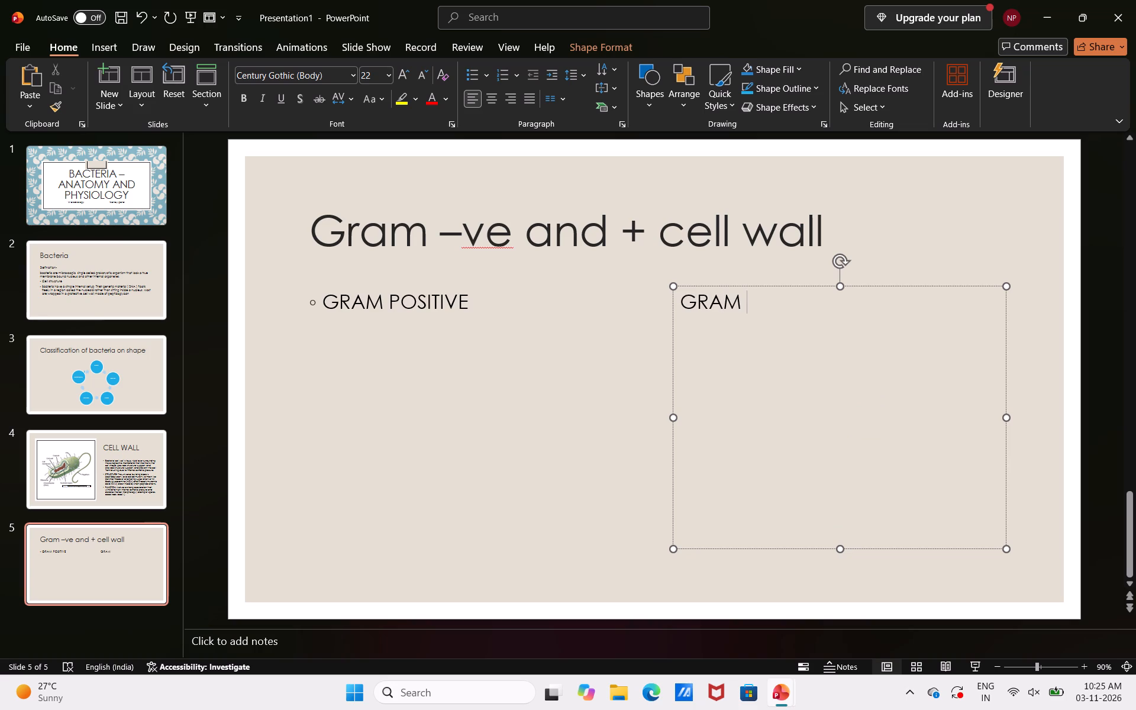
{"action": "key", "text": "n"}
{"action": "type", "text": "EGATIVE"}
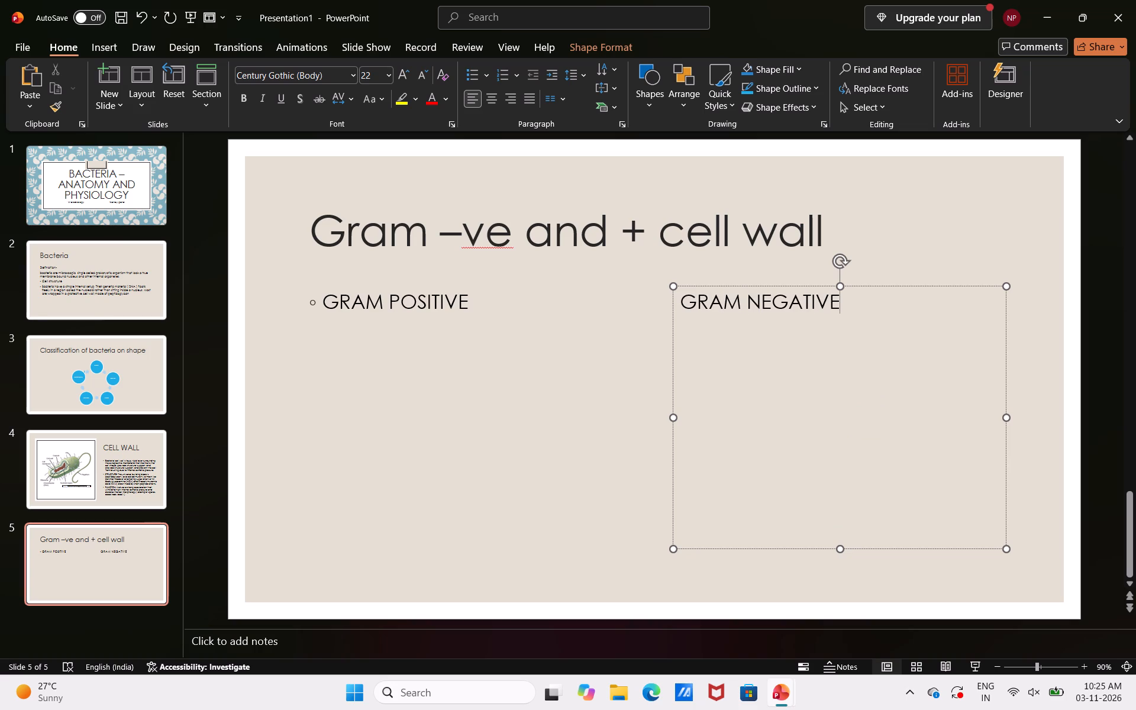
{"action": "key", "text": "Return"}
Start a new bullet under "GRAM POSITIVE" and set its font size to 18.
{"action": "left_click", "coordinate": [498, 314]}
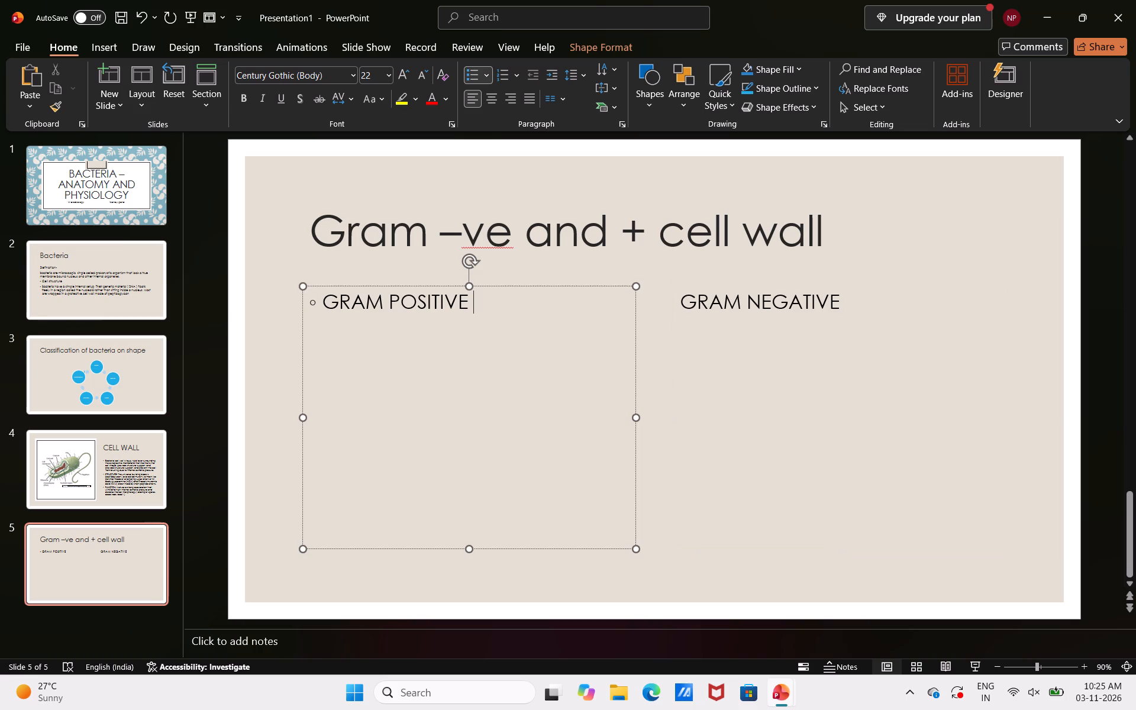
{"action": "key", "text": "Return"}
{"action": "left_click", "coordinate": [375, 69]}
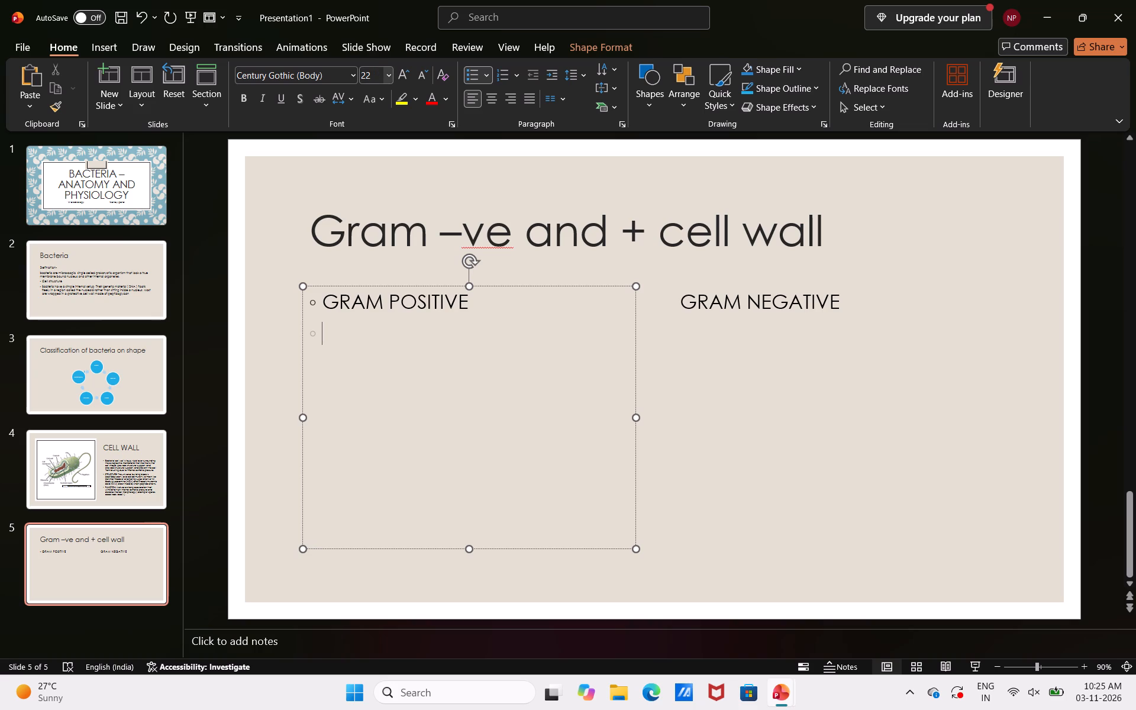
{"action": "left_click", "coordinate": [366, 76]}
{"action": "key", "text": "BackSpace"}
{"action": "key", "text": "2"}
{"action": "key", "text": "BackSpace"}
{"action": "type", "text": "18"}
{"action": "left_click", "coordinate": [395, 357]}
Enter "Thick peptidoglycan" as the bullet under "GRAM POSITIVE".
{"action": "type", "text": "th"}
{"action": "key", "text": "BackSpace"}
{"action": "key", "text": "BackSpace"}
{"action": "type", "text": "TH"}
{"action": "key", "text": "BackSpace"}
{"action": "type", "text": "hick peptido"}
{"action": "type", "text": "glu"}
{"action": "key", "text": "BackSpace"}
{"action": "type", "text": "ycan"}
{"action": "key", "text": "space"}
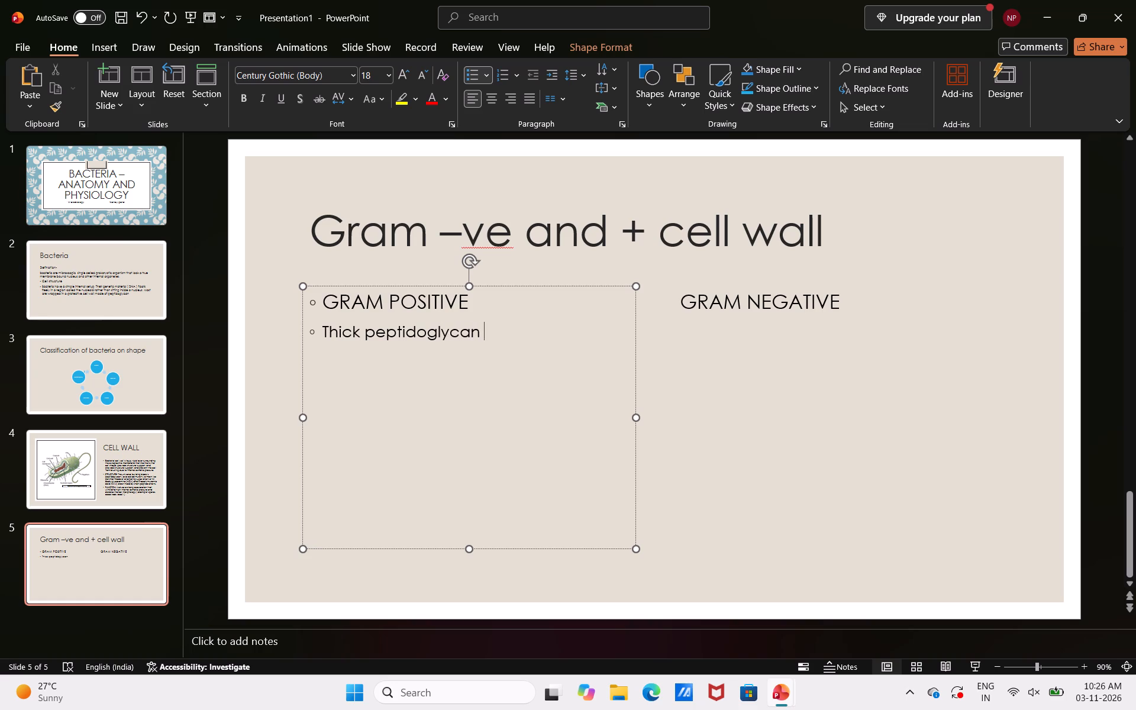
Add the bullet "Theichoic Acids- regulates cell division" below the peptidoglycan bullet.
{"action": "key", "text": "Return"}
{"action": "type", "text": "th"}
{"action": "key", "text": "e"}
{"action": "type", "text": "ic"}
{"action": "type", "text": "hoic"}
{"action": "key", "text": "space"}
{"action": "key", "text": "a"}
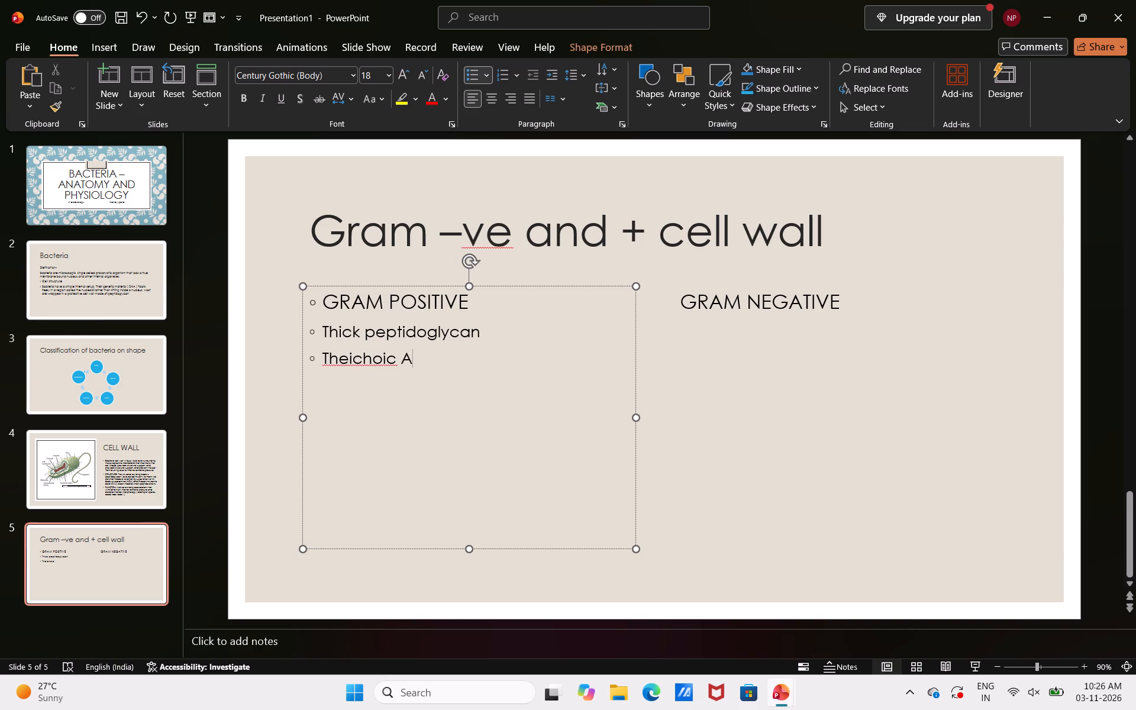
{"action": "type", "text": "cids"}
{"action": "key", "text": "space"}
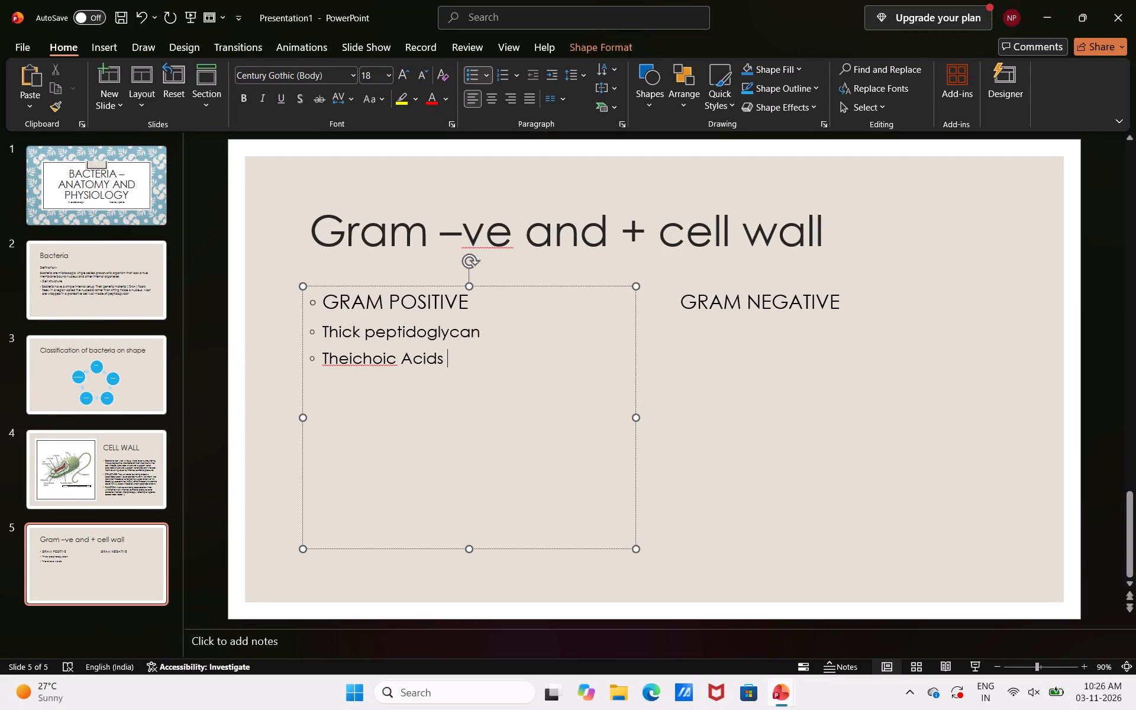
{"action": "key", "text": "BackSpace"}
{"action": "type", "text": "- regulates"}
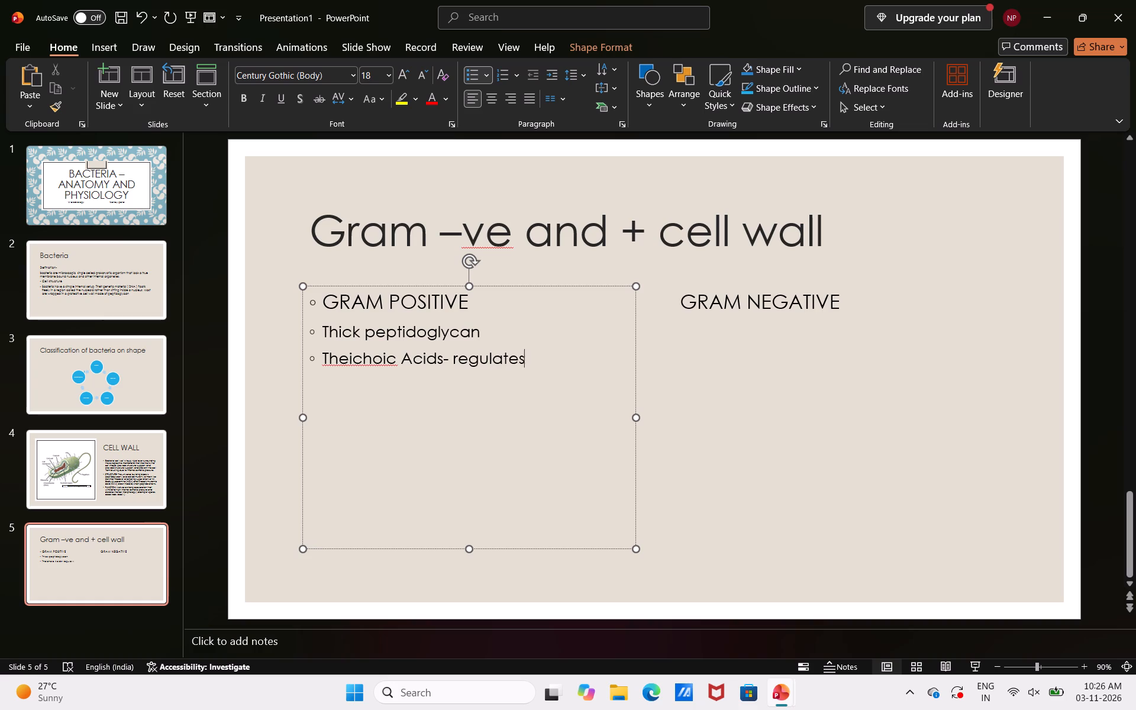
{"action": "key", "text": "space"}
{"action": "type", "text": "cell division"}
{"action": "key", "text": "space"}
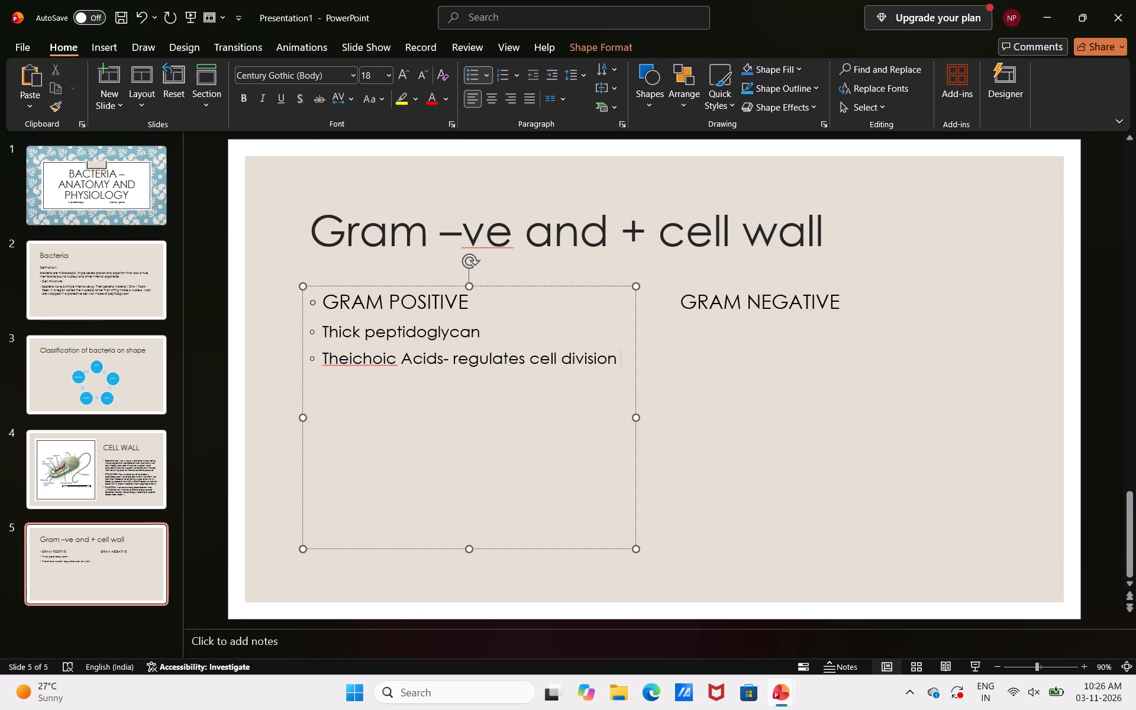
Add the bullet "Staining- retain Crystal violet" below the Theichoic Acids bullet under "GRAM POSITIVE".
{"action": "key", "text": "Return"}
{"action": "type", "text": "stai"}
{"action": "type", "text": "ning"}
{"action": "key", "text": "space"}
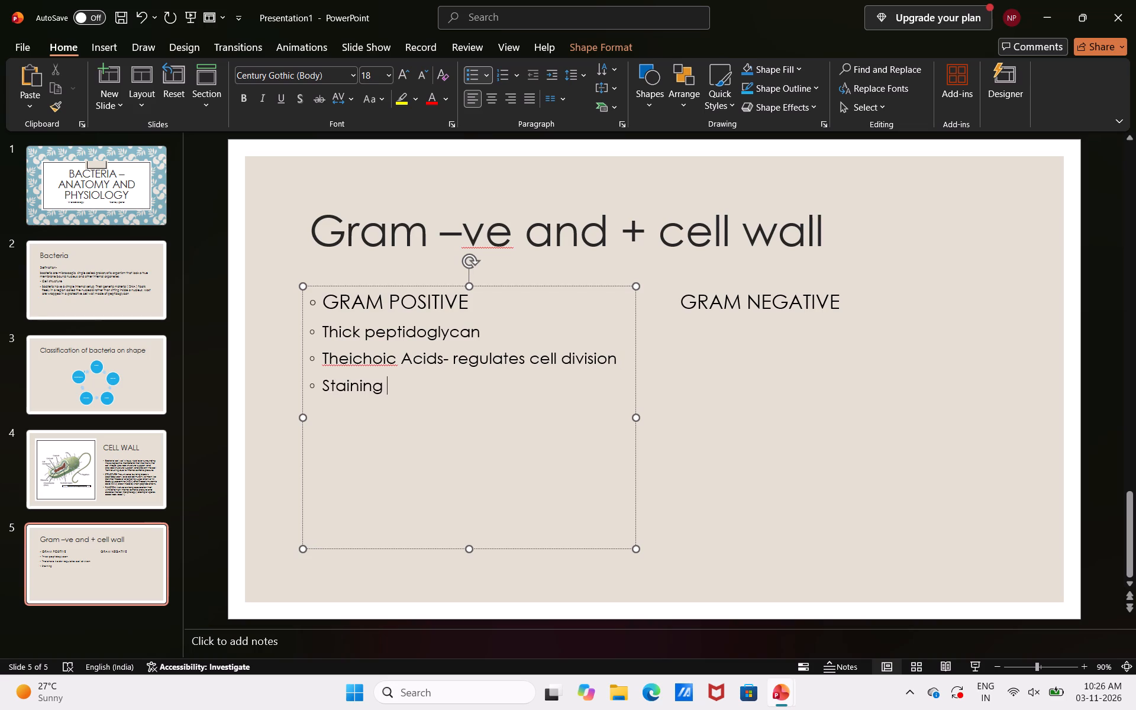
{"action": "key", "text": "BackSpace"}
{"action": "type", "text": "-"}
{"action": "key", "text": "space"}
{"action": "type", "text": "retain"}
{"action": "key", "text": "space"}
{"action": "type", "text": "rystal violo"}
{"action": "key", "text": "BackSpace"}
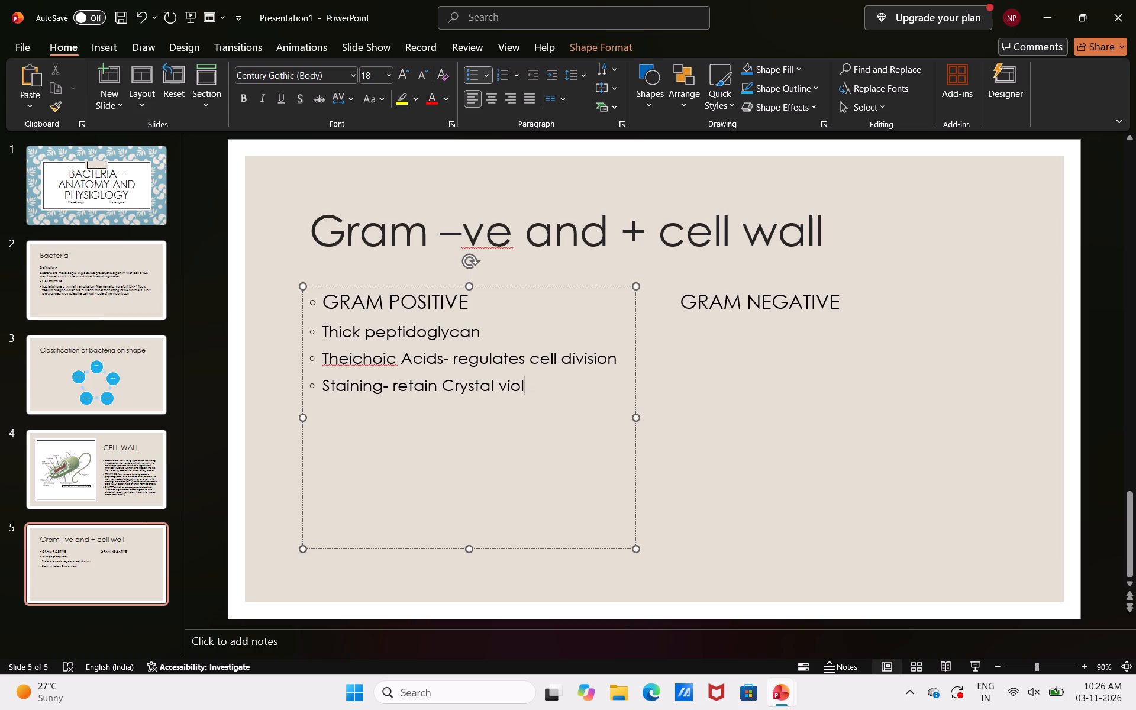
{"action": "type", "text": "et"}
{"action": "key", "text": "space"}
Extend the "Thick peptidoglycan" bullet with "- multiple stack of peptidoglycan".
{"action": "left_click", "coordinate": [478, 332]}
{"action": "type", "text": "-"}
{"action": "key", "text": "space"}
{"action": "type", "text": "multiple stack of peptidoglyca"}
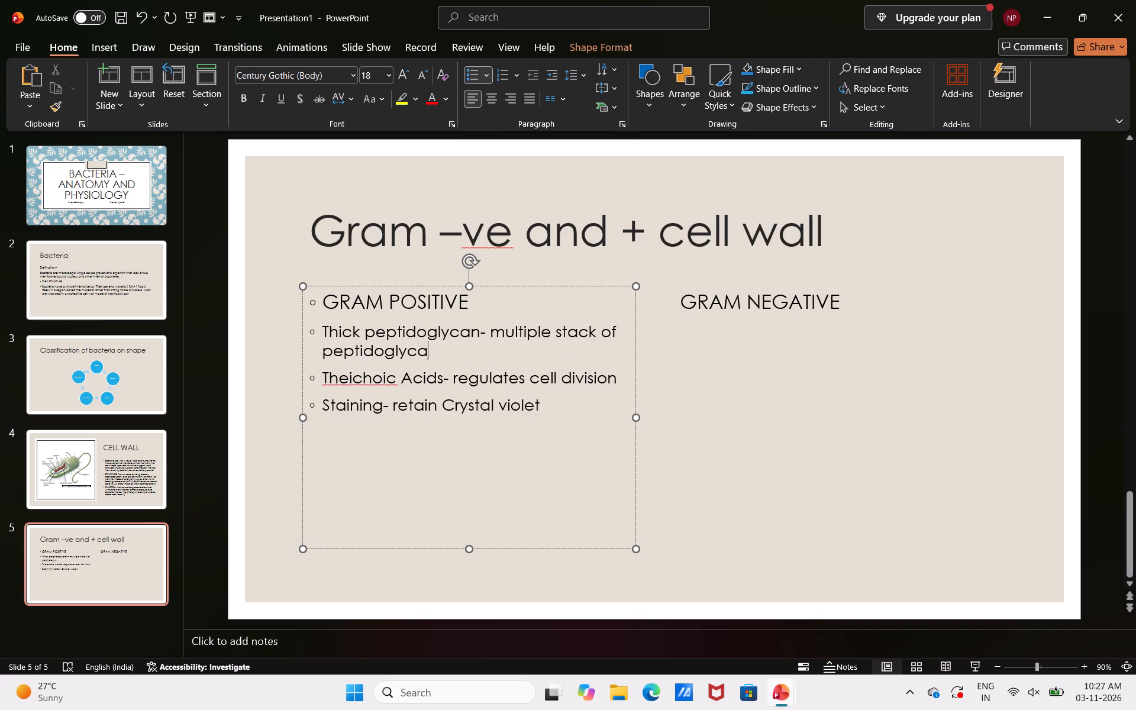
{"action": "type", "text": "n"}
{"action": "key", "text": "space"}
Set the font size of the empty line under "GRAM NEGATIVE" to 18.
{"action": "left_click", "coordinate": [697, 350]}
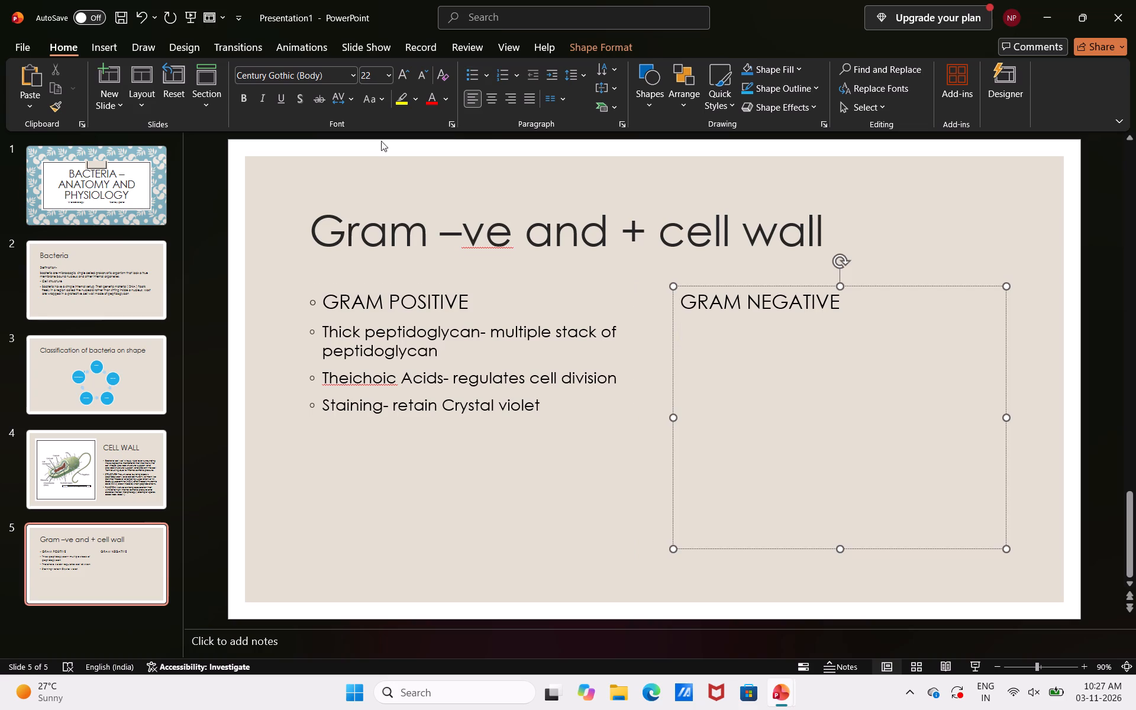
{"action": "left_click", "coordinate": [374, 72]}
{"action": "key", "text": "BackSpace"}
{"action": "type", "text": "18"}
{"action": "left_click", "coordinate": [686, 322]}
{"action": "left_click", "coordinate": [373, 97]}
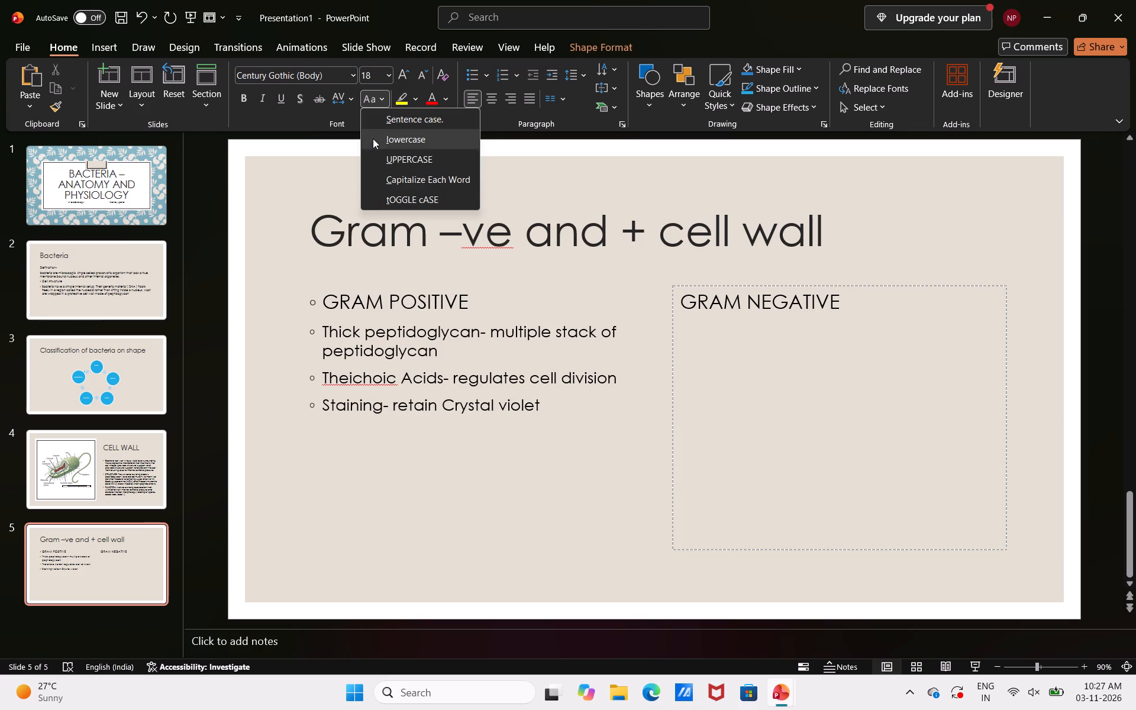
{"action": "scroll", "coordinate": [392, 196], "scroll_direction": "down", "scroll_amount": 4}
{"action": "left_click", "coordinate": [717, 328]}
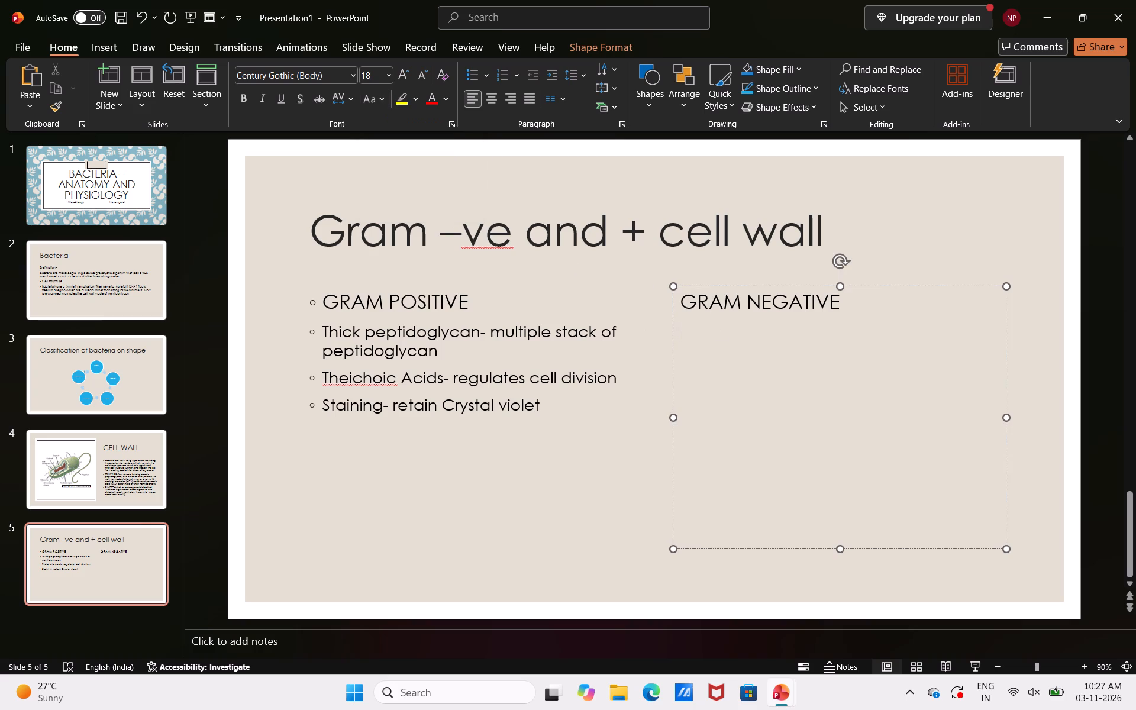
Apply hollow round bullets to the empty line under "GRAM NEGATIVE".
{"action": "left_click", "coordinate": [477, 76]}
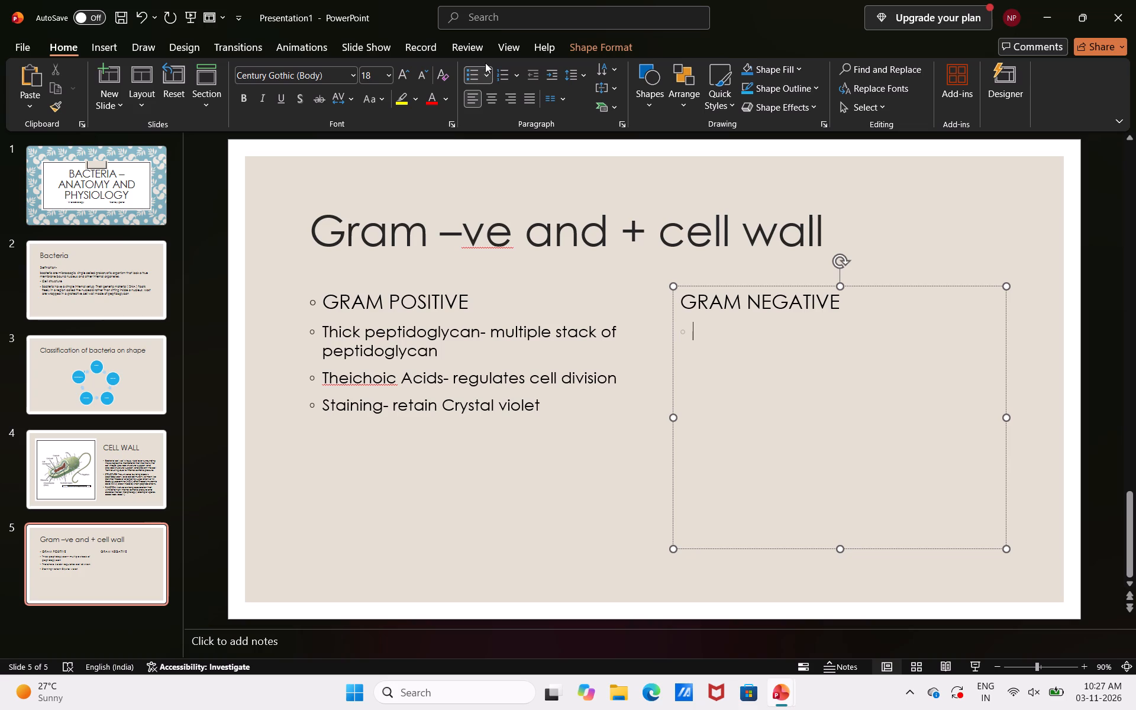
{"action": "left_click", "coordinate": [489, 72]}
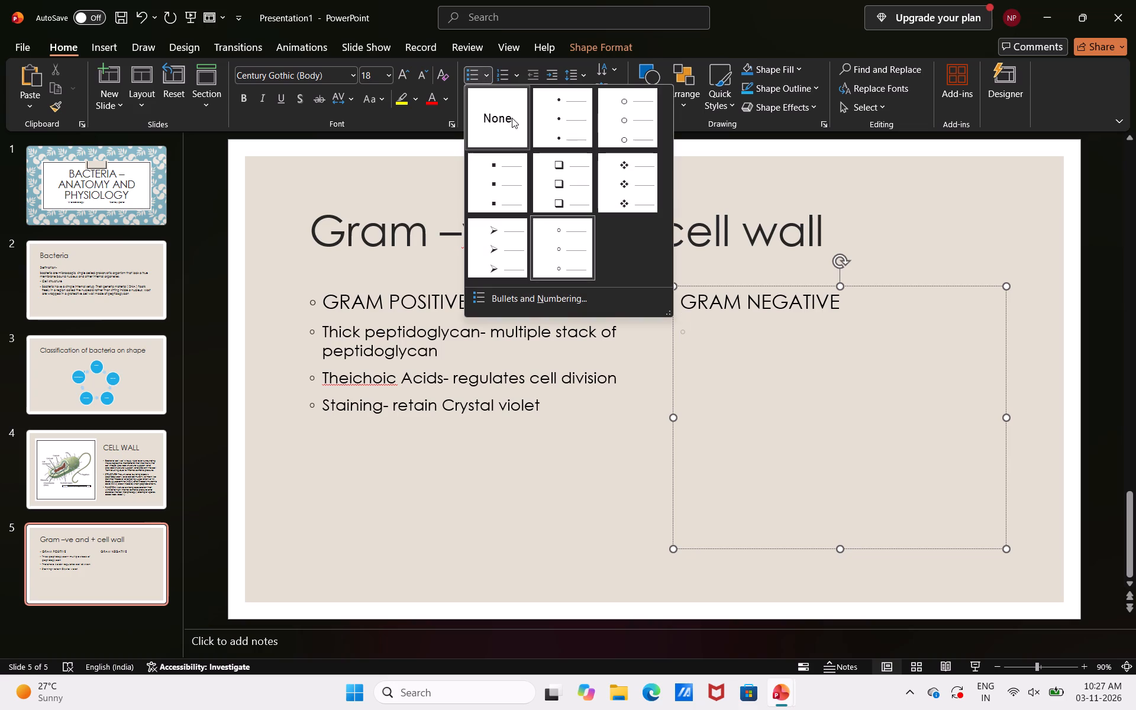
{"action": "left_click", "coordinate": [611, 124]}
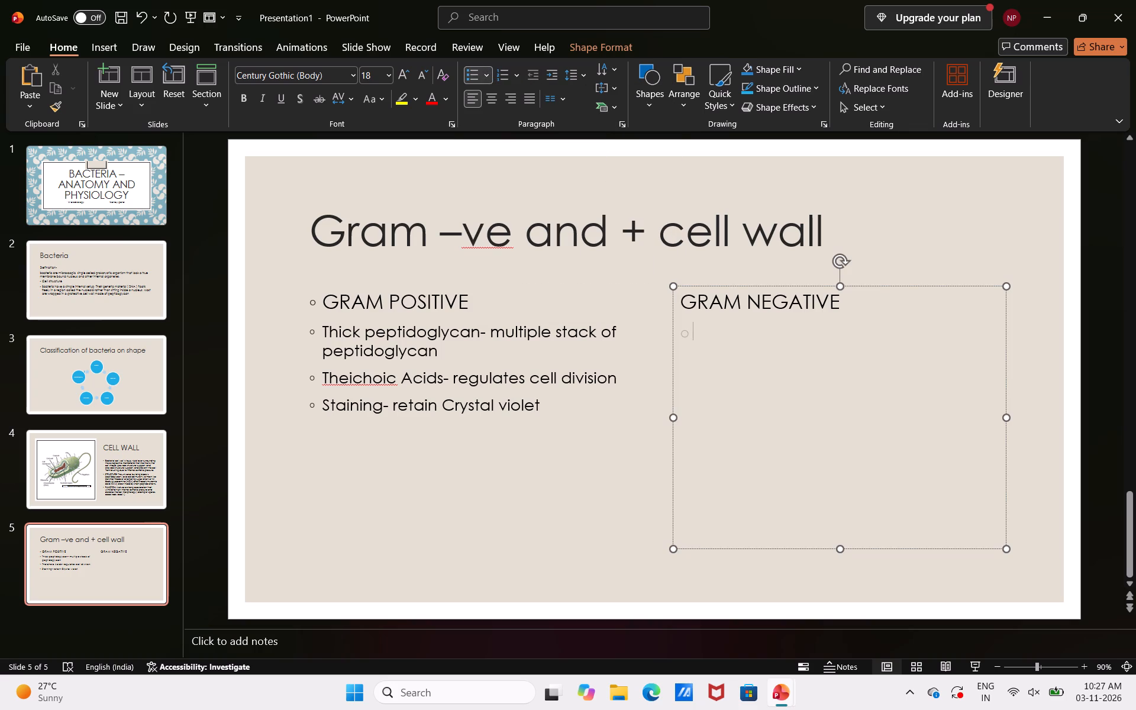
Add a bullet to the "GRAM NEGATIVE" heading line, keeping its text as it is.
{"action": "left_click", "coordinate": [677, 304]}
{"action": "left_click", "coordinate": [476, 66]}
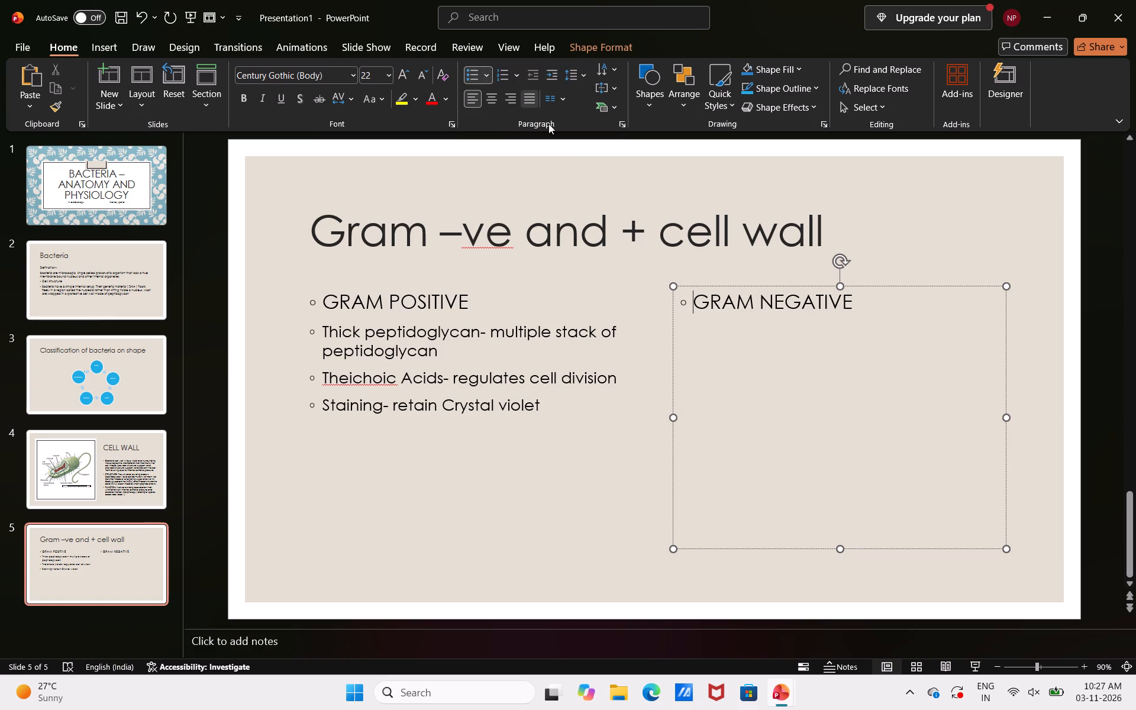
{"action": "left_click", "coordinate": [892, 299]}
{"action": "key", "text": "backslash"}
{"action": "key", "text": "BackSpace"}
Start a new bullet directly under "GRAM NEGATIVE" and set its font size to 18.
{"action": "key", "text": "Return"}
{"action": "left_click", "coordinate": [370, 69]}
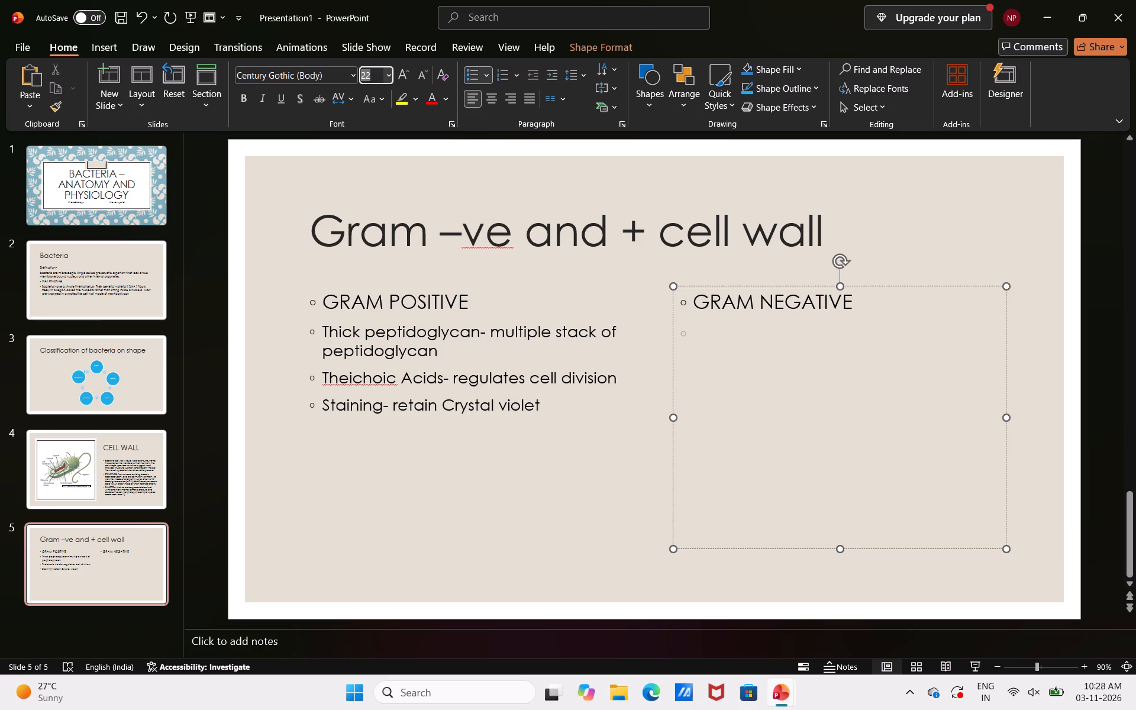
{"action": "key", "text": "BackSpace"}
{"action": "type", "text": "18"}
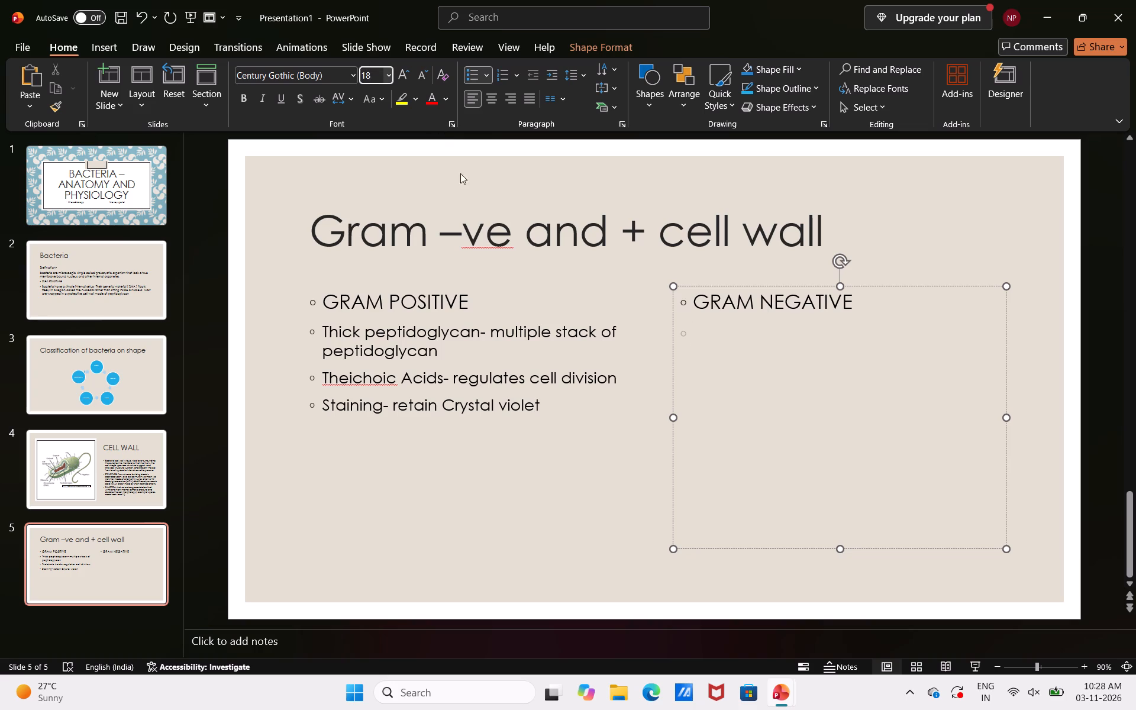
{"action": "left_click", "coordinate": [732, 337]}
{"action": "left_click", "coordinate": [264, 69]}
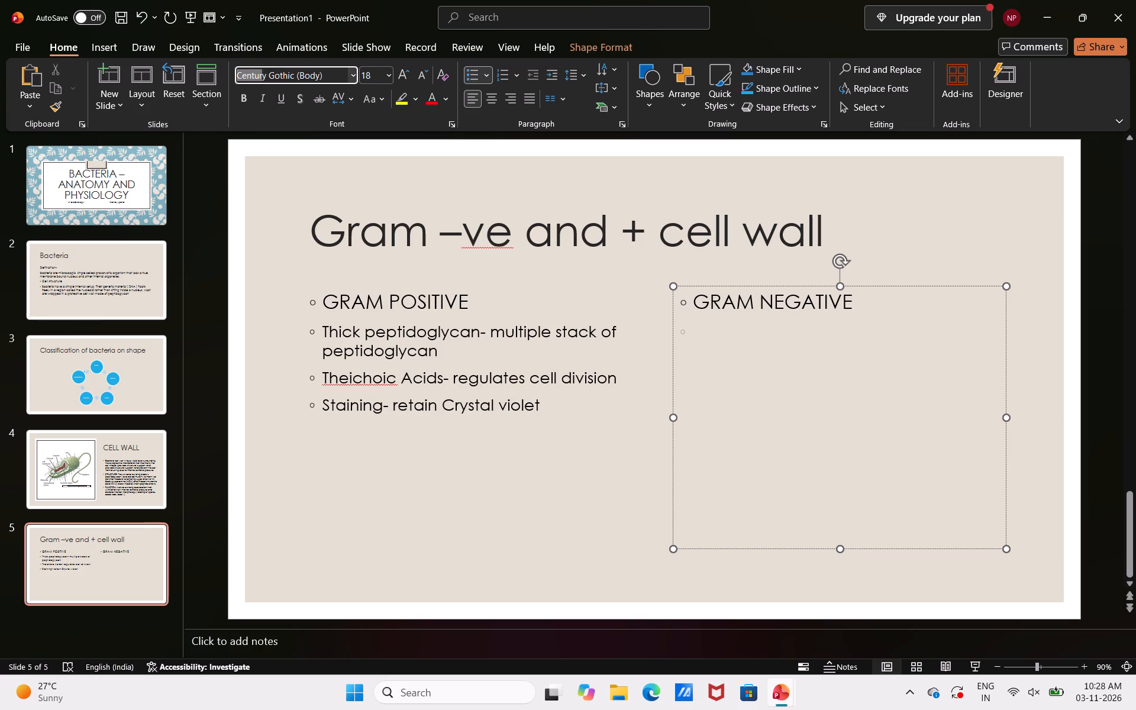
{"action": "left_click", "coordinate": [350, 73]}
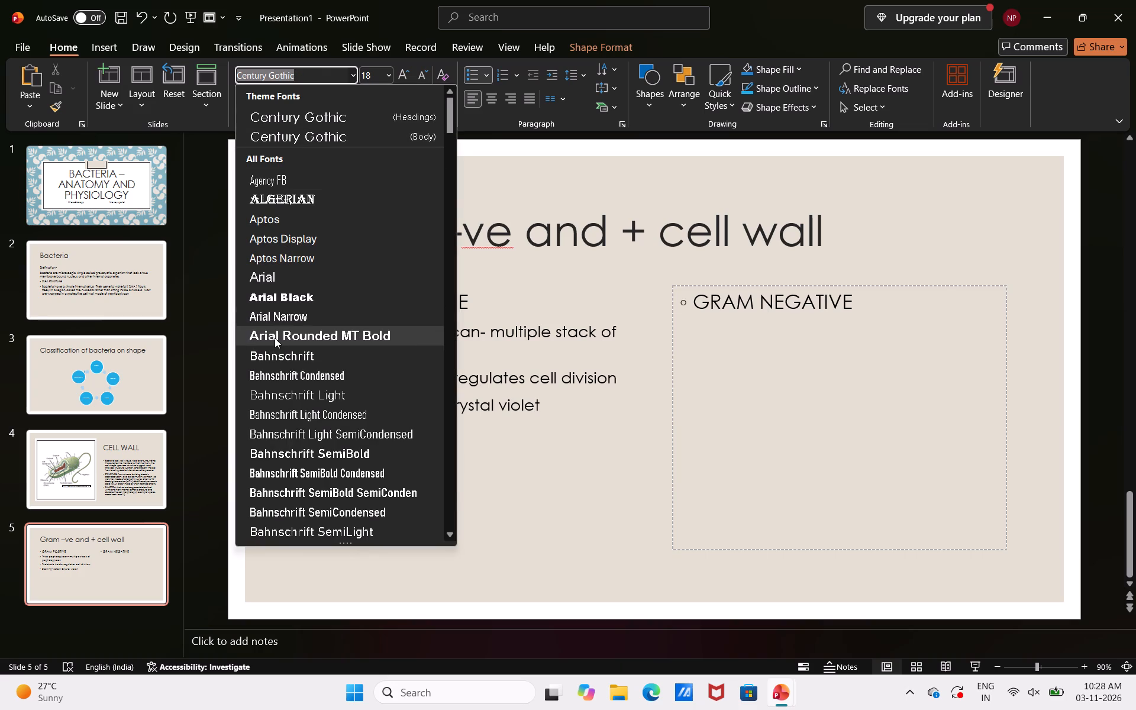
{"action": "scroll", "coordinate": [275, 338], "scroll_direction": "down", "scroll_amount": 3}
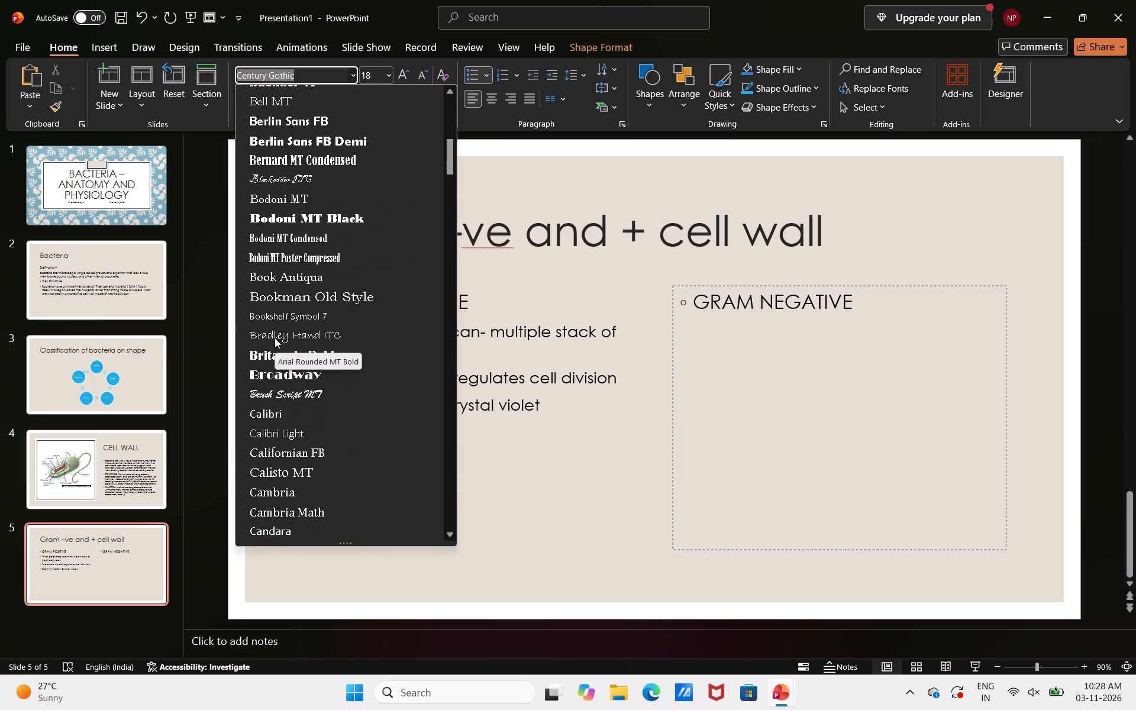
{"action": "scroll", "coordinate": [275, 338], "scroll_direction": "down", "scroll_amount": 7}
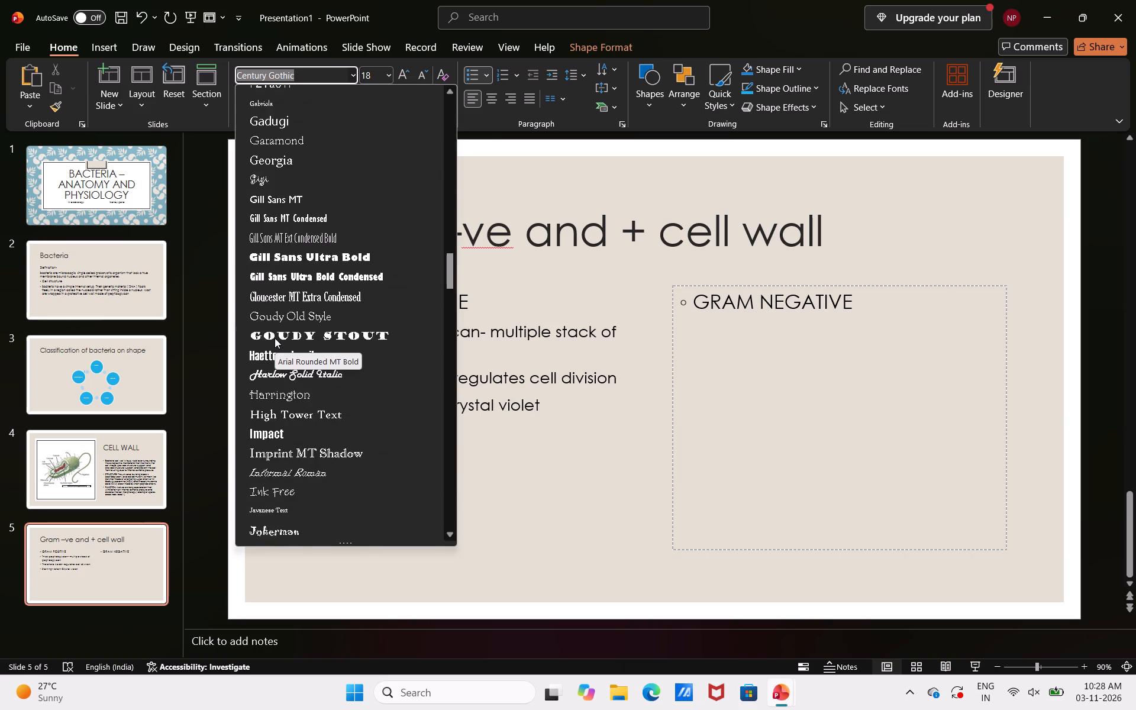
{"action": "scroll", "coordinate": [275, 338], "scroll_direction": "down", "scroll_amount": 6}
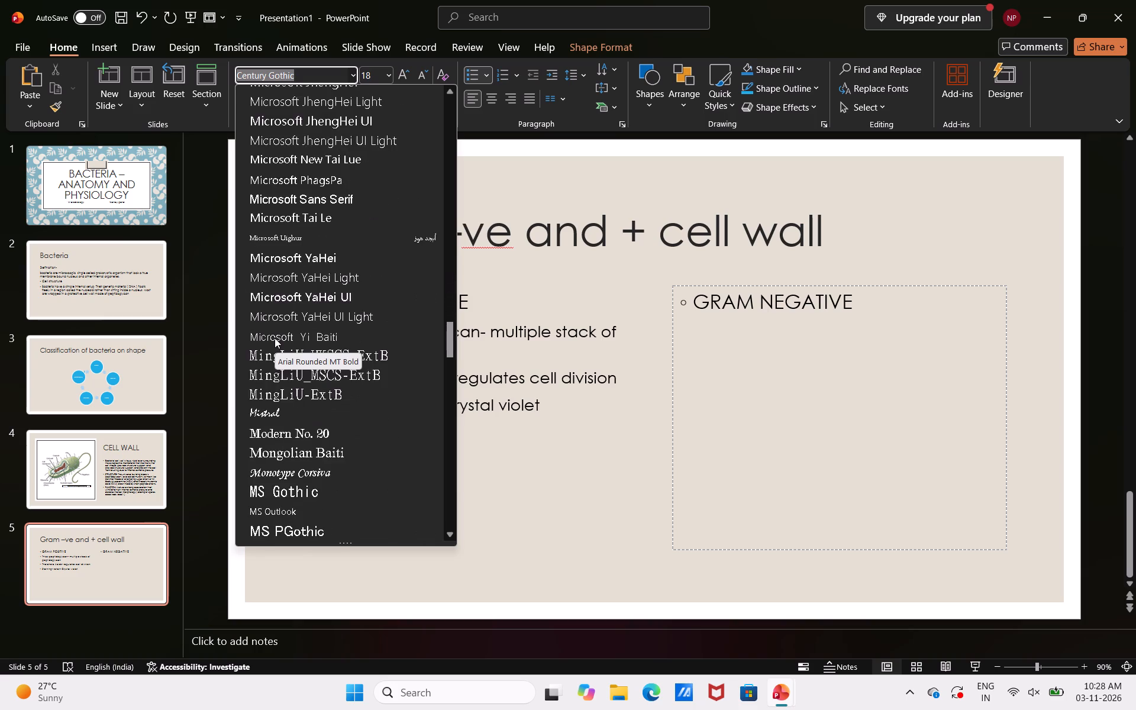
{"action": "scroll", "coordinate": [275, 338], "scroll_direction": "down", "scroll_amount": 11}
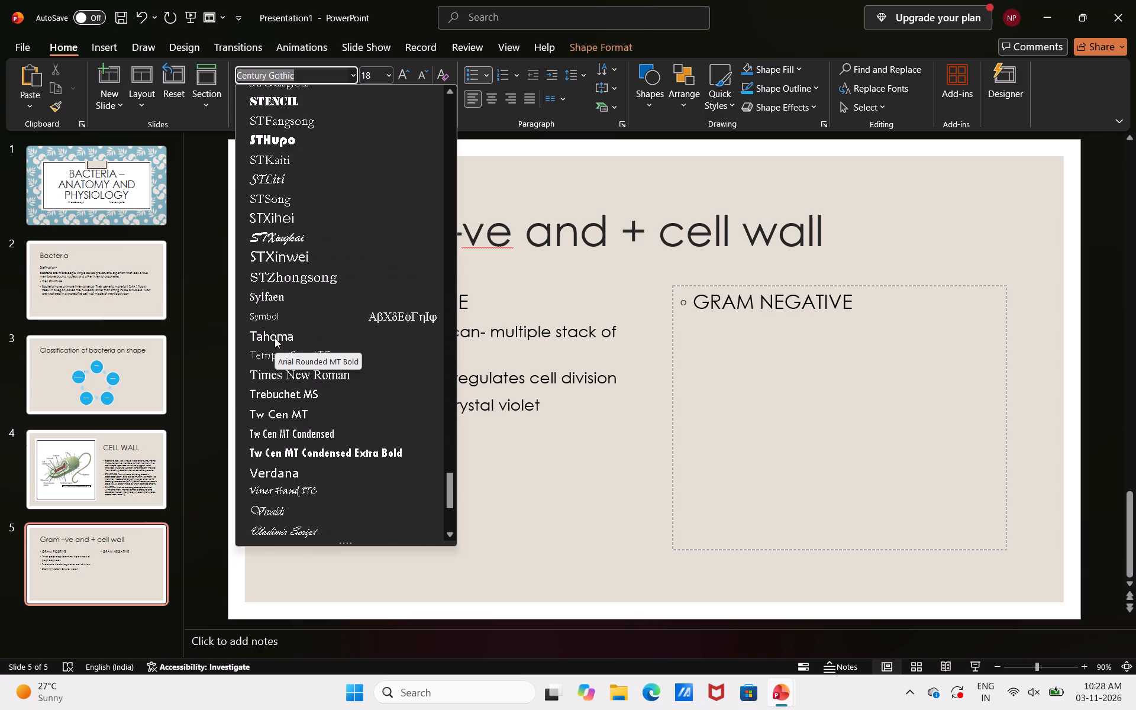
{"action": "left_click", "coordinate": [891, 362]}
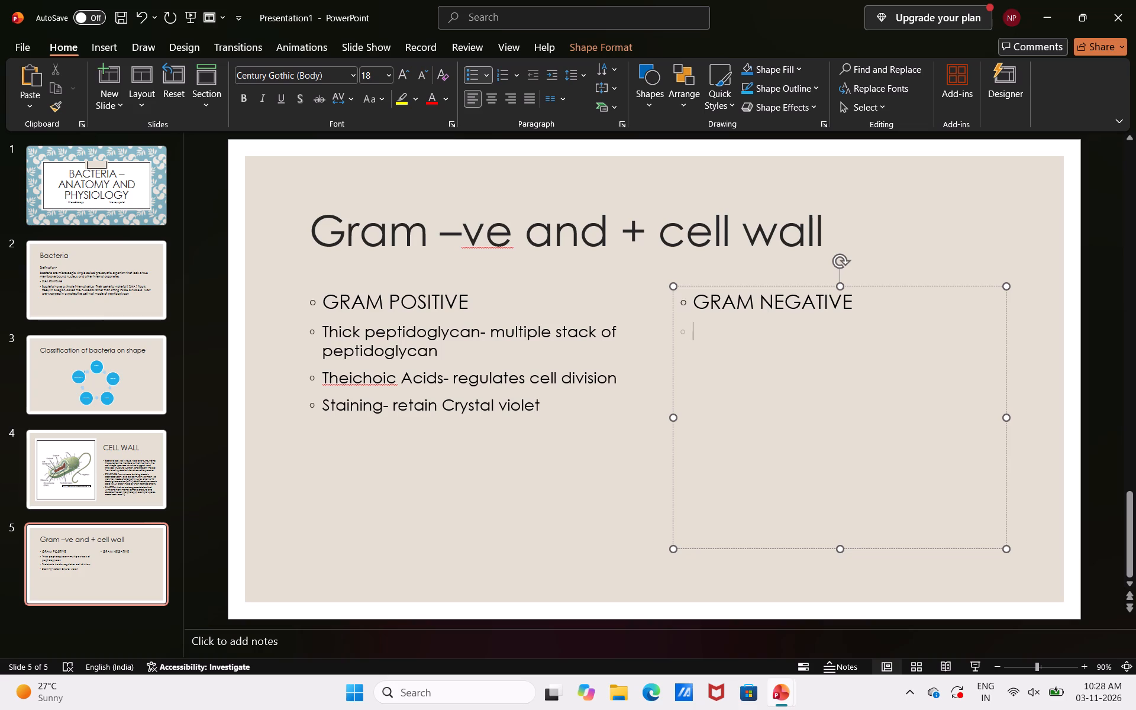
Enter "Thin peptidoglycan- single or very thin layer of peptidoglycan" as the first bullet under "GRAM NEGATIVE".
{"action": "key", "text": "t"}
{"action": "type", "text": "hin"}
{"action": "key", "text": "space"}
{"action": "type", "text": "pepti"}
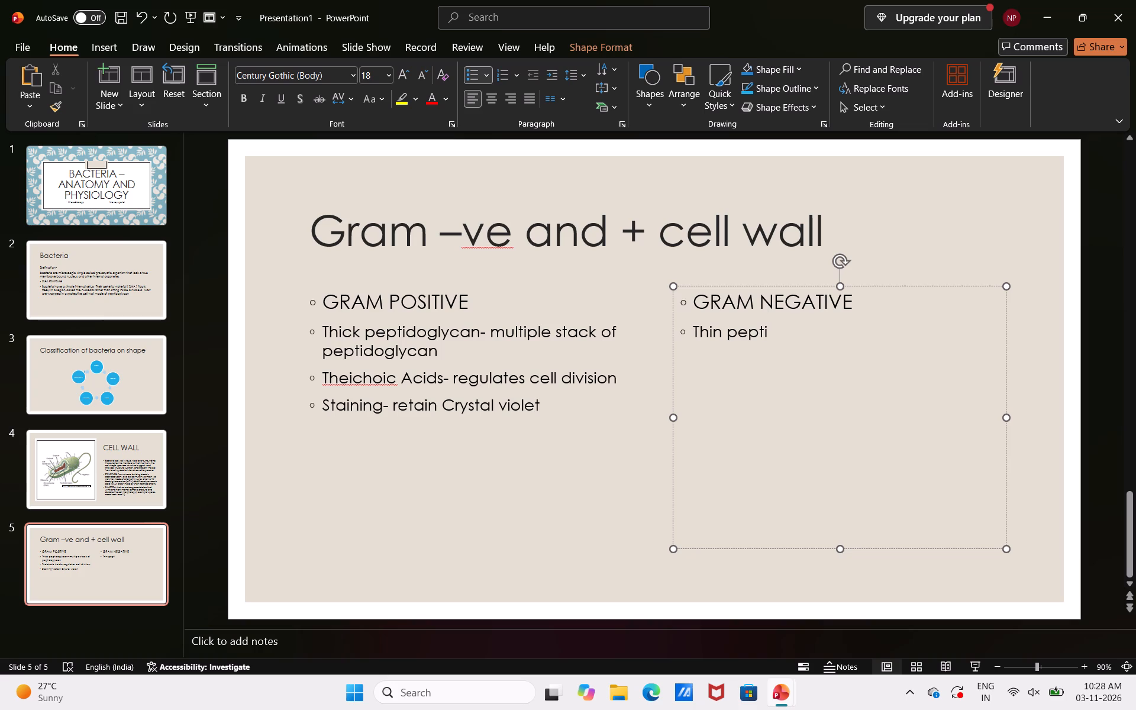
{"action": "type", "text": "doglyca"}
{"action": "type", "text": "n"}
{"action": "key", "text": "space"}
{"action": "key", "text": "BackSpace"}
{"action": "type", "text": "- single"}
{"action": "key", "text": "space"}
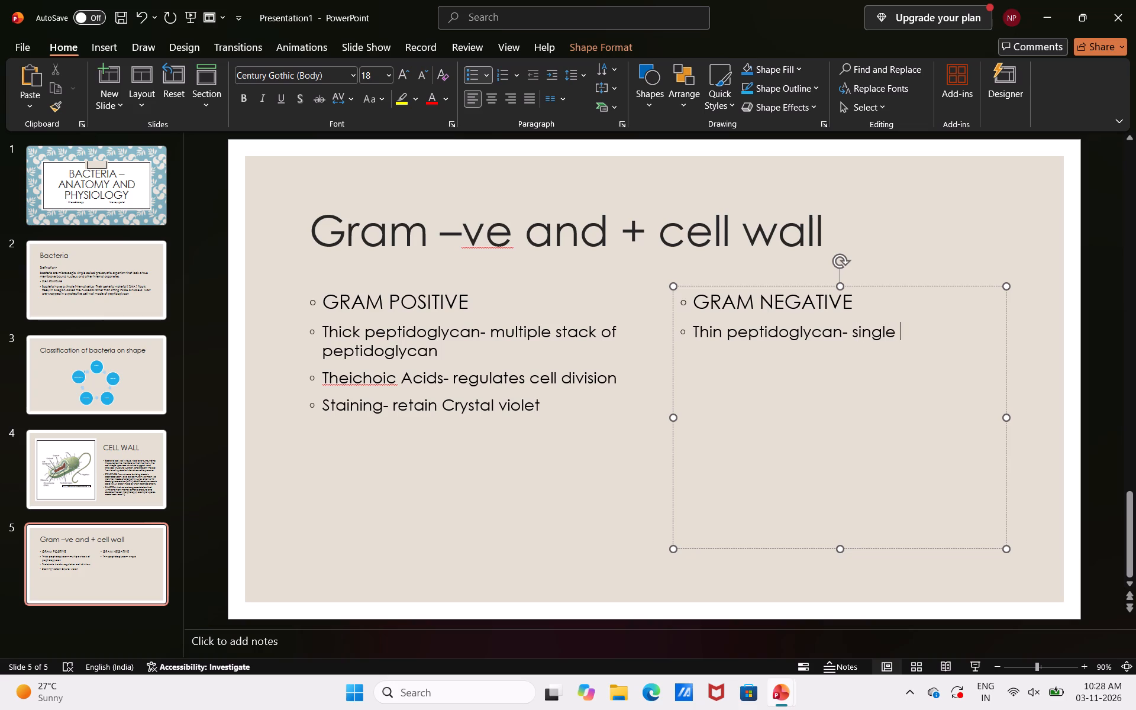
{"action": "key", "text": "p"}
{"action": "key", "text": "BackSpace"}
{"action": "type", "text": "or very thin"}
{"action": "key", "text": "space"}
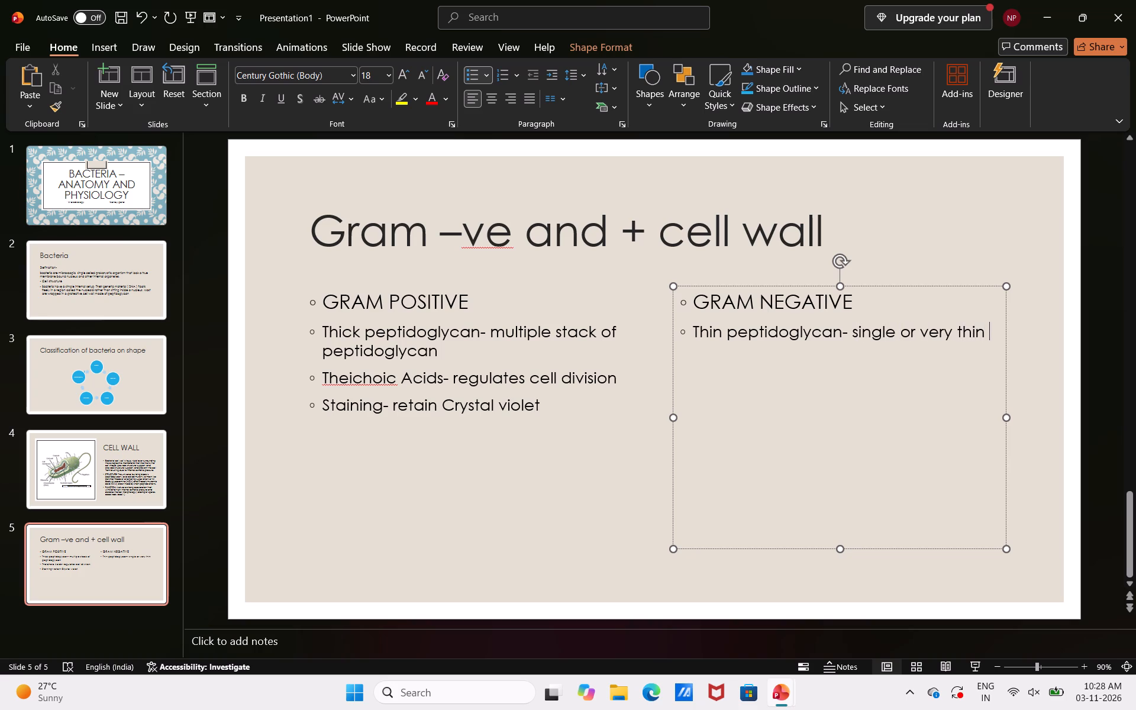
{"action": "type", "text": "lat"}
{"action": "key", "text": "BackSpace"}
{"action": "type", "text": "yer of peptidoglycan"}
Add a bullet below the thin peptidoglycan point reading "Outer membrane- An extra outer lipid bilayer".
{"action": "key", "text": "Return"}
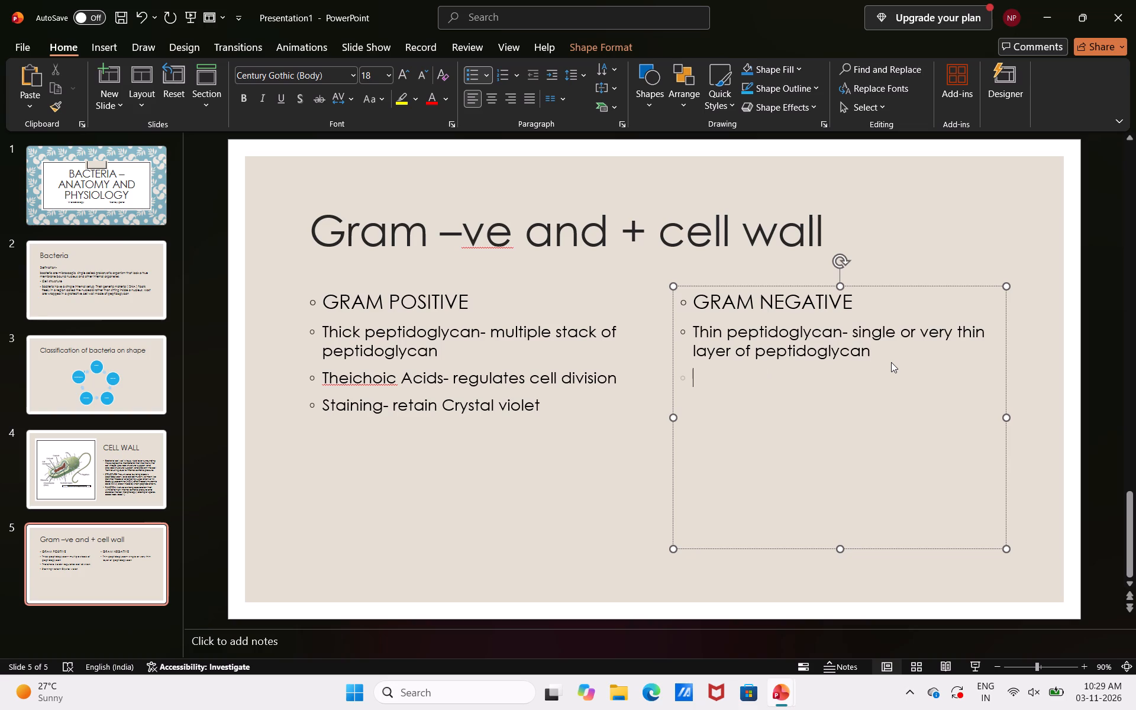
{"action": "type", "text": "outer mem"}
{"action": "type", "text": "brane"}
{"action": "key", "text": "space"}
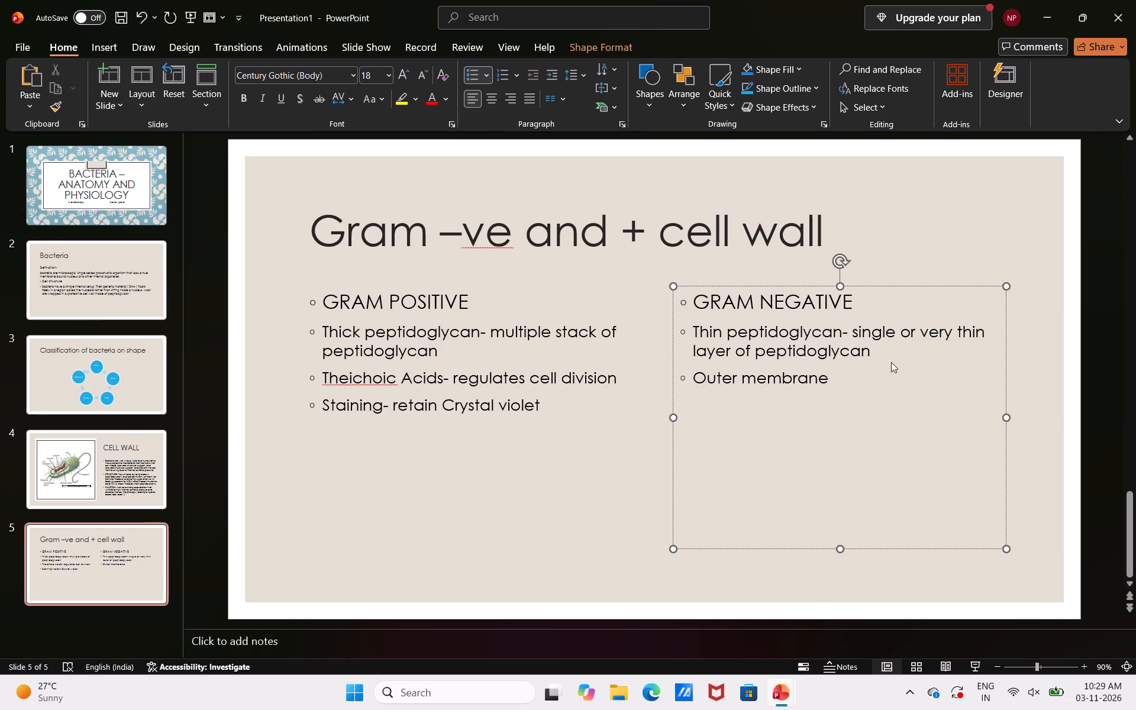
{"action": "key", "text": "BackSpace"}
{"action": "type", "text": "-"}
{"action": "key", "text": "space"}
{"action": "key", "text": "a"}
{"action": "type", "text": "n"}
{"action": "key", "text": "space"}
{"action": "type", "text": "extra"}
{"action": "key", "text": "space"}
{"action": "type", "text": "outer"}
{"action": "key", "text": "space"}
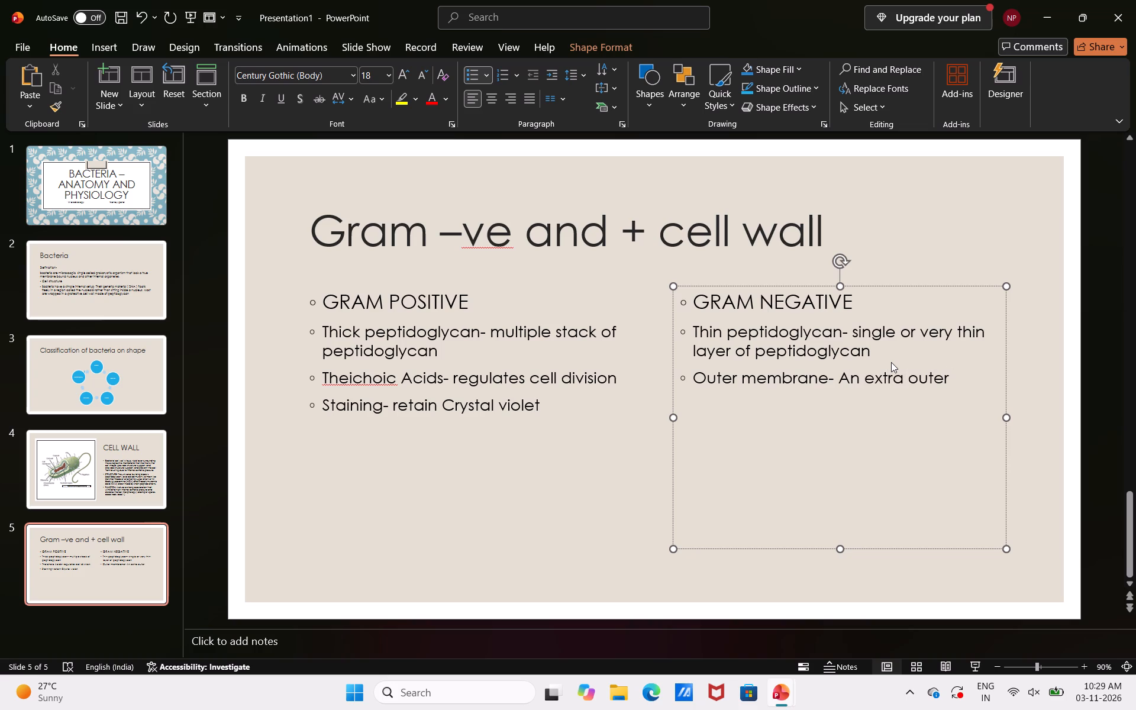
{"action": "type", "text": "lipid"}
{"action": "key", "text": "space"}
{"action": "type", "text": "bilayer"}
{"action": "key", "text": "space"}
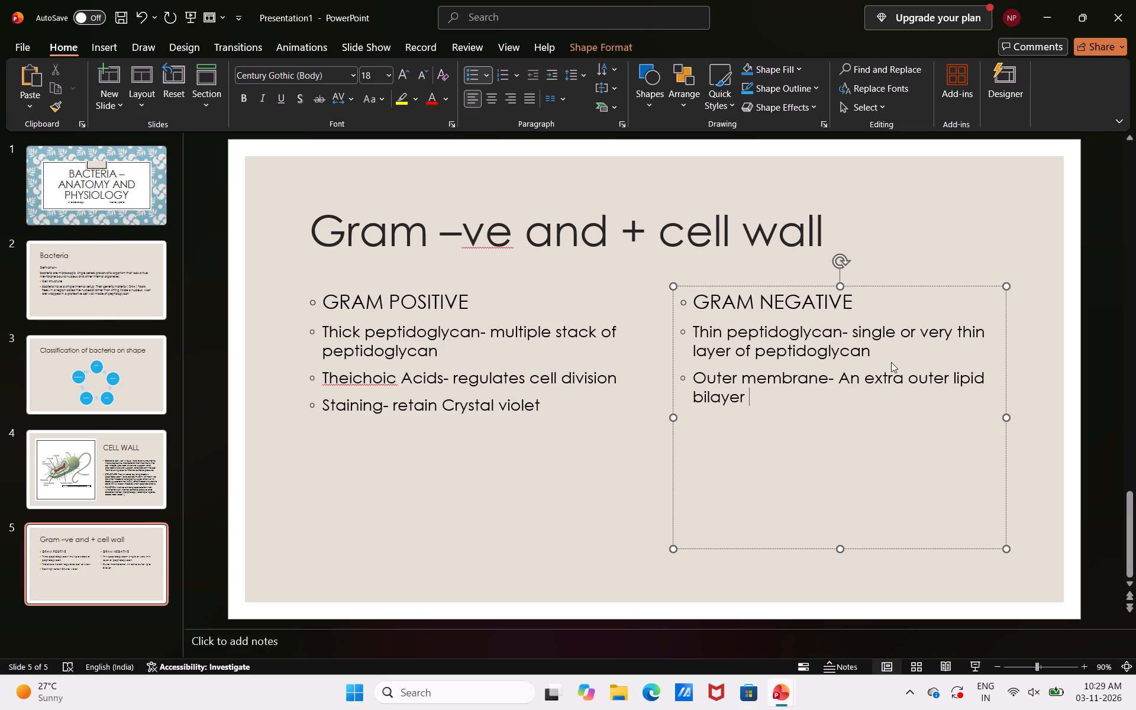
Complete the outer membrane bullet with "containing lipopolysaccharides".
{"action": "type", "text": "containgn"}
{"action": "key", "text": "space"}
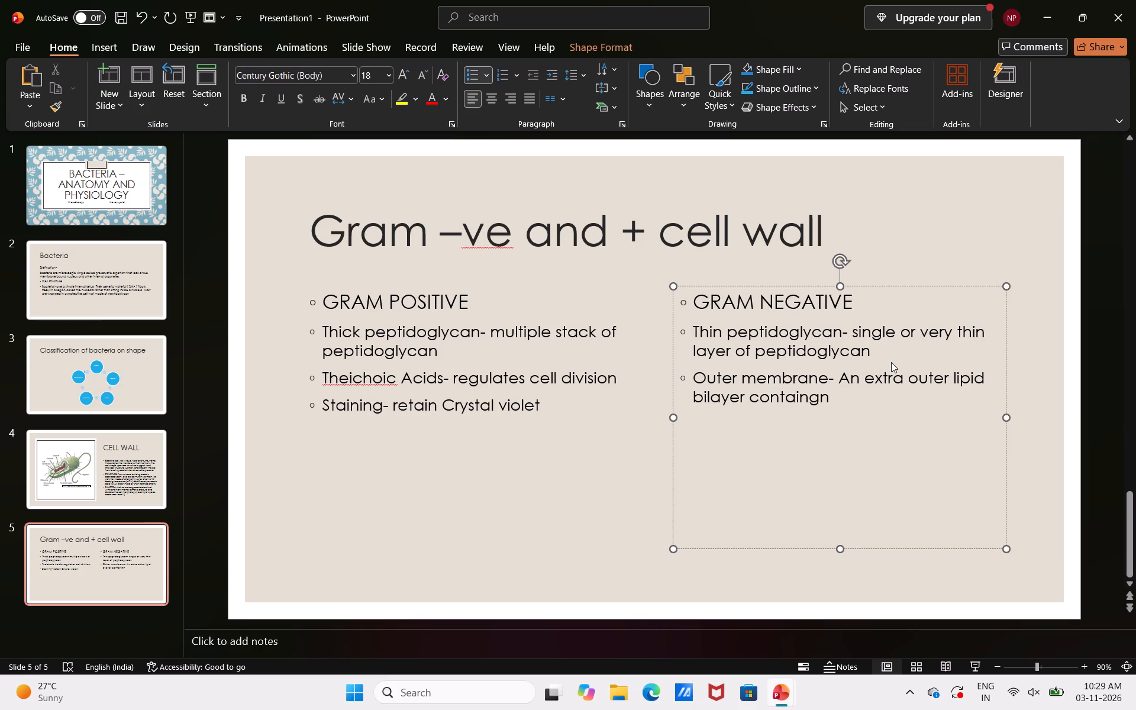
{"action": "key", "text": "BackSpace"}
{"action": "key", "text": "BackSpace"}
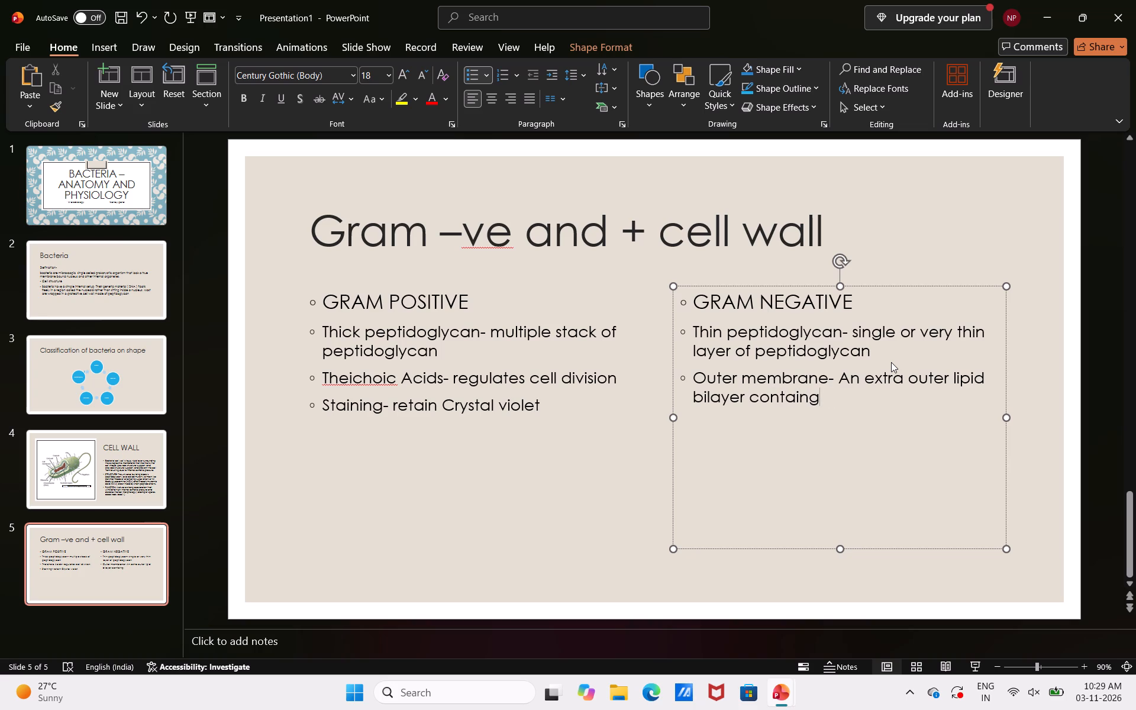
{"action": "key", "text": "BackSpace"}
{"action": "type", "text": "ing"}
{"action": "key", "text": "space"}
{"action": "type", "text": "lippopolysacc"}
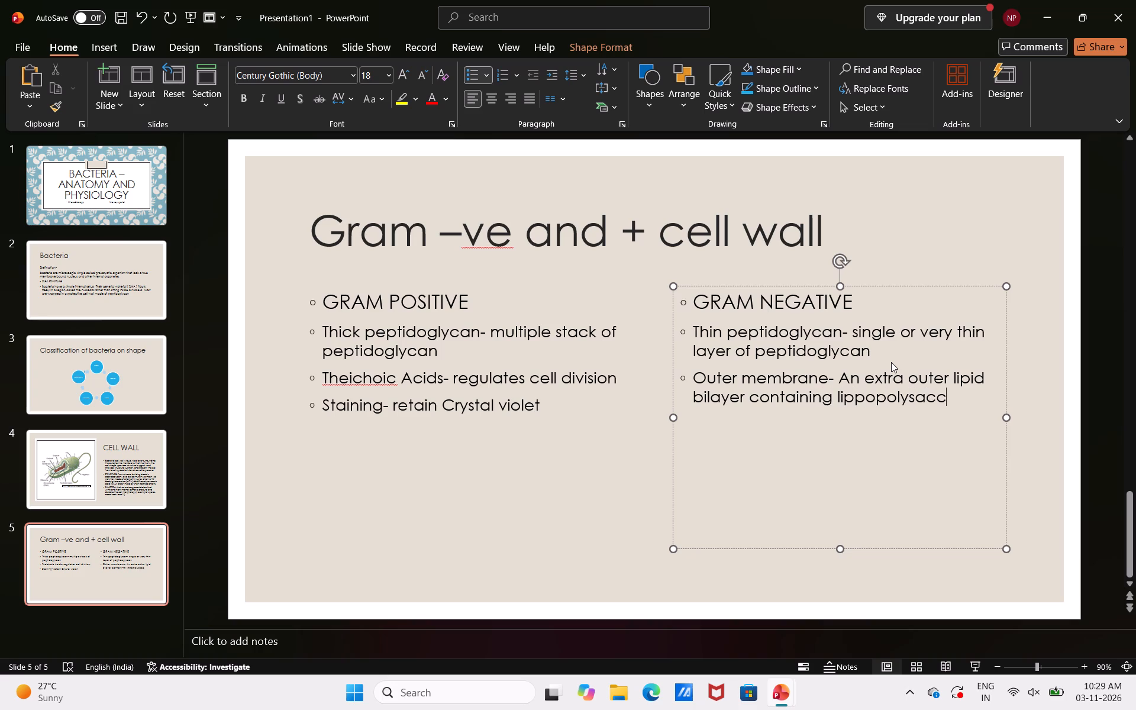
{"action": "type", "text": "harie"}
{"action": "key", "text": "BackSpace"}
{"action": "type", "text": "des"}
{"action": "key", "text": "space"}
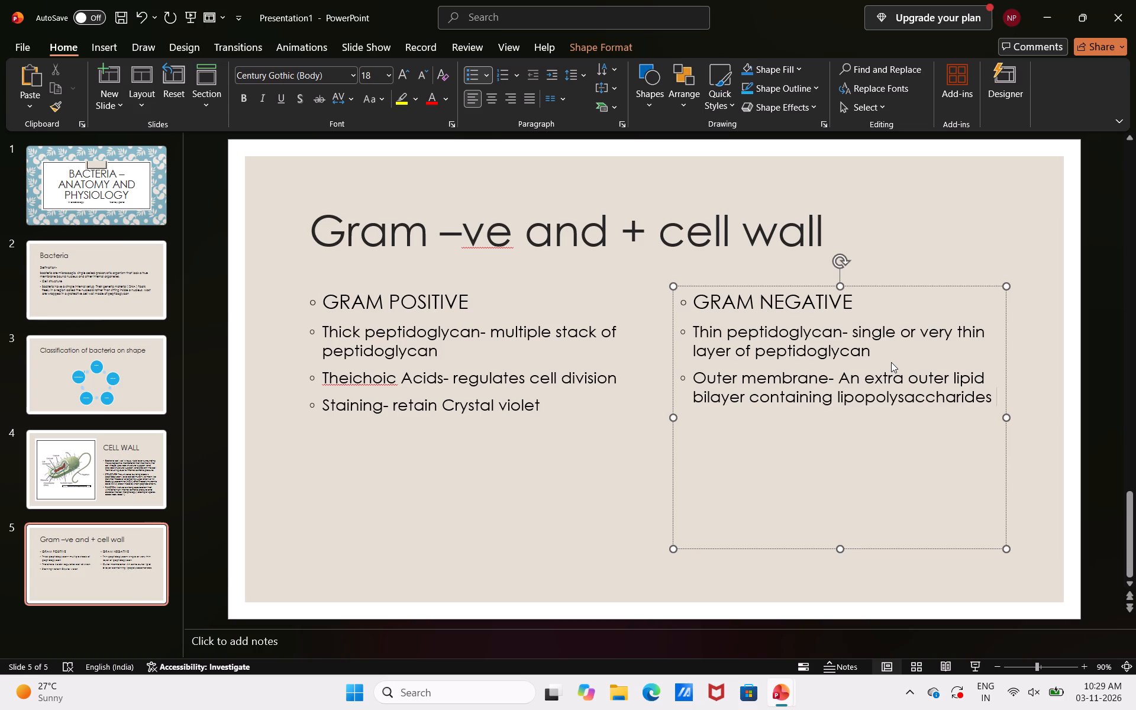
Add a bullet below the outer membrane point reading "Periplasmic space- A distinct fluid- filled space".
{"action": "key", "text": "Return"}
{"action": "type", "text": "pw"}
{"action": "key", "text": "BackSpace"}
{"action": "type", "text": "eriplasmic space"}
{"action": "type", "text": "-"}
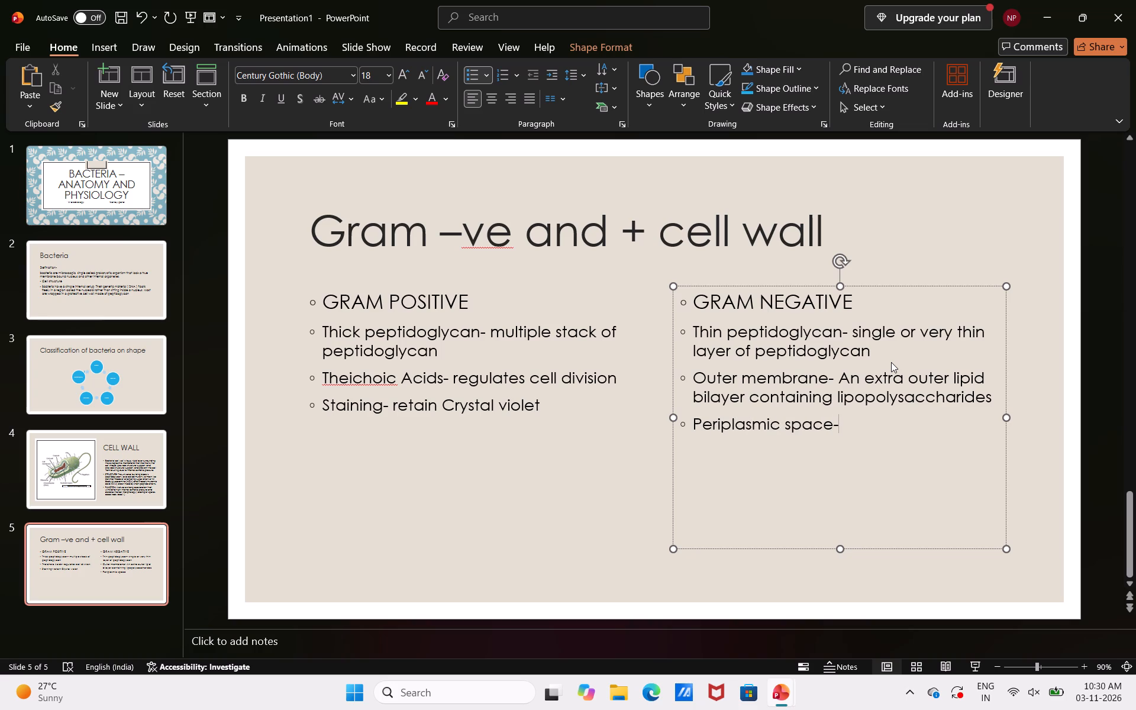
{"action": "key", "text": "space"}
{"action": "type", "text": "A"}
{"action": "key", "text": "space"}
{"action": "type", "text": "di"}
{"action": "type", "text": "sti"}
{"action": "type", "text": "nct fluidd"}
{"action": "key", "text": "BackSpace"}
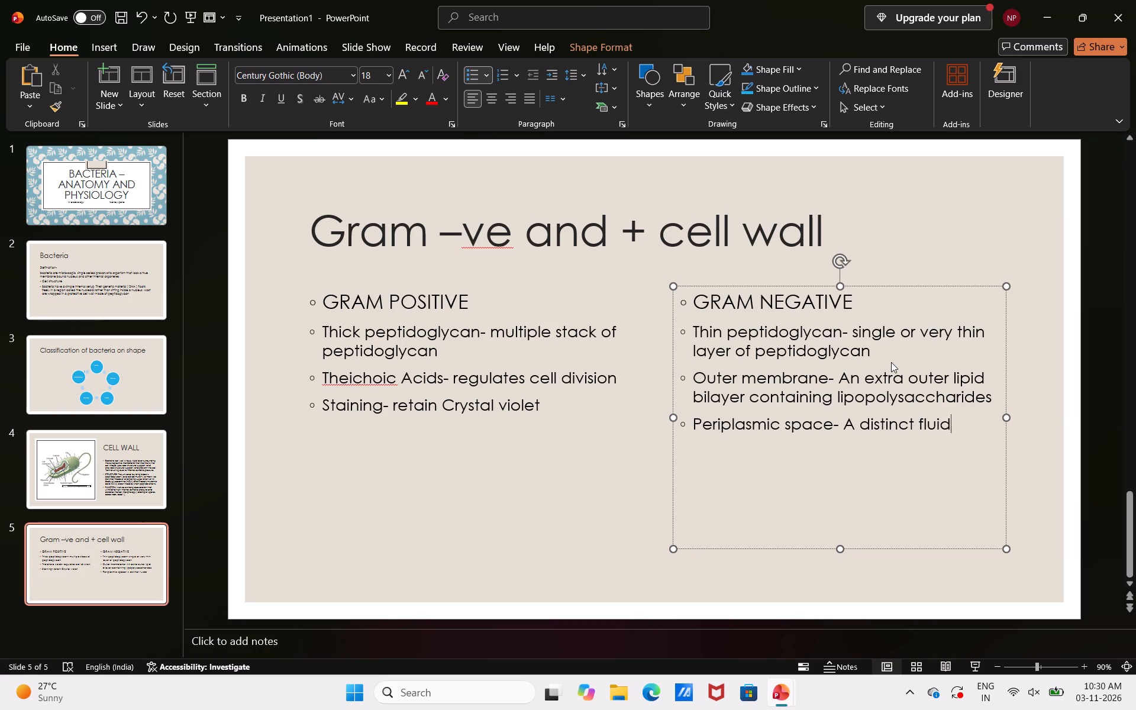
{"action": "key", "text": "minus"}
{"action": "key", "text": "space"}
{"action": "type", "text": "filled"}
{"action": "key", "text": "space"}
{"action": "type", "text": "space"}
{"action": "key", "text": "space"}
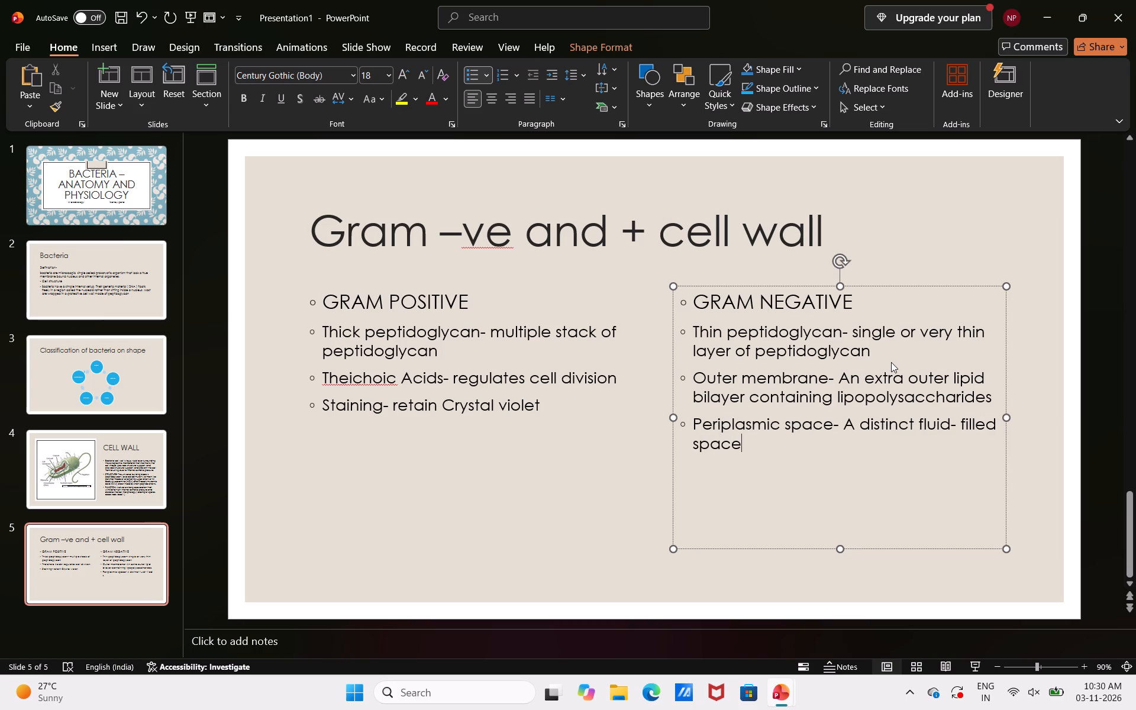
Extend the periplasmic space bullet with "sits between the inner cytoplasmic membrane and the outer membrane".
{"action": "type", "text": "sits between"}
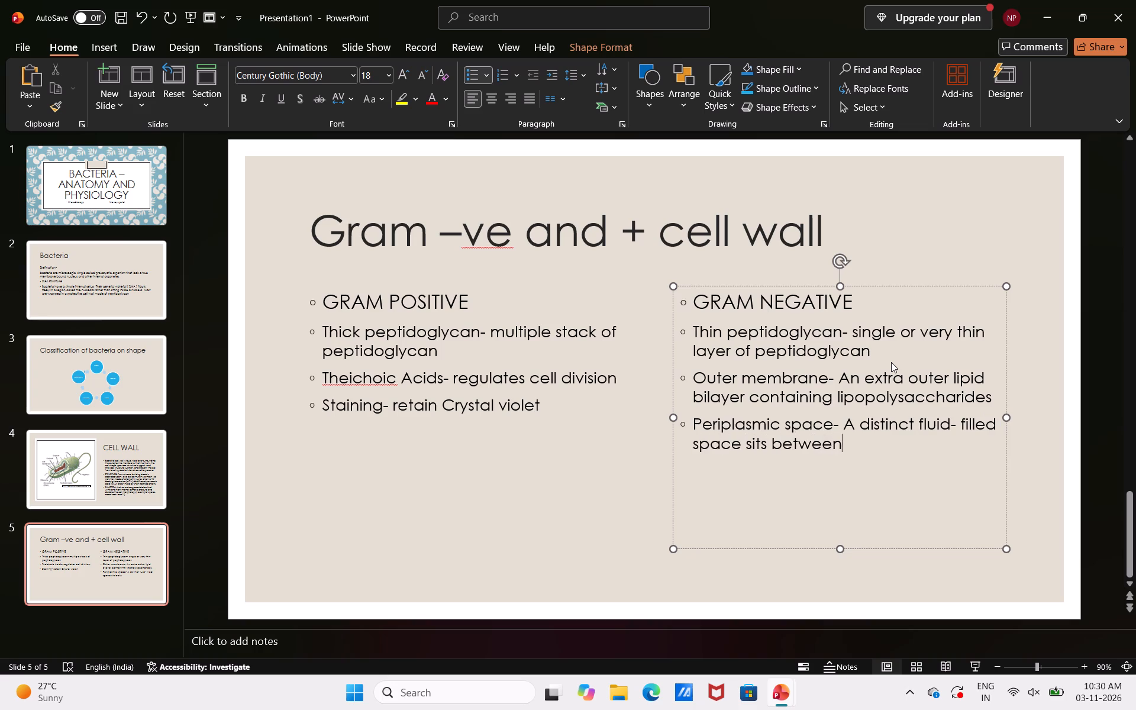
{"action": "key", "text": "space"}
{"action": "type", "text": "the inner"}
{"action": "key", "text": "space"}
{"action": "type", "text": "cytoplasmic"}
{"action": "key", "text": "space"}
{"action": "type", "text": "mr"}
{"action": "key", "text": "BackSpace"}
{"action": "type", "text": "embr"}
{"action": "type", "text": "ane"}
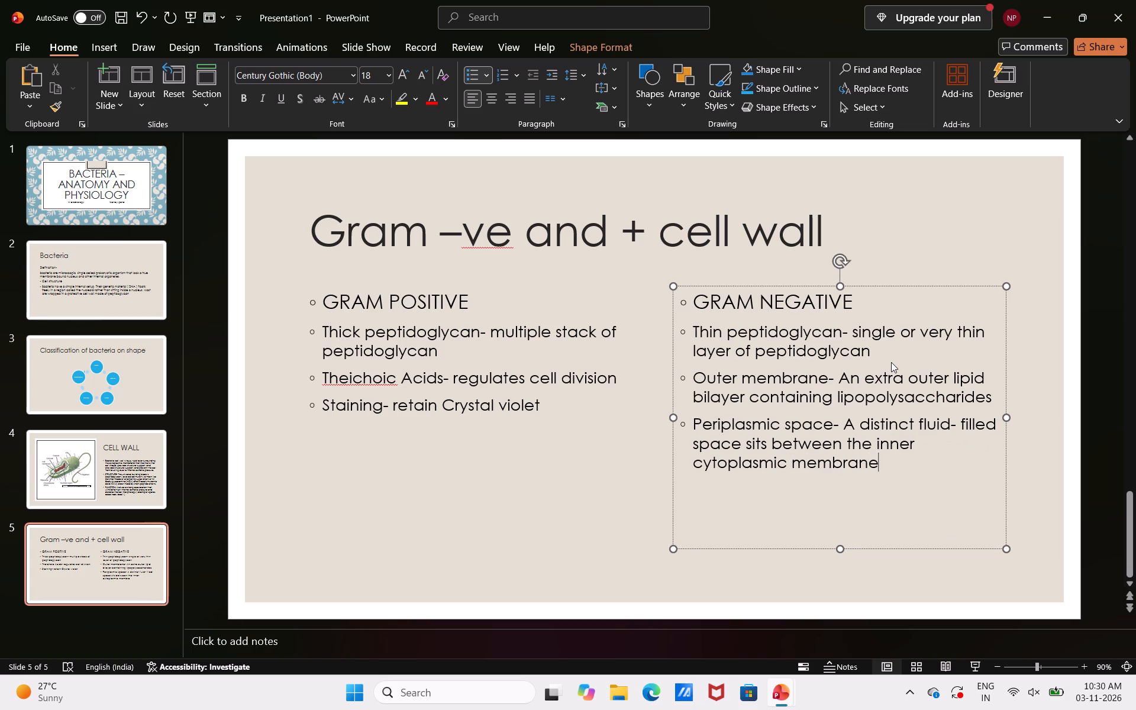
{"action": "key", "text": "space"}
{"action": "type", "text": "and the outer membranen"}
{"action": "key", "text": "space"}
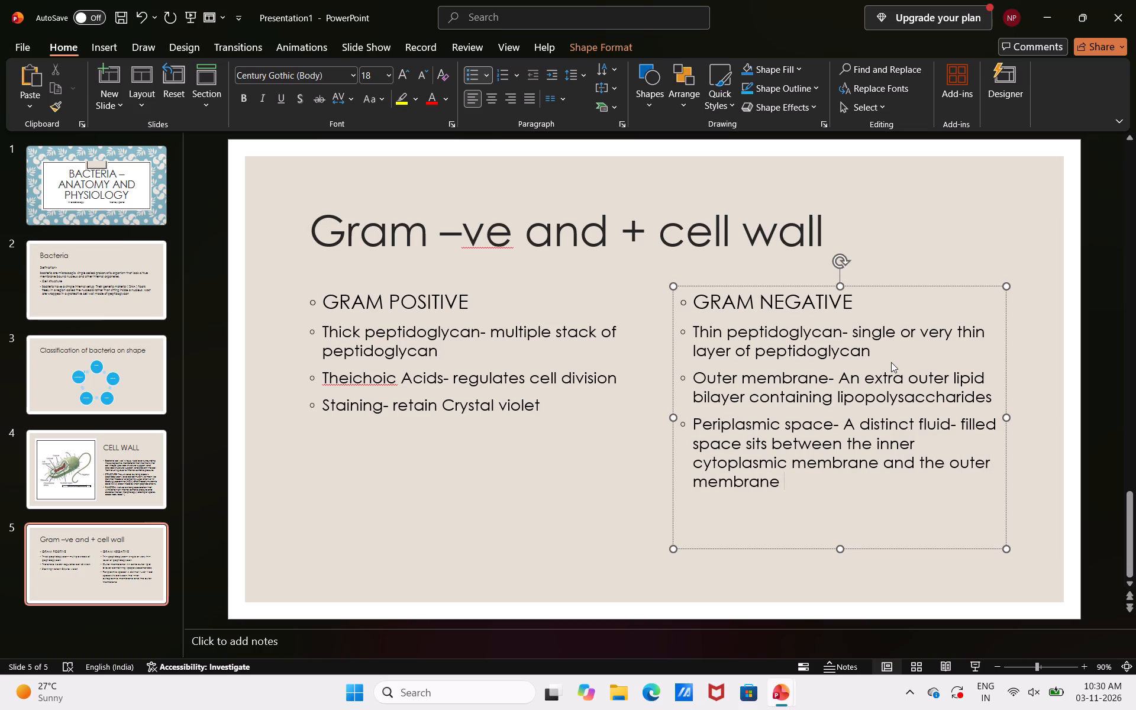
Start a staining bullet below the periplasmic space point in the "GRAM NEGATIVE" column.
{"action": "key", "text": "Return"}
{"action": "type", "text": "staing"}
{"action": "key", "text": "space"}
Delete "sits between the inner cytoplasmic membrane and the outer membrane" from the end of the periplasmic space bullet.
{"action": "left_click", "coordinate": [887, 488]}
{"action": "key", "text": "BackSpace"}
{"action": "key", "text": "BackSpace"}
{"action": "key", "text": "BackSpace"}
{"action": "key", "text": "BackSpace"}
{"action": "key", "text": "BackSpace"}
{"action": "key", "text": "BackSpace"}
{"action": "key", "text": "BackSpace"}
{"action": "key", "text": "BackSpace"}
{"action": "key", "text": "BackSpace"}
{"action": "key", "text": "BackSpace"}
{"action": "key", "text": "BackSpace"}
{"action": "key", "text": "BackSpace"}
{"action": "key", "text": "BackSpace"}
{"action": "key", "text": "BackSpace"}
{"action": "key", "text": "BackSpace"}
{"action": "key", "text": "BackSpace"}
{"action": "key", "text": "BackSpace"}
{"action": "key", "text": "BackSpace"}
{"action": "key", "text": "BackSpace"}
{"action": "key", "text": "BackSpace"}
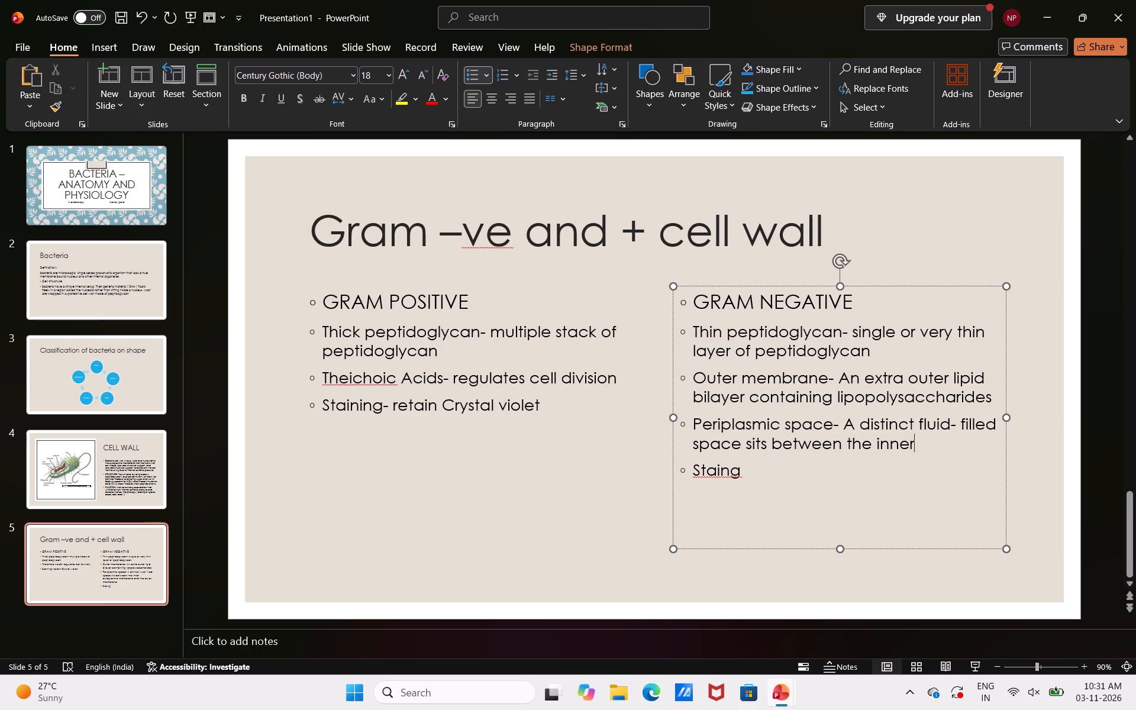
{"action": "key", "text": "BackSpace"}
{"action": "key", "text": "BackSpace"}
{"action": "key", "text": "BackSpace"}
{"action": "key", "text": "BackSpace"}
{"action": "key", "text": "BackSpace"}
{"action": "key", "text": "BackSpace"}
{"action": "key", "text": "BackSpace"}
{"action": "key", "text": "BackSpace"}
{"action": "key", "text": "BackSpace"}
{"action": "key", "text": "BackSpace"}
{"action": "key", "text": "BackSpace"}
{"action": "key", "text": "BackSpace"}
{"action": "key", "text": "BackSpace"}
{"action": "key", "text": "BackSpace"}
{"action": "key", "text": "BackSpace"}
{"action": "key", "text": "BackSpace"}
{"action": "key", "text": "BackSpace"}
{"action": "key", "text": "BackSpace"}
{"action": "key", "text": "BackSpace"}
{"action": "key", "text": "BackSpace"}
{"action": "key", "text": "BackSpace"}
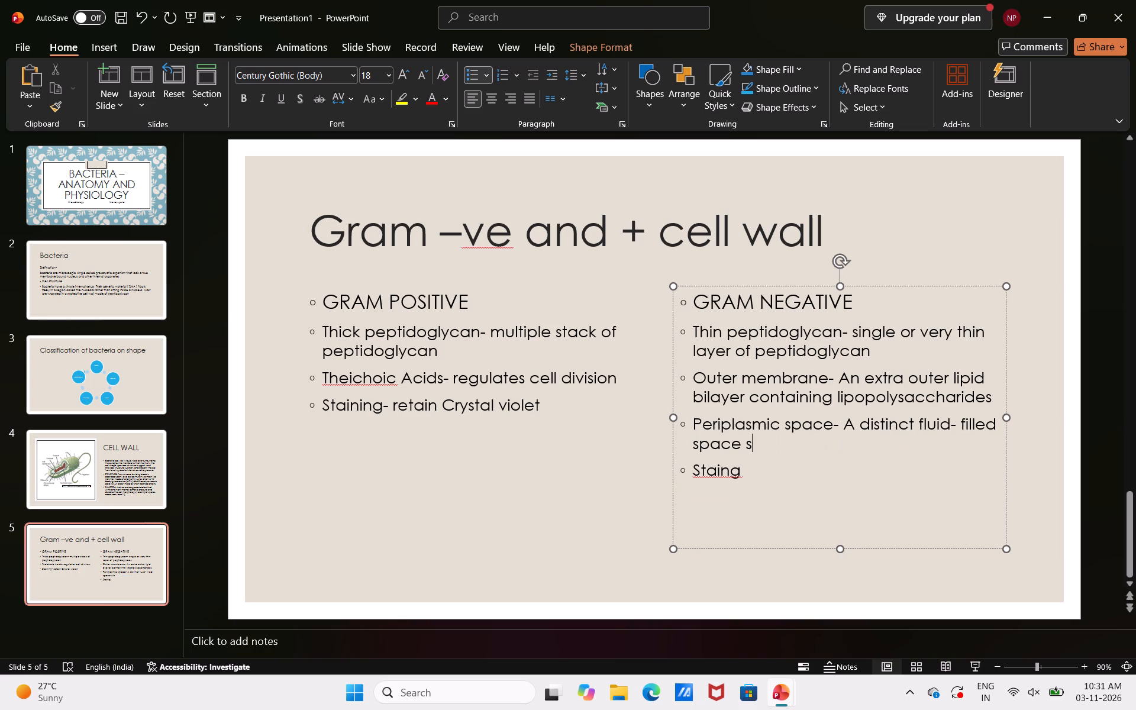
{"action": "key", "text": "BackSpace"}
Correct the misspelled last bullet under "GRAM NEGATIVE" and complete it as "Staining- Retain pink".
{"action": "left_click", "coordinate": [798, 485]}
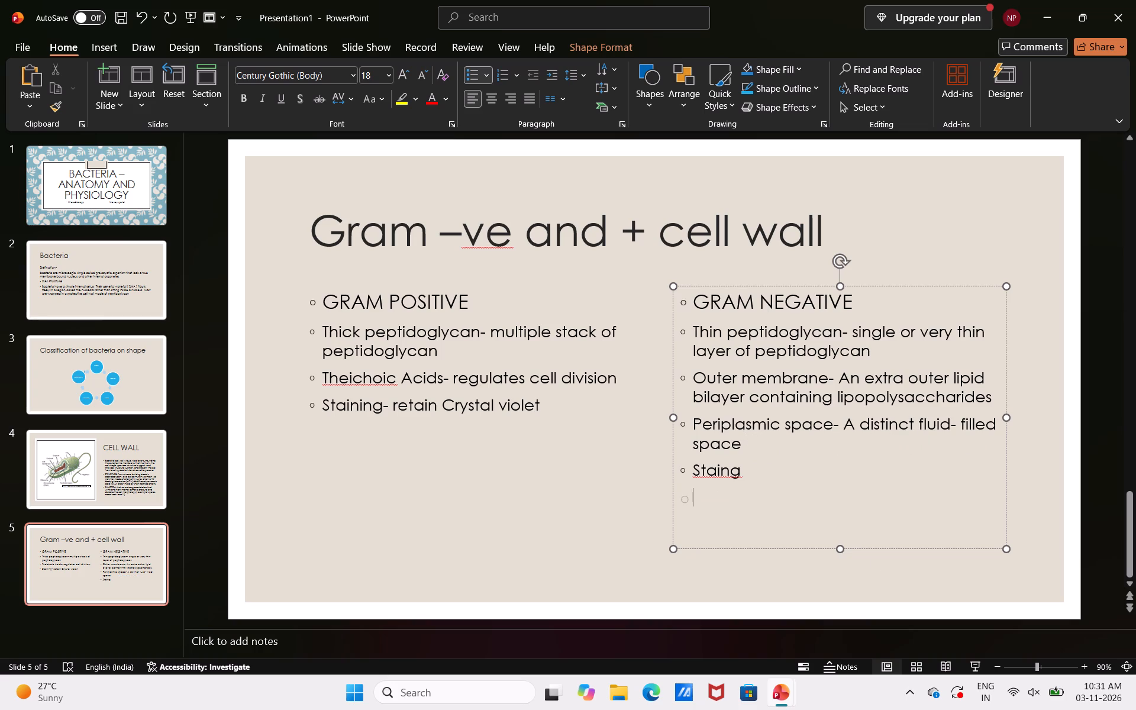
{"action": "left_click", "coordinate": [759, 467]}
{"action": "key", "text": "BackSpace"}
{"action": "key", "text": "BackSpace"}
{"action": "type", "text": "ing"}
{"action": "type", "text": "-"}
{"action": "key", "text": "space"}
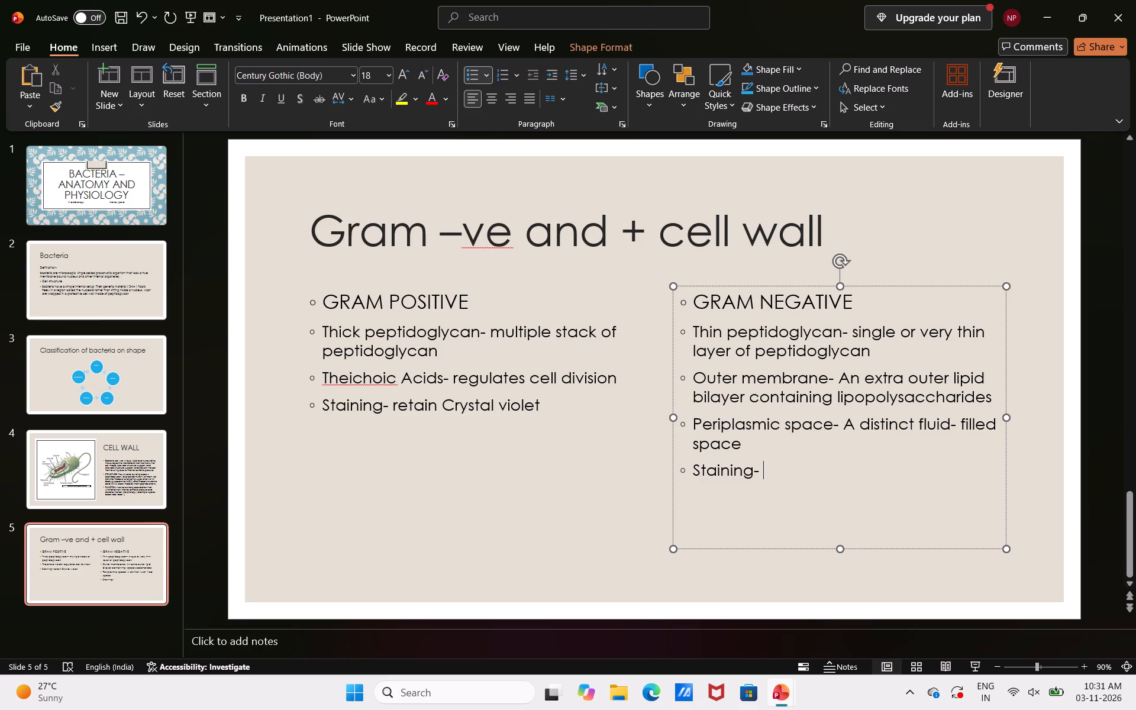
{"action": "type", "text": "etain p"}
{"action": "type", "text": "ink"}
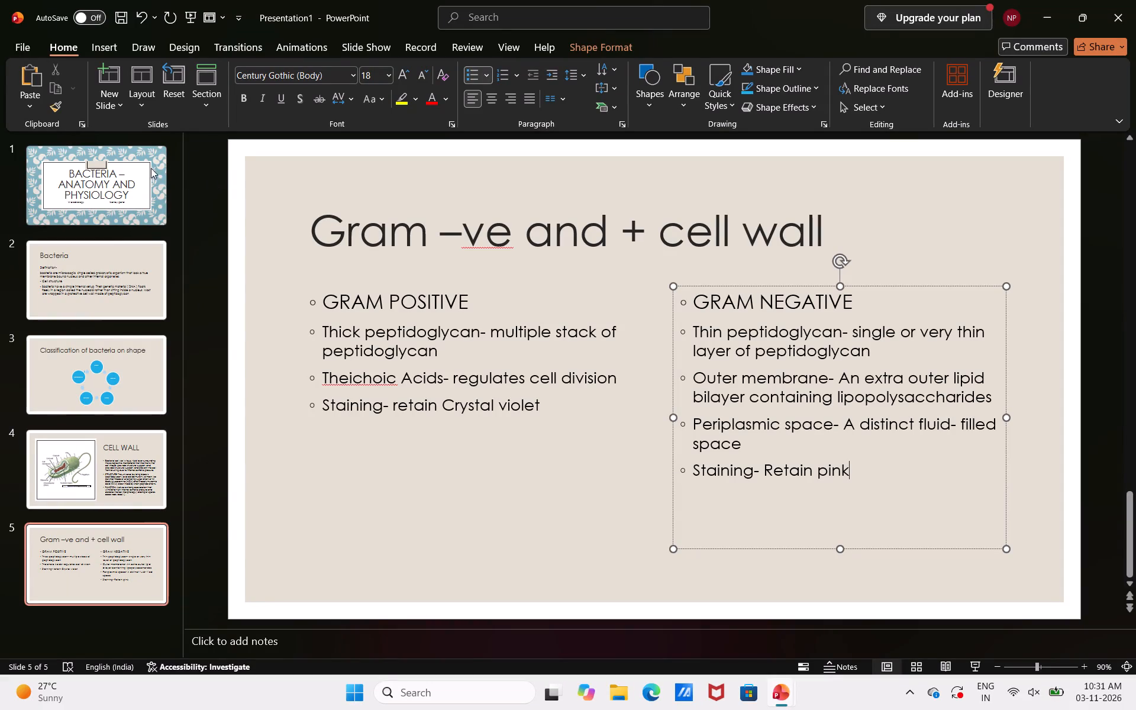
Search online pictures for "gram positive gram negative cell wall" and insert the diagram showing Gram Positive and Gram Negative walls side by side.
{"action": "left_click", "coordinate": [104, 41]}
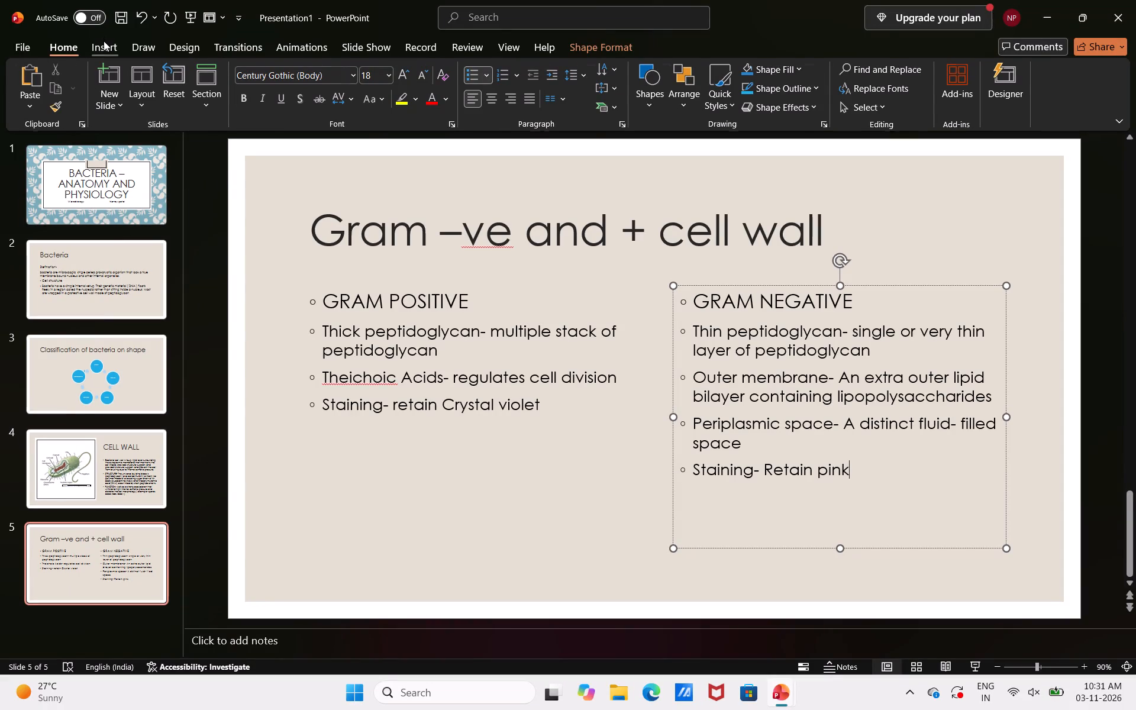
{"action": "left_click", "coordinate": [109, 94]}
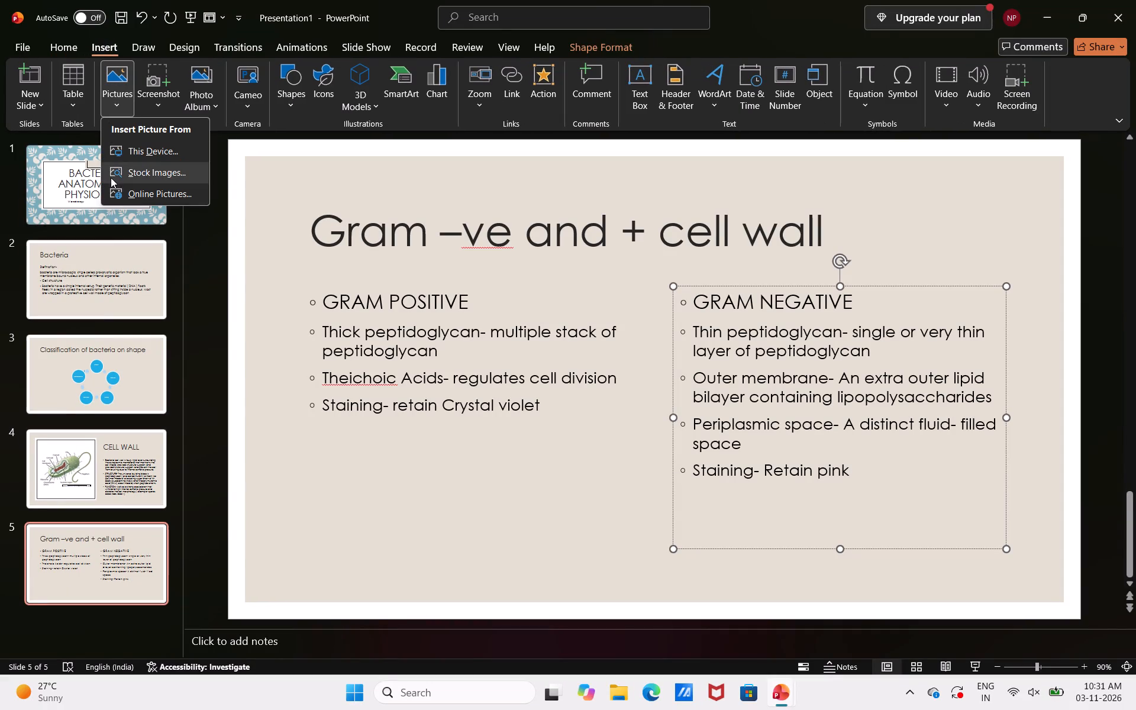
{"action": "left_click", "coordinate": [121, 193]}
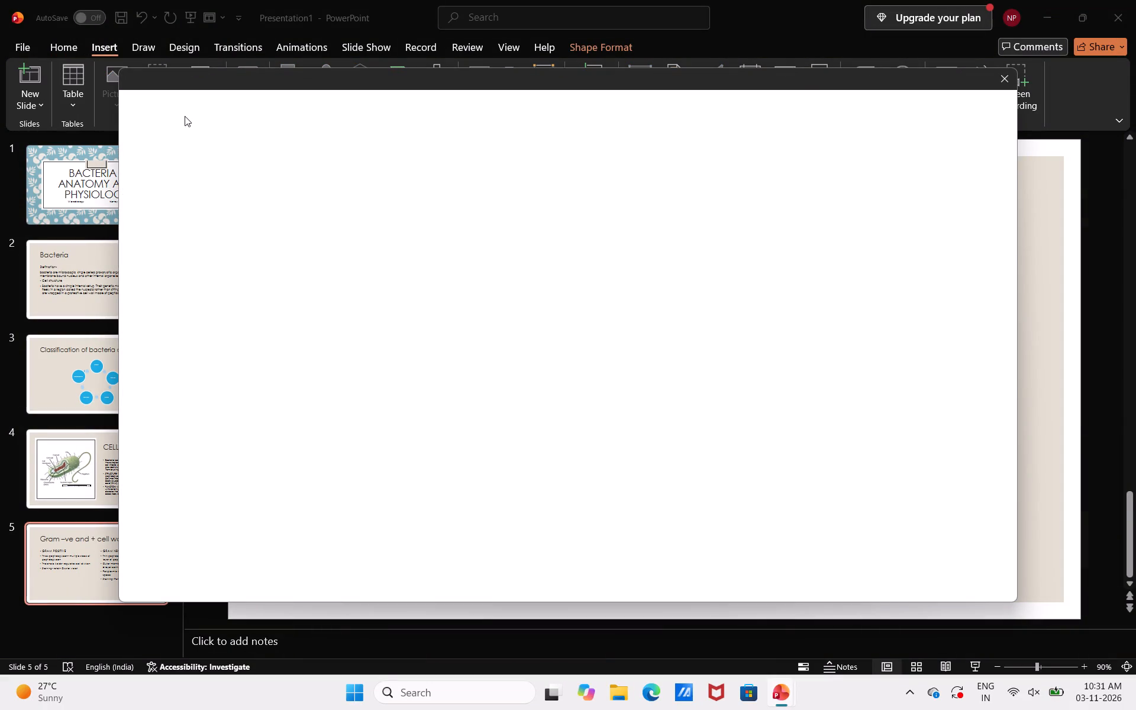
{"action": "left_click", "coordinate": [180, 140]}
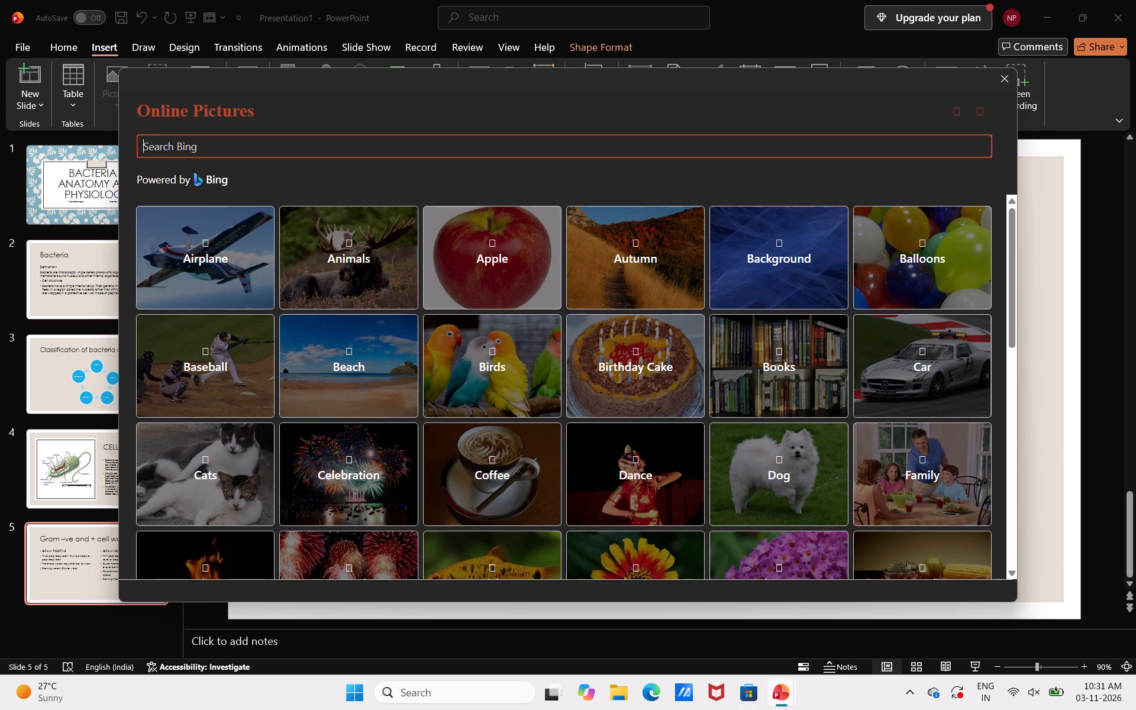
{"action": "type", "text": "gram"}
{"action": "key", "text": "space"}
{"action": "type", "text": "positive gram"}
{"action": "key", "text": "space"}
{"action": "type", "text": "nega"}
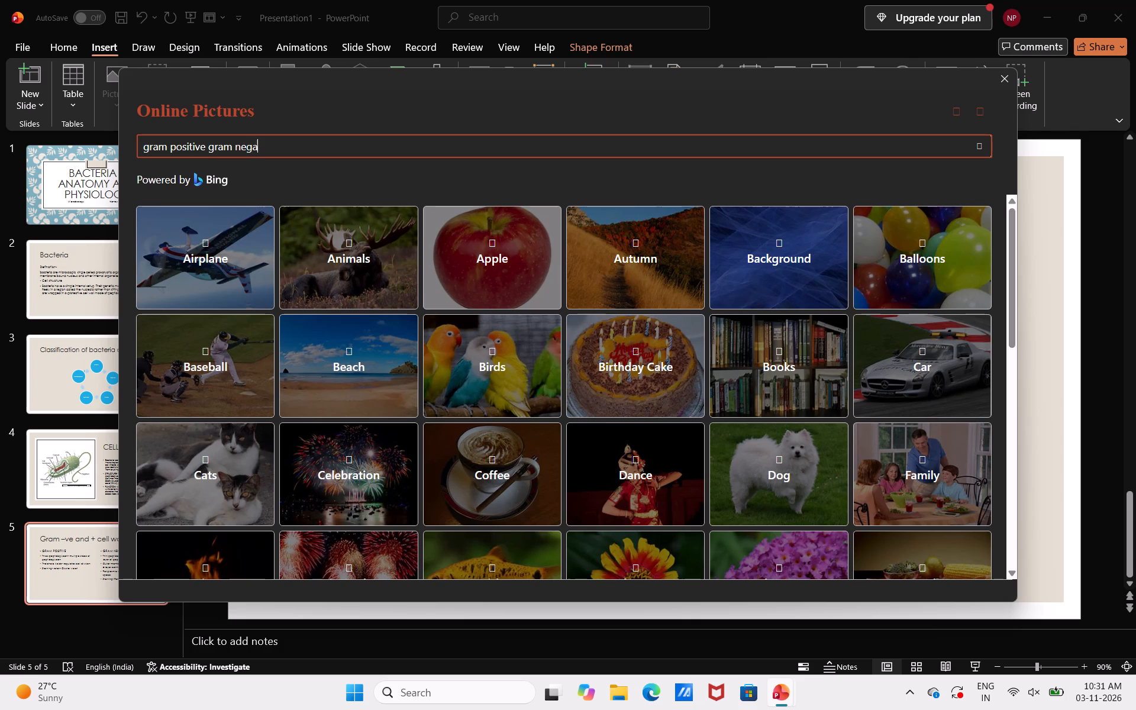
{"action": "type", "text": "tive cell wall"}
{"action": "key", "text": "Return"}
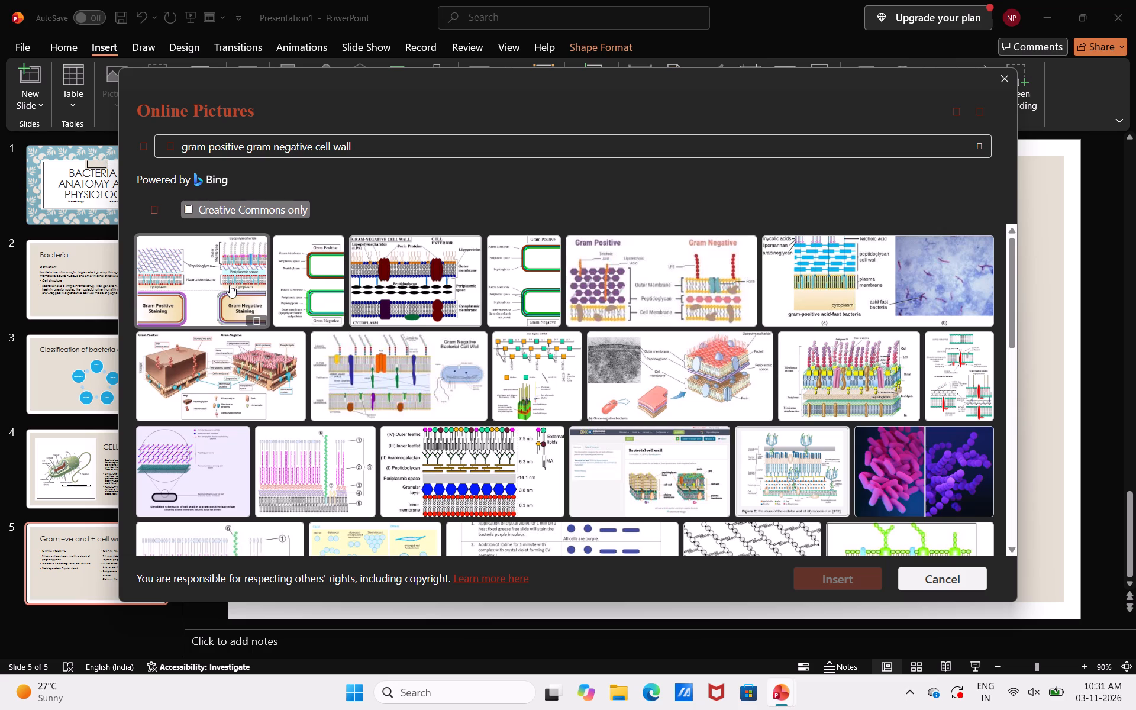
{"action": "scroll", "coordinate": [410, 408], "scroll_direction": "down", "scroll_amount": 1}
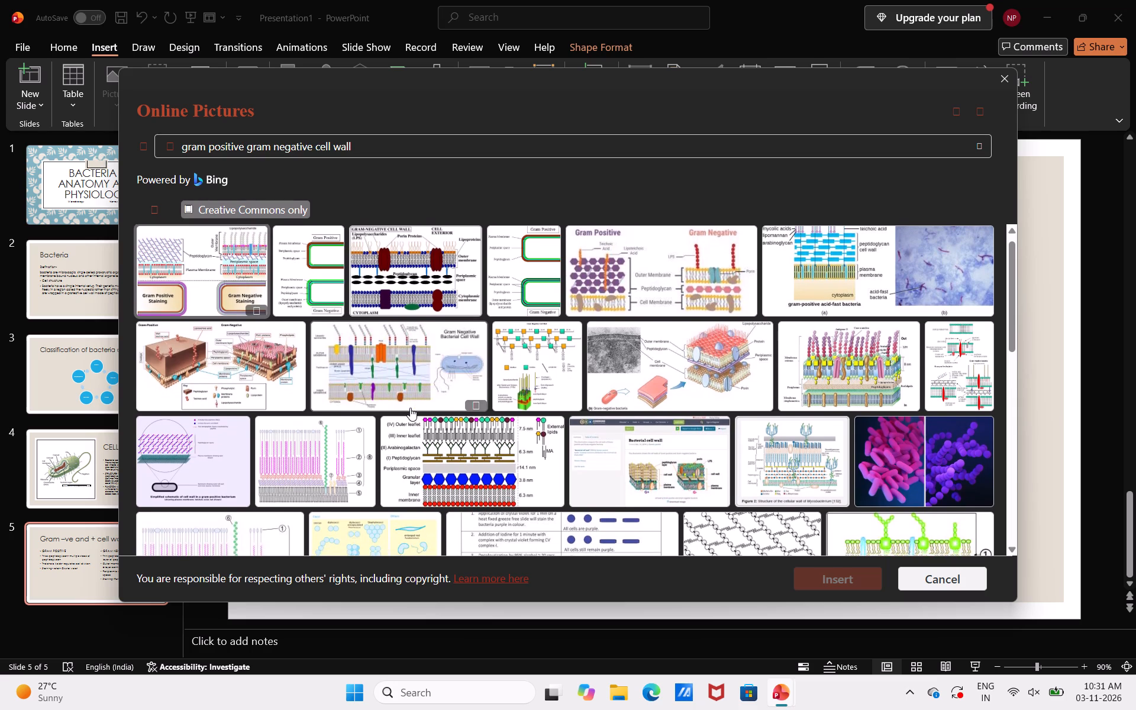
{"action": "left_click", "coordinate": [641, 288]}
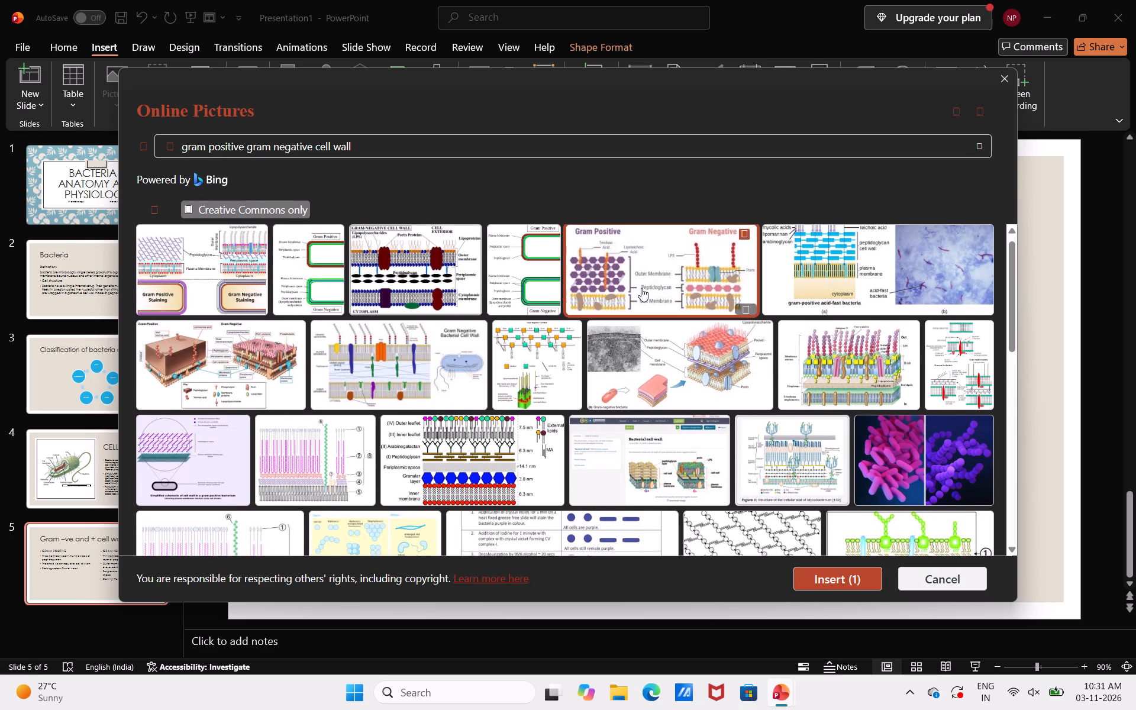
{"action": "left_click", "coordinate": [835, 580]}
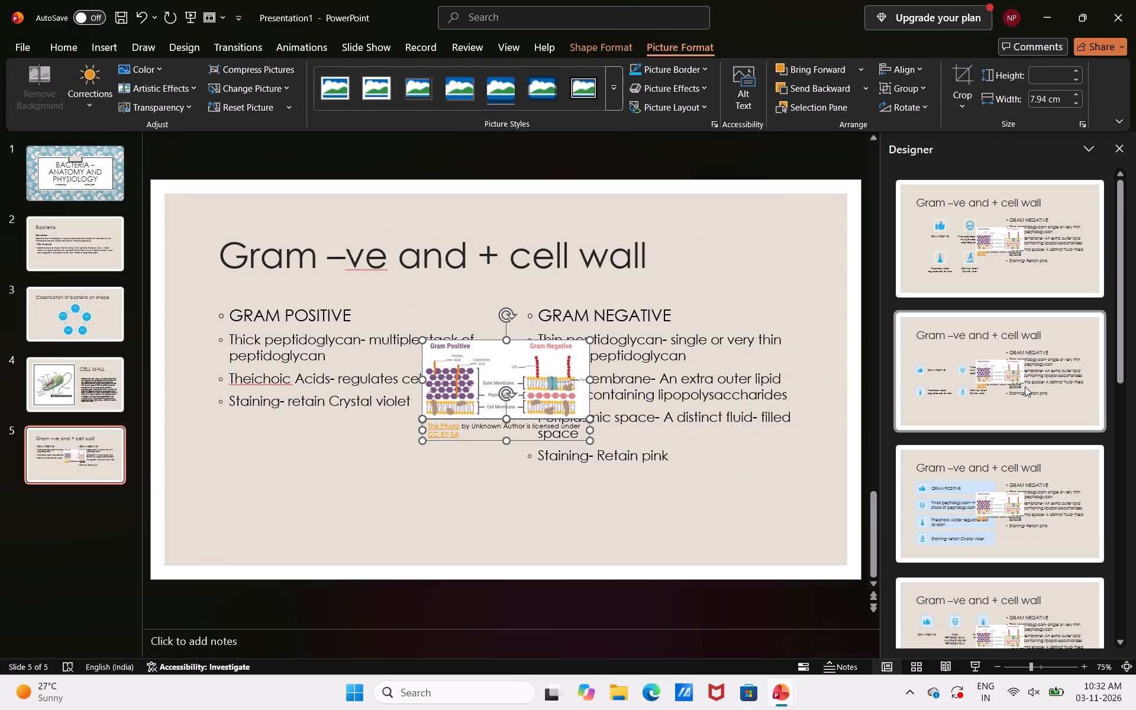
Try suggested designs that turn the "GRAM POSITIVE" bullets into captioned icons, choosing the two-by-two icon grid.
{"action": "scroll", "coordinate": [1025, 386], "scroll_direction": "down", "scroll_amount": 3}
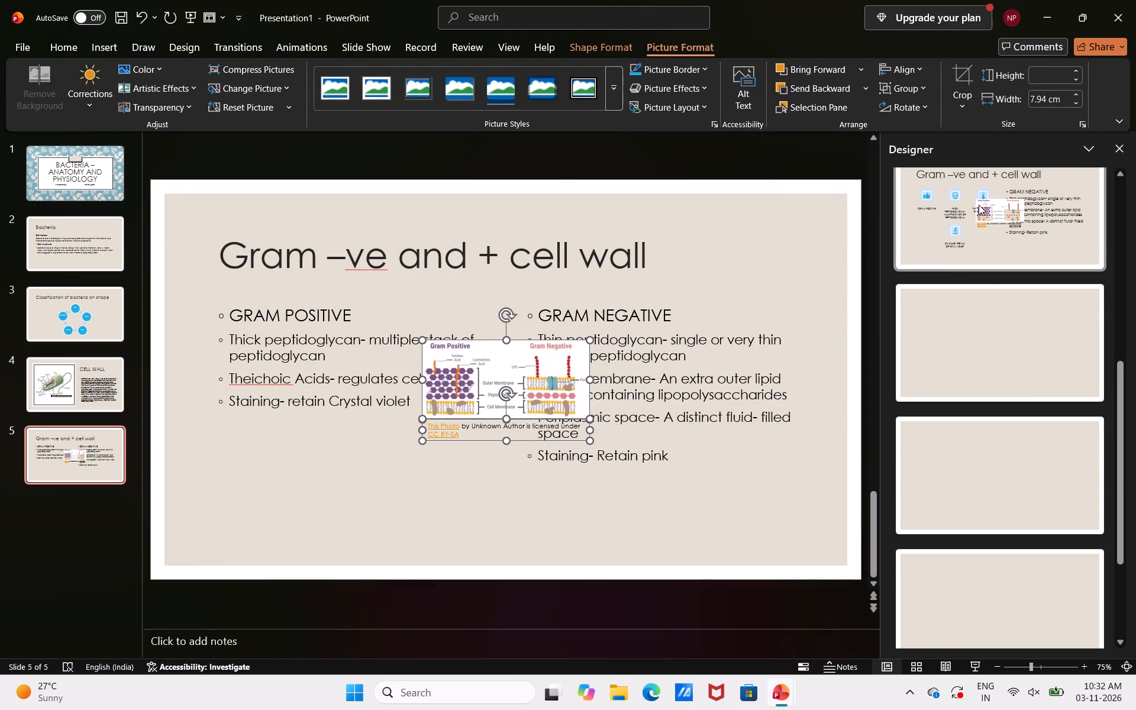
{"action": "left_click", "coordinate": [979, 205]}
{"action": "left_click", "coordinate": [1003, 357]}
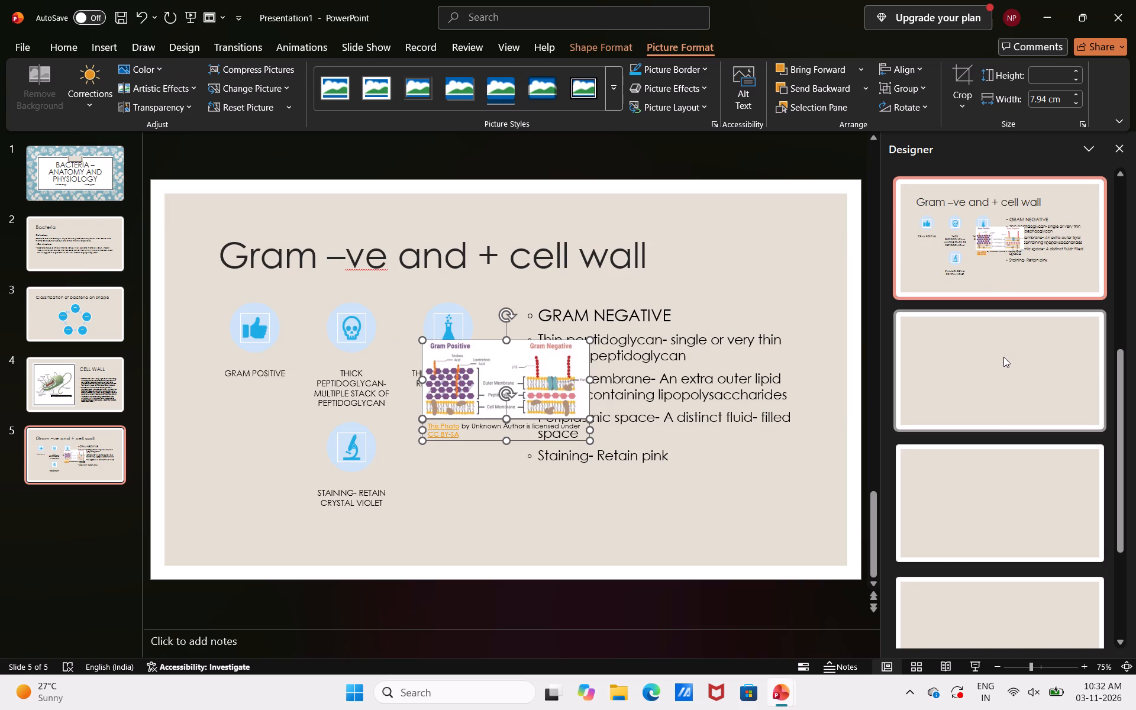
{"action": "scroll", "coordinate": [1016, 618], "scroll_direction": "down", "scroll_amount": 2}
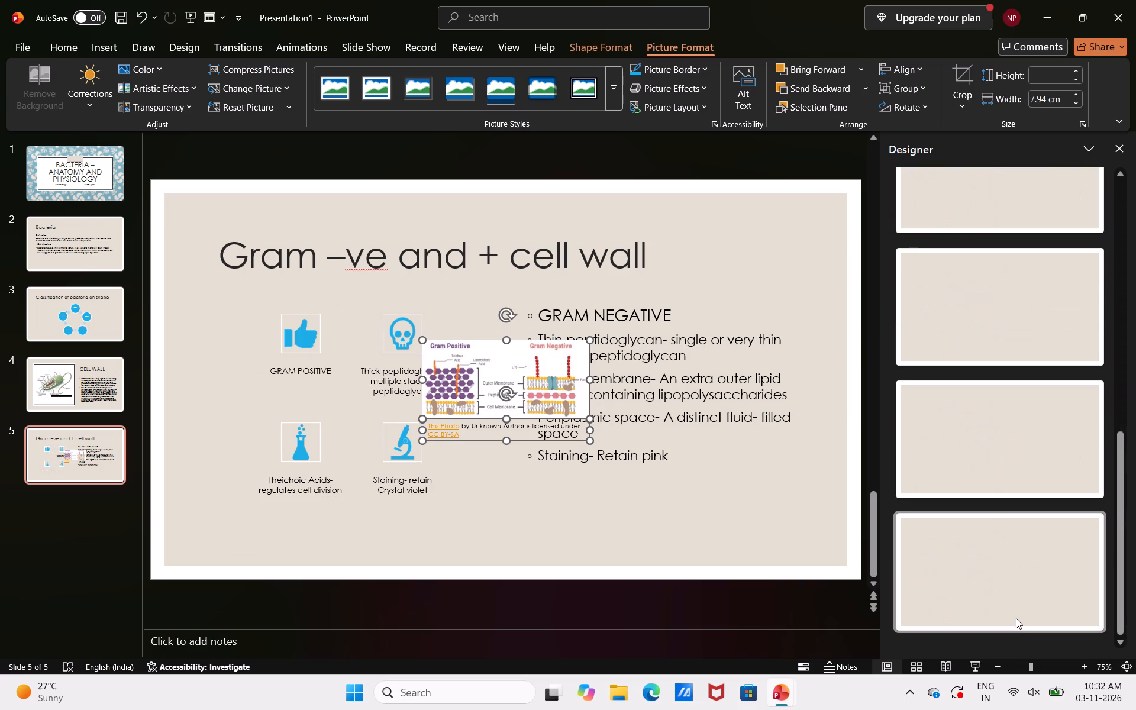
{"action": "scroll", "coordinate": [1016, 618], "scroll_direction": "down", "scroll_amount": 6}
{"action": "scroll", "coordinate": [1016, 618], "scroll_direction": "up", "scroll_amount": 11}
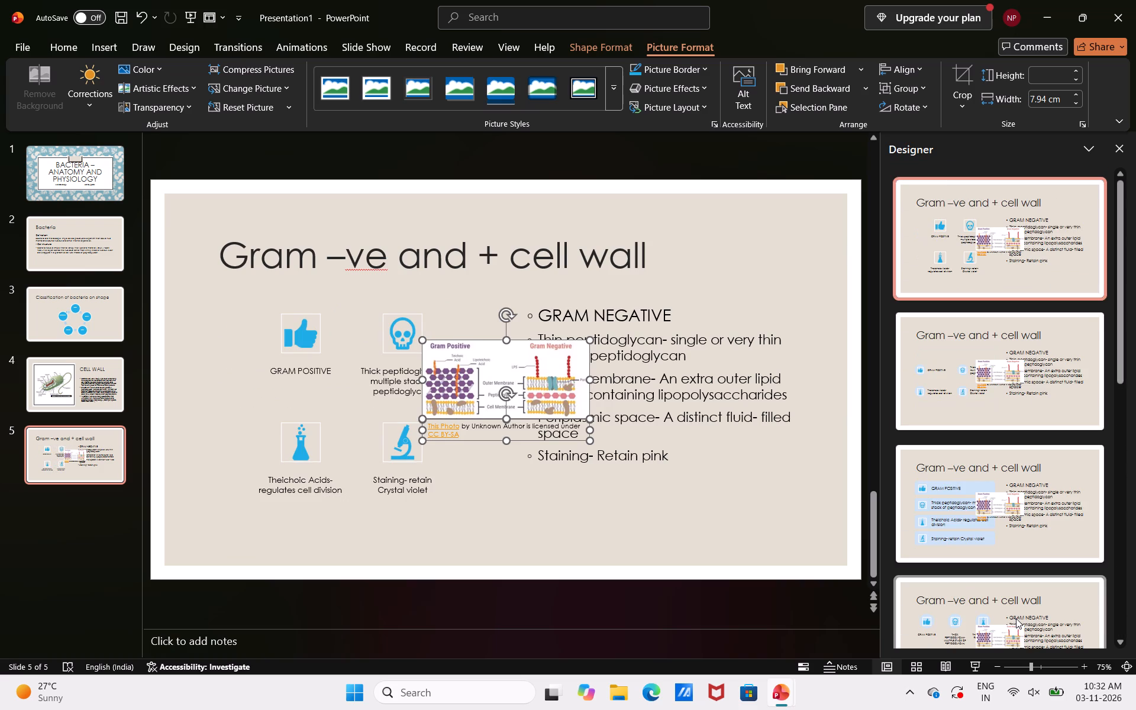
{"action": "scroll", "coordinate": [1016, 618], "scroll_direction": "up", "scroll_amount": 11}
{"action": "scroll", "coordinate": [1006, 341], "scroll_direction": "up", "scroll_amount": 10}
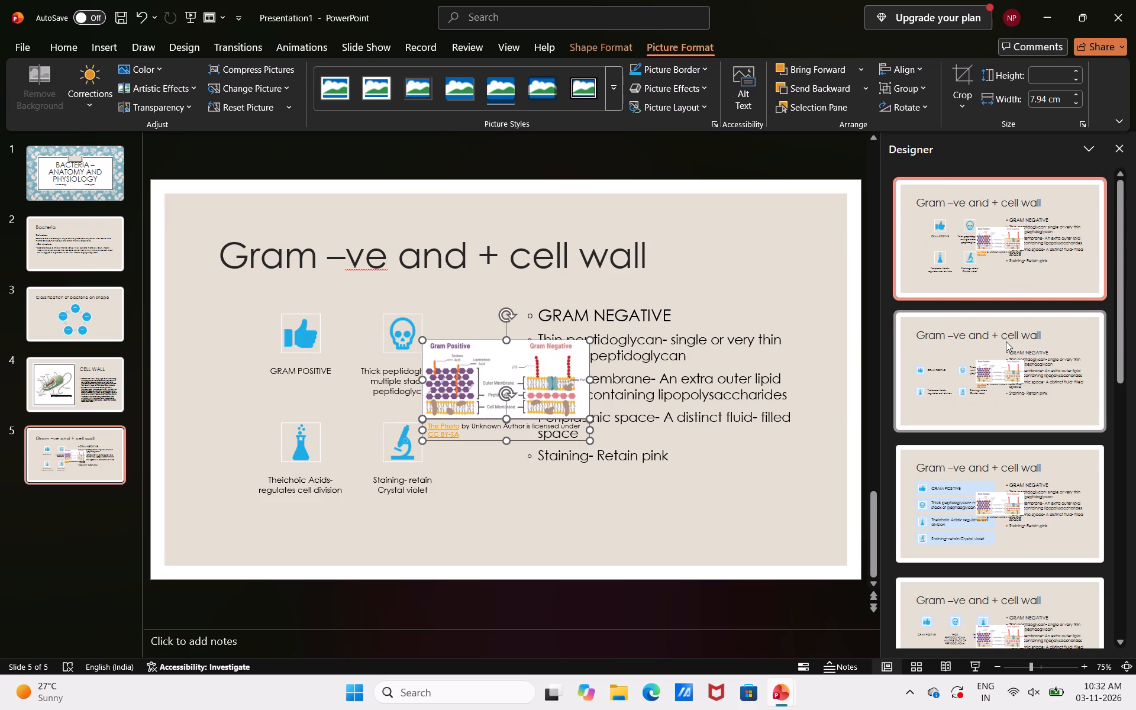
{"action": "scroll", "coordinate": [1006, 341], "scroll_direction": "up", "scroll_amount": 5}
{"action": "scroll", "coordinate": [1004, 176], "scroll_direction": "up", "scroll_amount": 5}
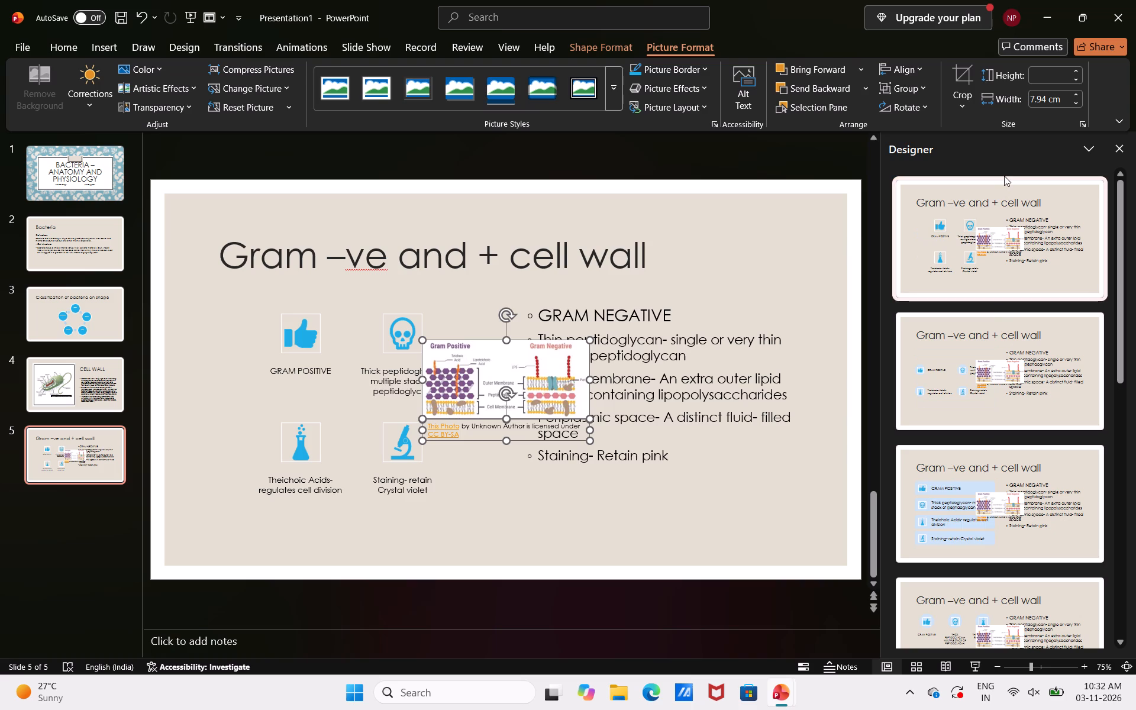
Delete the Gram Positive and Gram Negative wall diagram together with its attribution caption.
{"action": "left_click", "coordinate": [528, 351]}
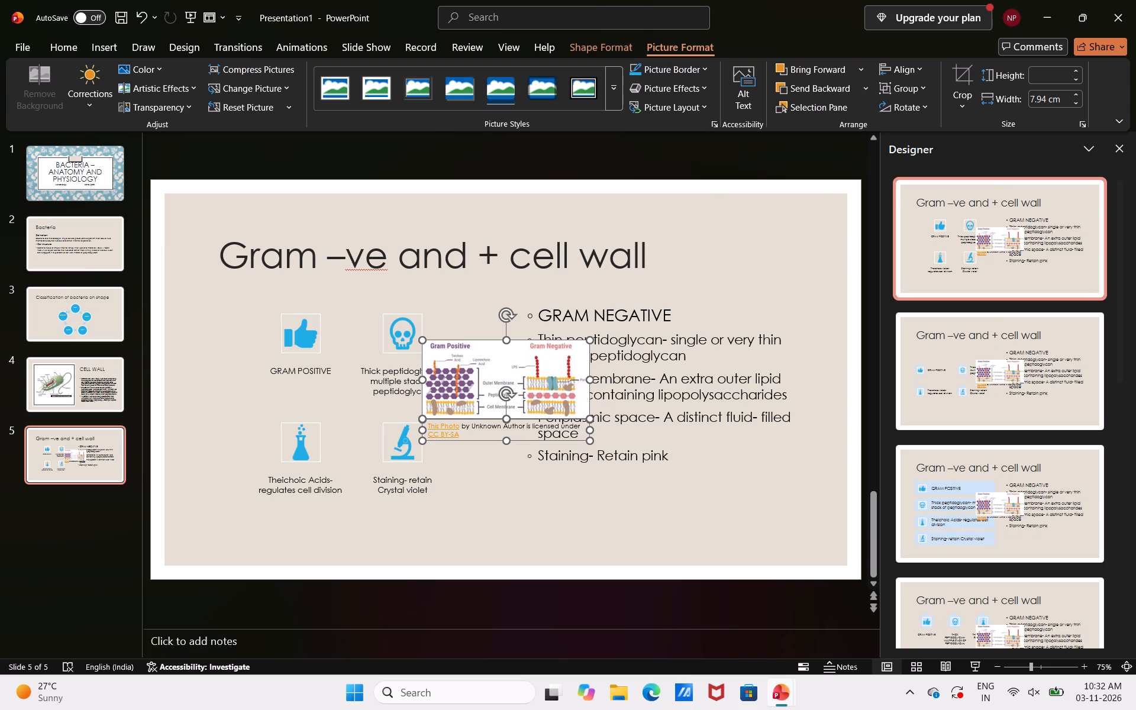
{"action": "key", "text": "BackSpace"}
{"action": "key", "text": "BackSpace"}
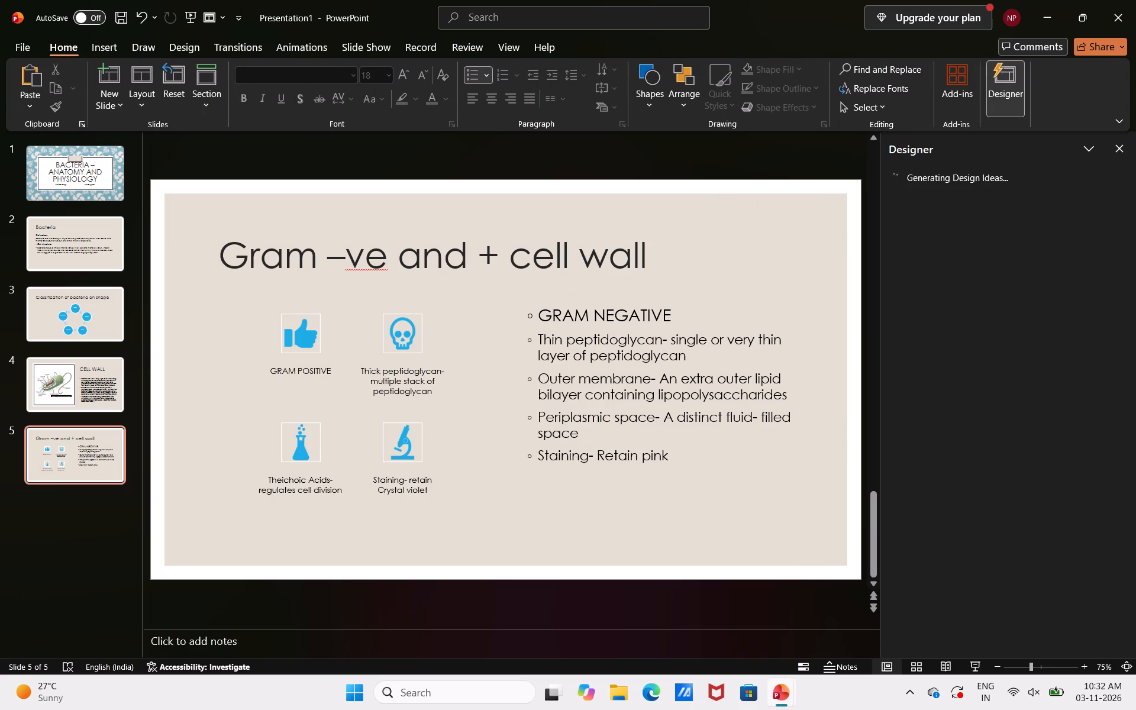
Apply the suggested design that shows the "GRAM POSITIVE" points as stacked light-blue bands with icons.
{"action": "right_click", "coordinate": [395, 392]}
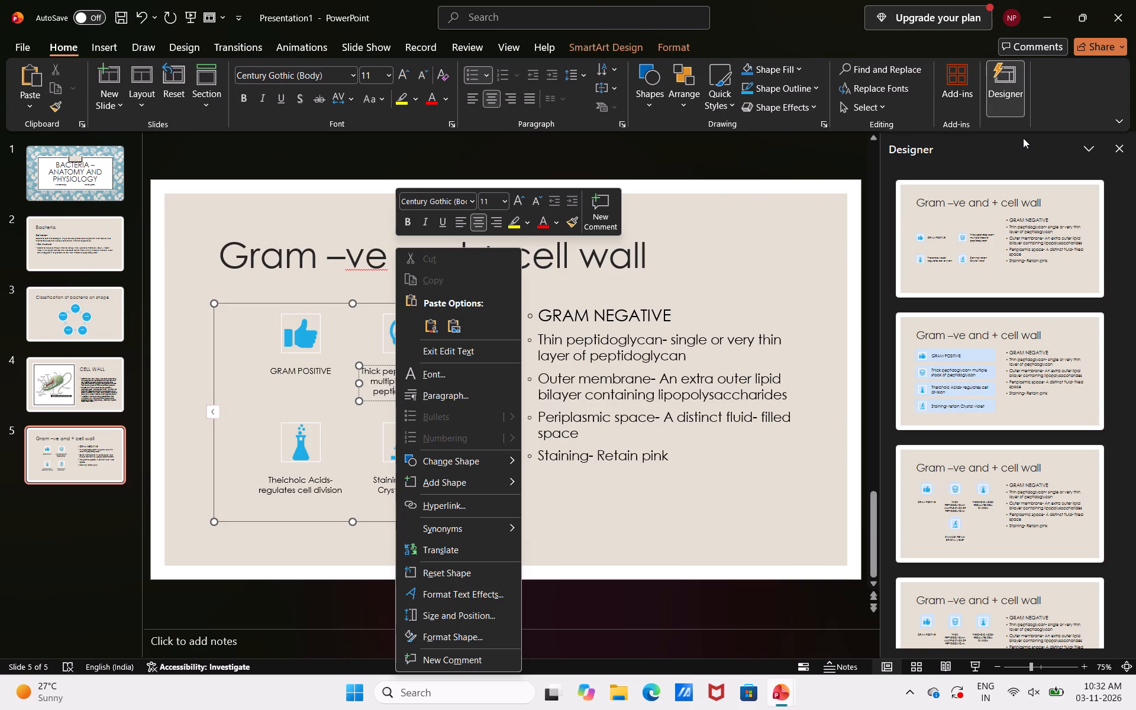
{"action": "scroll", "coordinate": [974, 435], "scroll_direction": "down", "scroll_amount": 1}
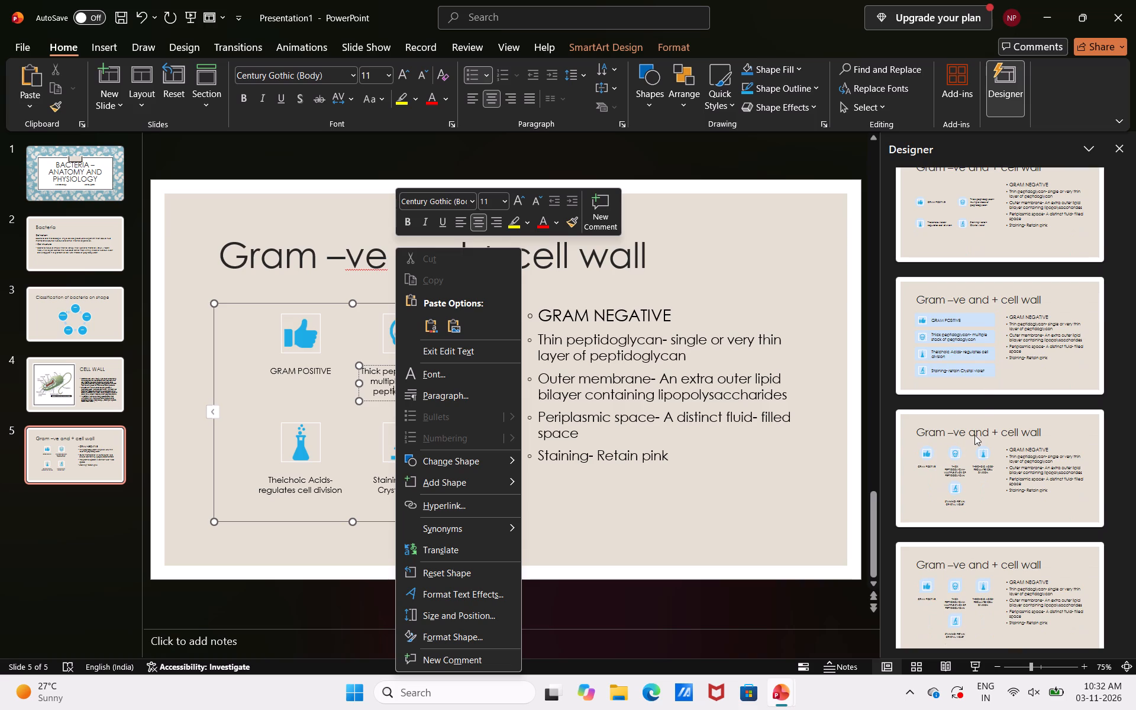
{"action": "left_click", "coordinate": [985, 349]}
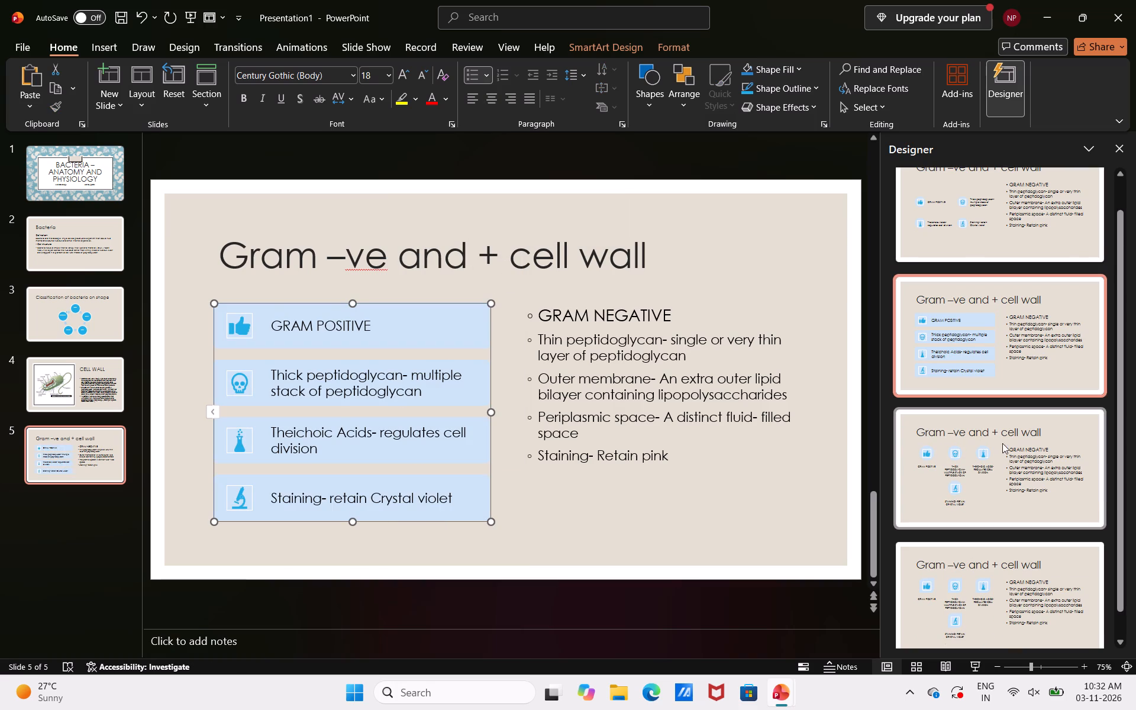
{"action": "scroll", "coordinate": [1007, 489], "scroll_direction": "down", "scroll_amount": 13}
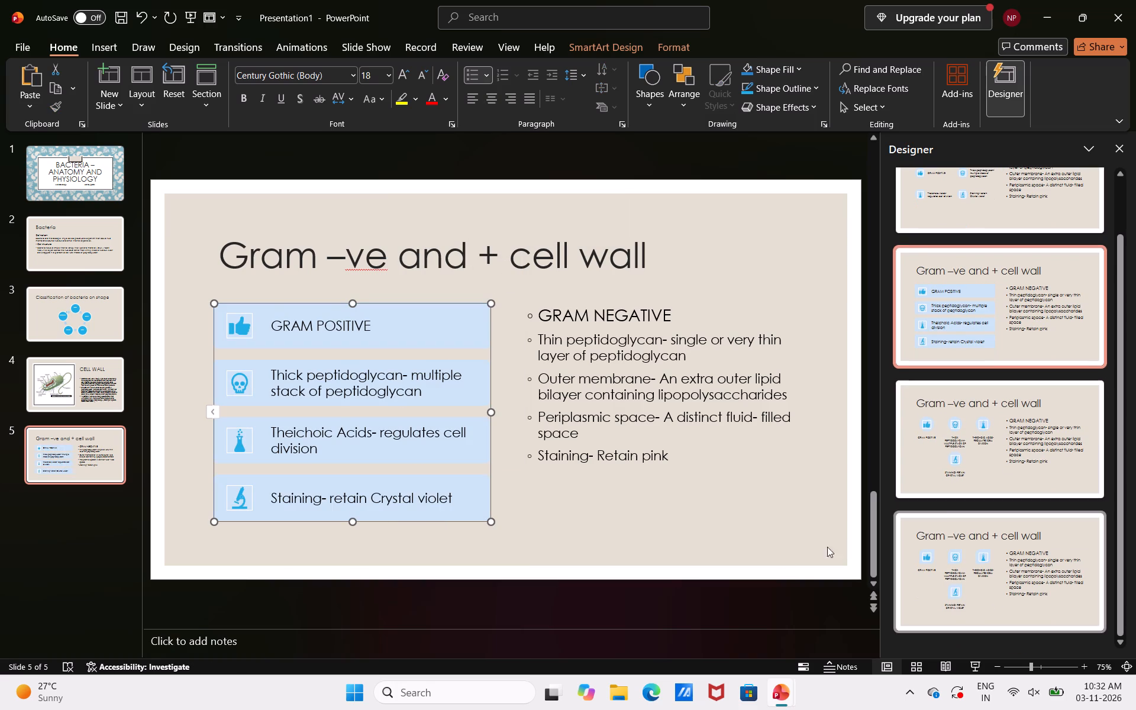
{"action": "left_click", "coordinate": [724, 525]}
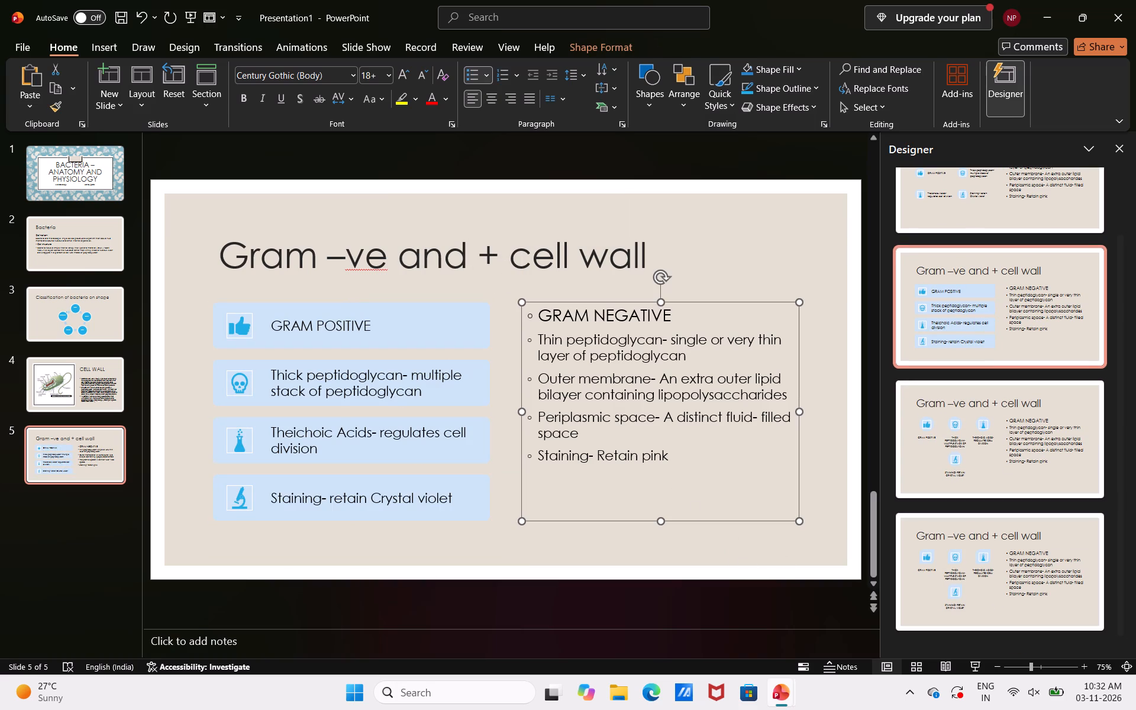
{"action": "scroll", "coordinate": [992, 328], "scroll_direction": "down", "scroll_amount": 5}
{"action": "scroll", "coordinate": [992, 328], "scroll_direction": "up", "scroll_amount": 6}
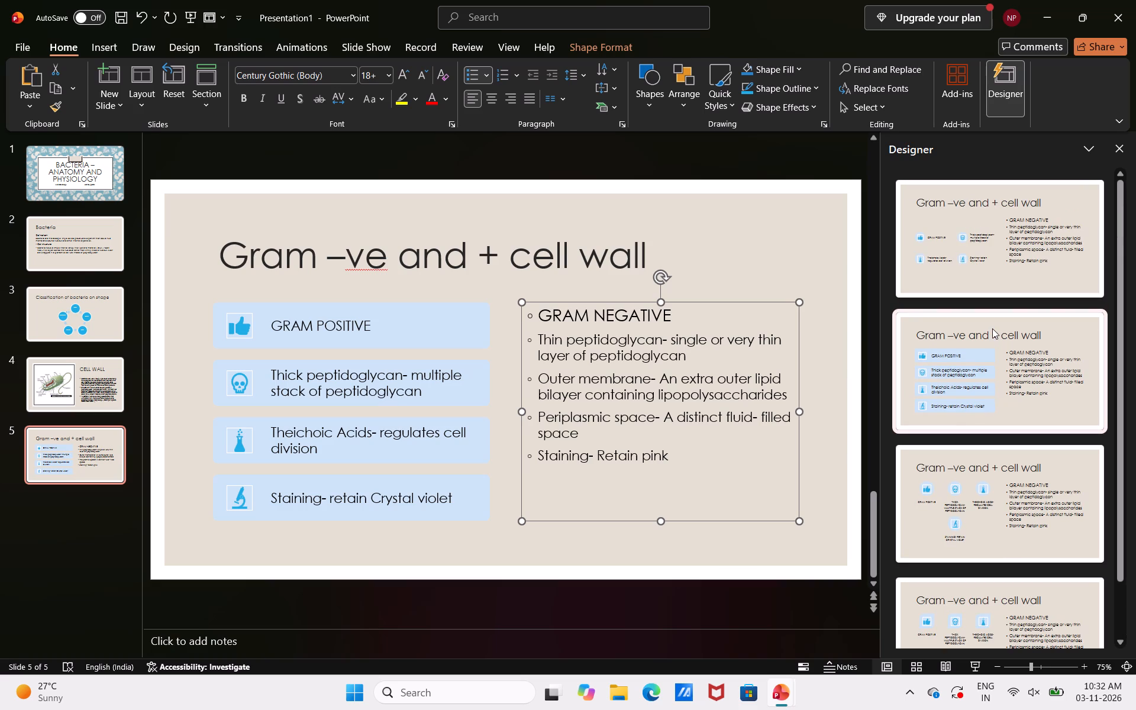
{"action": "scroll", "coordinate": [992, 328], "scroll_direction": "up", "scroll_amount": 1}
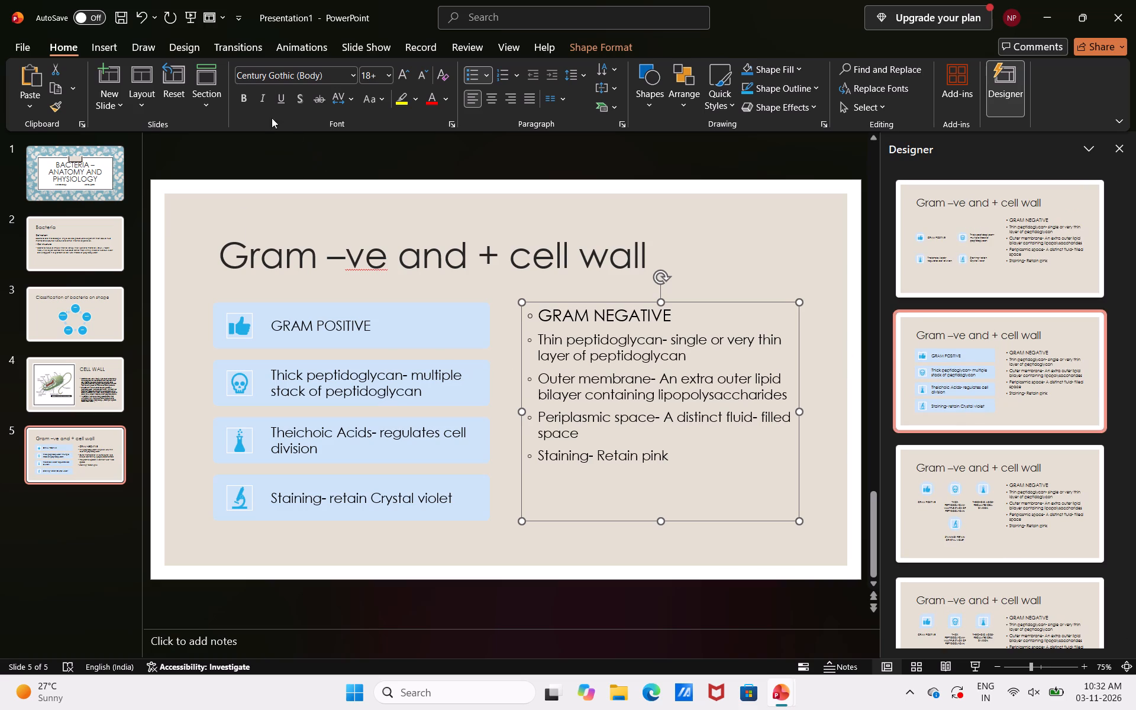
Undo the design changes, the diagram's deletion and its insertion, back to the plain two-column bullets.
{"action": "left_click", "coordinate": [141, 10]}
{"action": "left_click", "coordinate": [141, 10]}
{"action": "left_click", "coordinate": [141, 10]}
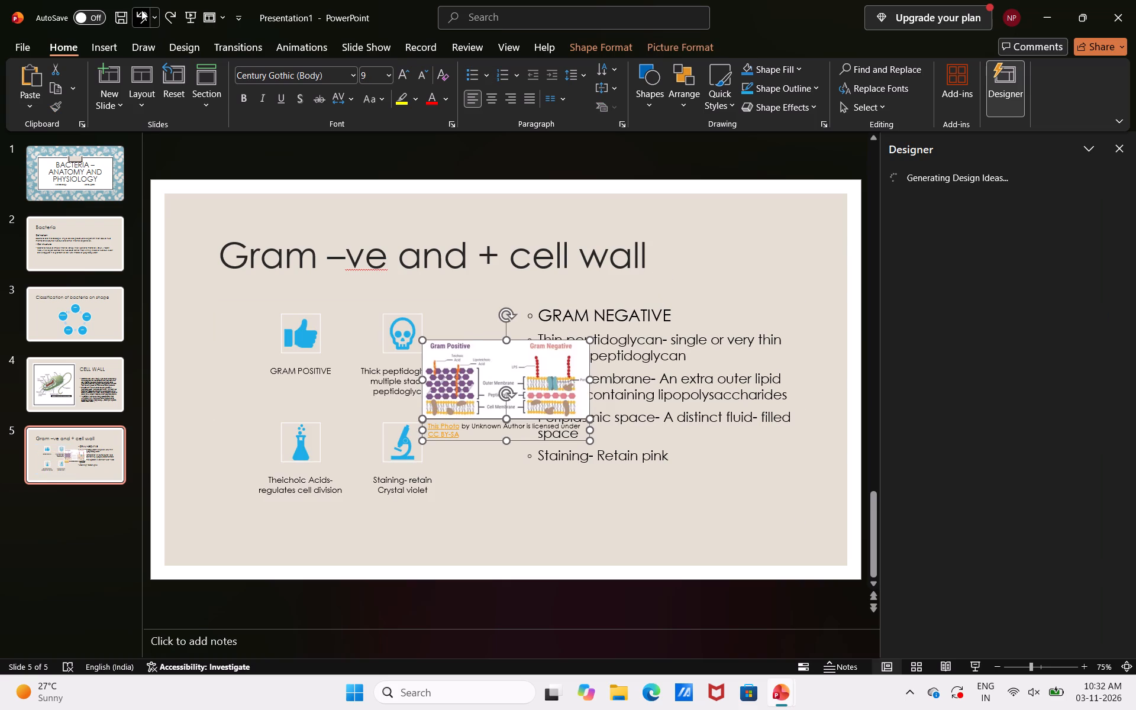
{"action": "left_click", "coordinate": [141, 10]}
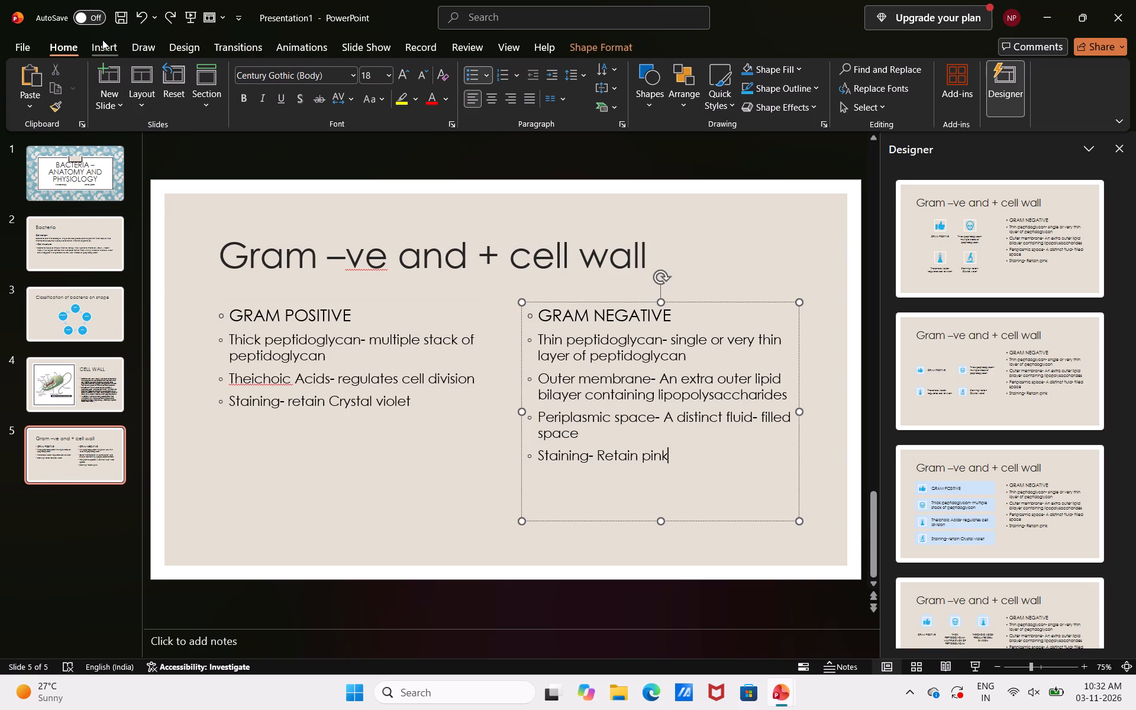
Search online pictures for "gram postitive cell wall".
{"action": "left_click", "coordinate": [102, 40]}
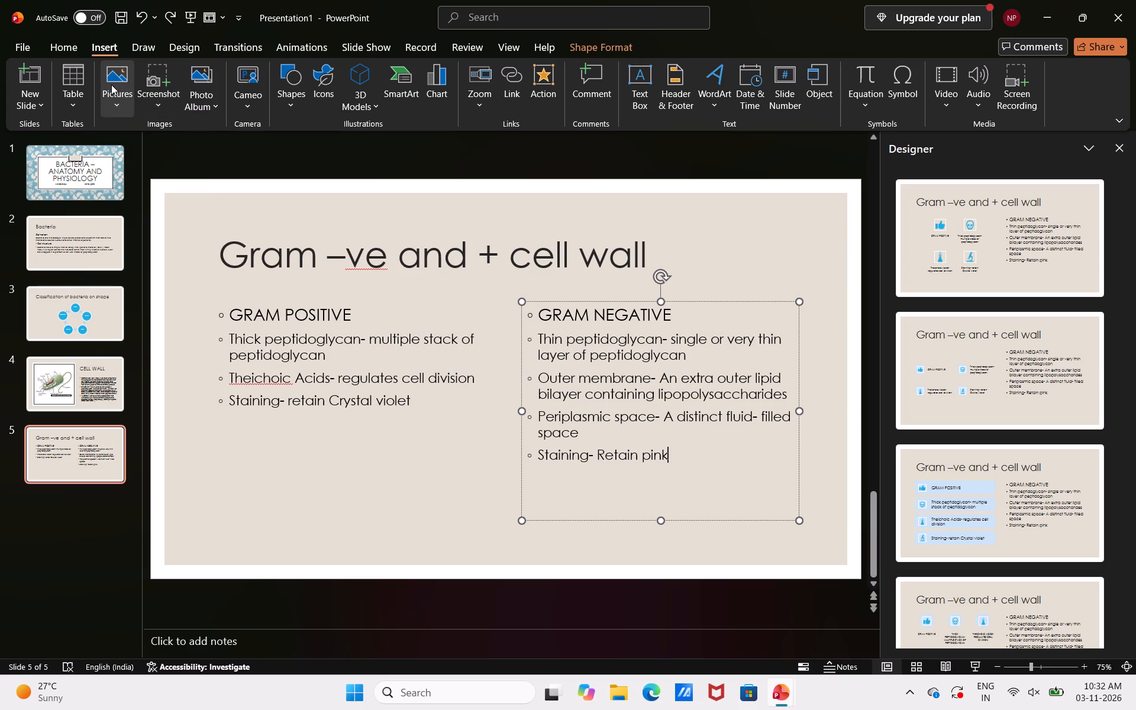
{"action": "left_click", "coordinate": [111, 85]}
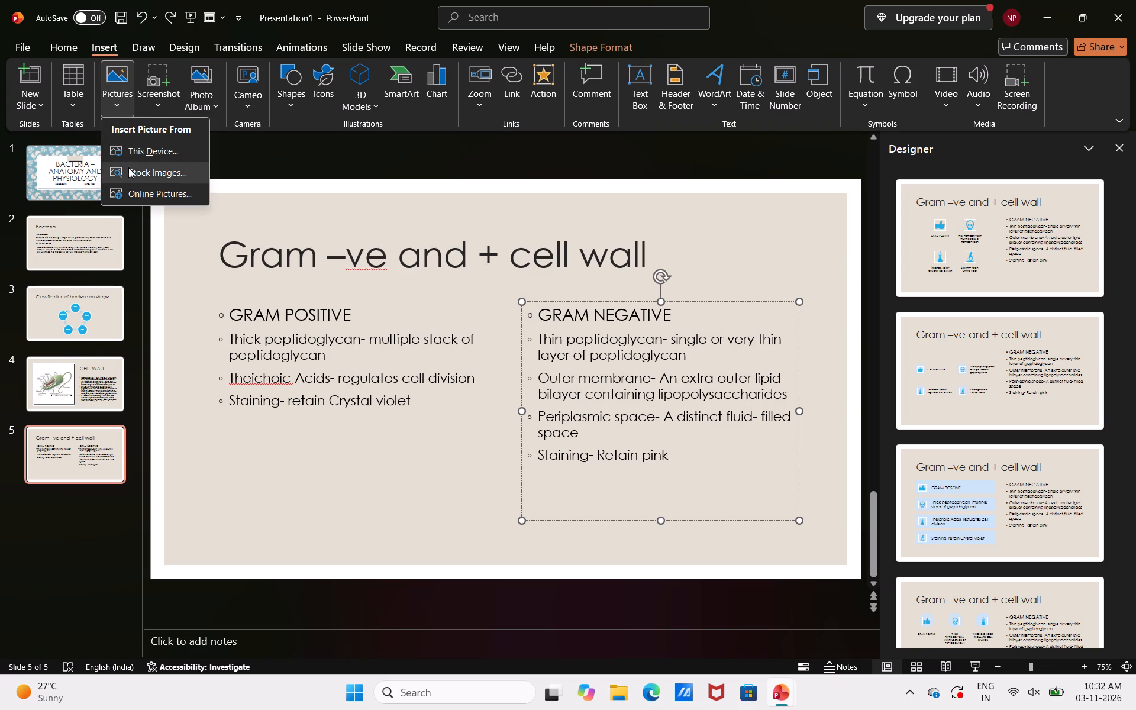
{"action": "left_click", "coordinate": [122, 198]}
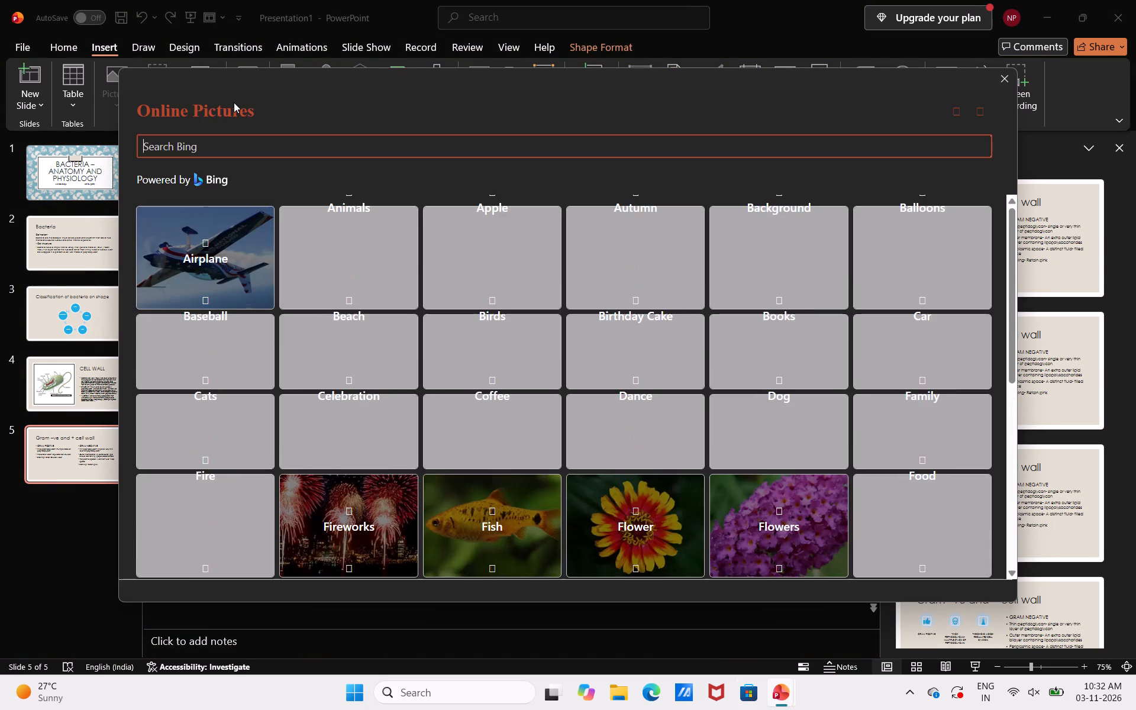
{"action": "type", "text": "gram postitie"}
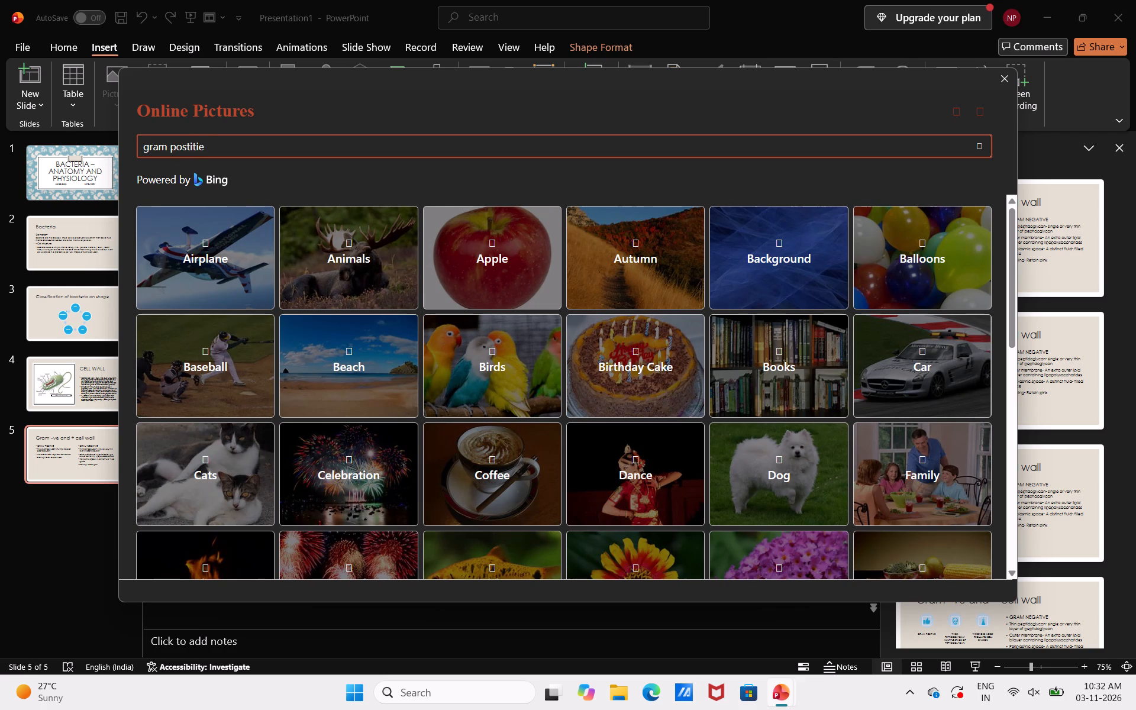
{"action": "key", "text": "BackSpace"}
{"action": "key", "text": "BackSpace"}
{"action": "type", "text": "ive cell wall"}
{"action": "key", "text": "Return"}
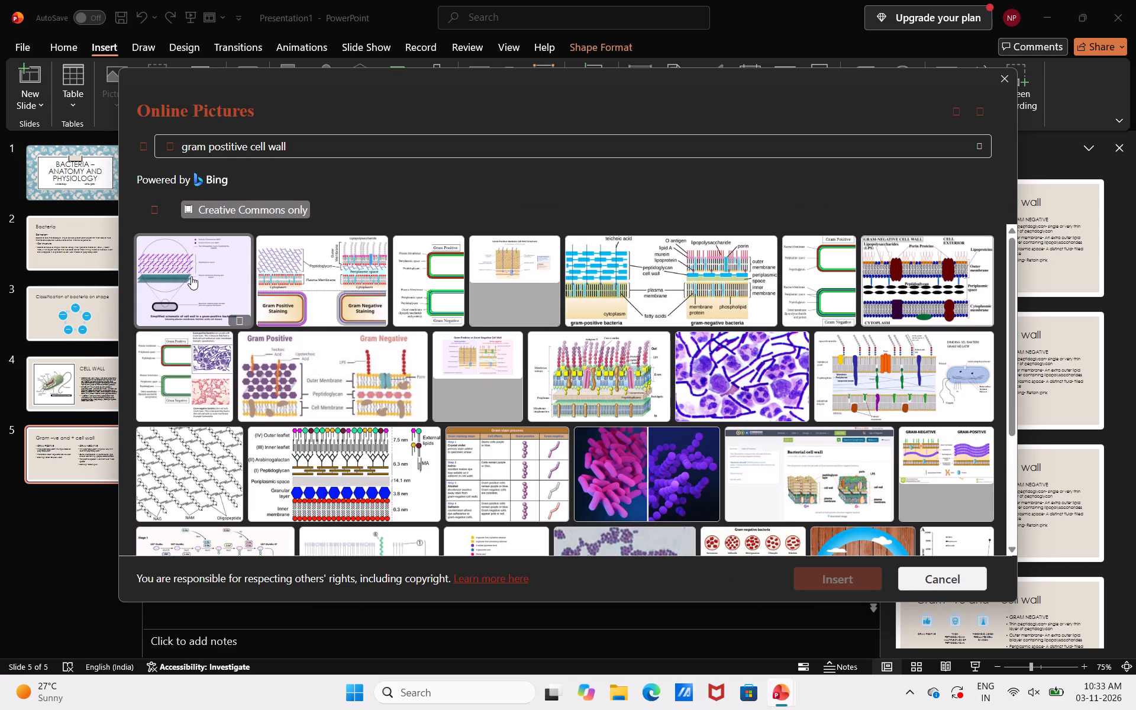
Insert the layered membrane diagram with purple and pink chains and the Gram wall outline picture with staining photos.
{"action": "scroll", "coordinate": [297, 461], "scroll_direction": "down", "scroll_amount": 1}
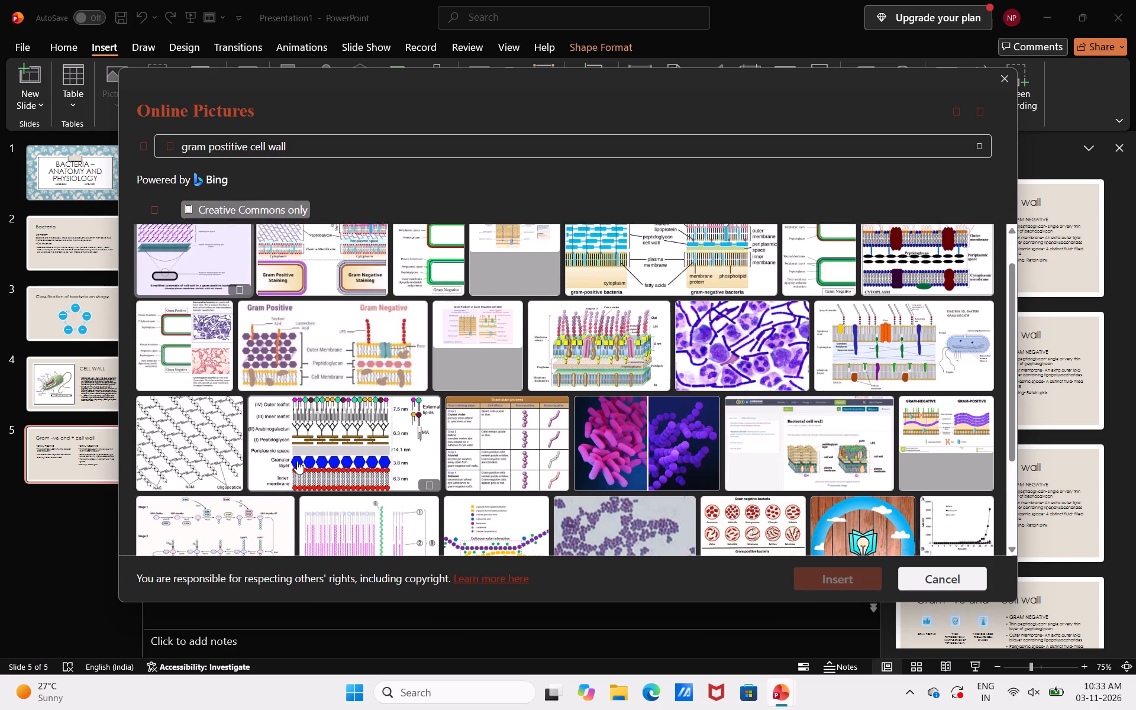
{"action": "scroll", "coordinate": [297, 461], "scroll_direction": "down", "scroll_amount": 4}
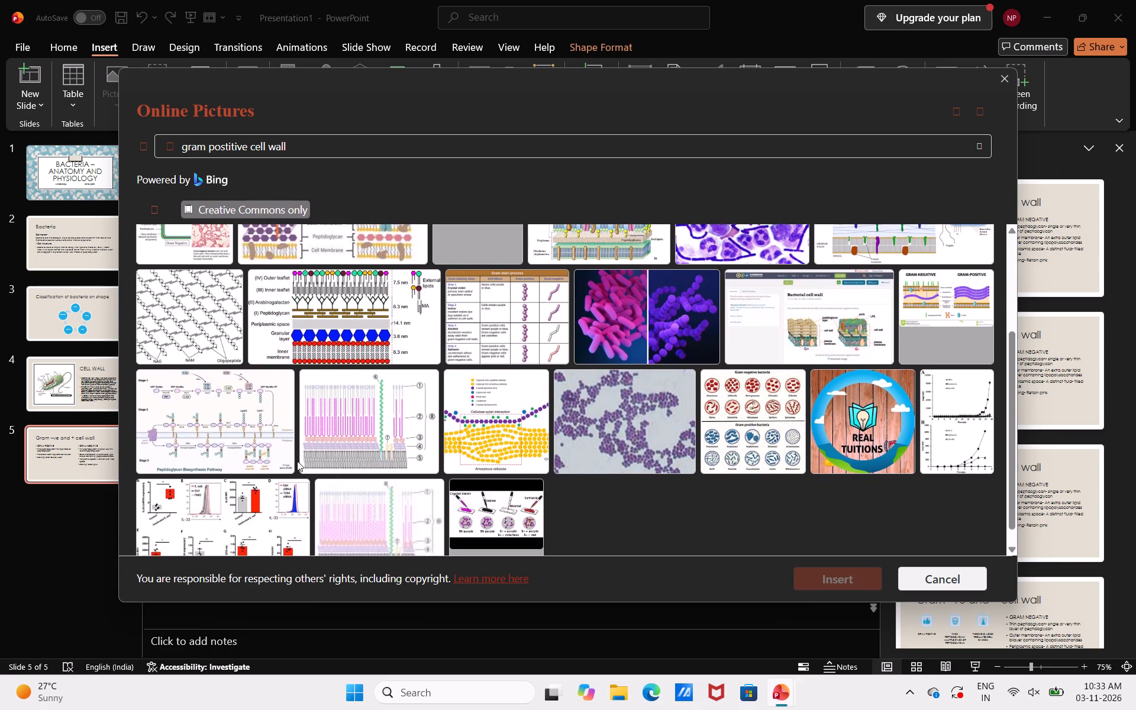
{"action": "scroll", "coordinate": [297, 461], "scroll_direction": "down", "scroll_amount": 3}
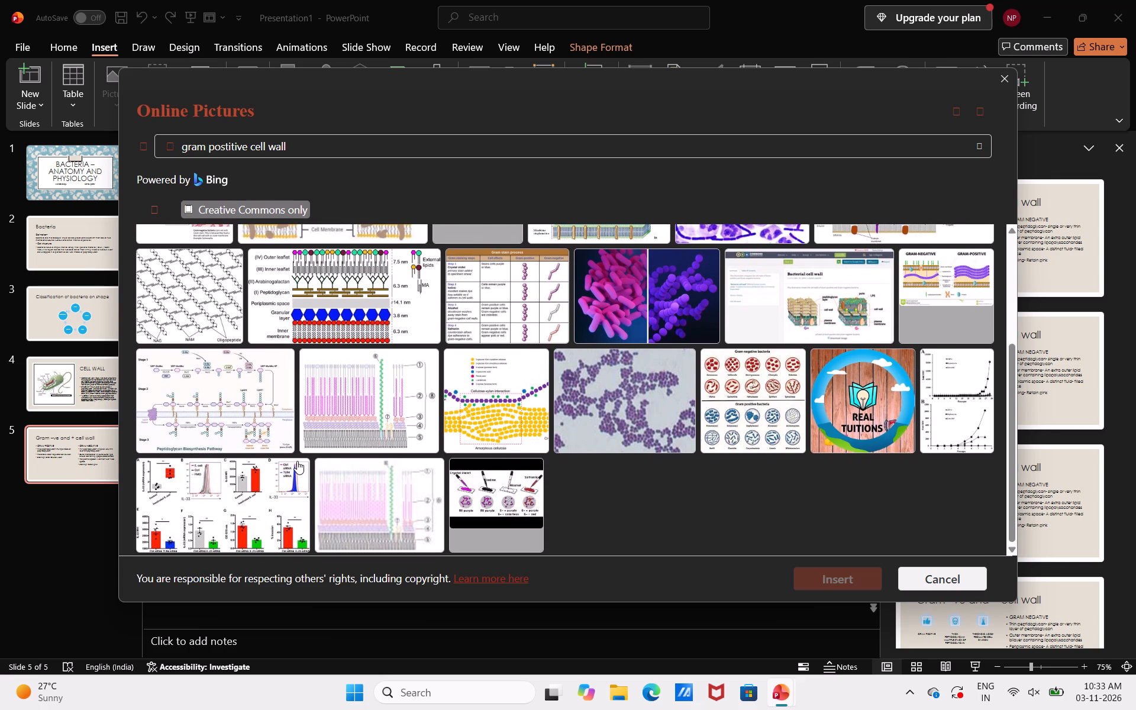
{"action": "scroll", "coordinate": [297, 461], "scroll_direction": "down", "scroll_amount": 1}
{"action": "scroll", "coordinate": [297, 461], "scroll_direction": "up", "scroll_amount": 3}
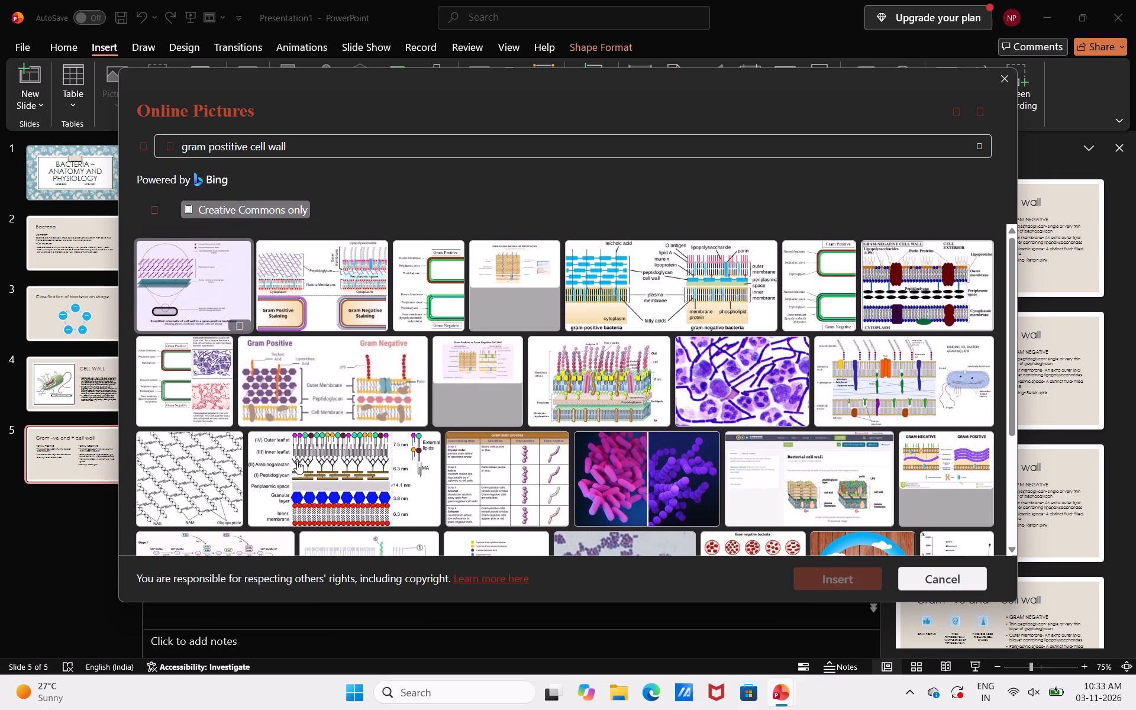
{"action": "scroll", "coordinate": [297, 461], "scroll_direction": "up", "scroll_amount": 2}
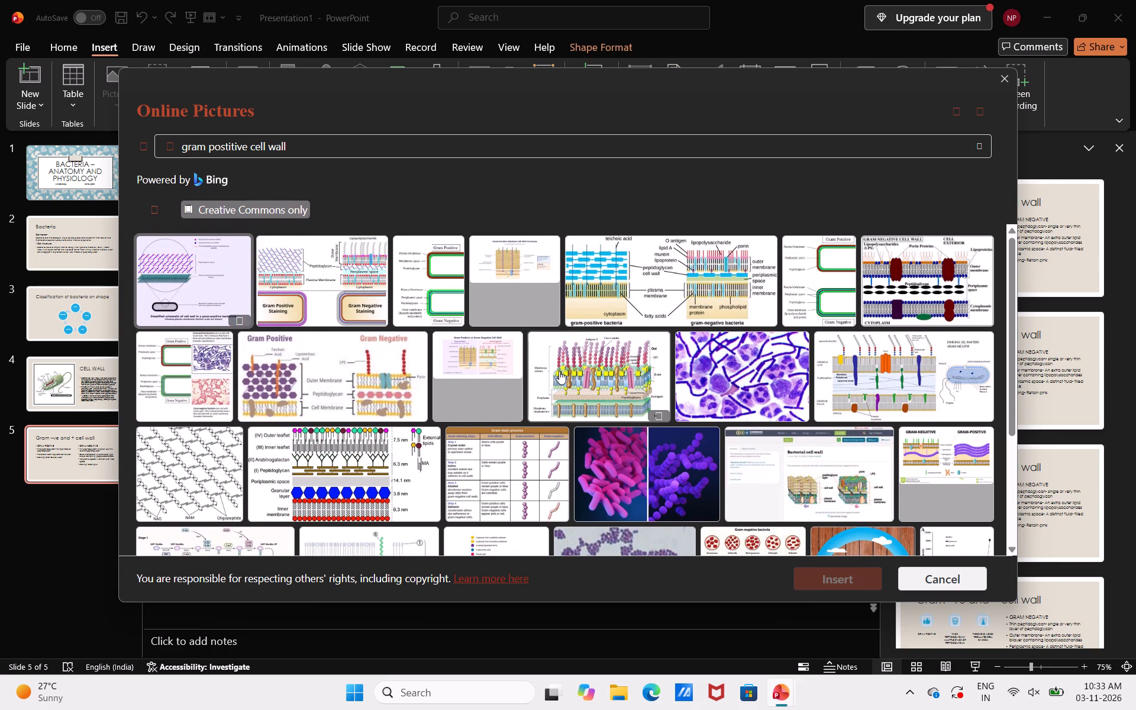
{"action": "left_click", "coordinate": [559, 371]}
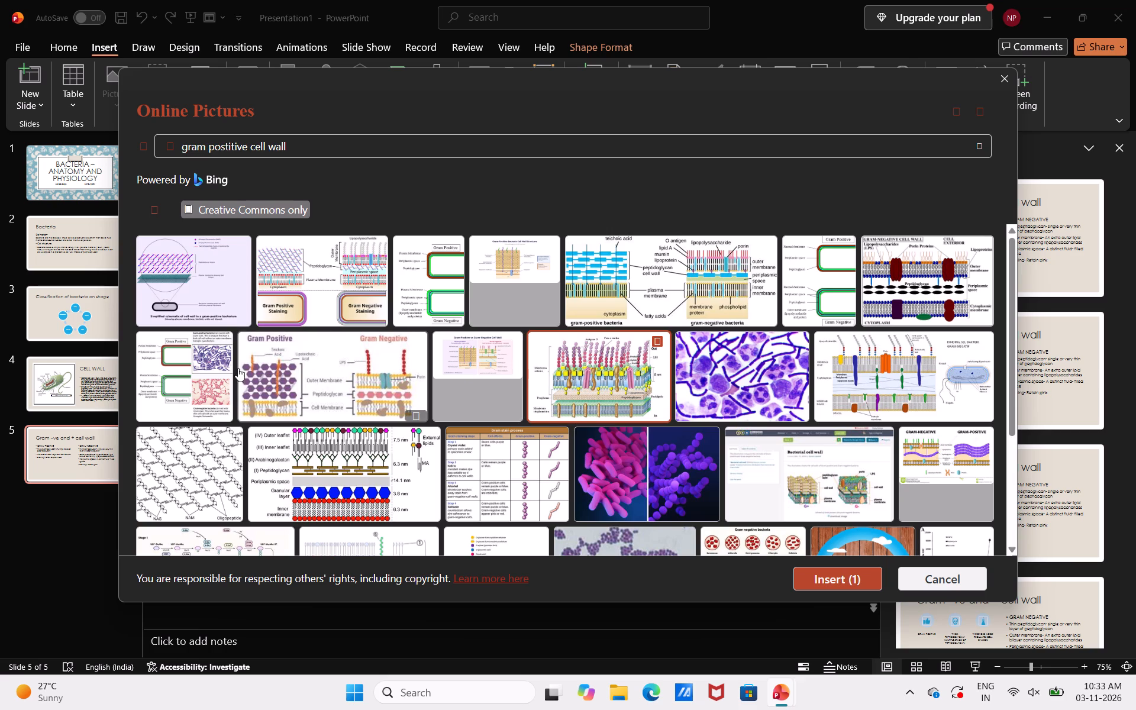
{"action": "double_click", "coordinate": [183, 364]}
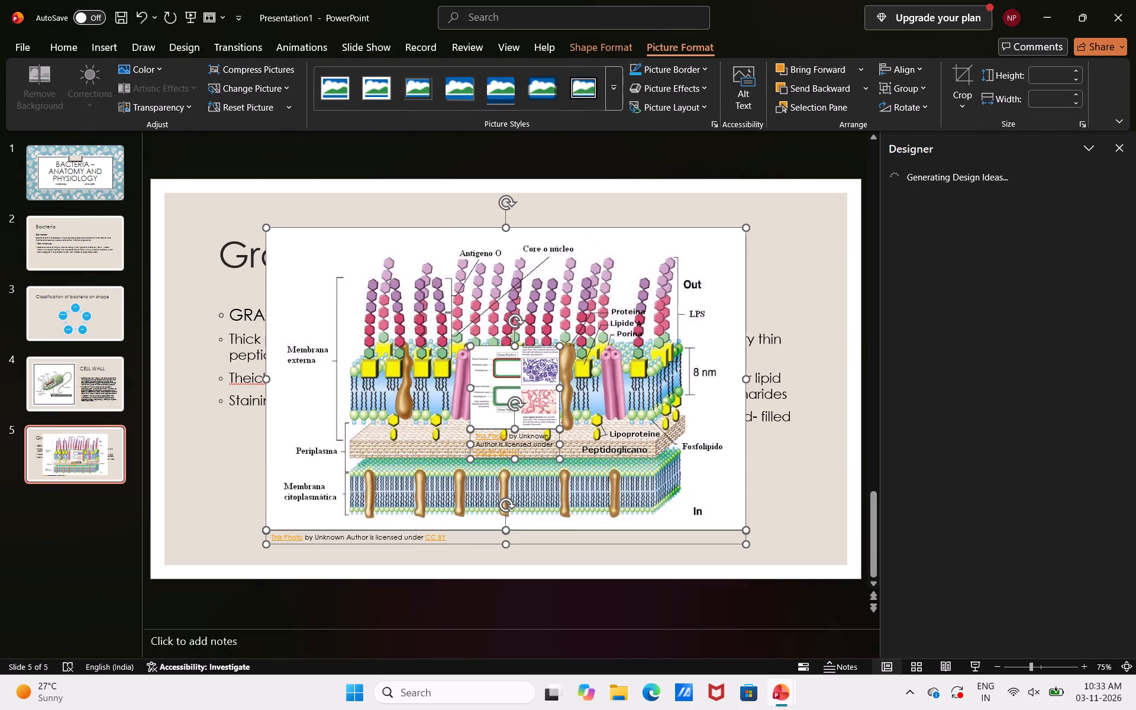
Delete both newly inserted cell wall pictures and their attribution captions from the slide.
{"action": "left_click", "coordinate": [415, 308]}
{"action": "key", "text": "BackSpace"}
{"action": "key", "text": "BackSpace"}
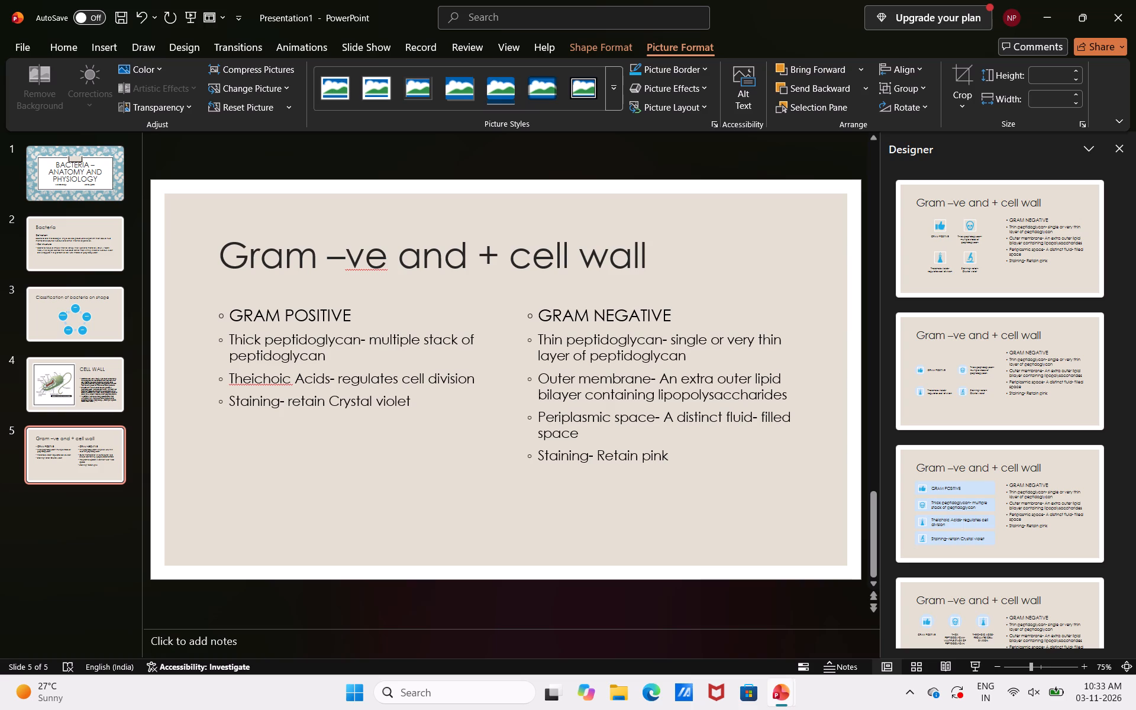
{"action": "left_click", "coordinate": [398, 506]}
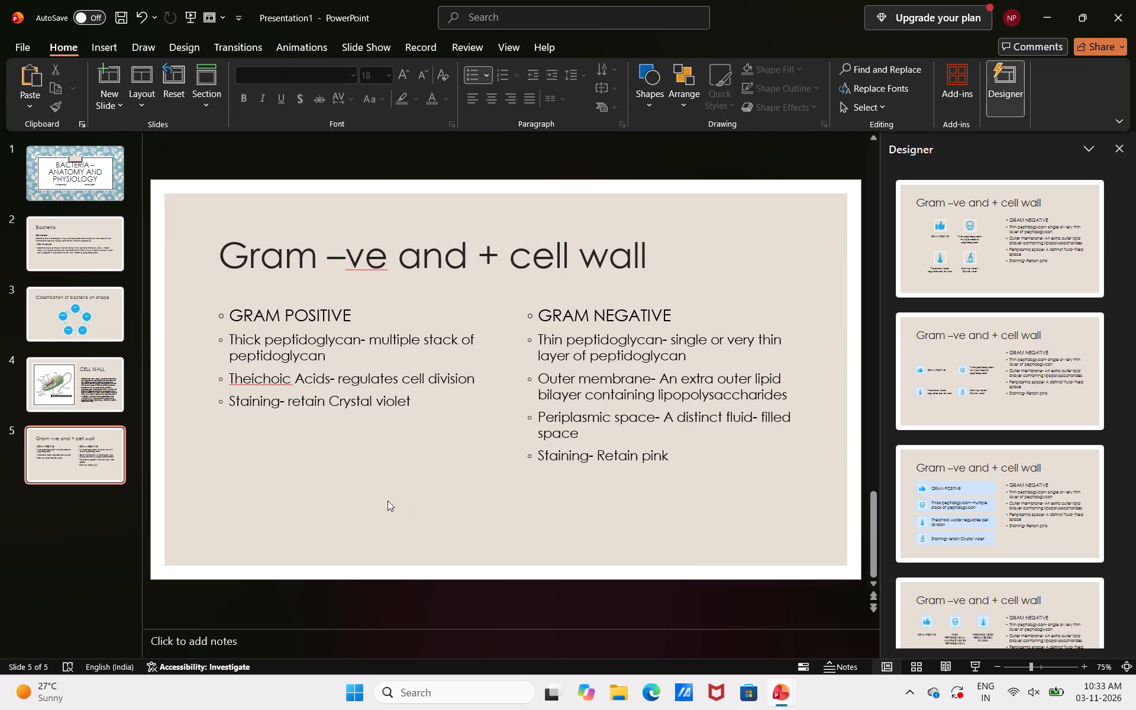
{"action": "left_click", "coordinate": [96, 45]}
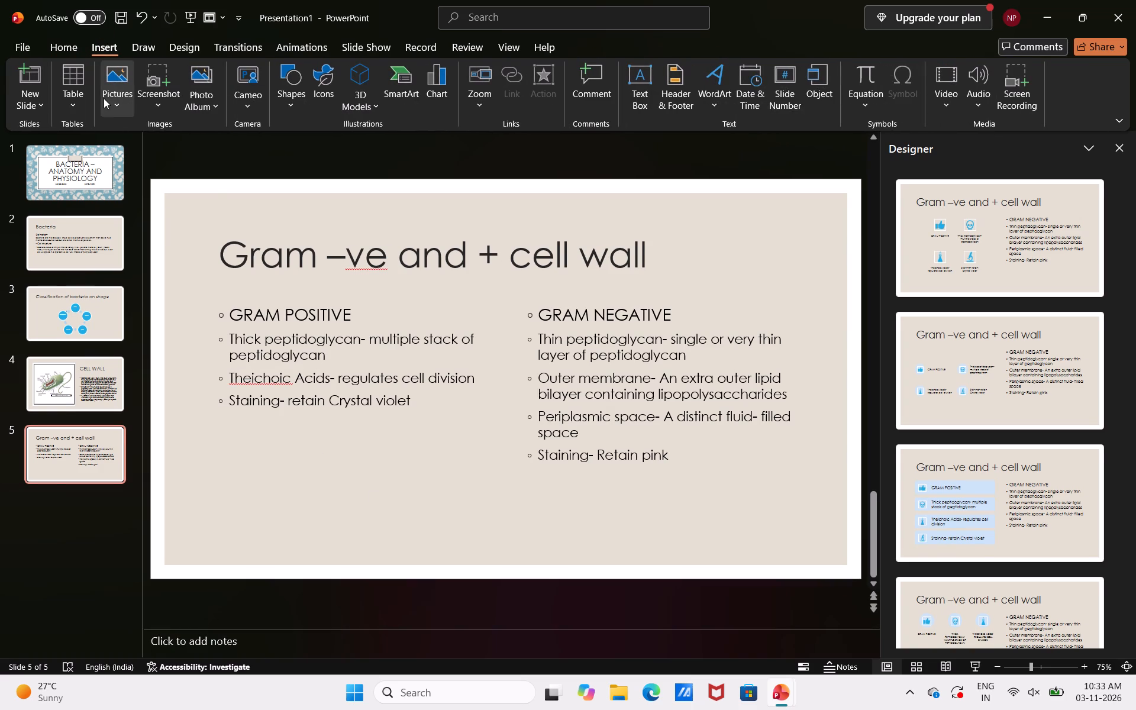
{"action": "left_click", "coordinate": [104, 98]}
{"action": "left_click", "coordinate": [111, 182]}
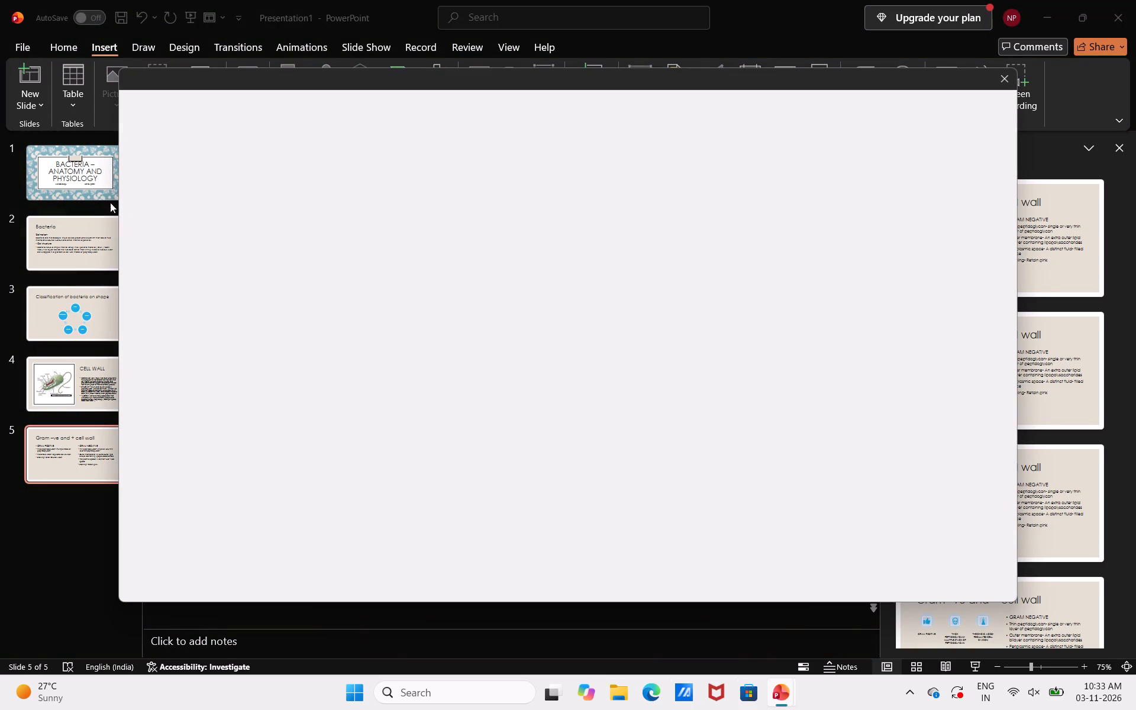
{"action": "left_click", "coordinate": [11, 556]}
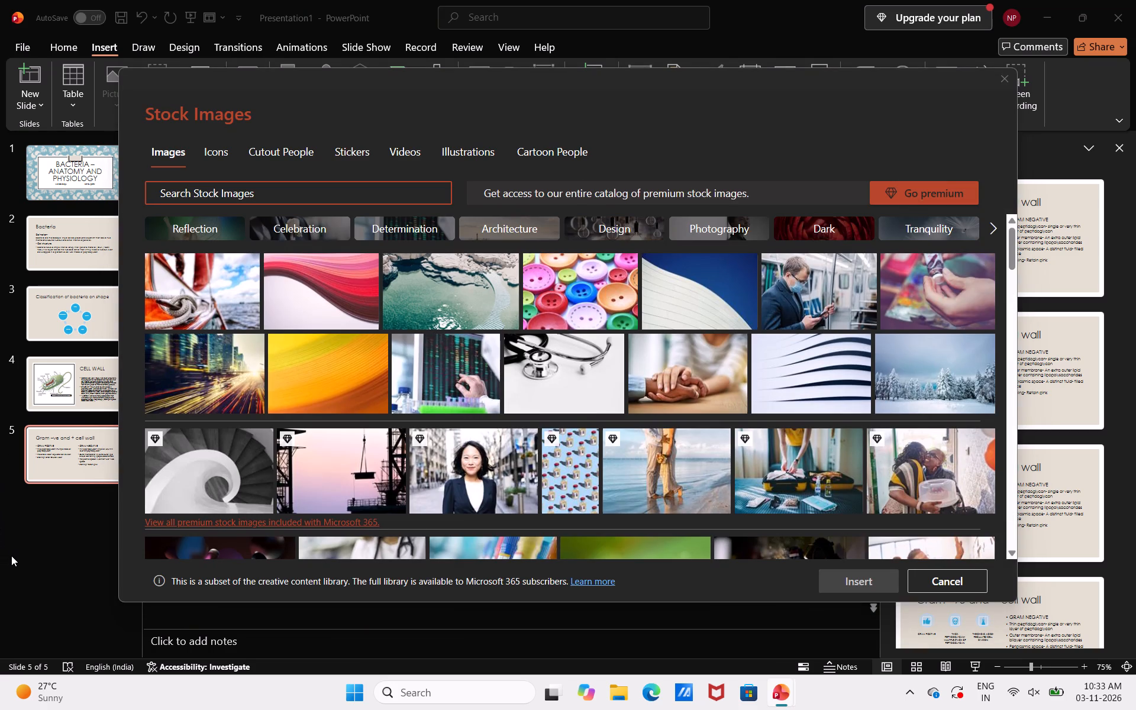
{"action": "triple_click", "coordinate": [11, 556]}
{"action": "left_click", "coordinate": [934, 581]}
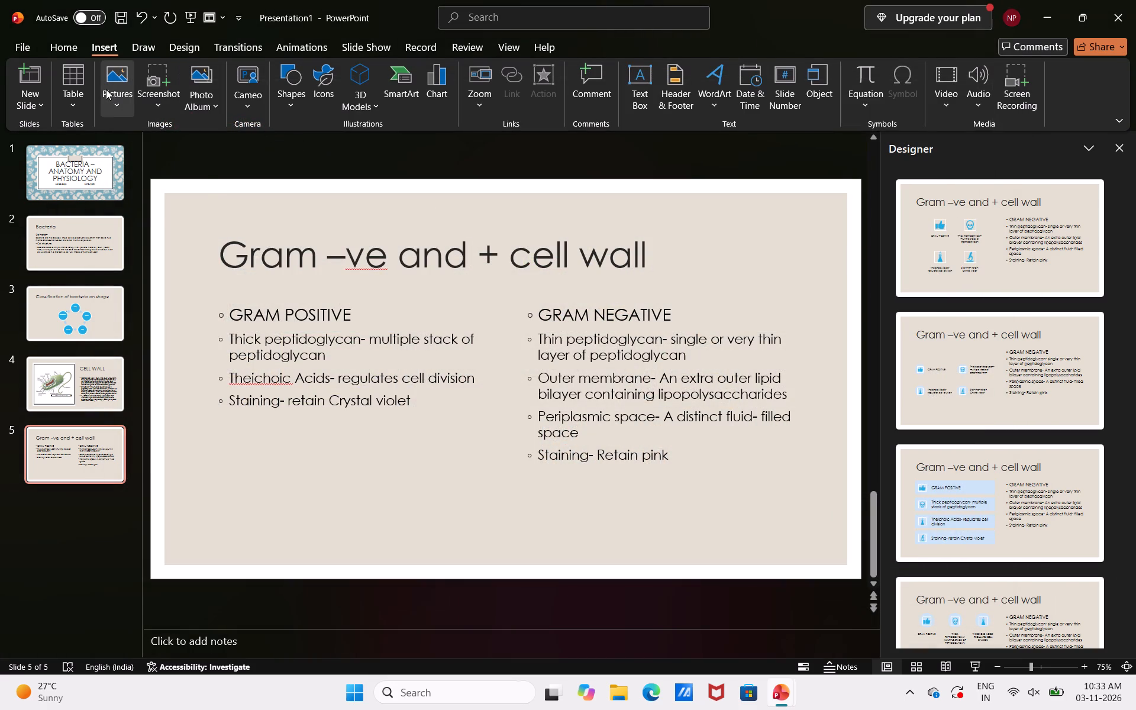
Search online pictures for "gram positive".
{"action": "left_click", "coordinate": [106, 89]}
{"action": "left_click", "coordinate": [106, 193]}
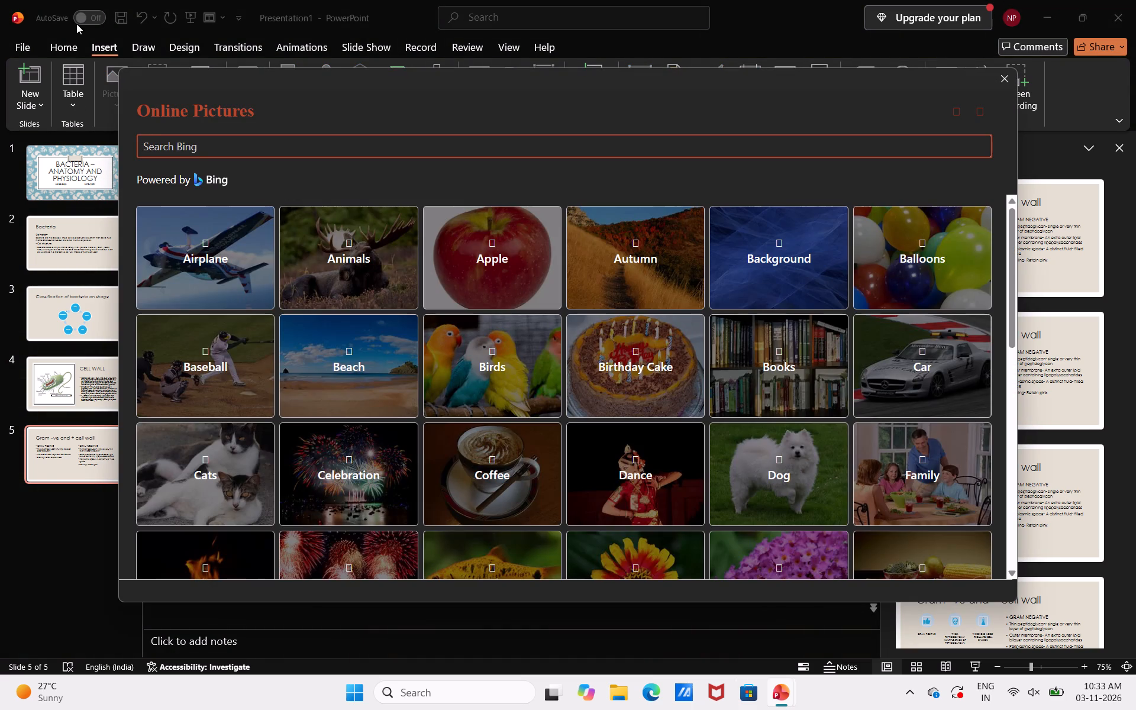
{"action": "left_click", "coordinate": [185, 135]}
{"action": "type", "text": "gram pot"}
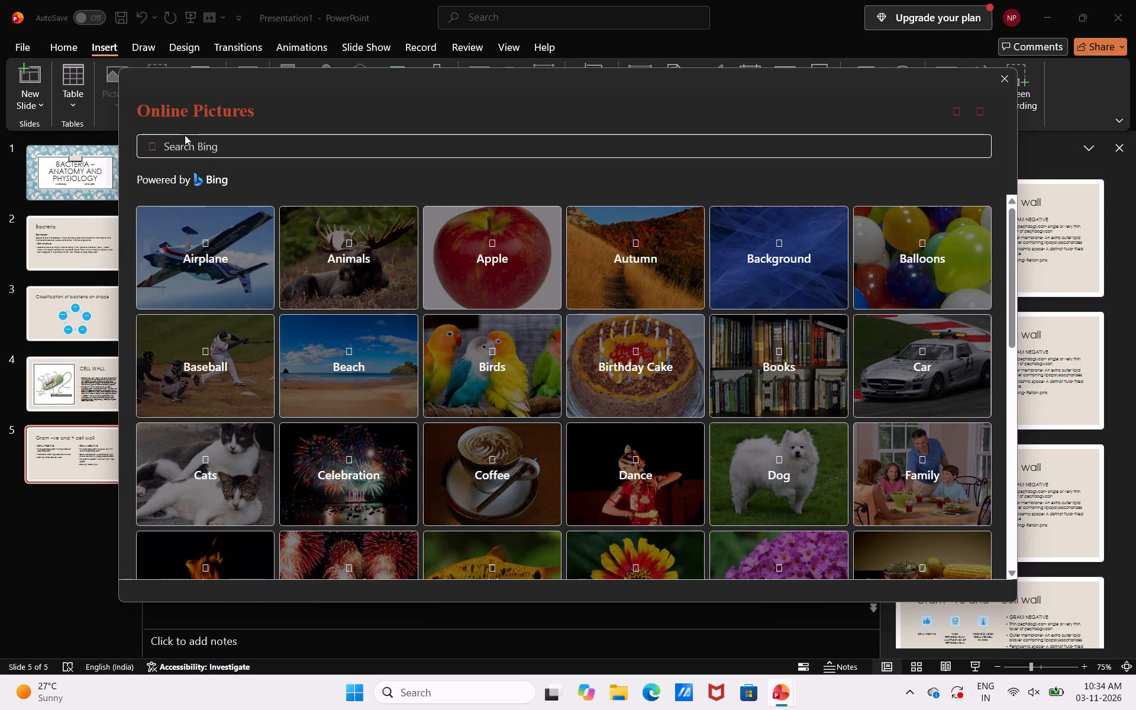
{"action": "key", "text": "i"}
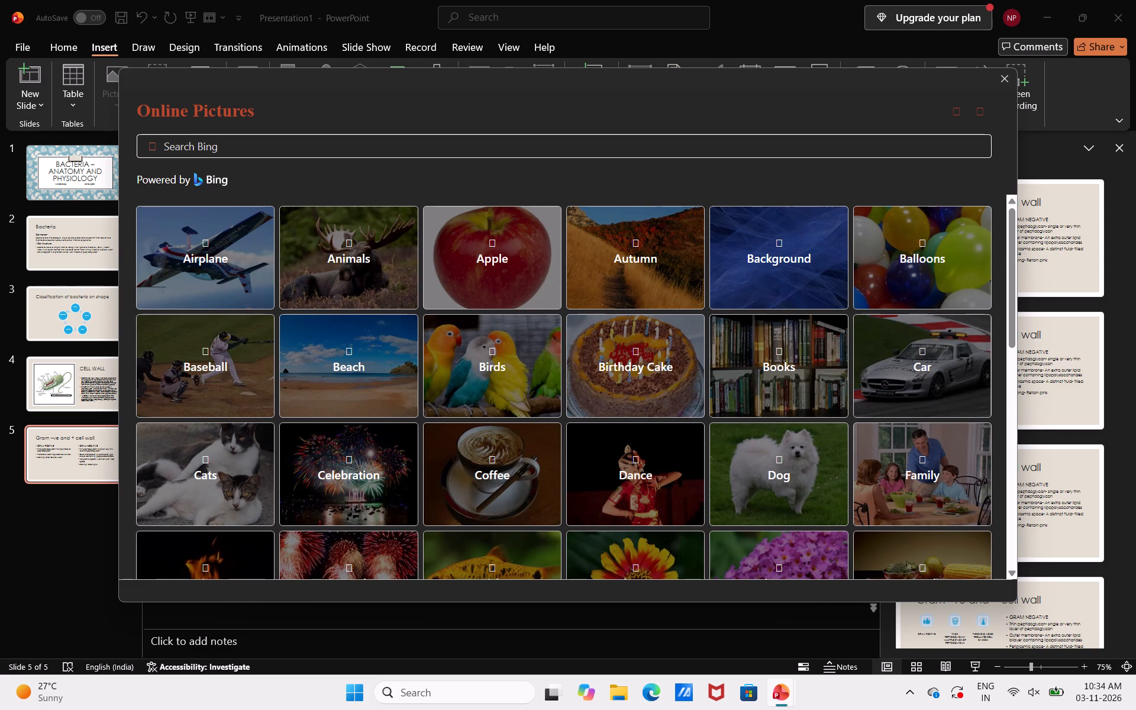
{"action": "left_click", "coordinate": [189, 147]}
{"action": "type", "text": "gram positive"}
{"action": "key", "text": "Return"}
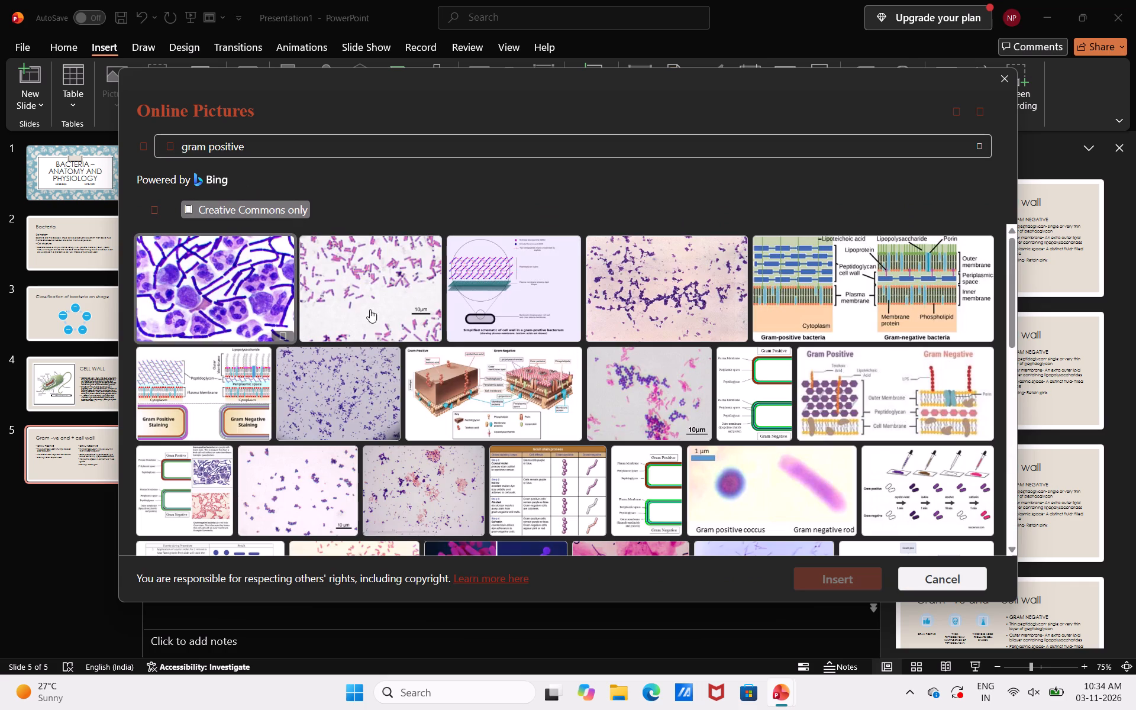
Insert the cell wall diagram labelled Gram Positive Staining and Gram Negative Staining from the search results.
{"action": "scroll", "coordinate": [305, 367], "scroll_direction": "down", "scroll_amount": 3}
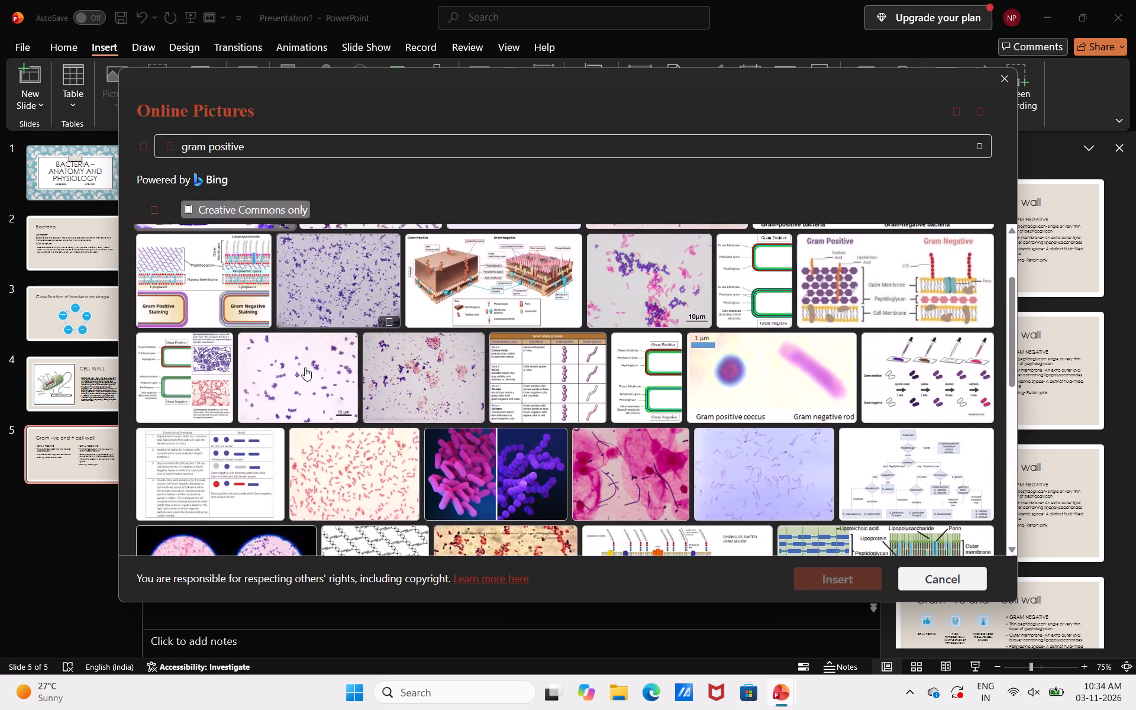
{"action": "scroll", "coordinate": [305, 367], "scroll_direction": "down", "scroll_amount": 4}
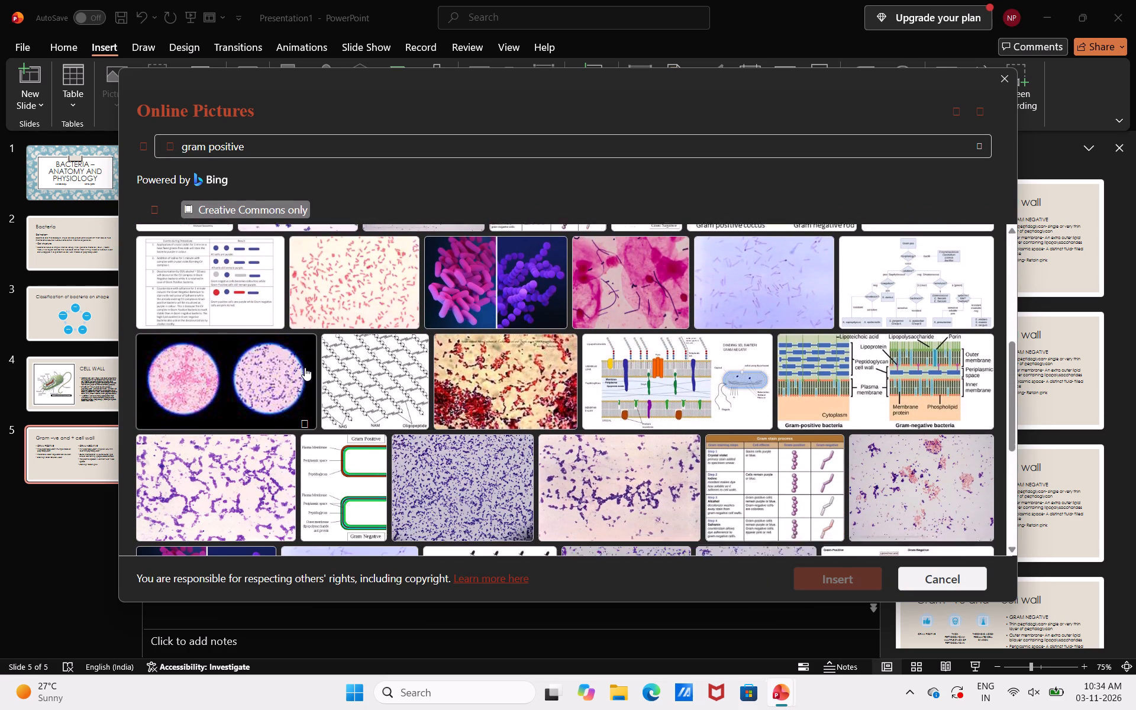
{"action": "scroll", "coordinate": [305, 367], "scroll_direction": "down", "scroll_amount": 4}
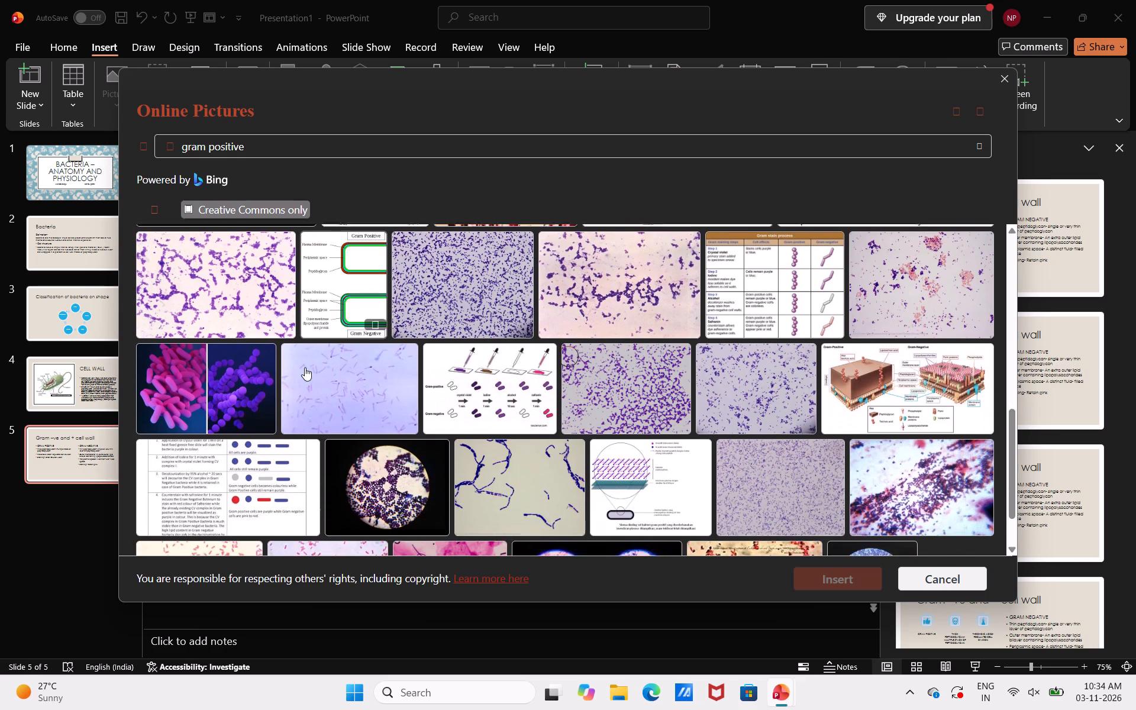
{"action": "scroll", "coordinate": [305, 367], "scroll_direction": "down", "scroll_amount": 3}
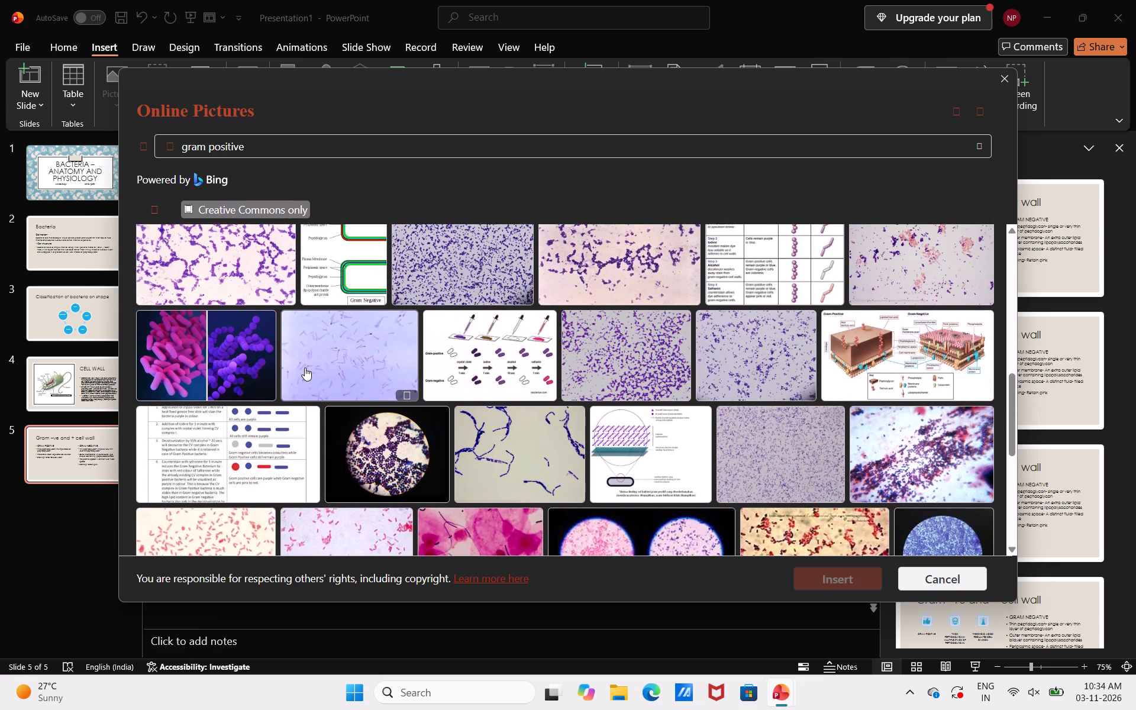
{"action": "scroll", "coordinate": [305, 367], "scroll_direction": "down", "scroll_amount": 6}
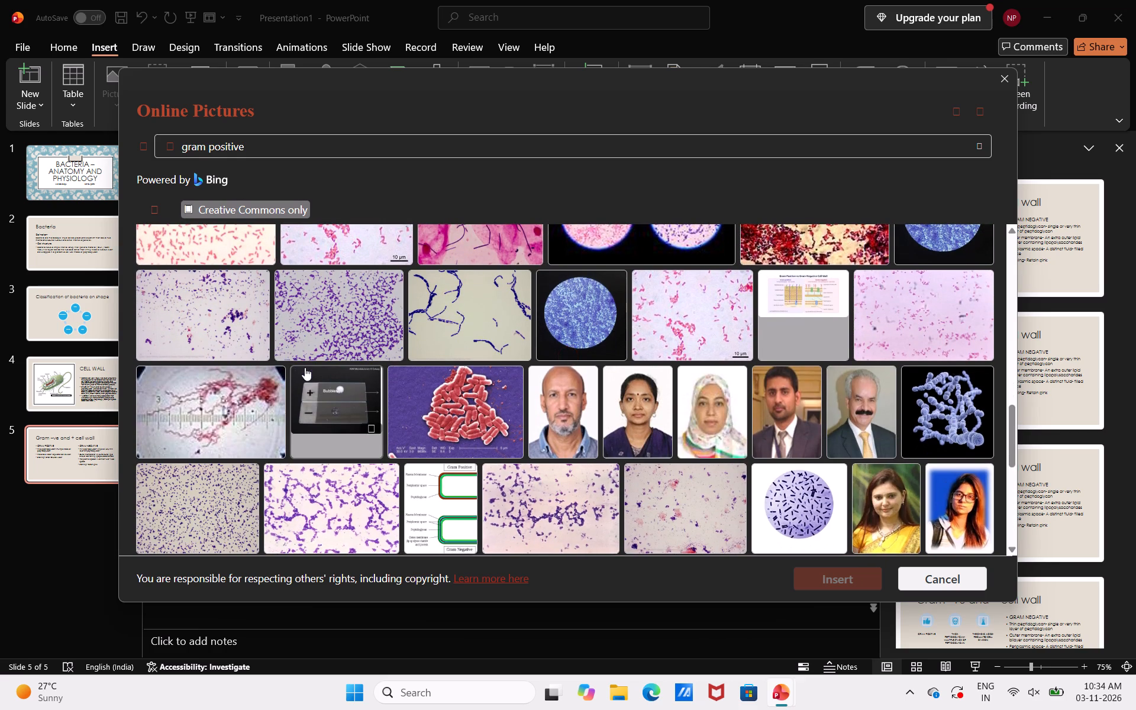
{"action": "scroll", "coordinate": [305, 367], "scroll_direction": "down", "scroll_amount": 8}
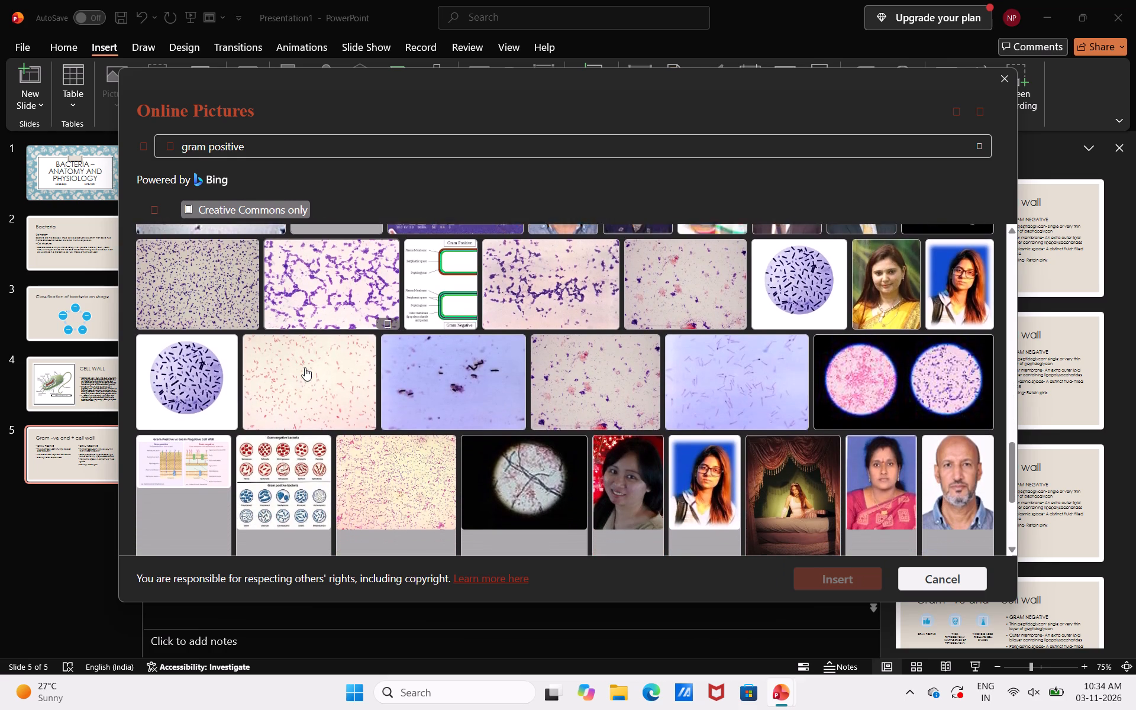
{"action": "scroll", "coordinate": [305, 367], "scroll_direction": "down", "scroll_amount": 3}
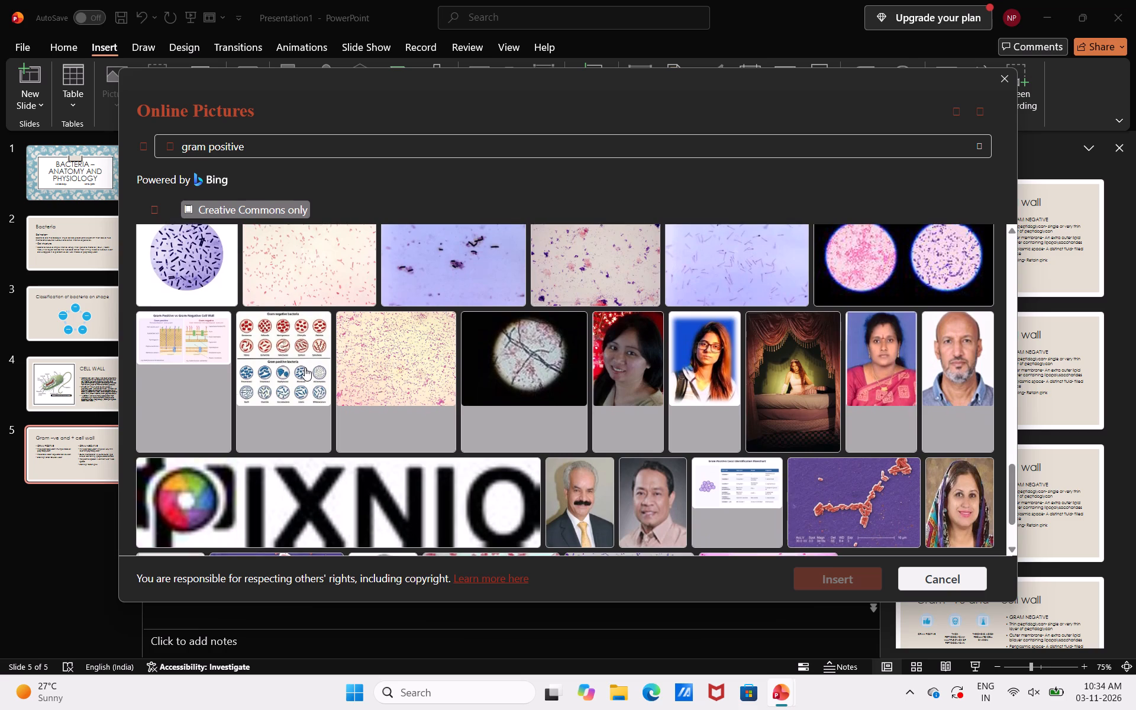
{"action": "scroll", "coordinate": [305, 367], "scroll_direction": "down", "scroll_amount": 4}
{"action": "scroll", "coordinate": [305, 367], "scroll_direction": "up", "scroll_amount": 12}
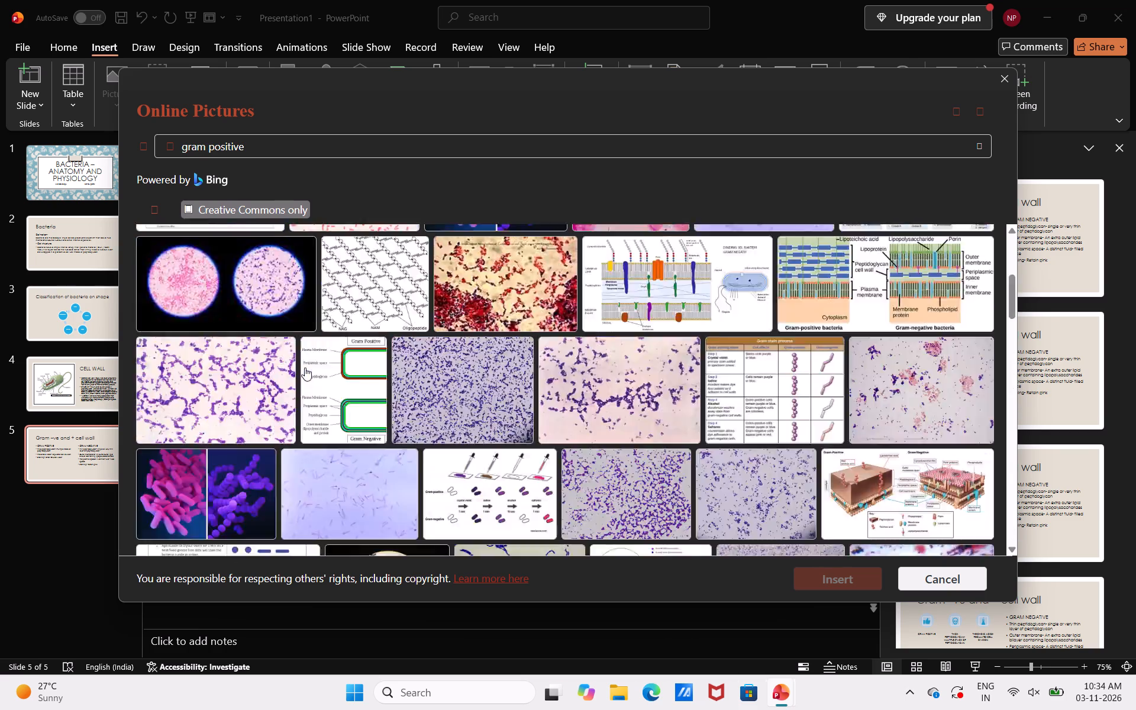
{"action": "scroll", "coordinate": [305, 367], "scroll_direction": "up", "scroll_amount": 7}
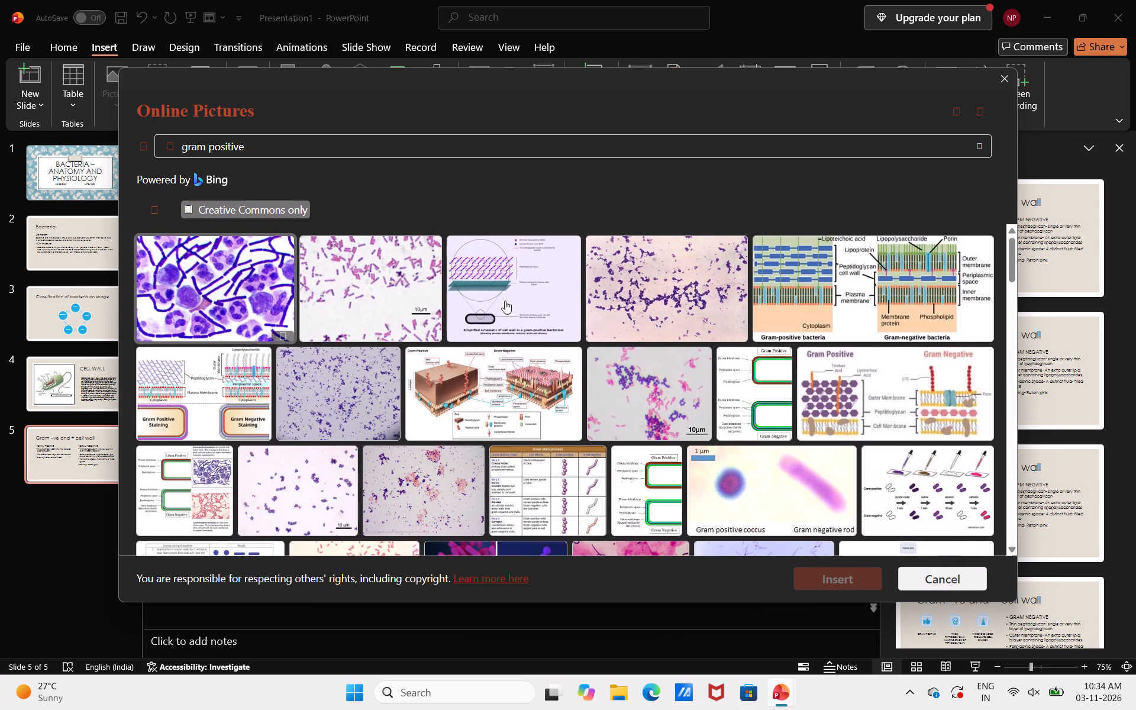
{"action": "left_click", "coordinate": [568, 330]}
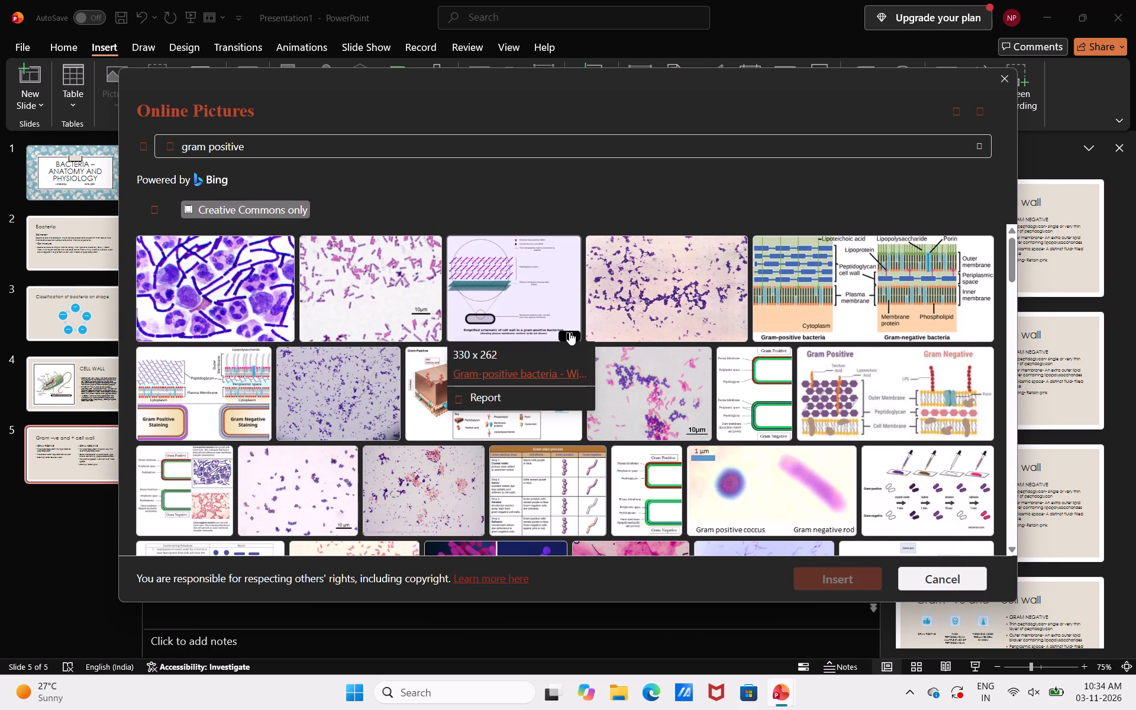
{"action": "left_click", "coordinate": [569, 332]}
{"action": "double_click", "coordinate": [204, 399]}
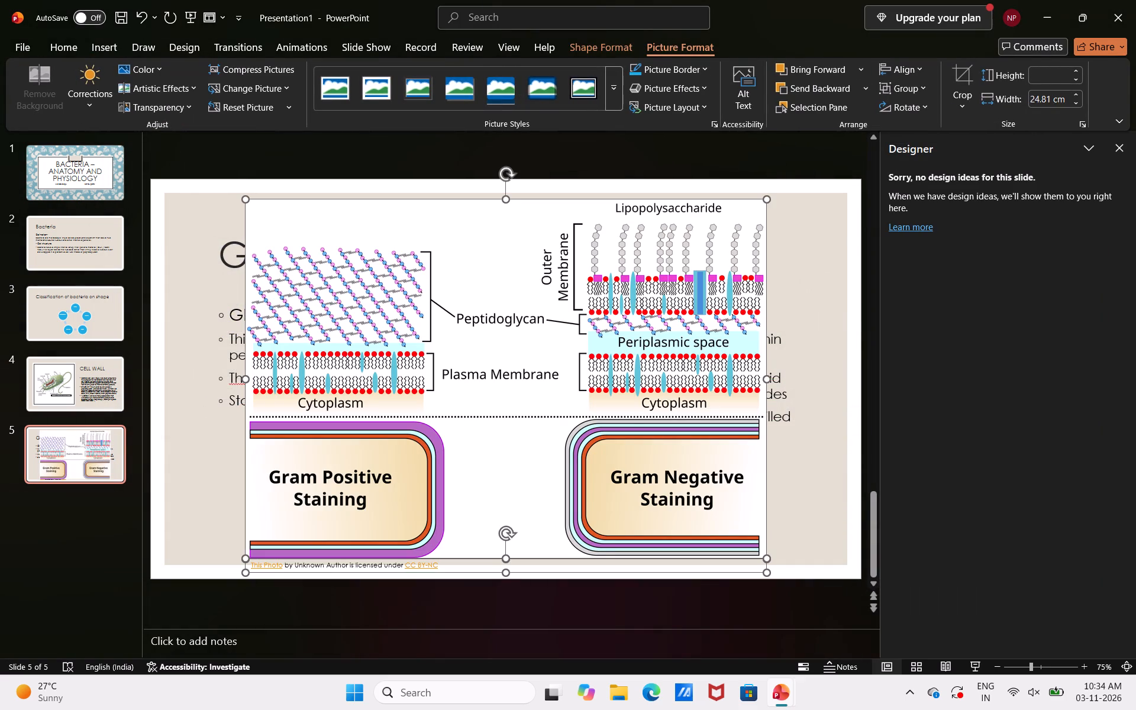
Move the staining diagram and its attribution caption lower on the slide, and flip the diagram vertically.
{"action": "scroll", "coordinate": [477, 422], "scroll_direction": "down", "scroll_amount": 6, "text": "ctrl"}
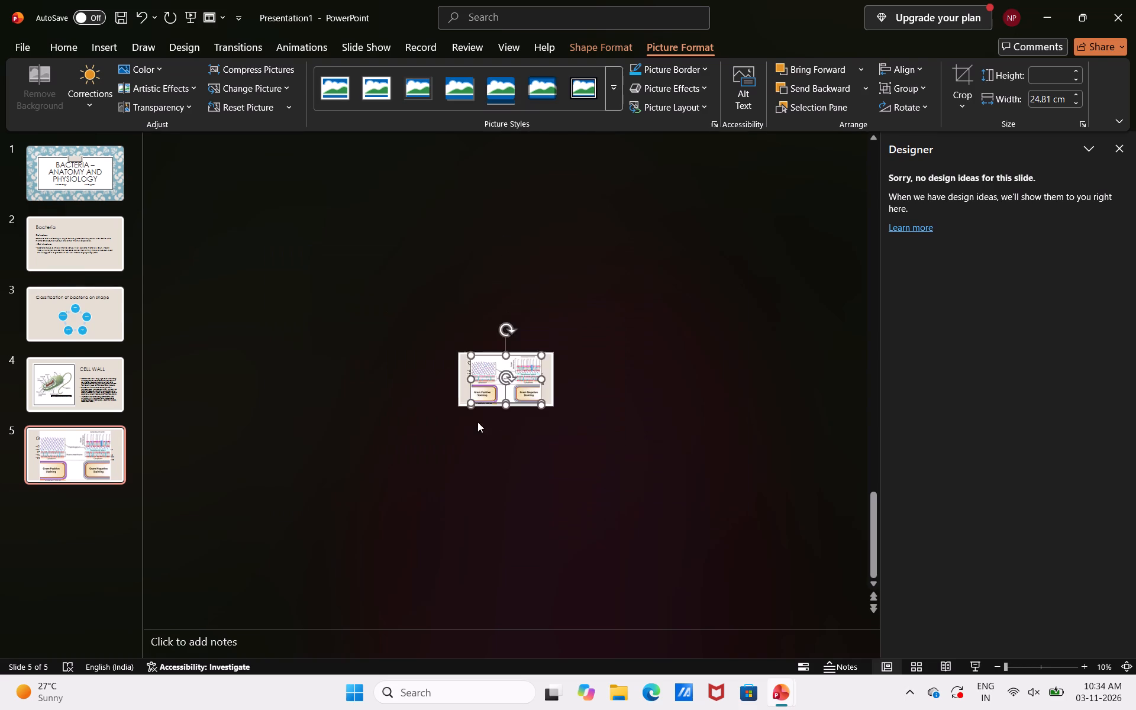
{"action": "scroll", "coordinate": [477, 422], "scroll_direction": "up", "scroll_amount": 6, "text": "ctrl"}
{"action": "scroll", "coordinate": [477, 422], "scroll_direction": "down", "scroll_amount": 4, "text": "ctrl"}
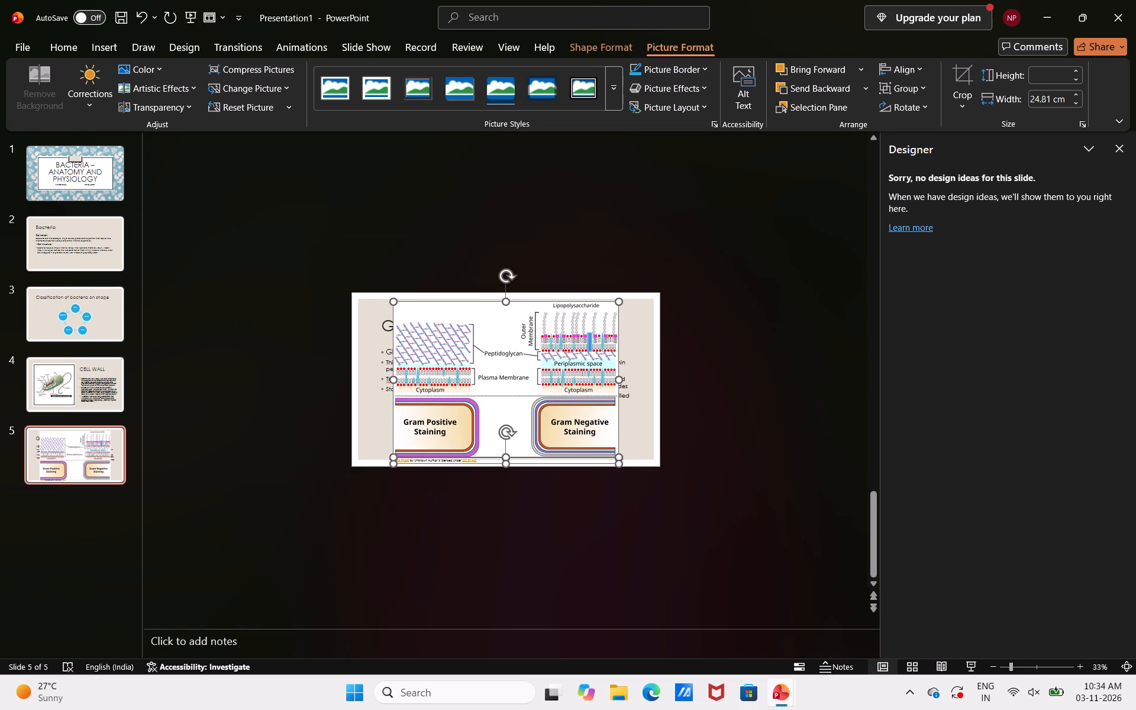
{"action": "scroll", "coordinate": [477, 422], "scroll_direction": "up", "scroll_amount": 2, "text": "ctrl"}
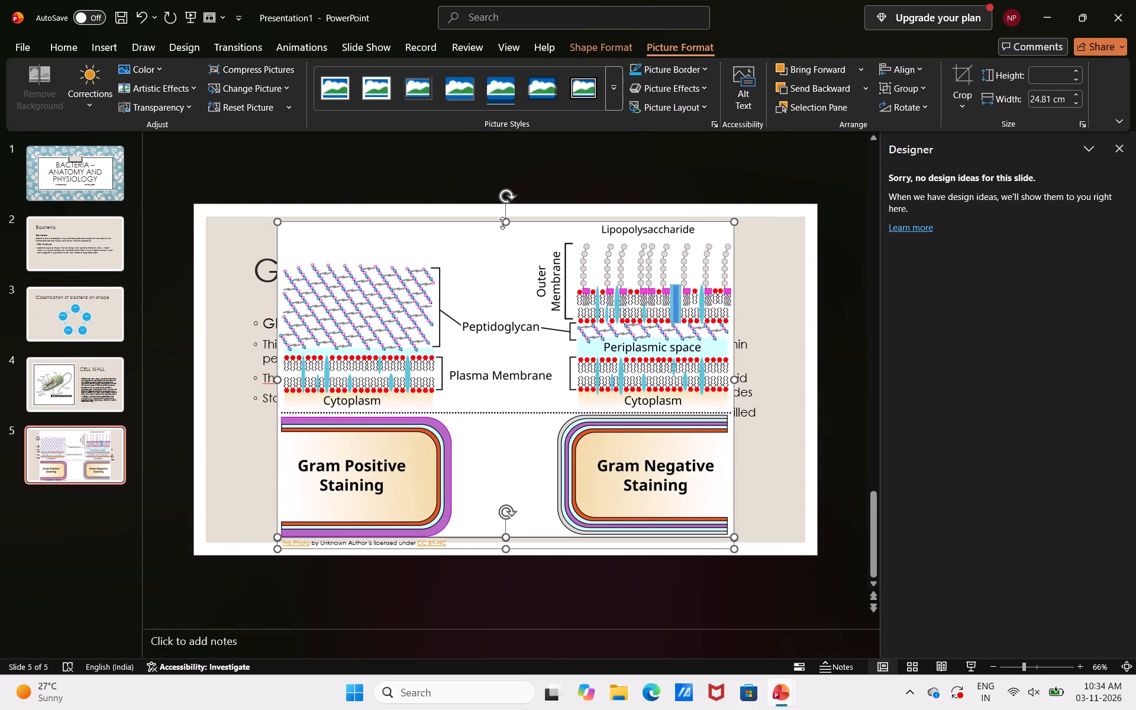
{"action": "left_click_drag", "start_coordinate": [508, 228], "coordinate": [502, 287]}
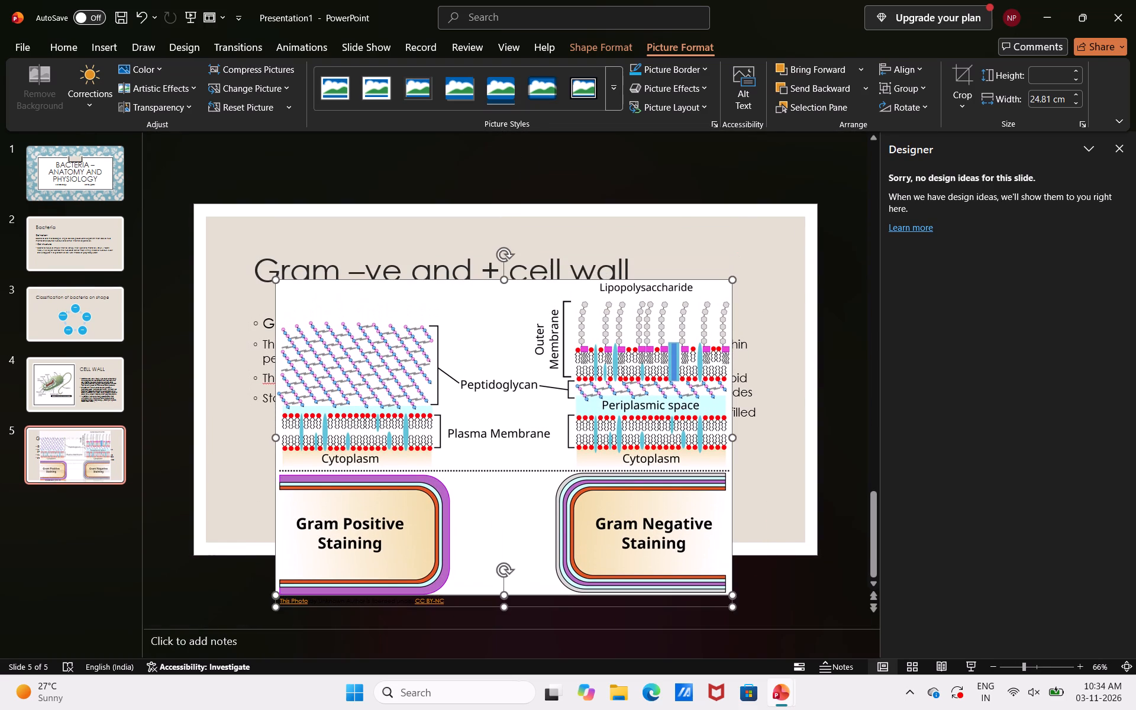
{"action": "left_click_drag", "start_coordinate": [505, 604], "coordinate": [509, 575]}
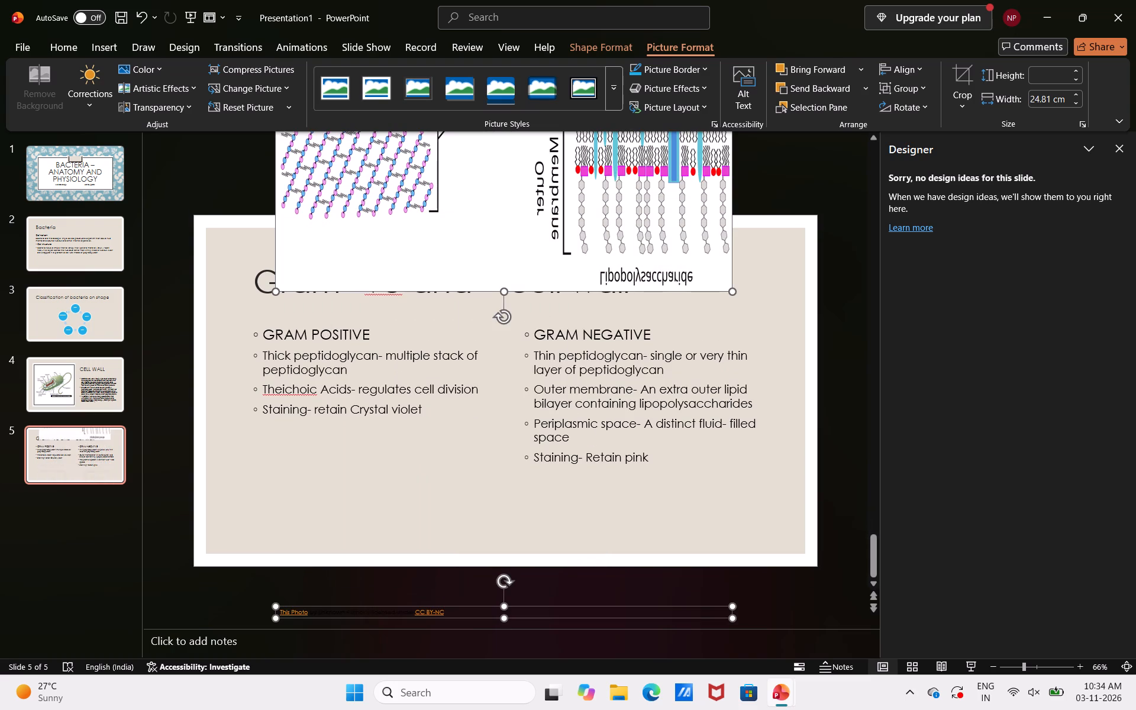
Move the upside-down staining diagram down over the slide's two columns of bullets.
{"action": "scroll", "coordinate": [528, 231], "scroll_direction": "up", "scroll_amount": 1}
{"action": "left_click_drag", "start_coordinate": [528, 231], "coordinate": [531, 289]}
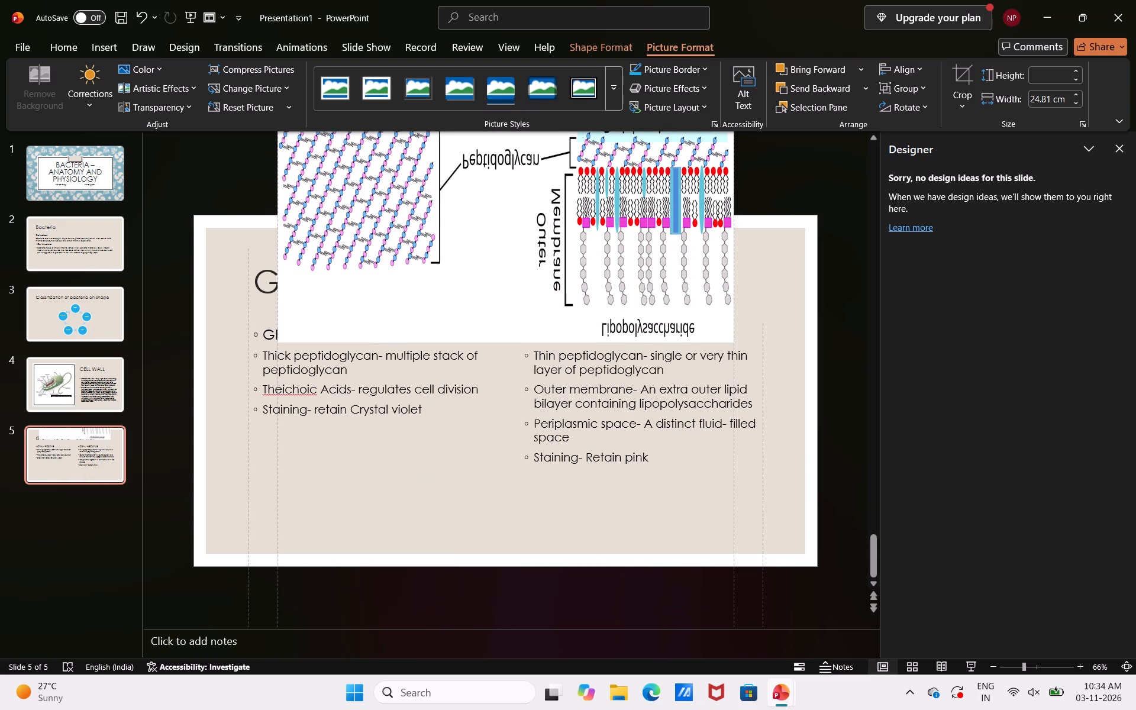
{"action": "left_click_drag", "start_coordinate": [531, 289], "coordinate": [511, 502]}
{"action": "scroll", "coordinate": [531, 289], "scroll_direction": "up", "scroll_amount": 3}
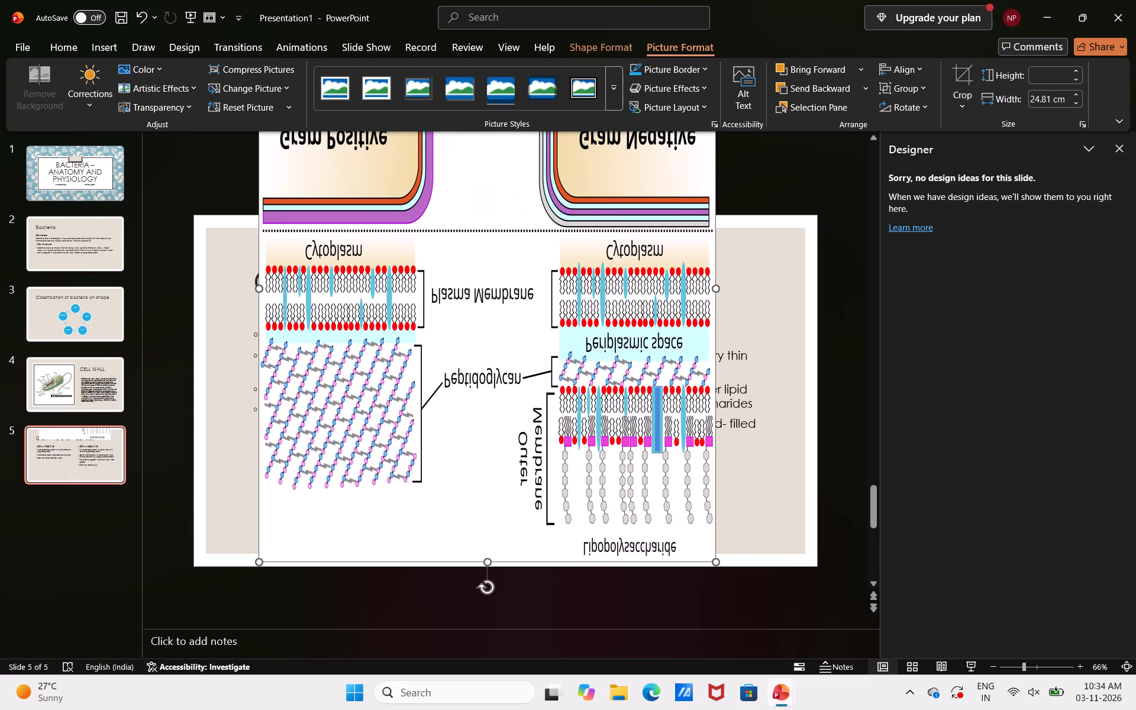
{"action": "left_click_drag", "start_coordinate": [511, 502], "coordinate": [505, 496]}
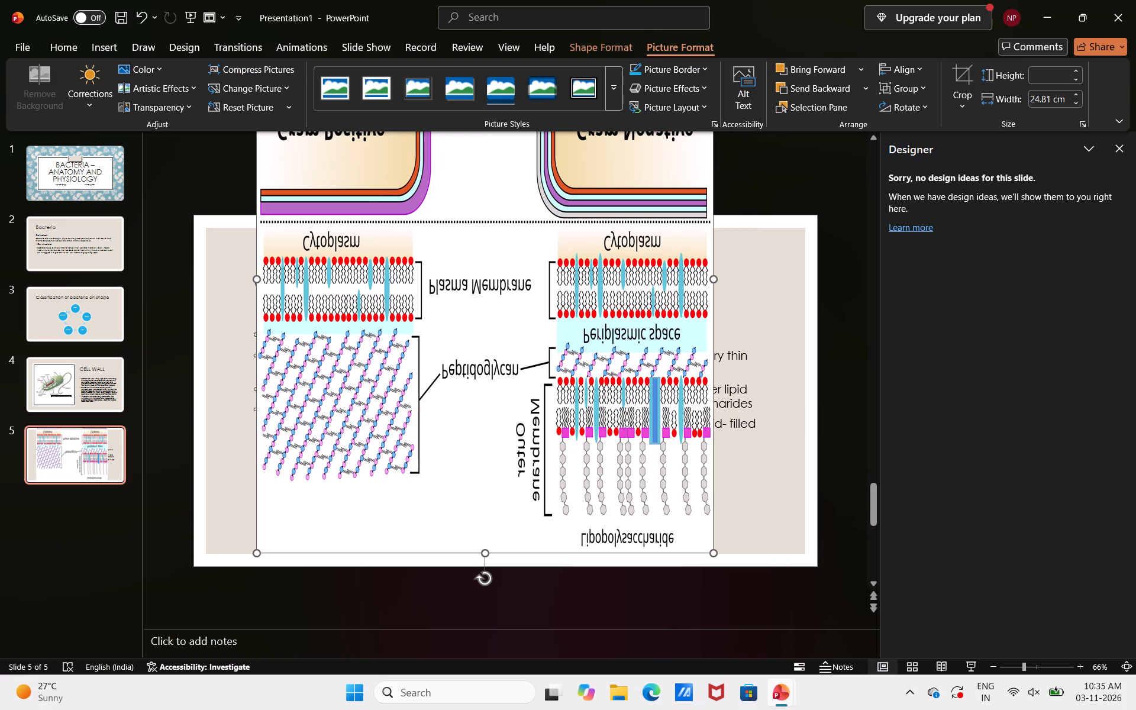
Shrink the staining diagram proportionally to about 19.44 cm wide, keeping it over the Gram-positive column.
{"action": "left_click_drag", "start_coordinate": [713, 554], "coordinate": [659, 476]}
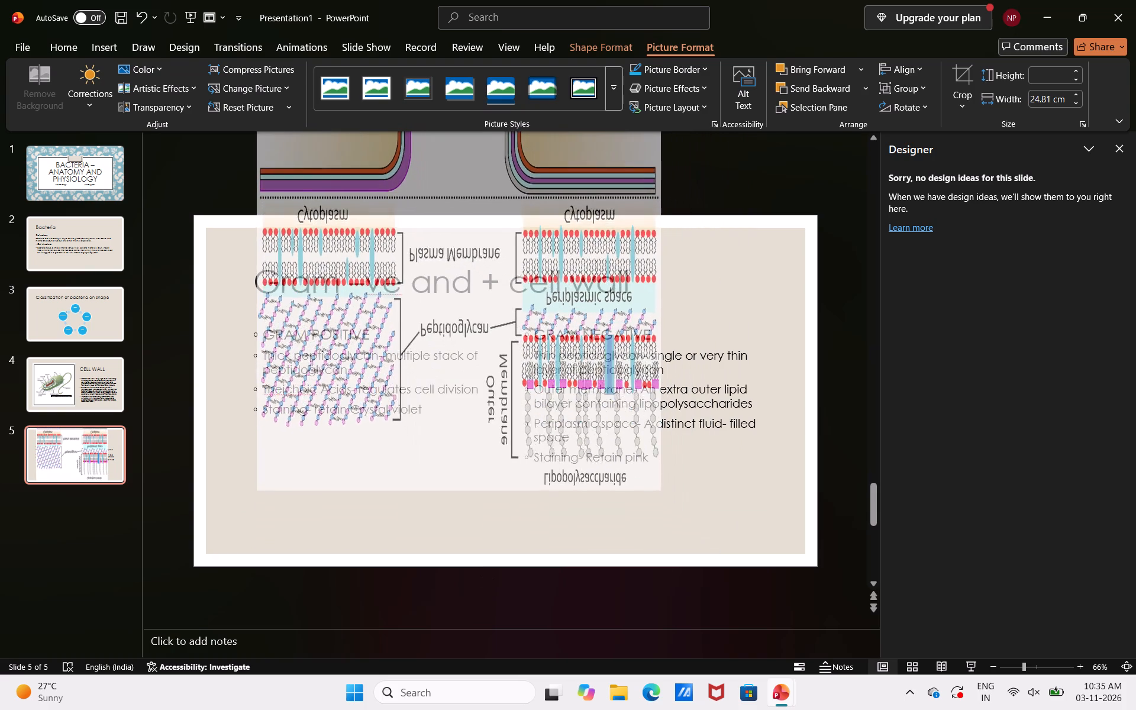
{"action": "left_click_drag", "start_coordinate": [659, 476], "coordinate": [614, 417]}
{"action": "scroll", "coordinate": [442, 189], "scroll_direction": "up", "scroll_amount": 1}
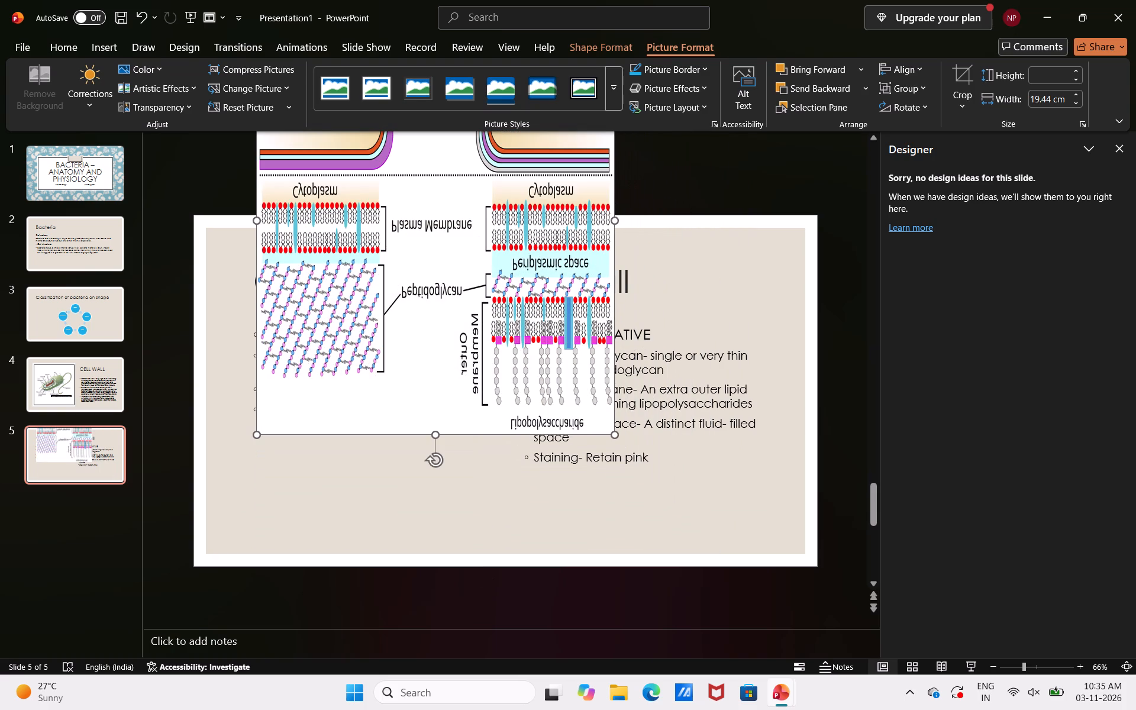
{"action": "scroll", "coordinate": [444, 199], "scroll_direction": "up", "scroll_amount": 3}
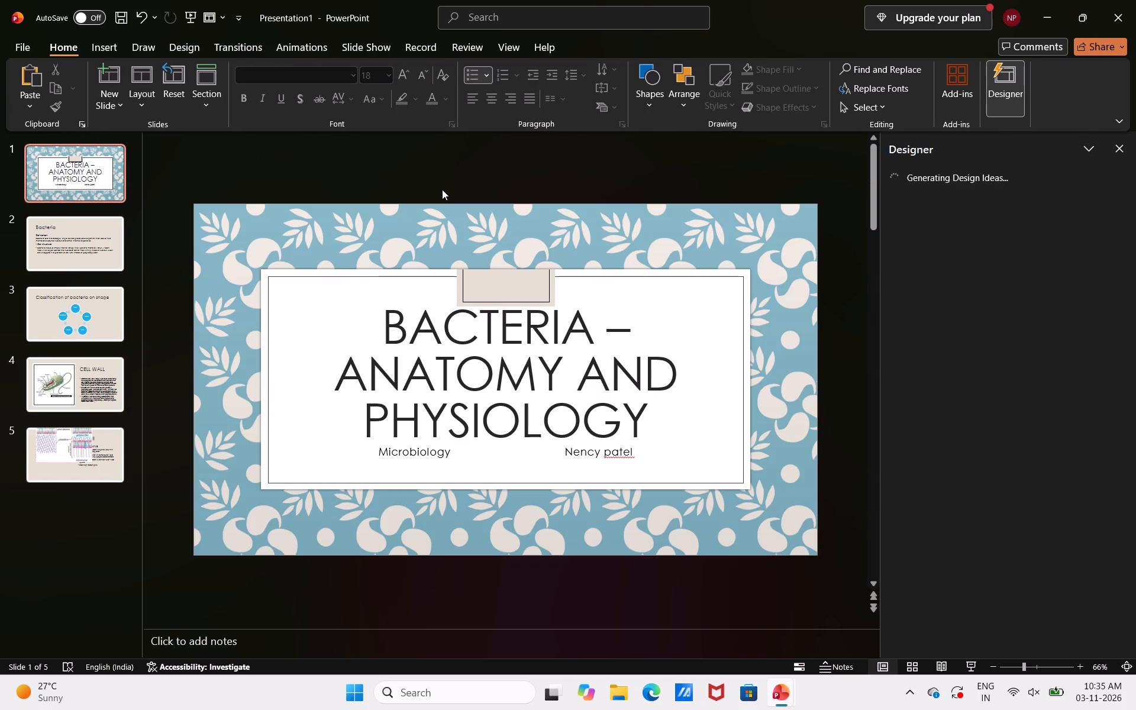
{"action": "left_click", "coordinate": [65, 437]}
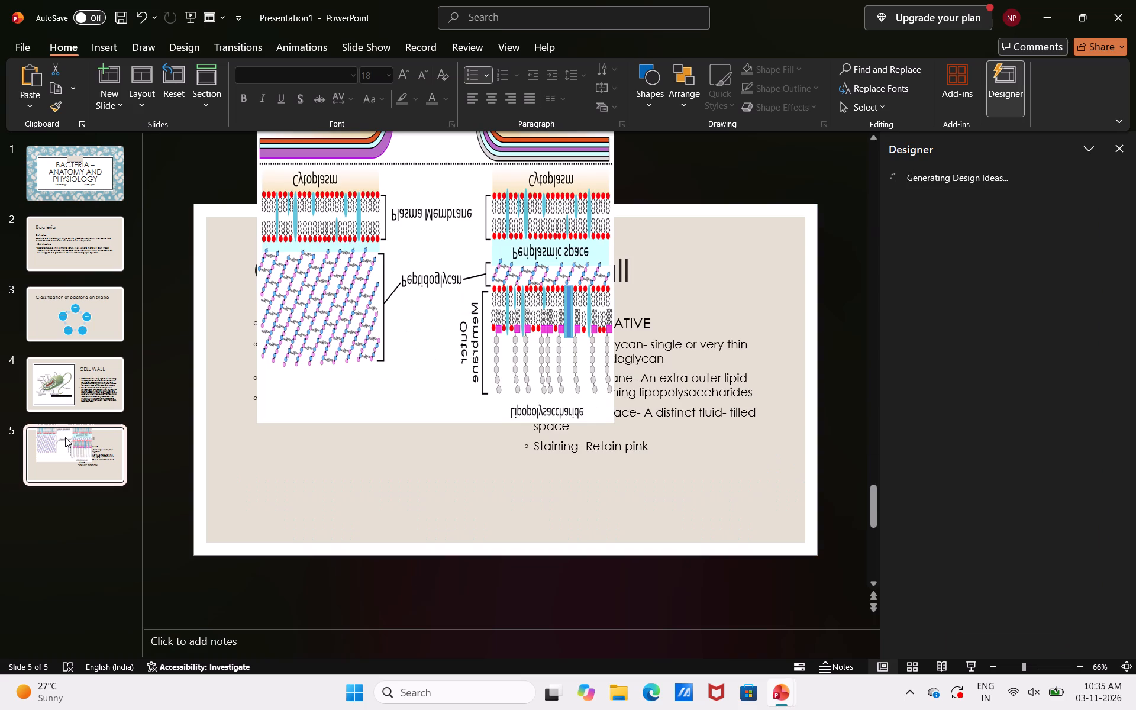
Apply the design idea with the dark teal cell photo background to the Bacteria definition slide.
{"action": "left_click", "coordinate": [83, 230]}
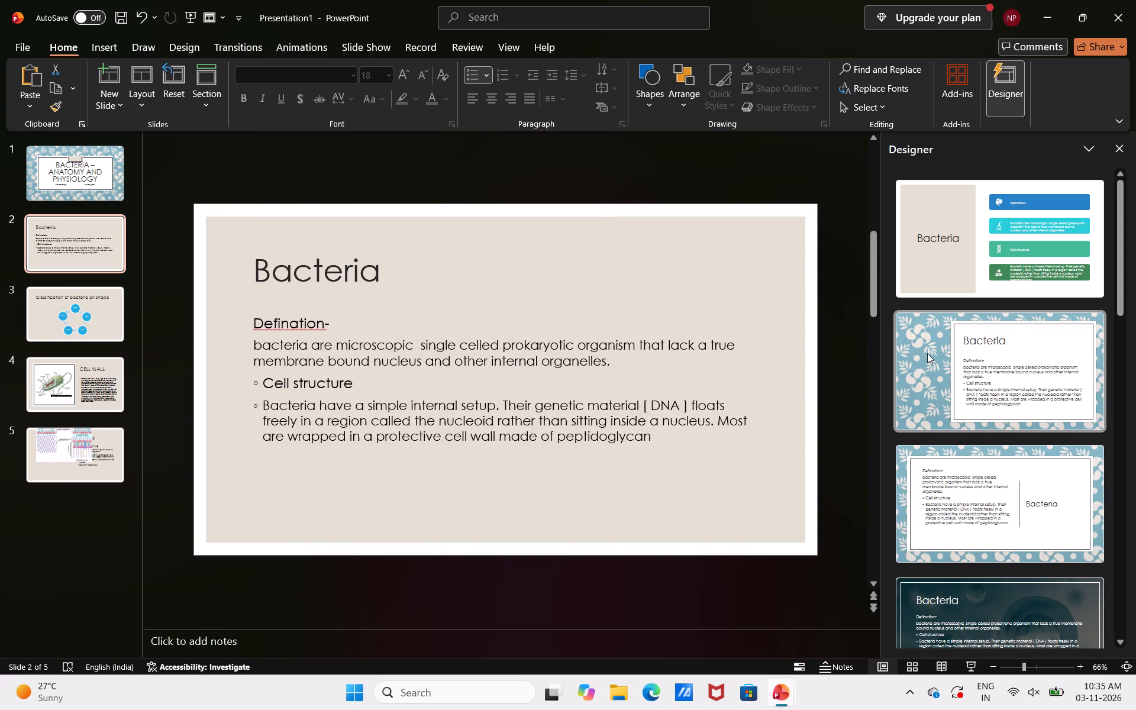
{"action": "scroll", "coordinate": [950, 498], "scroll_direction": "down", "scroll_amount": 1}
{"action": "left_click", "coordinate": [950, 498]}
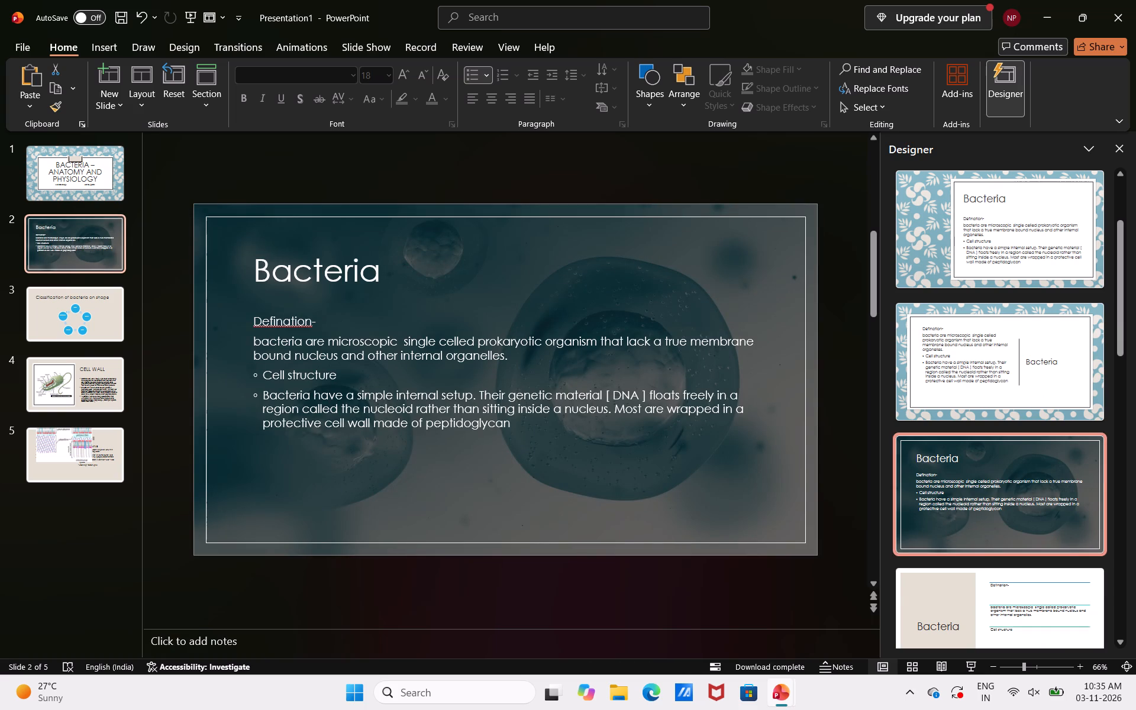
Close the design ideas pane.
{"action": "double_click", "coordinate": [98, 322]}
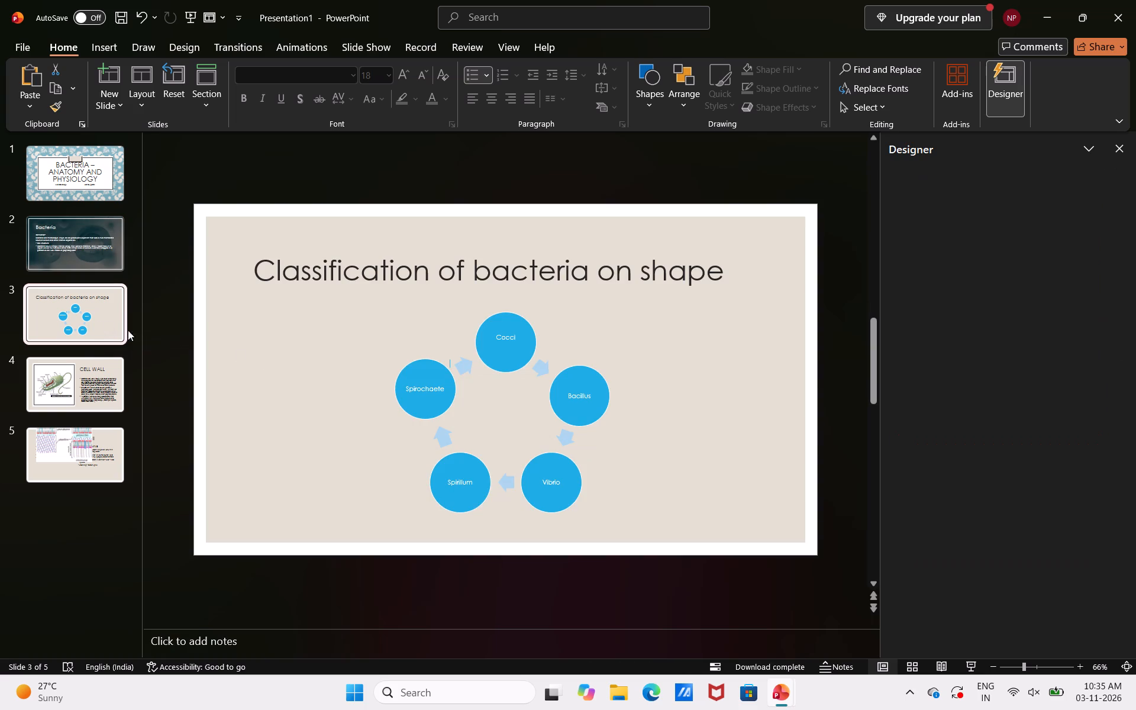
{"action": "left_click", "coordinate": [1118, 145]}
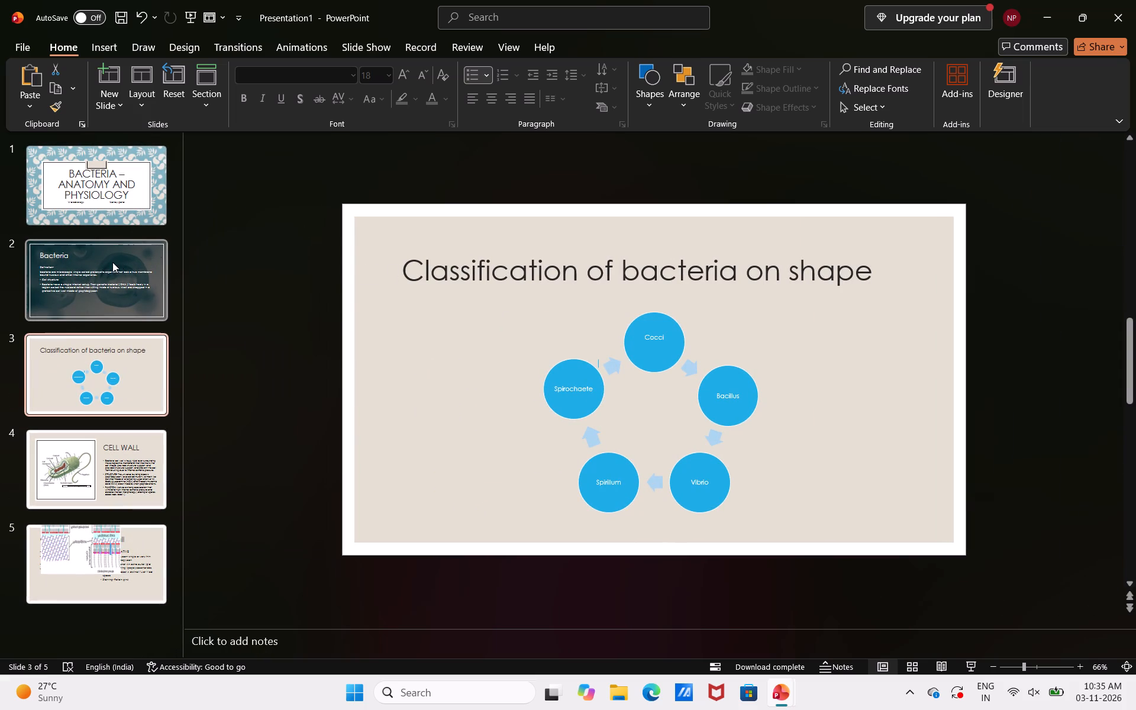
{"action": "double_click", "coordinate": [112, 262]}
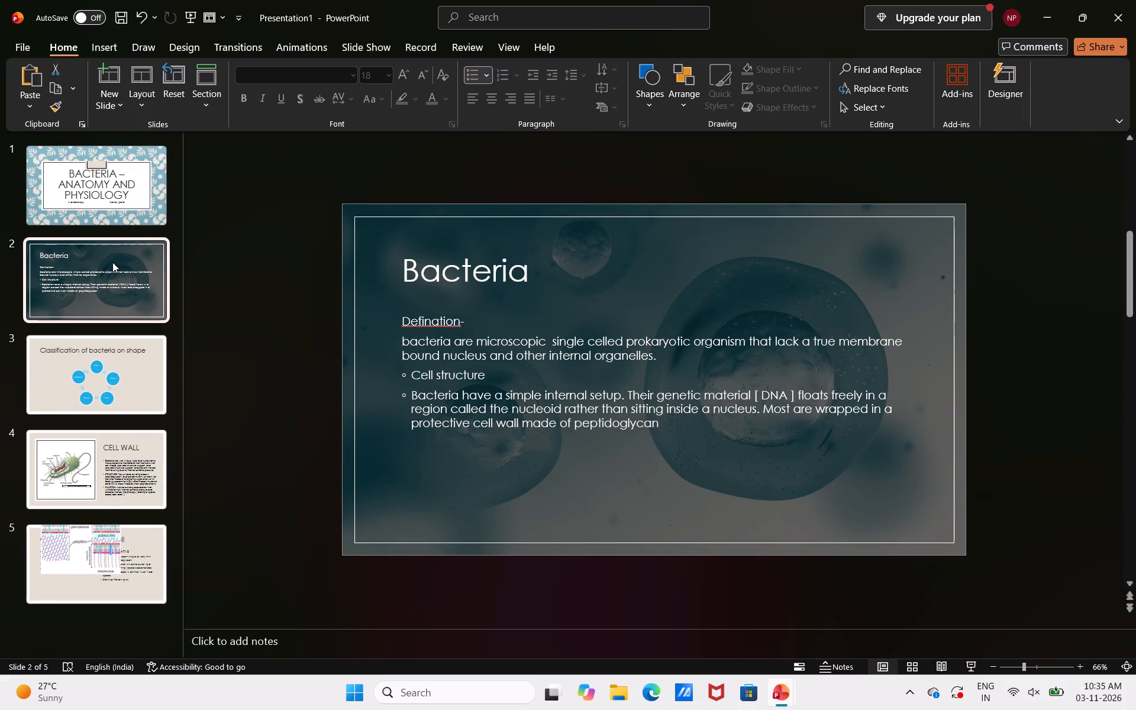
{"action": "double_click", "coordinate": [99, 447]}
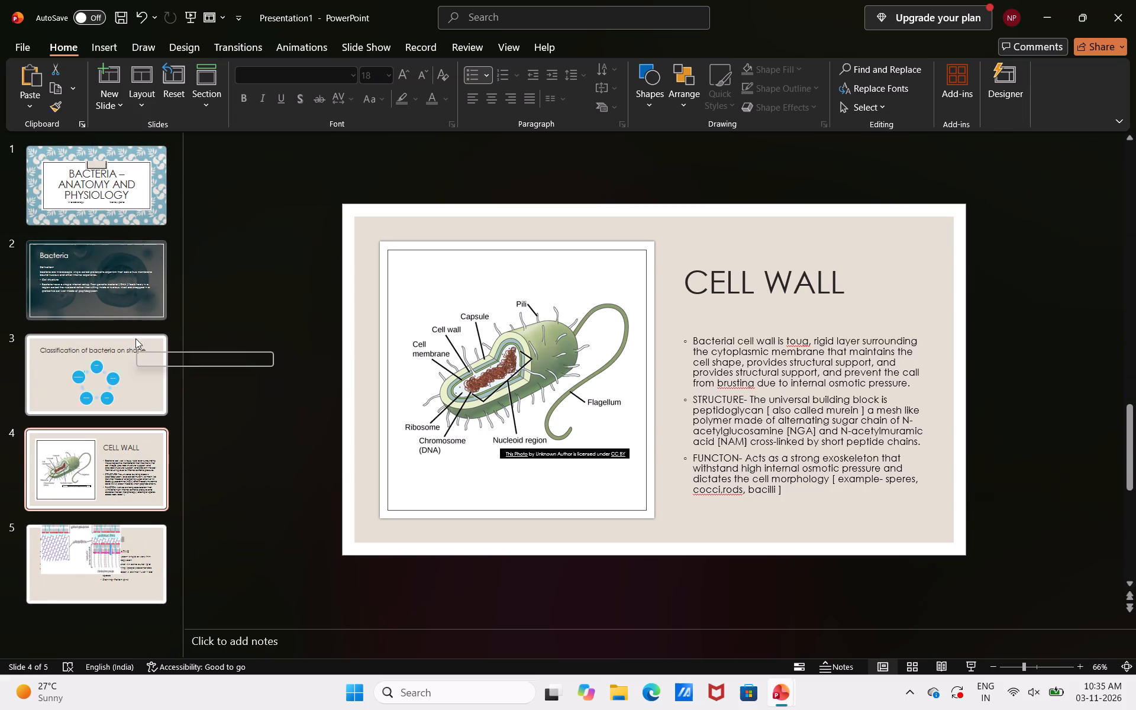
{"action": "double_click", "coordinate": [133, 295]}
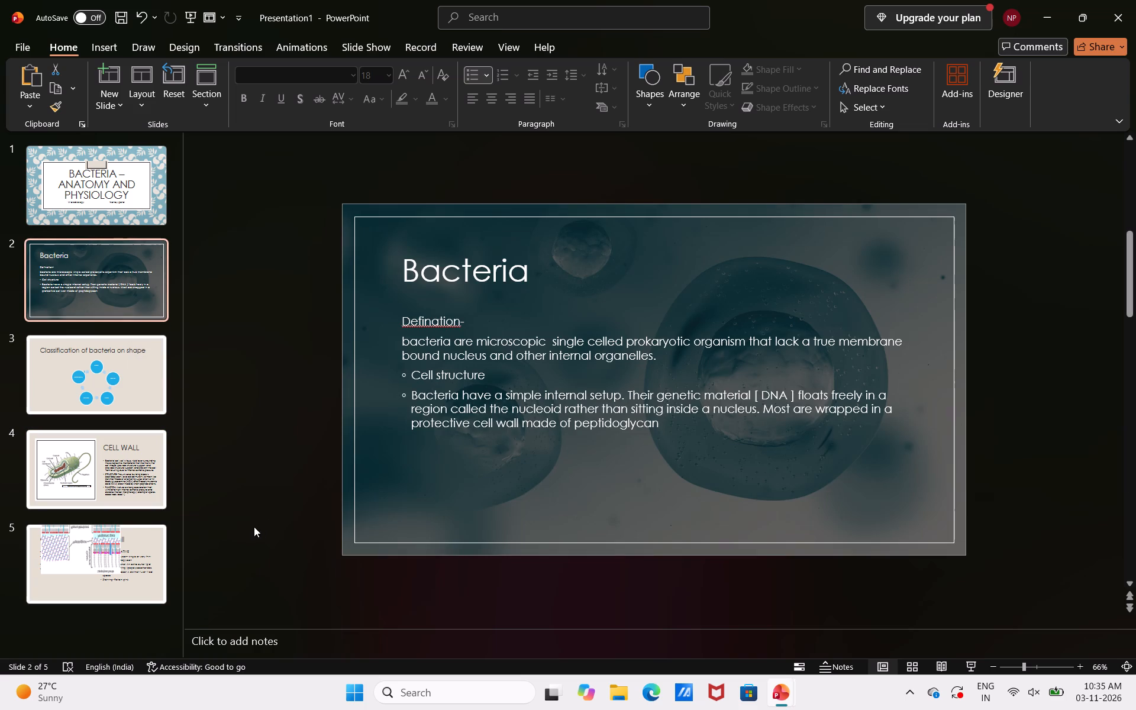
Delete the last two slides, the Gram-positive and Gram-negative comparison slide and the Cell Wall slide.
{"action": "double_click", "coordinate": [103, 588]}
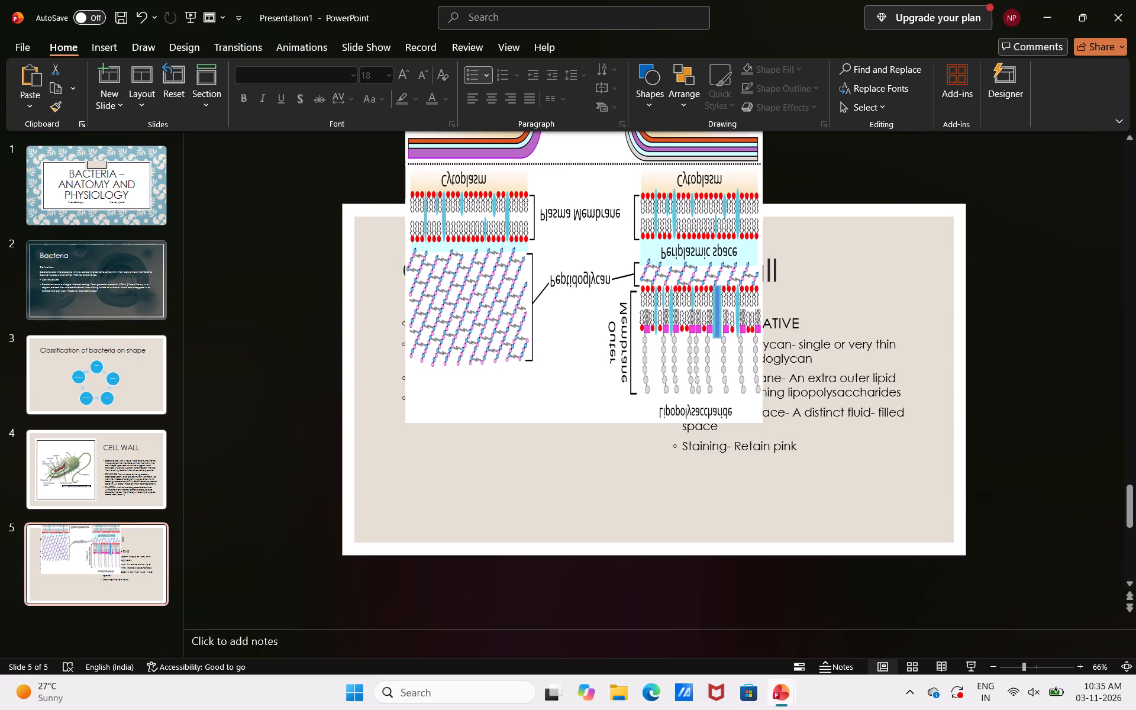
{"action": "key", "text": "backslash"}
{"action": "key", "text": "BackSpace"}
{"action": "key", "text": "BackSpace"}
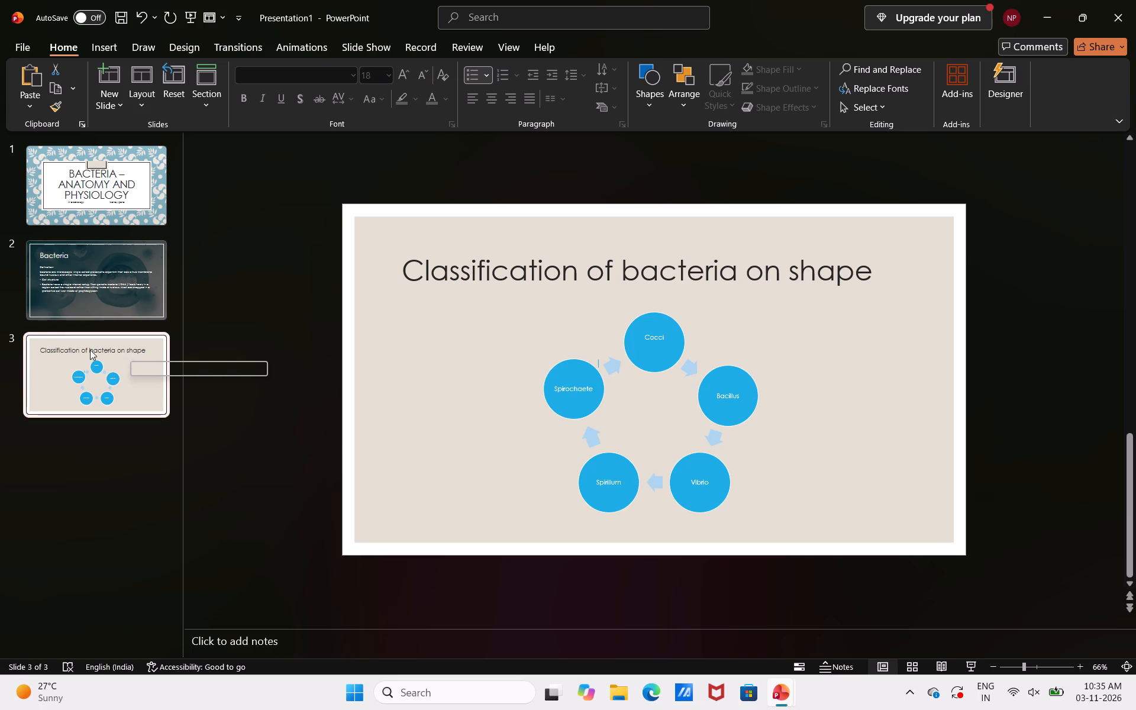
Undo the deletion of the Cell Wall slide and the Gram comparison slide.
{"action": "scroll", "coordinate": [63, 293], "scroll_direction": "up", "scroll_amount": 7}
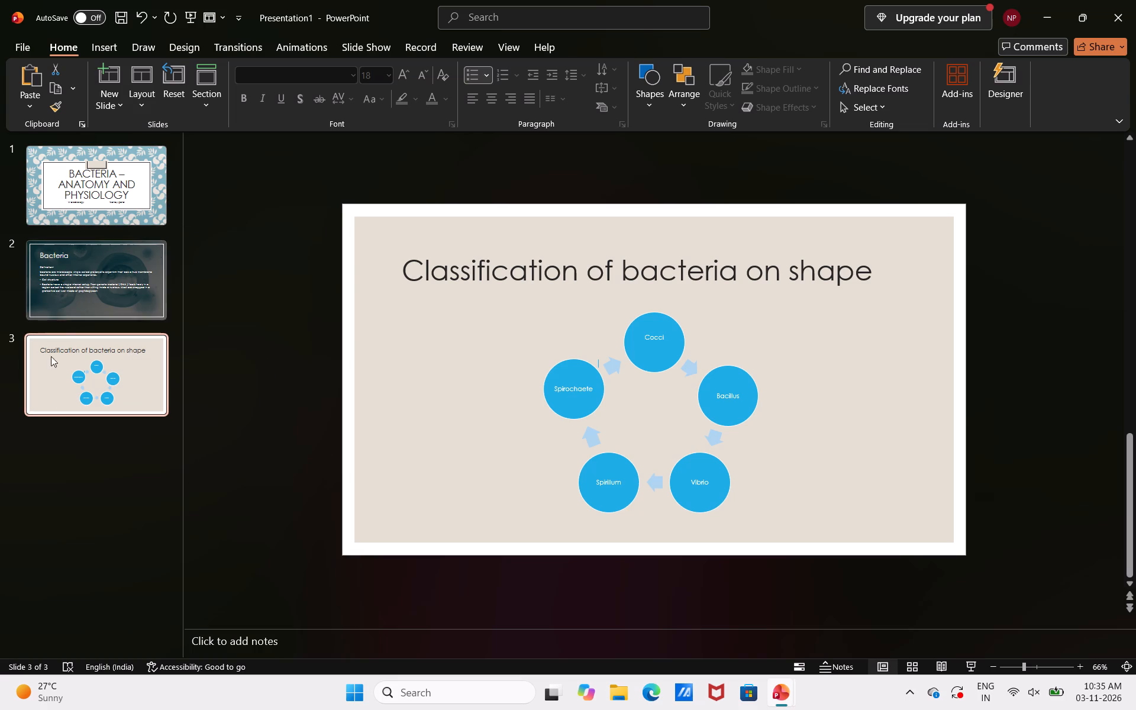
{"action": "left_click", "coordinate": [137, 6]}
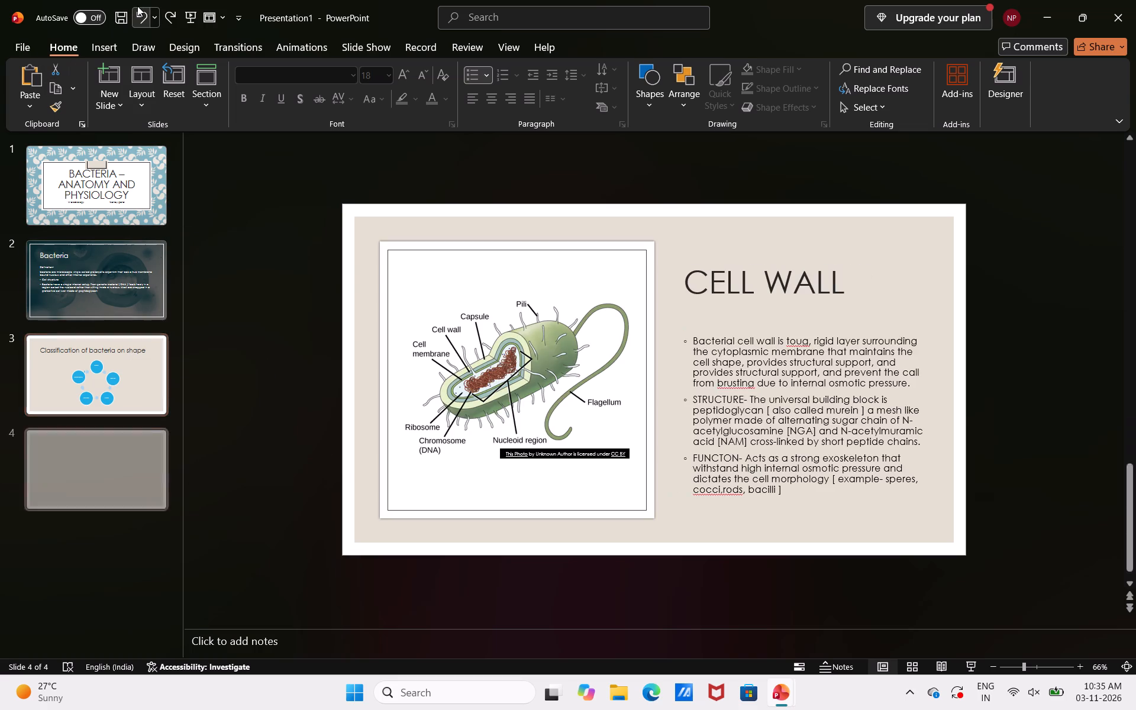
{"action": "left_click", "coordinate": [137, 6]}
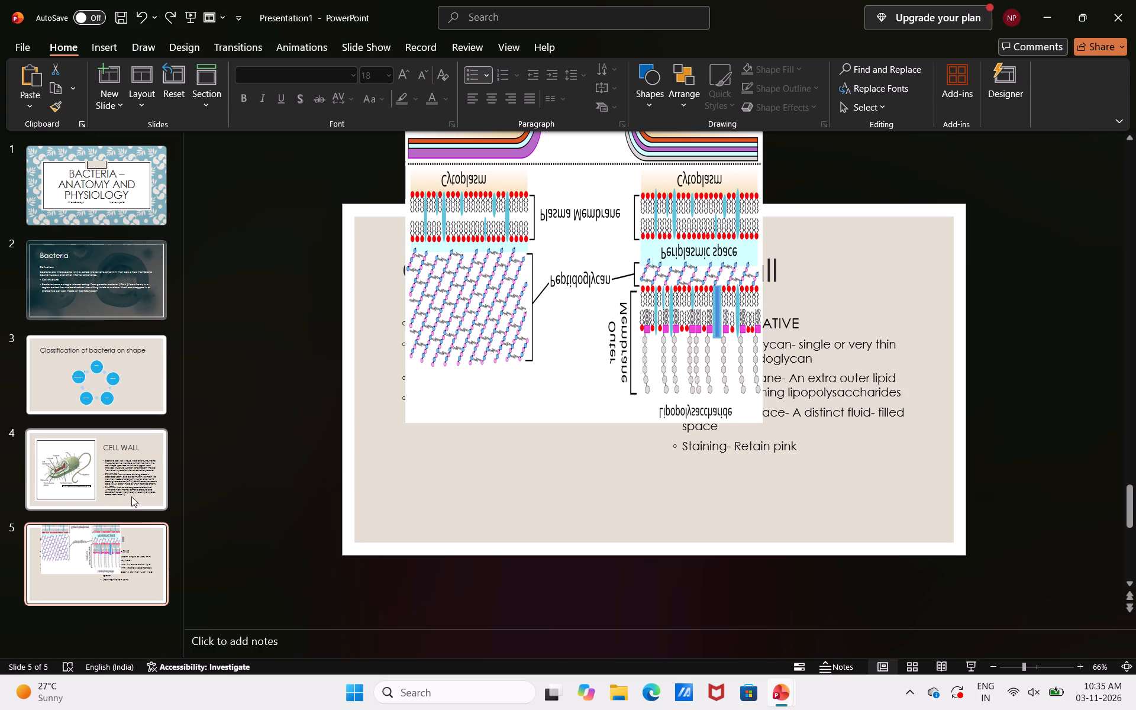
Delete only the last slide, which holds the upside-down staining diagram and the Gram comparison columns.
{"action": "key", "text": "BackSpace"}
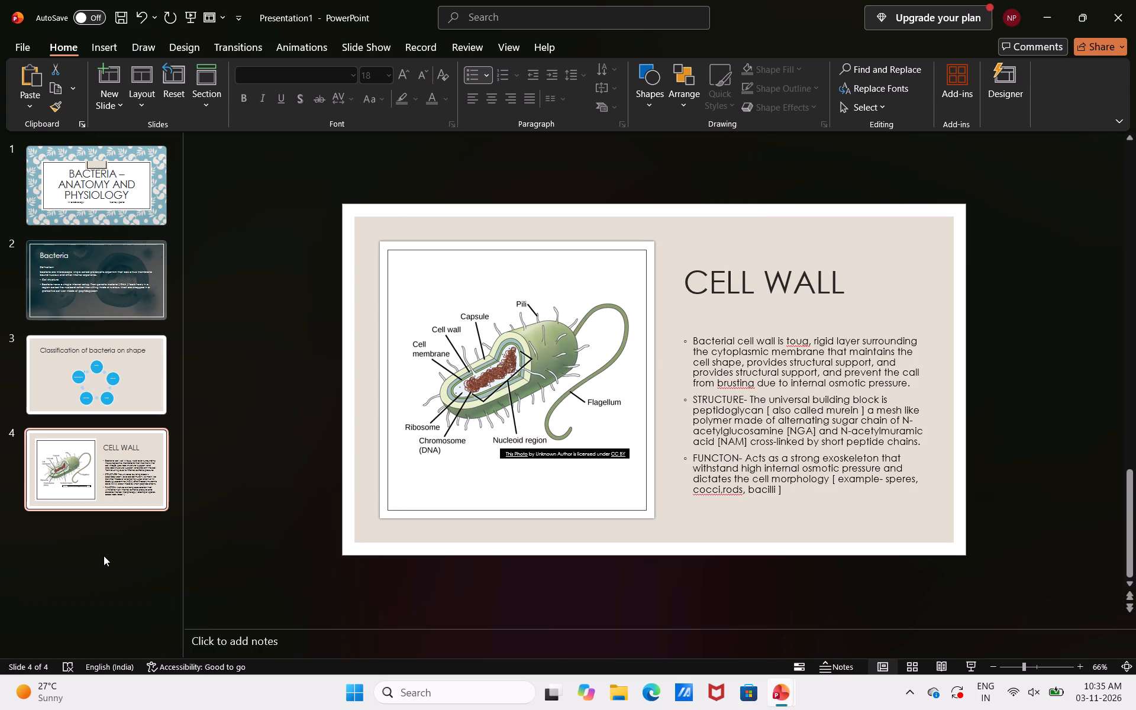
Add a Title and Content slide after the Cell Wall slide and title it "Gram positive cell wall".
{"action": "left_click", "coordinate": [105, 103]}
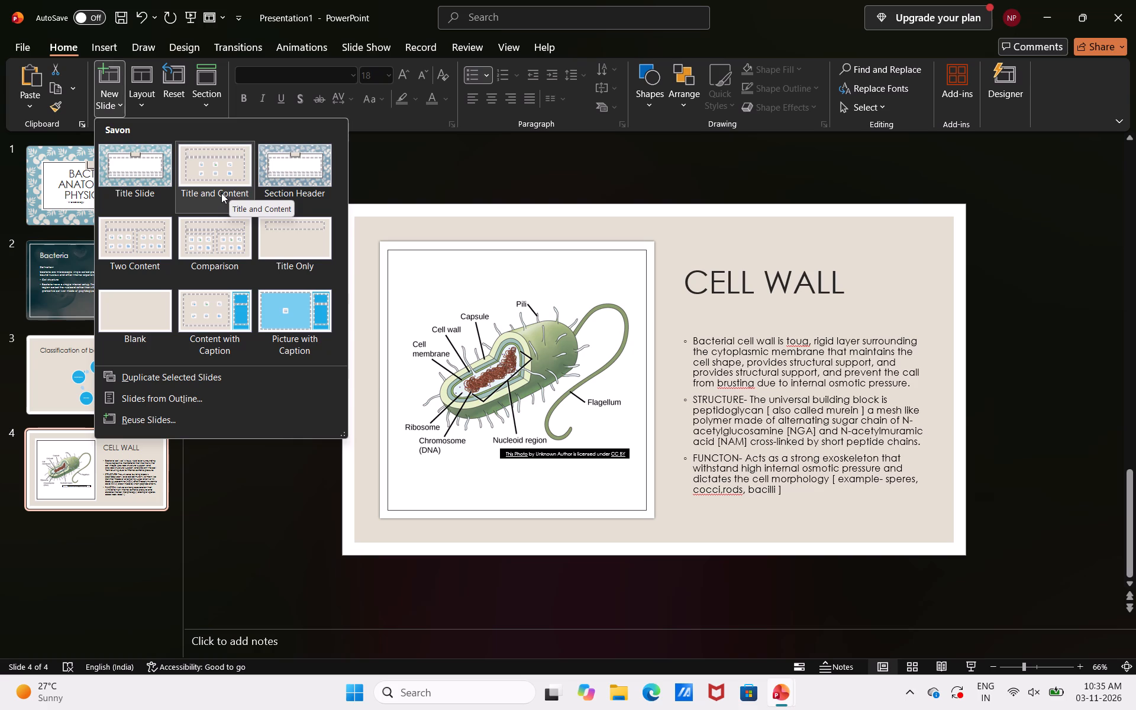
{"action": "left_click", "coordinate": [221, 193]}
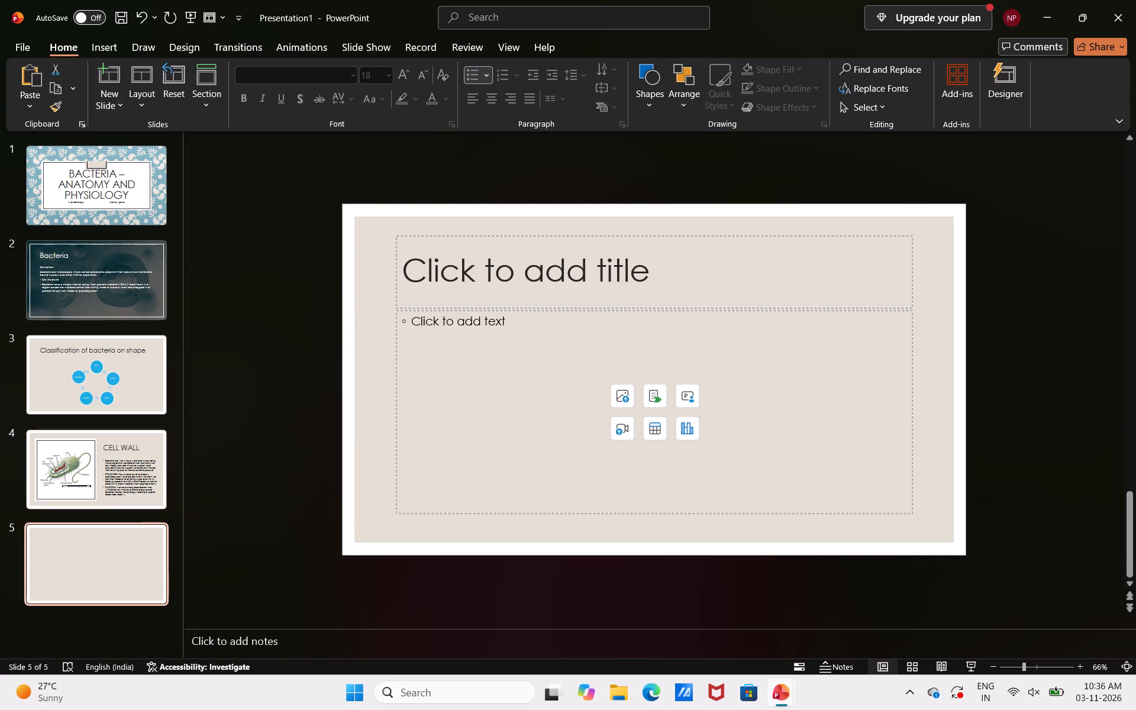
{"action": "left_click", "coordinate": [459, 275]}
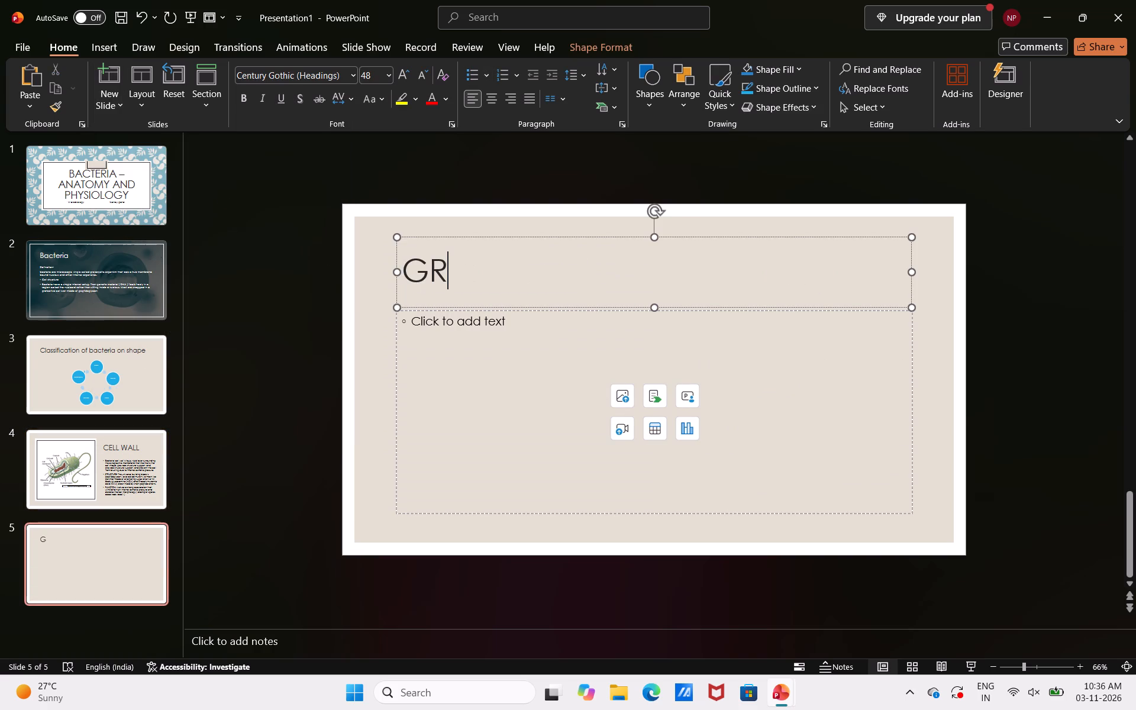
{"action": "type", "text": "am"}
{"action": "key", "text": "space"}
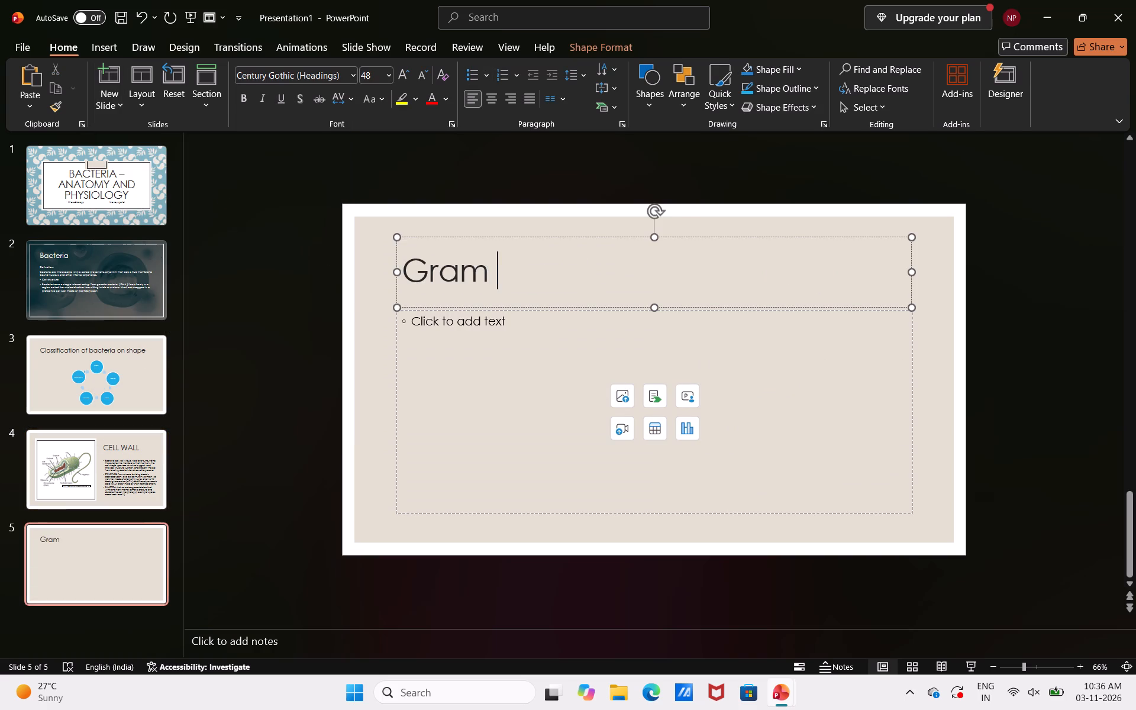
{"action": "type", "text": "positive"}
{"action": "key", "text": "space"}
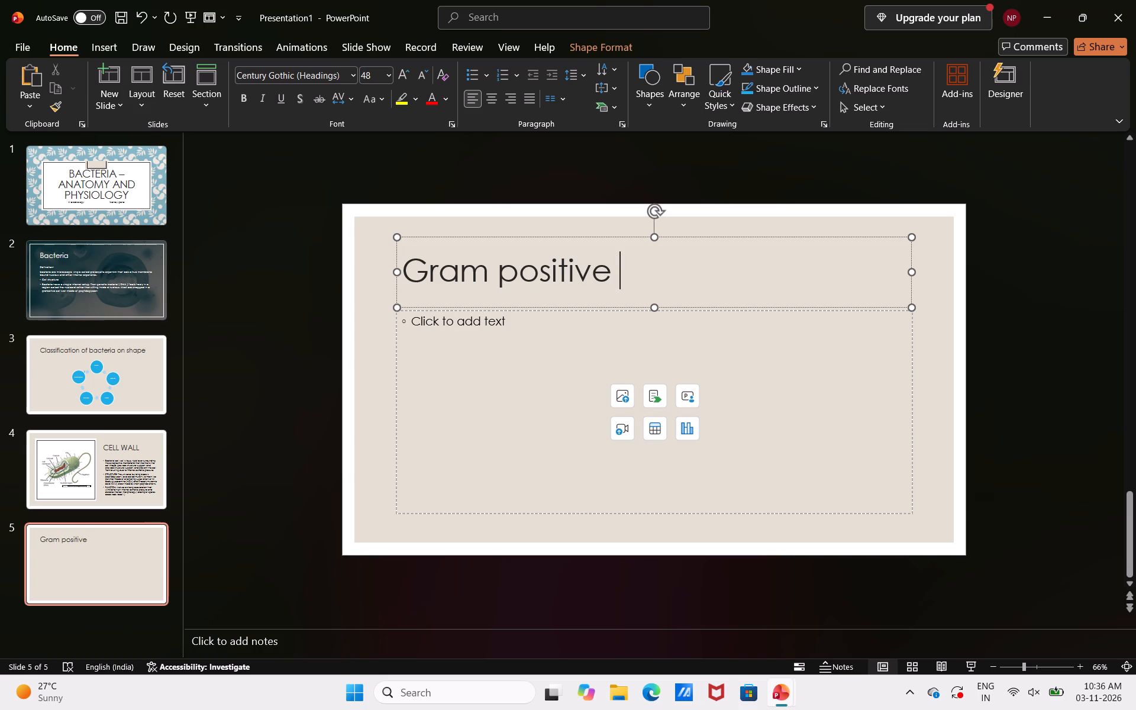
{"action": "type", "text": "cell wall"}
{"action": "key", "text": "space"}
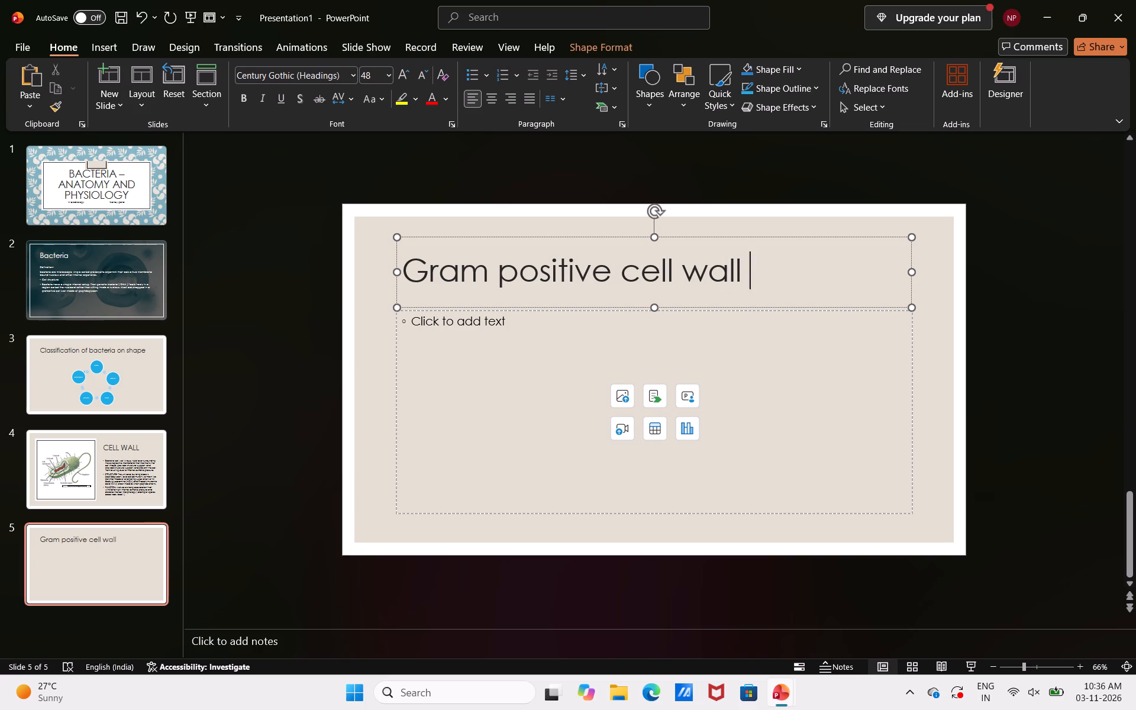
Set the font size of the new slide's empty body text placeholder to 22.
{"action": "left_click", "coordinate": [467, 321]}
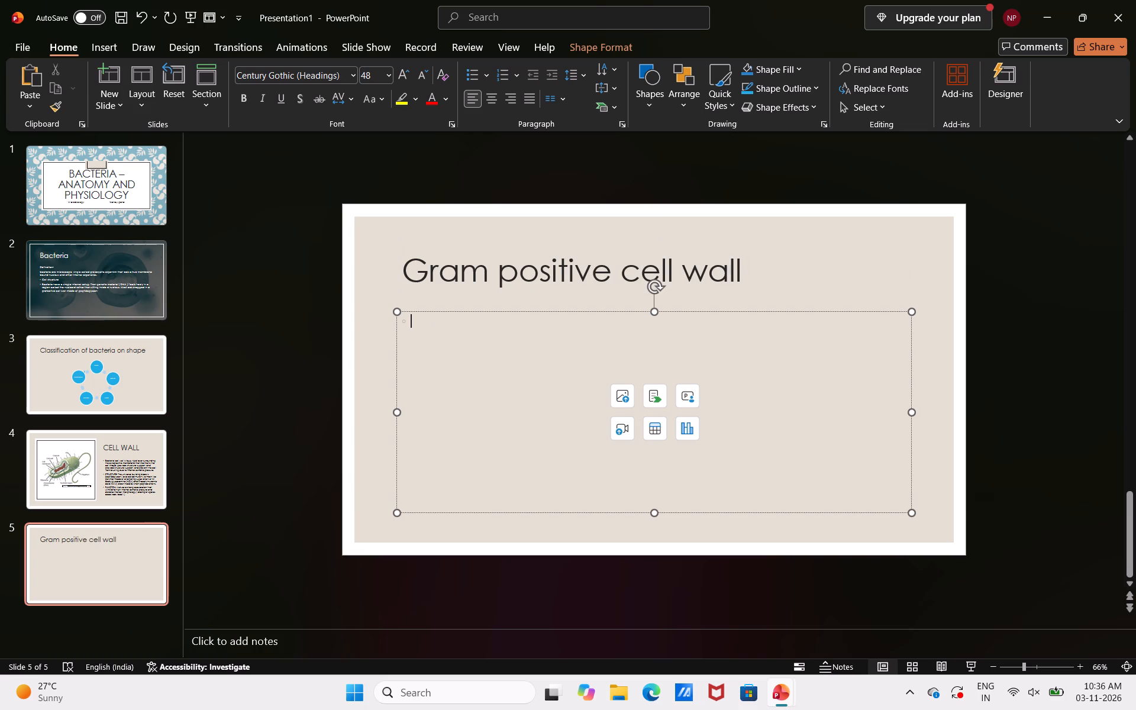
{"action": "left_click", "coordinate": [372, 67]}
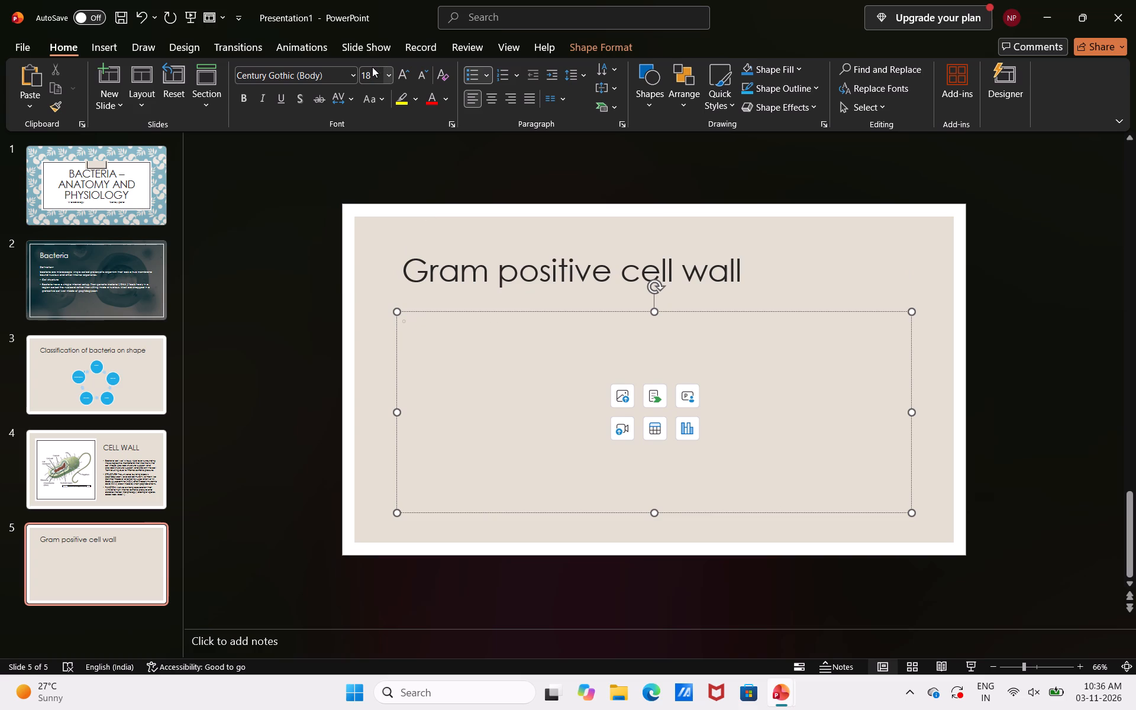
{"action": "left_click", "coordinate": [372, 67]}
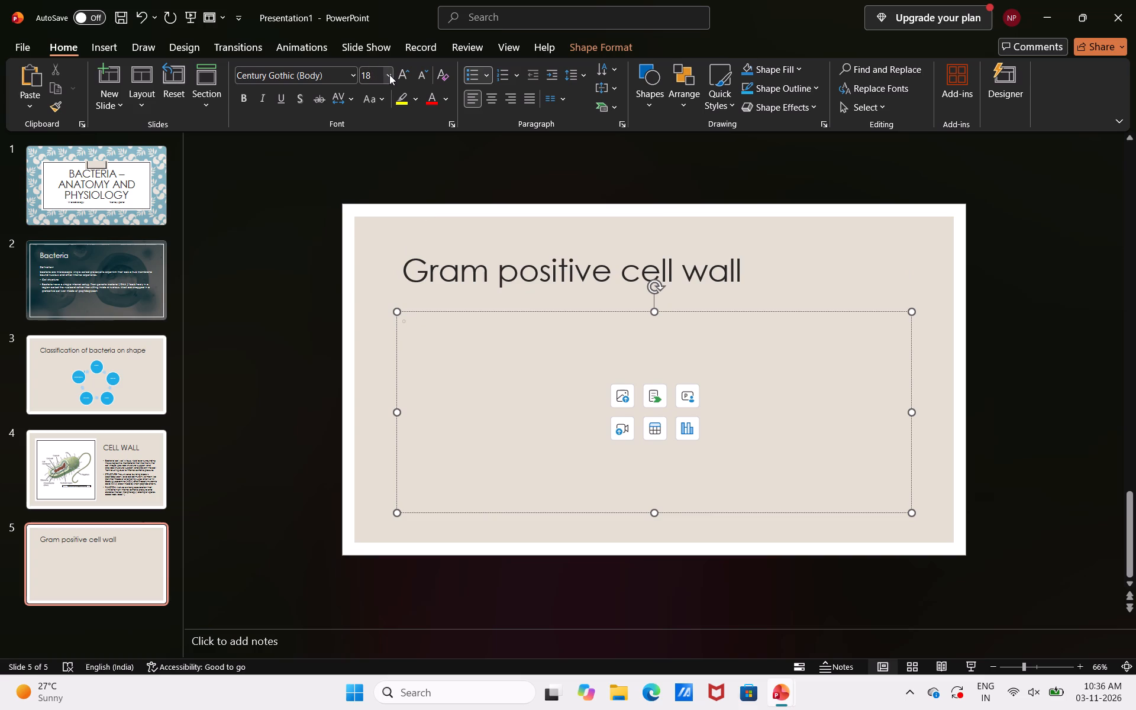
{"action": "left_click", "coordinate": [389, 75]}
{"action": "key", "text": "BackSpace"}
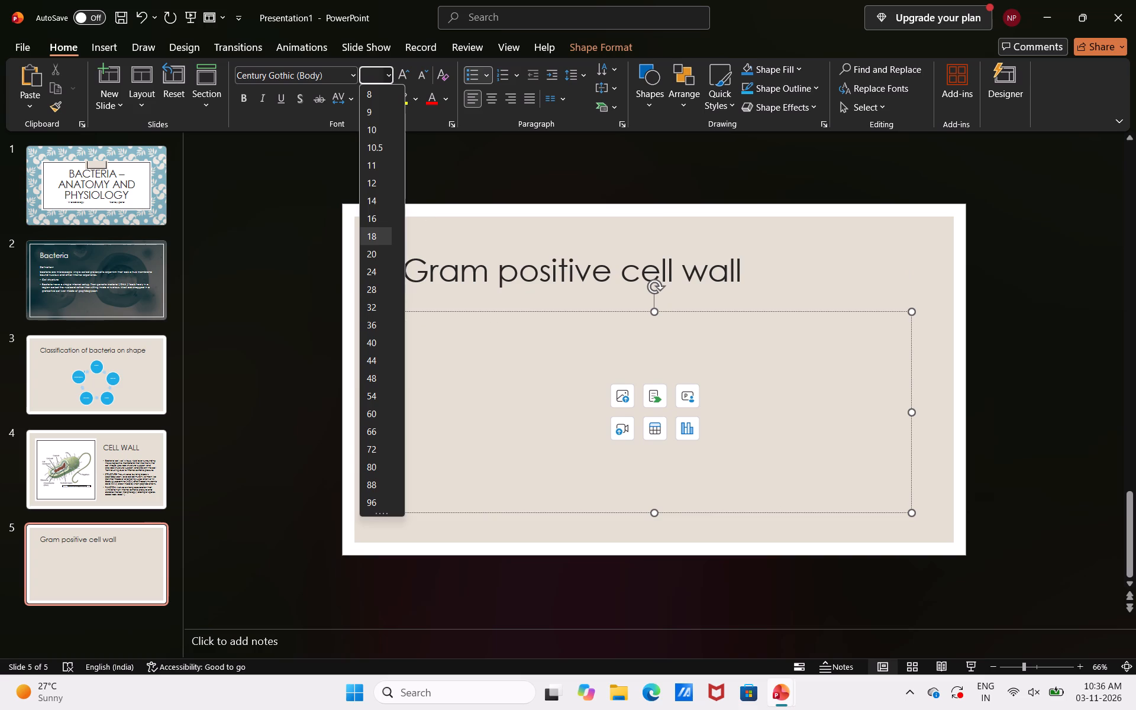
{"action": "type", "text": "22"}
{"action": "key", "text": "Return"}
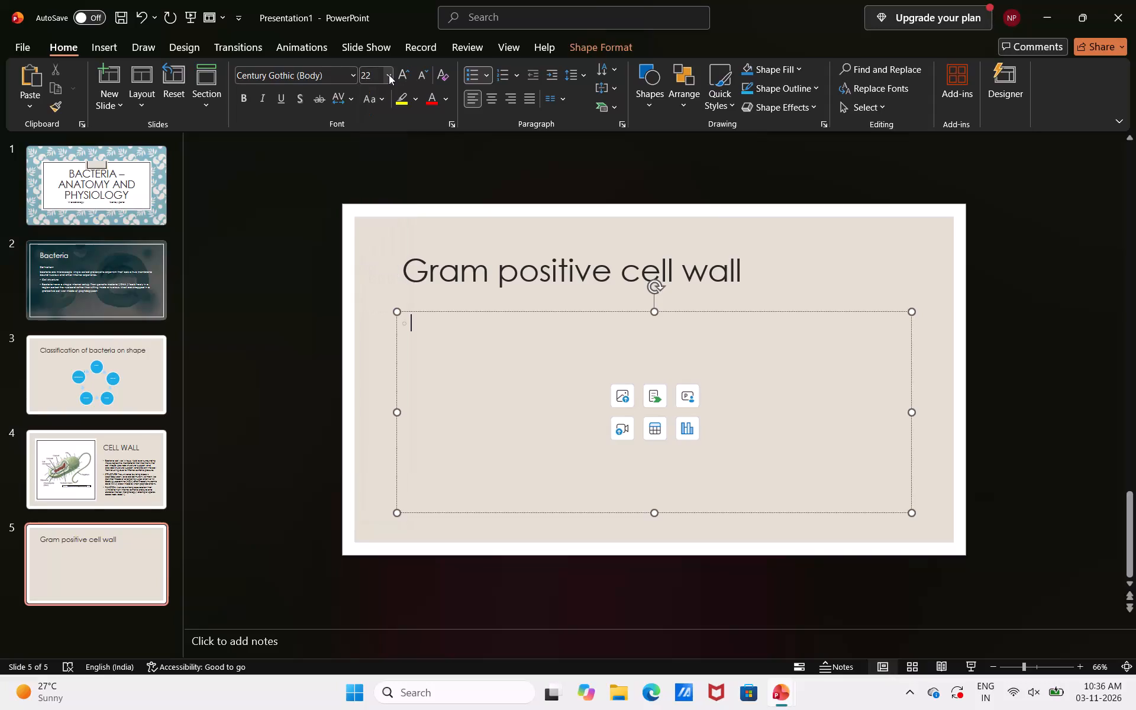
Start the first body bullet of the Gram positive slide with the lead-in "Thick peptidoglycan-".
{"action": "left_click", "coordinate": [421, 334]}
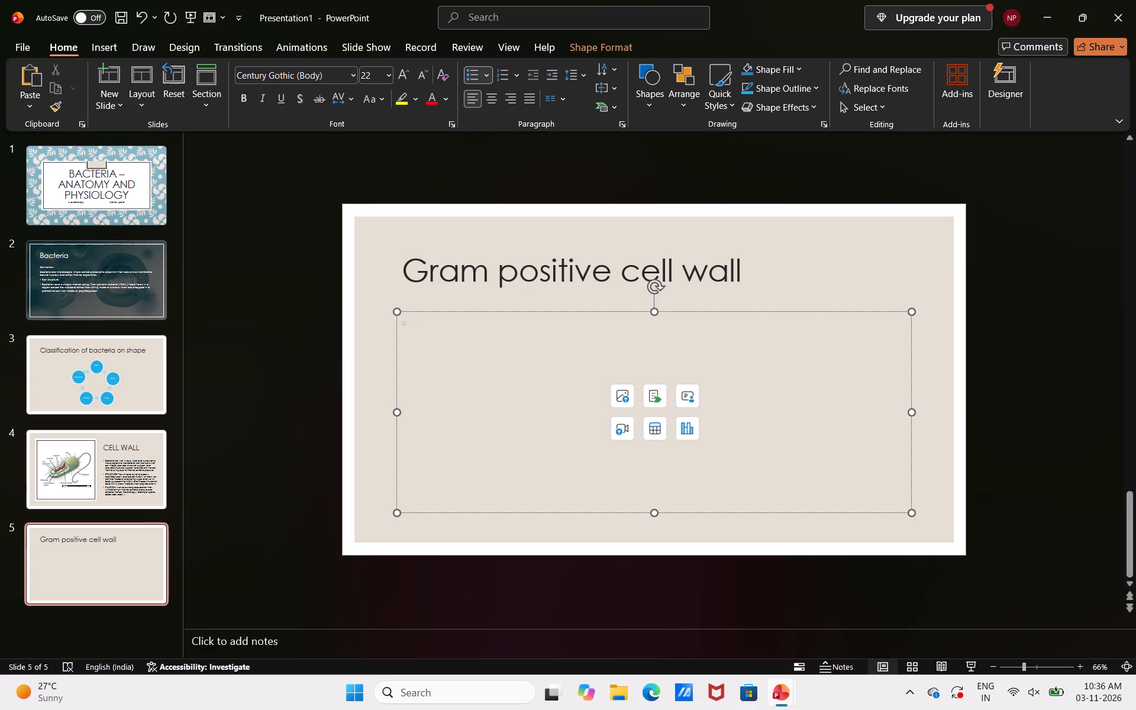
{"action": "key", "text": "t"}
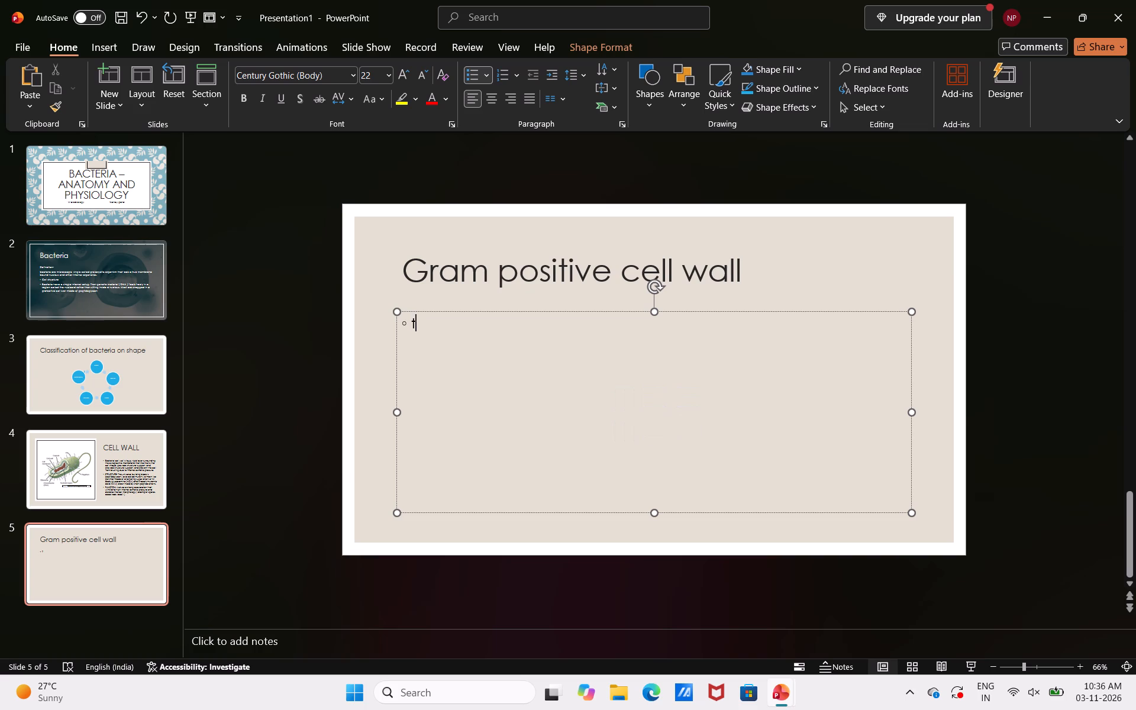
{"action": "key", "text": "t"}
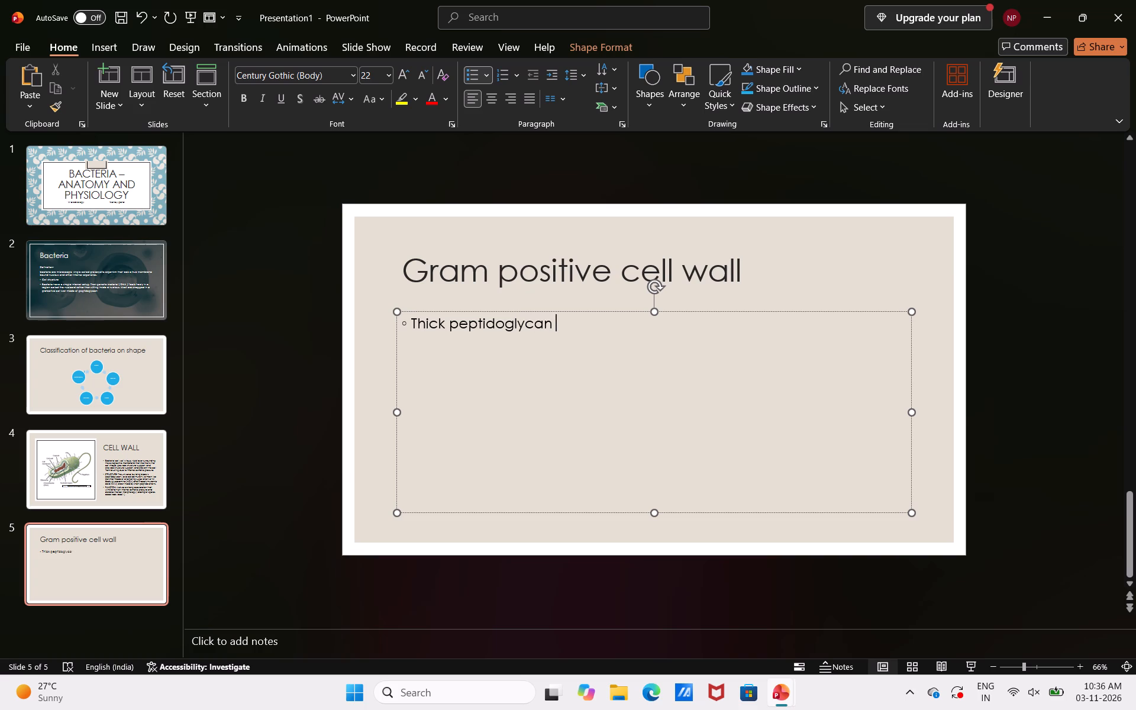
{"action": "key", "text": "BackSpace"}
{"action": "key", "text": "minus"}
{"action": "key", "text": "Return"}
{"action": "key", "text": "BackSpace"}
{"action": "key", "text": "BackSpace"}
{"action": "key", "text": "space"}
Continue the first bullet after "Thick peptidoglycan-" with "Features multiples stacked layer of peptidoglycan".
{"action": "type", "text": "eatures"}
{"action": "key", "text": "space"}
{"action": "type", "text": "multiplestack of"}
{"action": "key", "text": "space"}
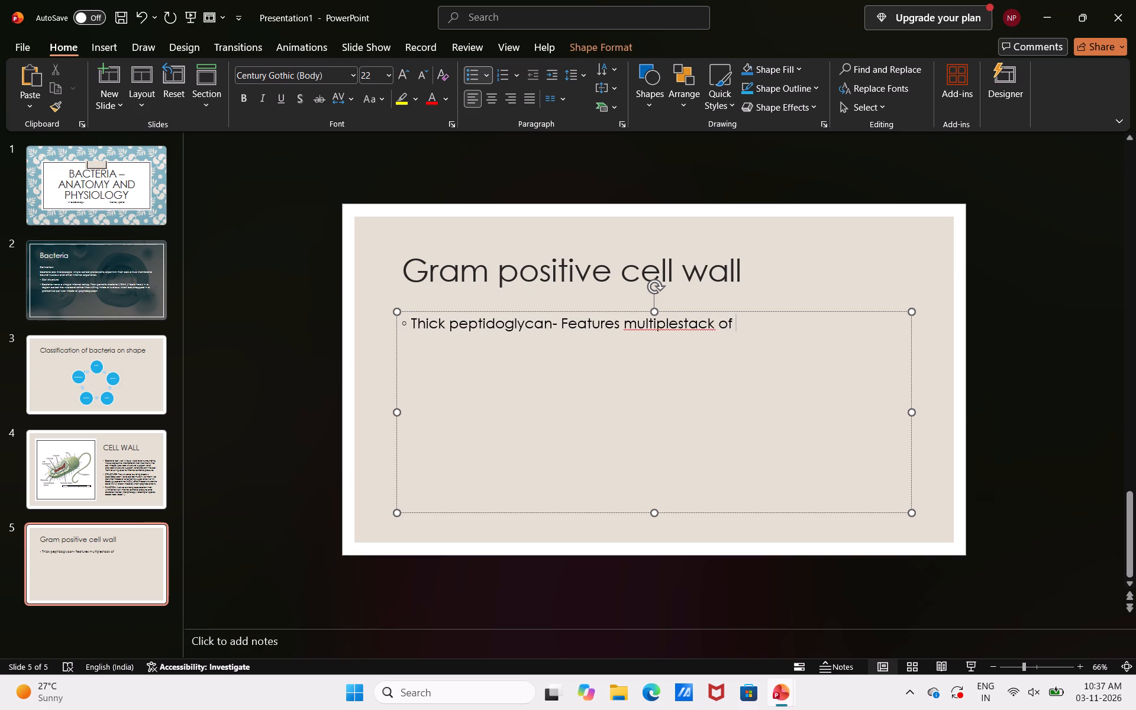
{"action": "key", "text": "BackSpace"}
{"action": "key", "text": "BackSpace"}
{"action": "key", "text": "BackSpace"}
{"action": "key", "text": "BackSpace"}
{"action": "key", "text": "BackSpace"}
{"action": "key", "text": "BackSpace"}
{"action": "key", "text": "BackSpace"}
{"action": "key", "text": "BackSpace"}
{"action": "key", "text": "space"}
{"action": "type", "text": "stacked la"}
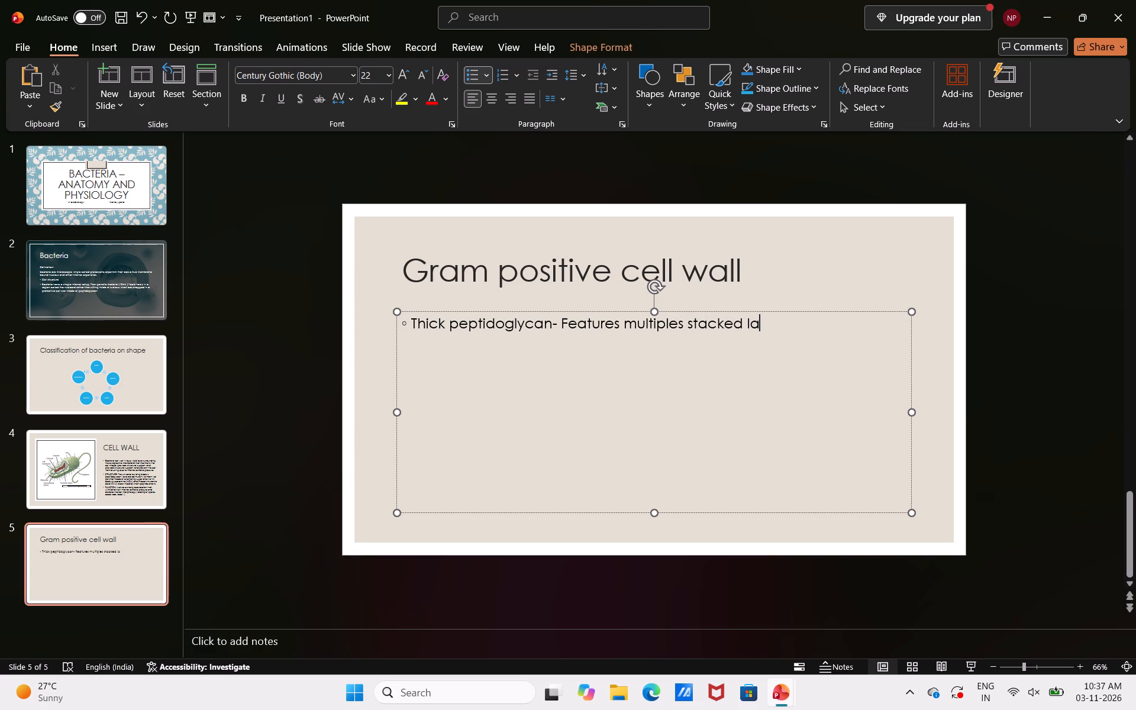
{"action": "type", "text": "yer of"}
{"action": "key", "text": "space"}
{"action": "type", "text": "pe"}
{"action": "key", "text": "p"}
{"action": "type", "text": "tidoglycan"}
{"action": "key", "text": "space"}
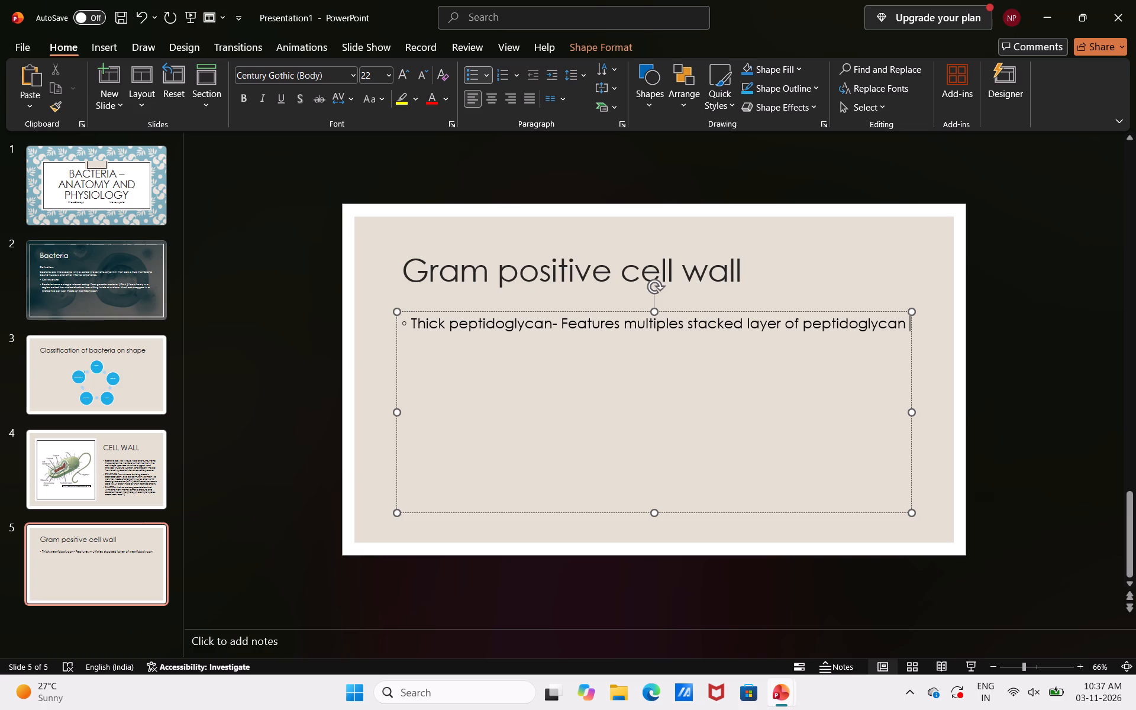
Finish the first bullet with the bracketed note "[ upton 90 percent of the cell wall dry weight]".
{"action": "key", "text": "bracketleft"}
{"action": "key", "text": "space"}
{"action": "type", "text": "upton"}
{"action": "key", "text": "space"}
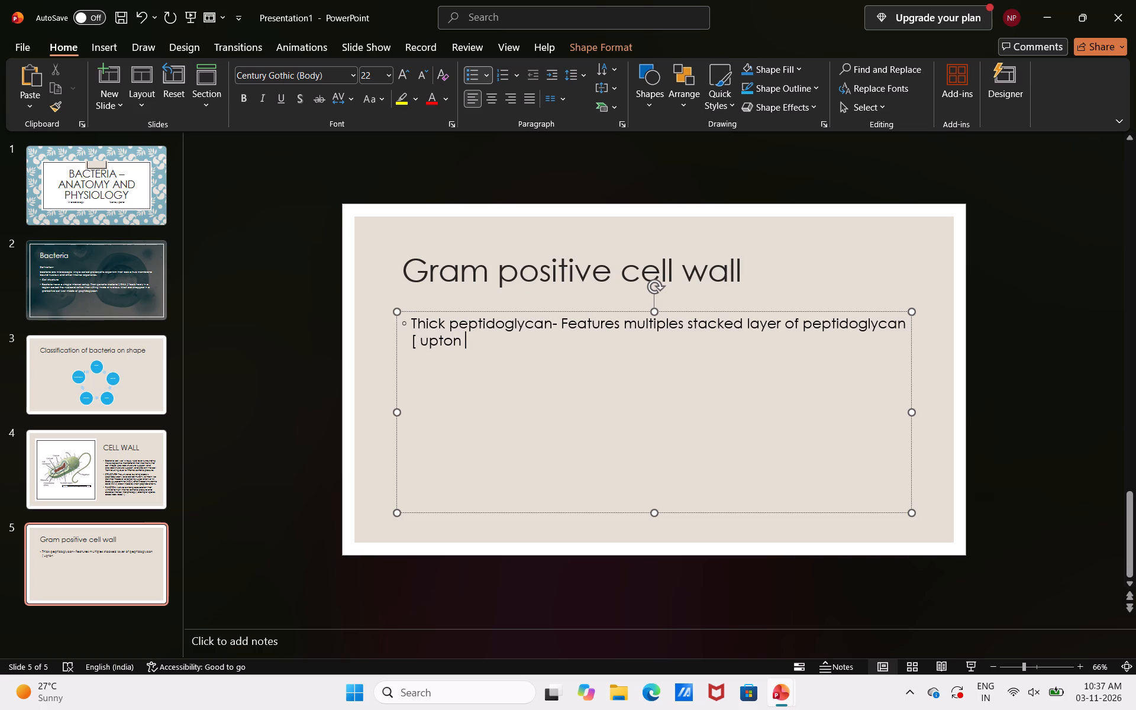
{"action": "type", "text": "90"}
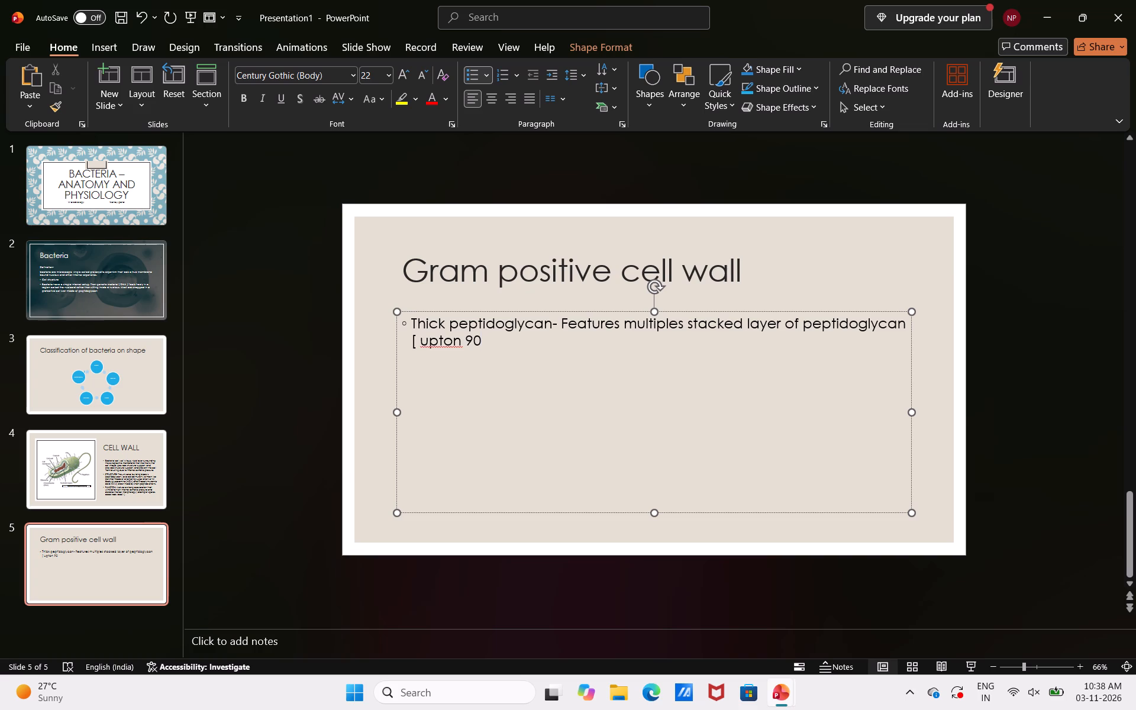
{"action": "type", "text": "90"}
{"action": "key", "text": "BackSpace"}
{"action": "key", "text": "BackSpace"}
{"action": "key", "text": "space"}
{"action": "key", "text": "slash"}
{"action": "key", "text": "BackSpace"}
{"action": "type", "text": "percent"}
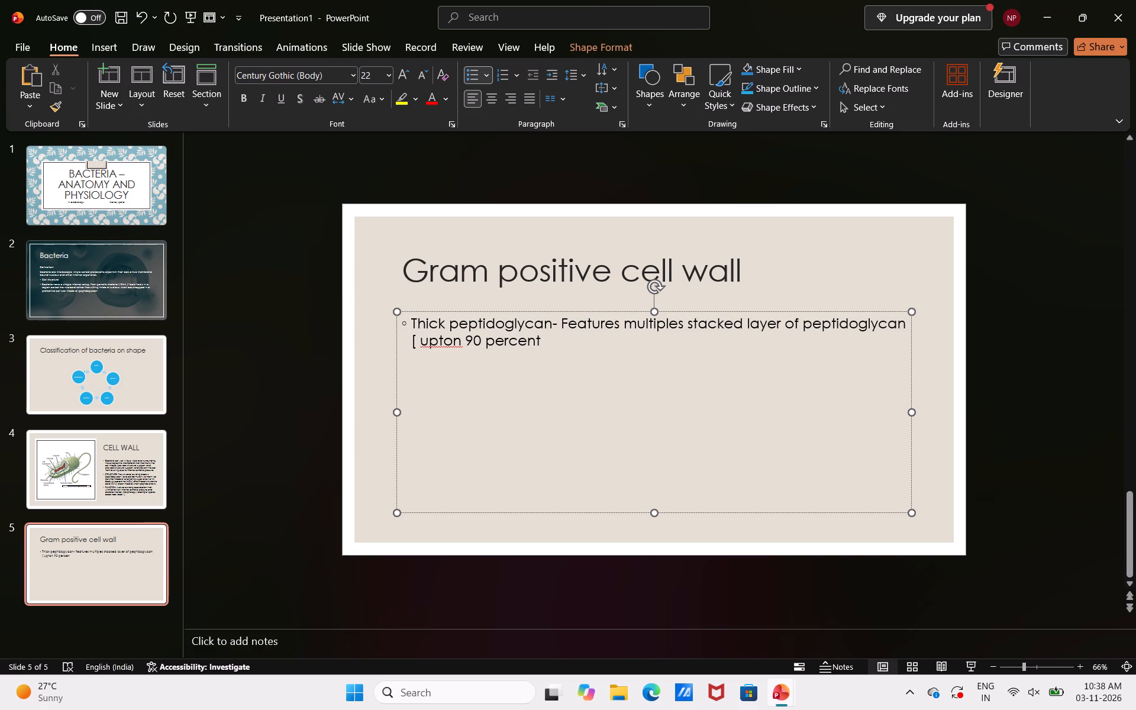
{"action": "key", "text": "space"}
{"action": "type", "text": "od"}
{"action": "key", "text": "BackSpace"}
{"action": "key", "text": "f"}
{"action": "key", "text": "space"}
{"action": "type", "text": "the cell"}
{"action": "key", "text": "space"}
{"action": "type", "text": "wa"}
{"action": "type", "text": "ll dry"}
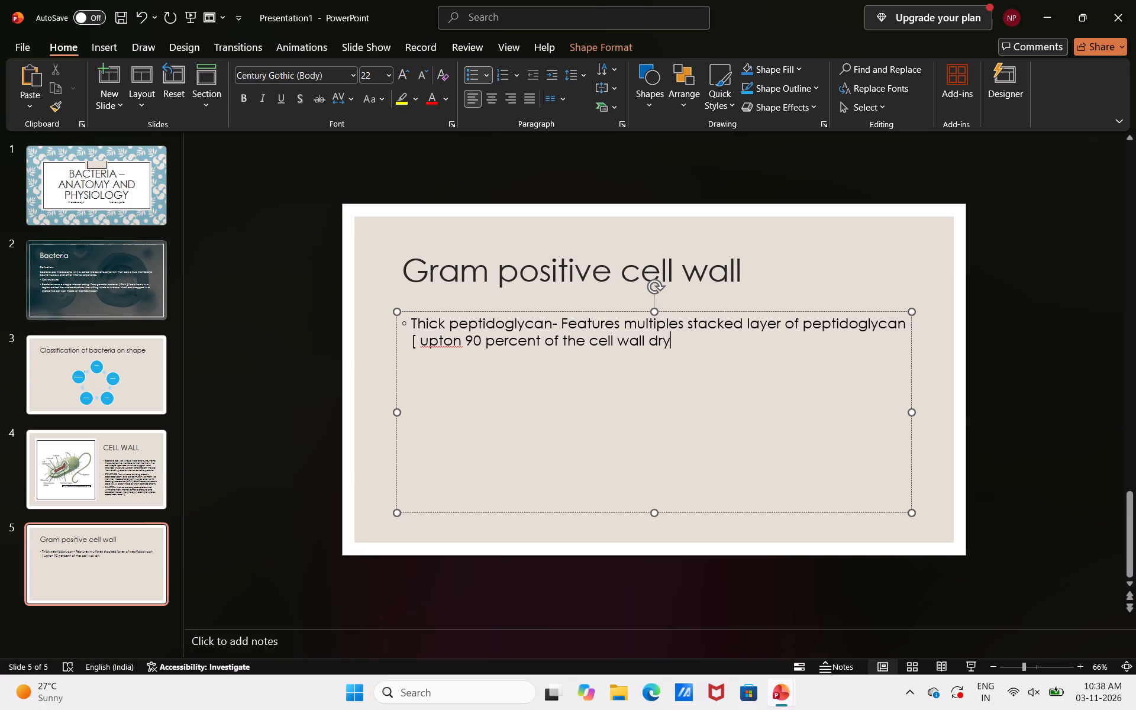
{"action": "key", "text": "space"}
{"action": "type", "text": "weight"}
{"action": "key", "text": "bracketright"}
Add a second bullet below it reading "Theoic Acid a nd lipoprotein".
{"action": "key", "text": "Return"}
{"action": "type", "text": "th"}
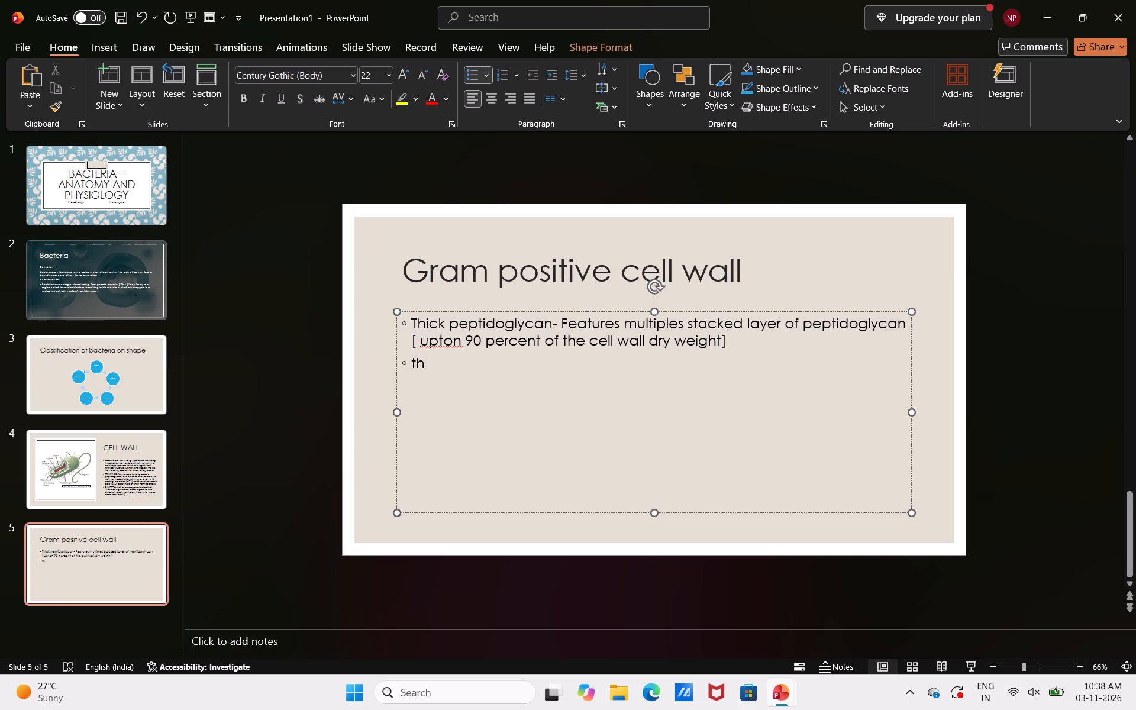
{"action": "key", "text": "BackSpace"}
{"action": "key", "text": "BackSpace"}
{"action": "type", "text": "oic"}
{"action": "key", "text": "space"}
{"action": "key", "text": "a"}
{"action": "type", "text": "cid"}
{"action": "key", "text": "space"}
{"action": "type", "text": "a nd li"}
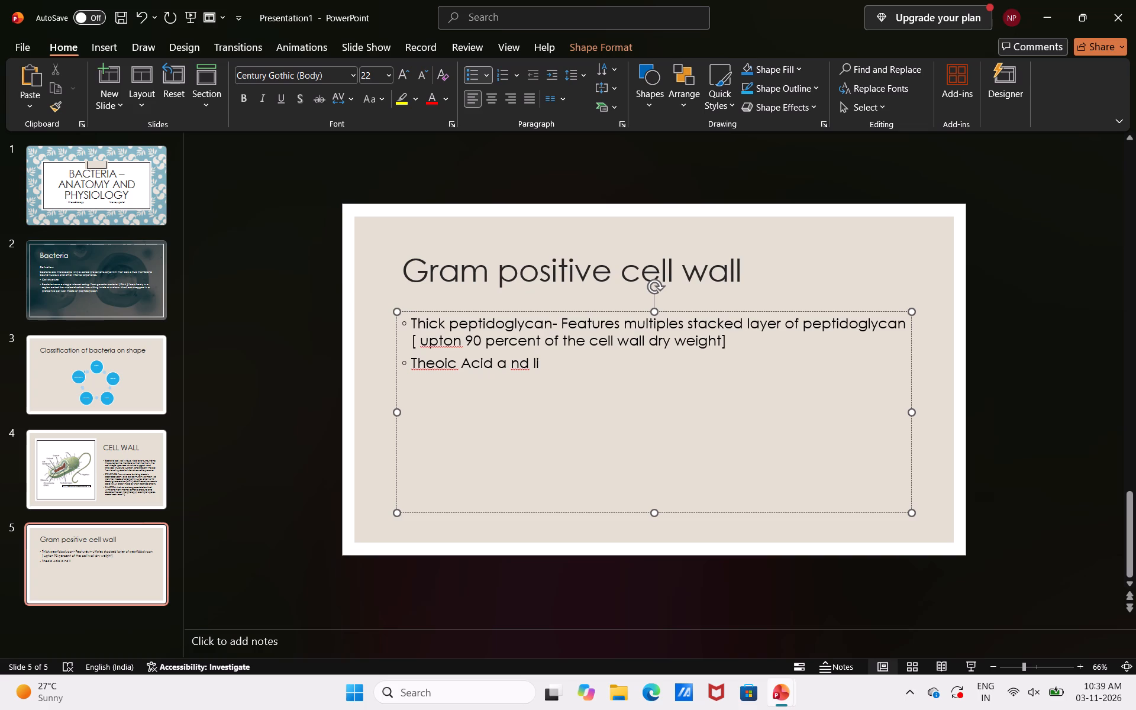
{"action": "type", "text": "ppor"}
{"action": "key", "text": "BackSpace"}
{"action": "type", "text": "prote"}
{"action": "type", "text": "in"}
{"action": "key", "text": "space"}
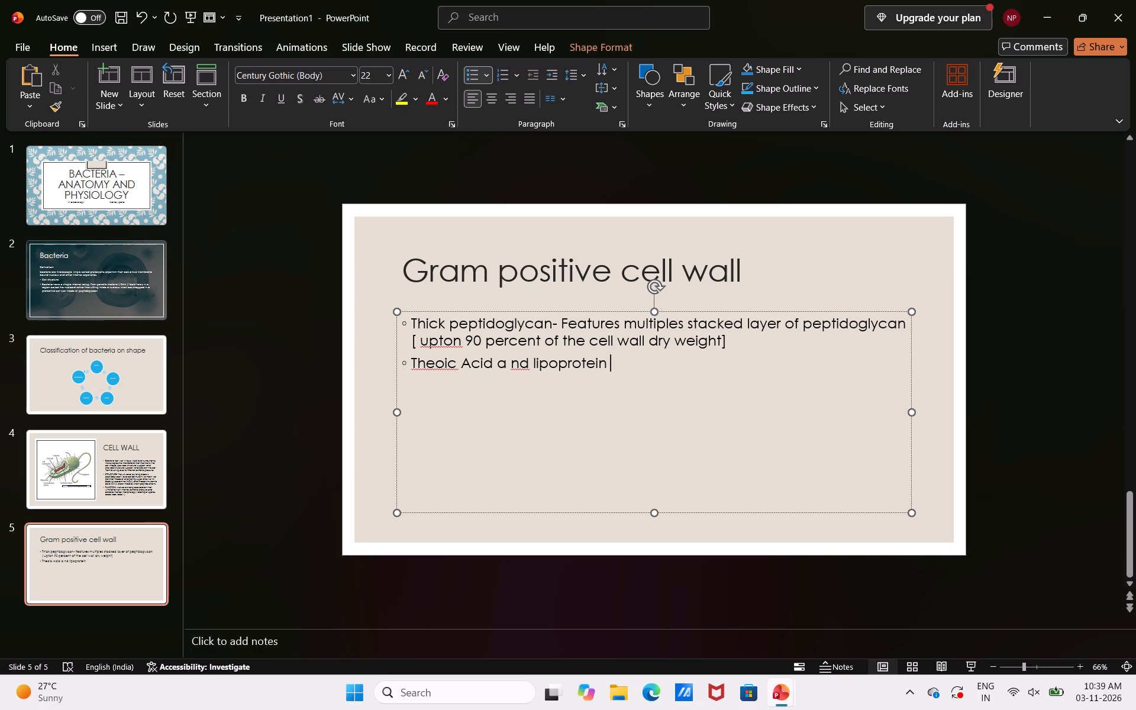
Correct the split word "a nd" to "and" in the second bullet.
{"action": "key", "text": "Left"}
{"action": "key", "text": "Left"}
{"action": "key", "text": "Left"}
{"action": "key", "text": "Left"}
{"action": "key", "text": "Left"}
{"action": "key", "text": "Left"}
{"action": "key", "text": "Left"}
{"action": "key", "text": "Left"}
{"action": "key", "text": "Left"}
{"action": "key", "text": "Left"}
{"action": "key", "text": "Left"}
{"action": "key", "text": "Left"}
{"action": "key", "text": "Left"}
{"action": "key", "text": "Left"}
{"action": "key", "text": "Left"}
{"action": "key", "text": "BackSpace"}
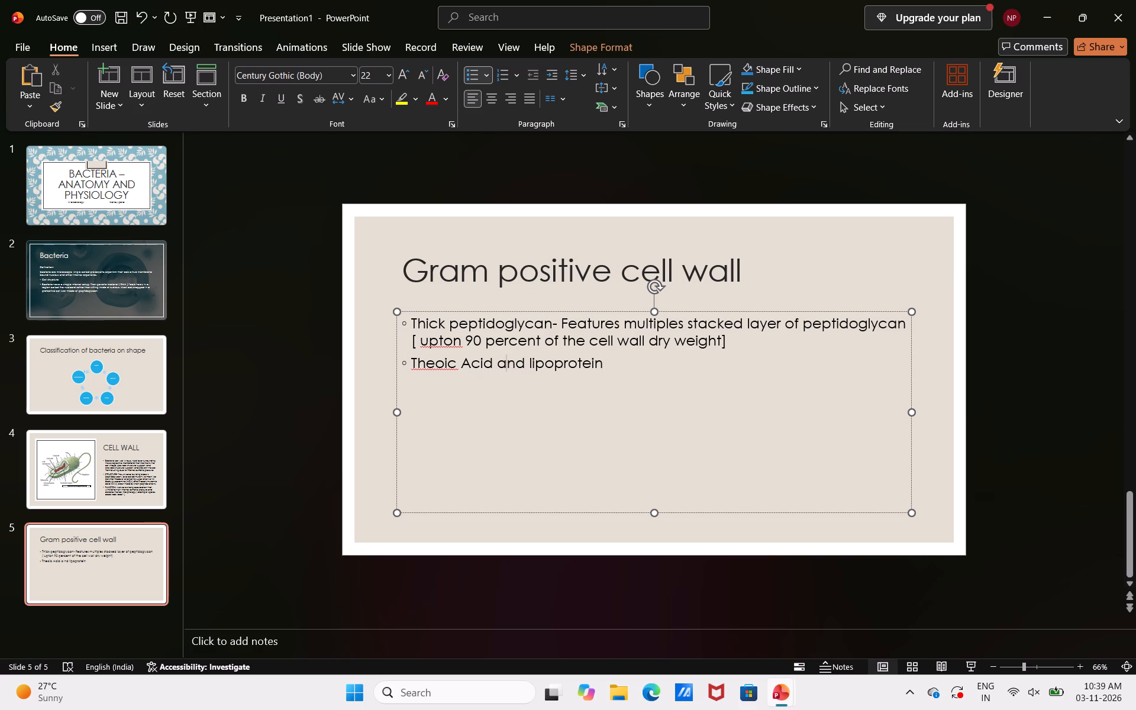
Remove the trailing space after "lipoprotein" at the end of the second bullet.
{"action": "key", "text": "Right"}
{"action": "key", "text": "Right"}
{"action": "key", "text": "Right"}
{"action": "key", "text": "Right"}
{"action": "key", "text": "Right"}
{"action": "key", "text": "Right"}
{"action": "key", "text": "Right"}
{"action": "key", "text": "Right"}
{"action": "key", "text": "Right"}
{"action": "key", "text": "Right"}
{"action": "key", "text": "Right"}
{"action": "key", "text": "Right"}
{"action": "key", "text": "Right"}
{"action": "key", "text": "Right"}
{"action": "key", "text": "Right"}
{"action": "key", "text": "Right"}
{"action": "key", "text": "BackSpace"}
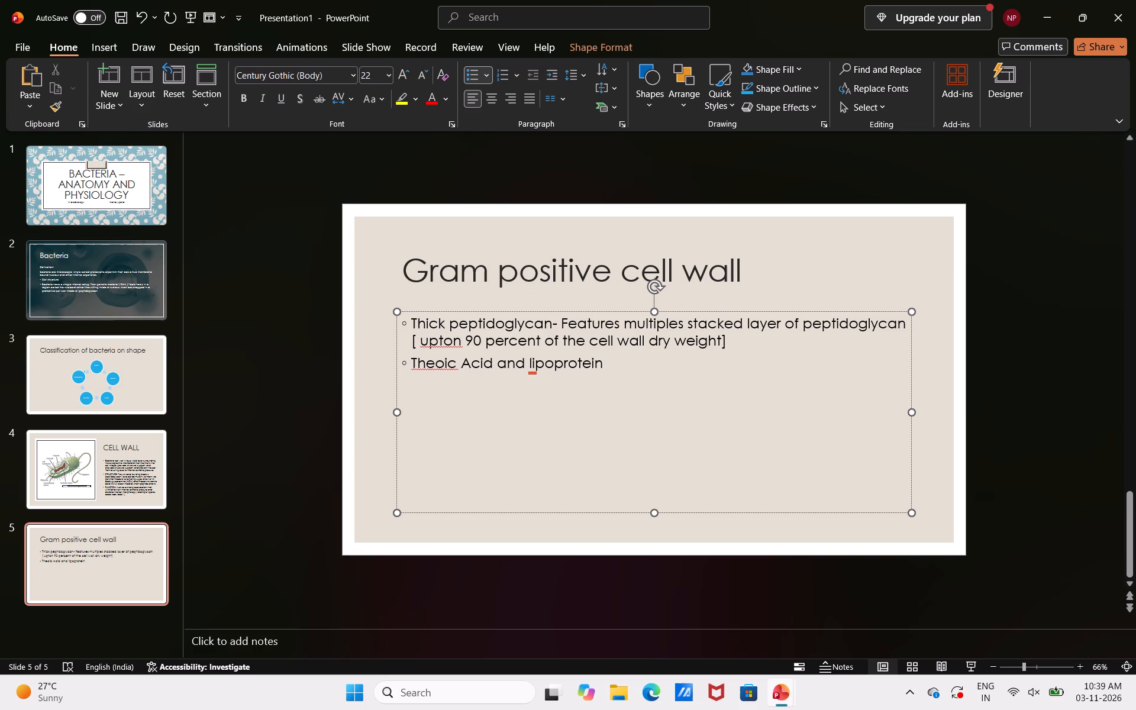
Continue the second bullet after "lipoprotein" with ", which help regulates".
{"action": "type", "text": ","}
{"action": "key", "text": "space"}
{"action": "type", "text": "wg"}
{"action": "key", "text": "BackSpace"}
{"action": "type", "text": "hich"}
{"action": "key", "text": "space"}
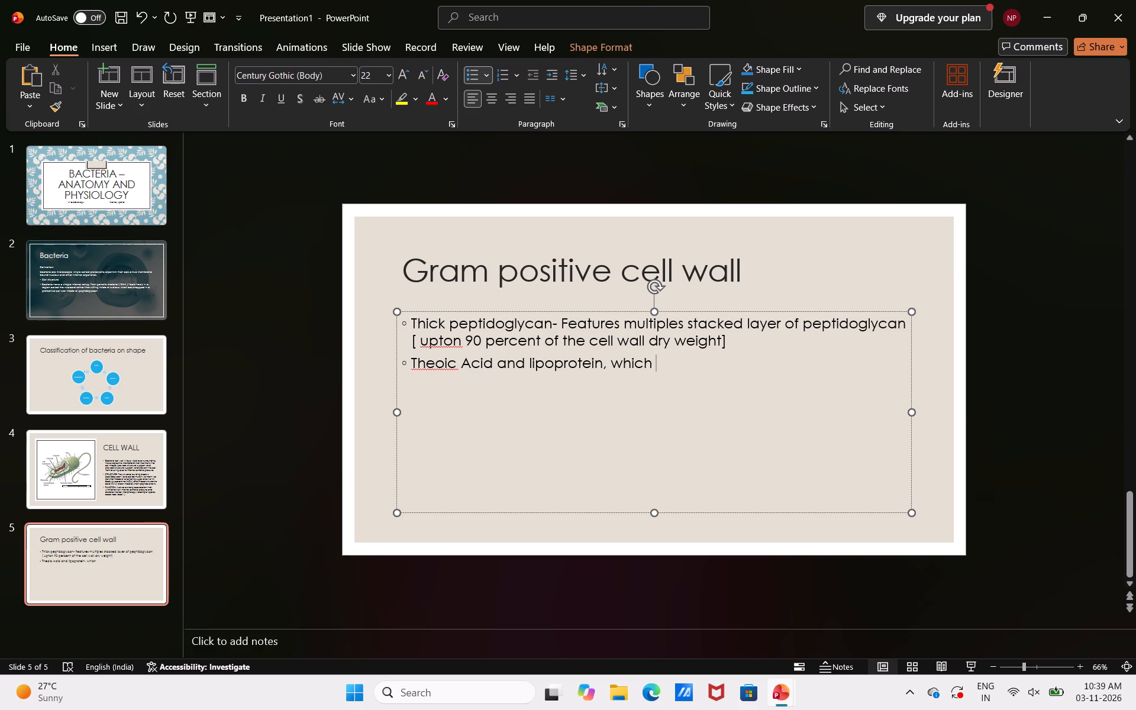
{"action": "type", "text": "helps"}
{"action": "key", "text": "space"}
{"action": "key", "text": "BackSpace"}
{"action": "key", "text": "BackSpace"}
{"action": "key", "text": "space"}
{"action": "type", "text": "regulates"}
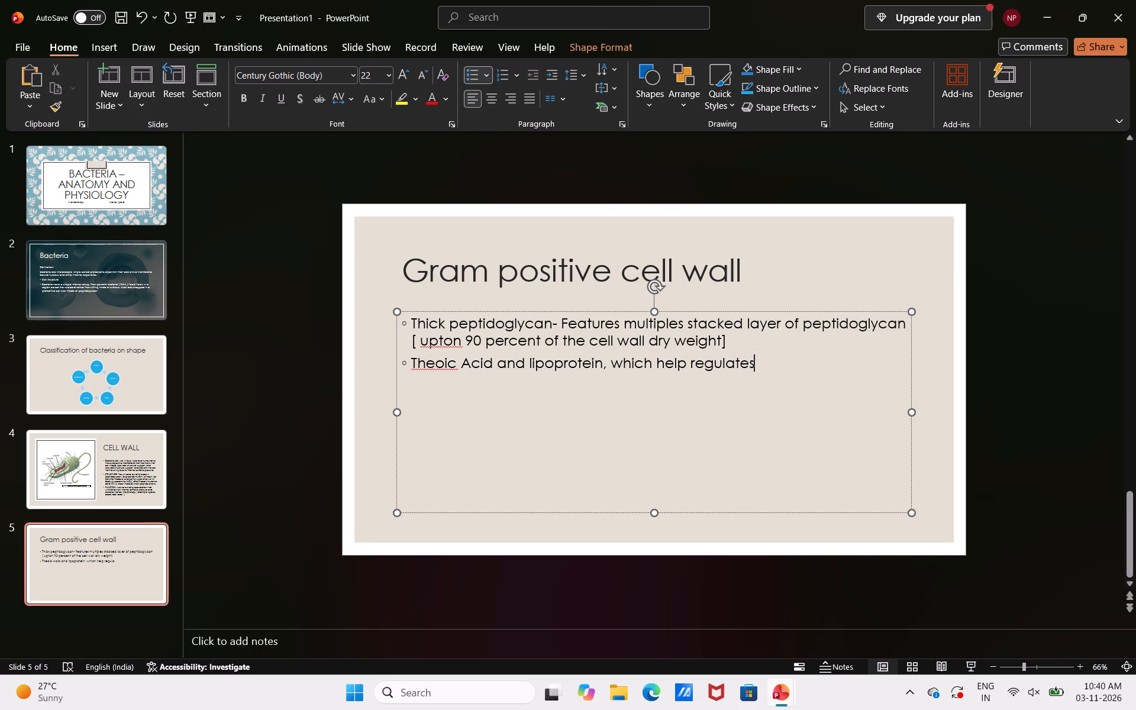
{"action": "key", "text": "space"}
Add the words "cell division" after "regulates" in the second bullet, spelled correctly.
{"action": "type", "text": "cell dic"}
{"action": "key", "text": "BackSpace"}
{"action": "type", "text": "vidion"}
{"action": "key", "text": "space"}
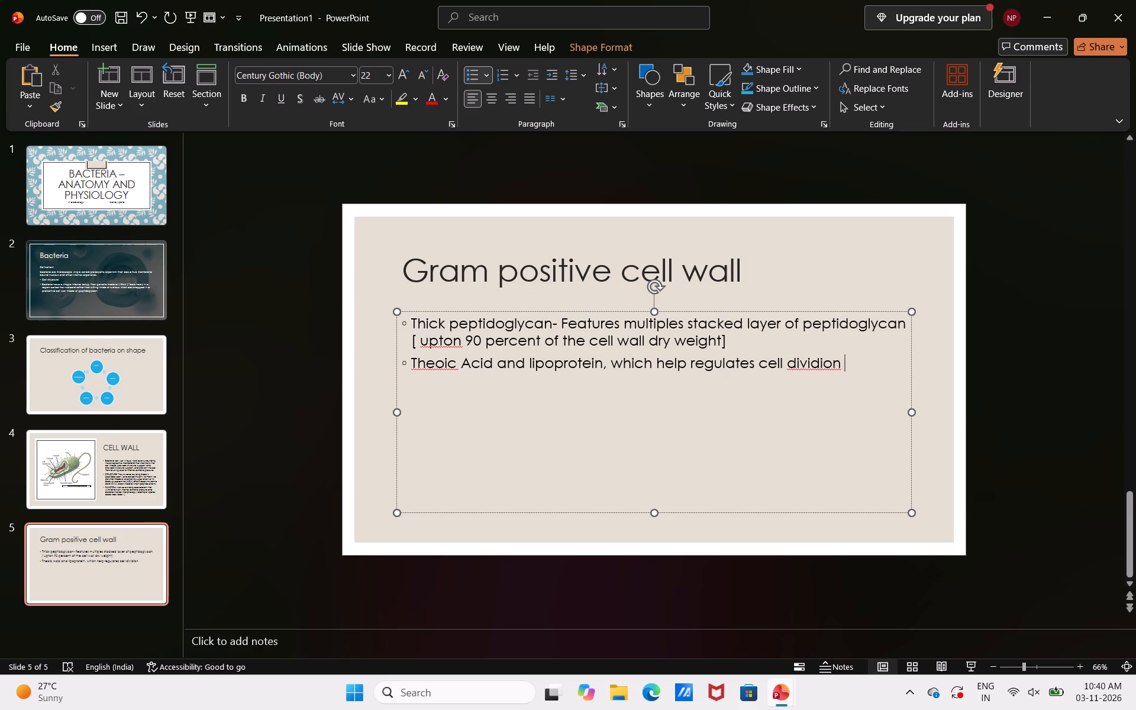
{"action": "key", "text": "BackSpace"}
{"action": "key", "text": "BackSpace"}
{"action": "key", "text": "BackSpace"}
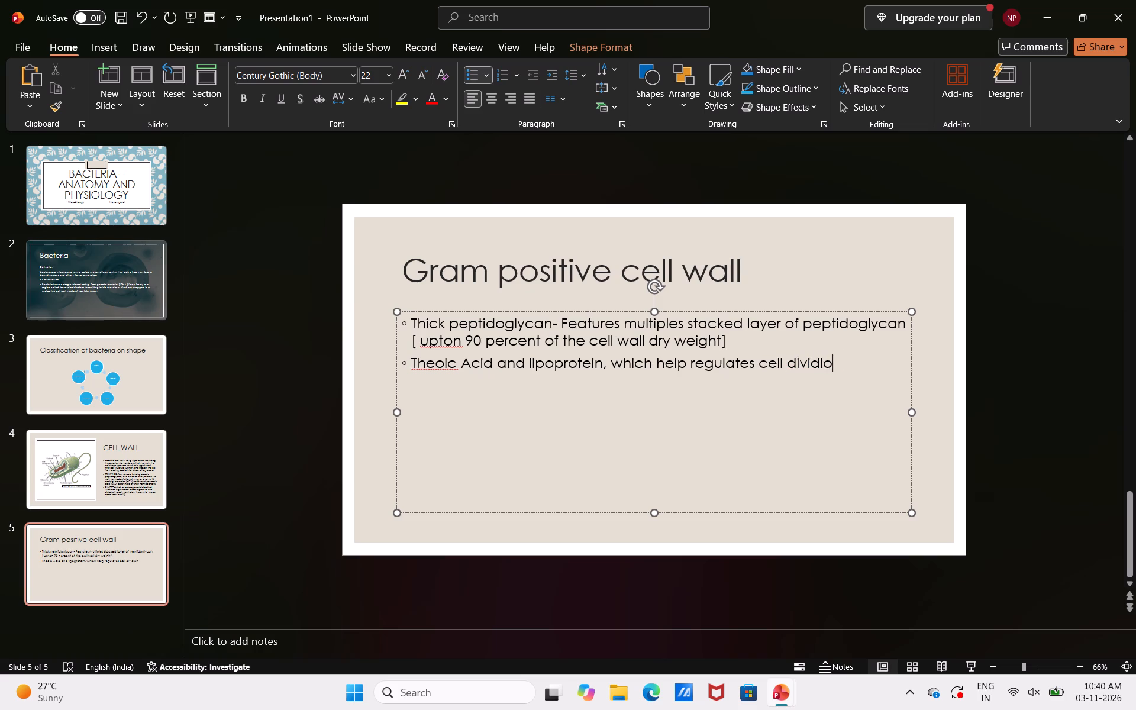
{"action": "type", "text": "son"}
{"action": "key", "text": "space"}
{"action": "key", "text": "BackSpace"}
{"action": "key", "text": "BackSpace"}
{"action": "key", "text": "BackSpace"}
{"action": "key", "text": "BackSpace"}
{"action": "key", "text": "BackSpace"}
{"action": "key", "text": "BackSpace"}
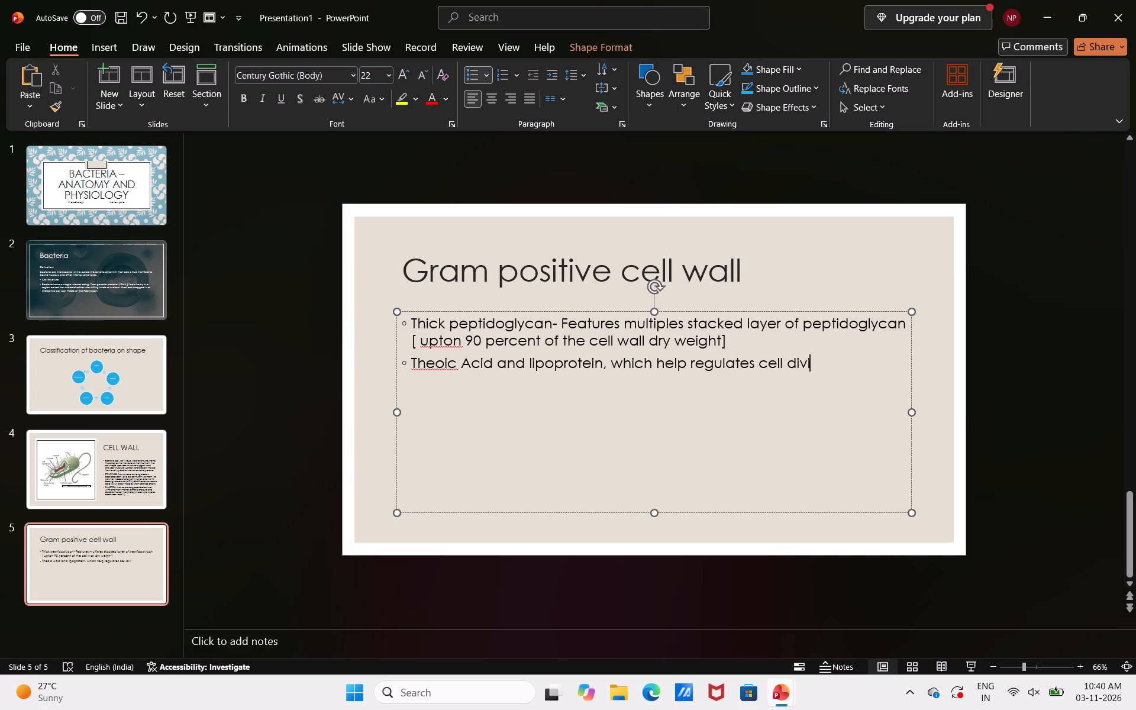
{"action": "key", "text": "s"}
{"action": "type", "text": "ion"}
{"action": "key", "text": "space"}
Extend the second bullet after "cell division" with ", provide a negative charge,".
{"action": "key", "text": "BackSpace"}
{"action": "type", "text": ", provide"}
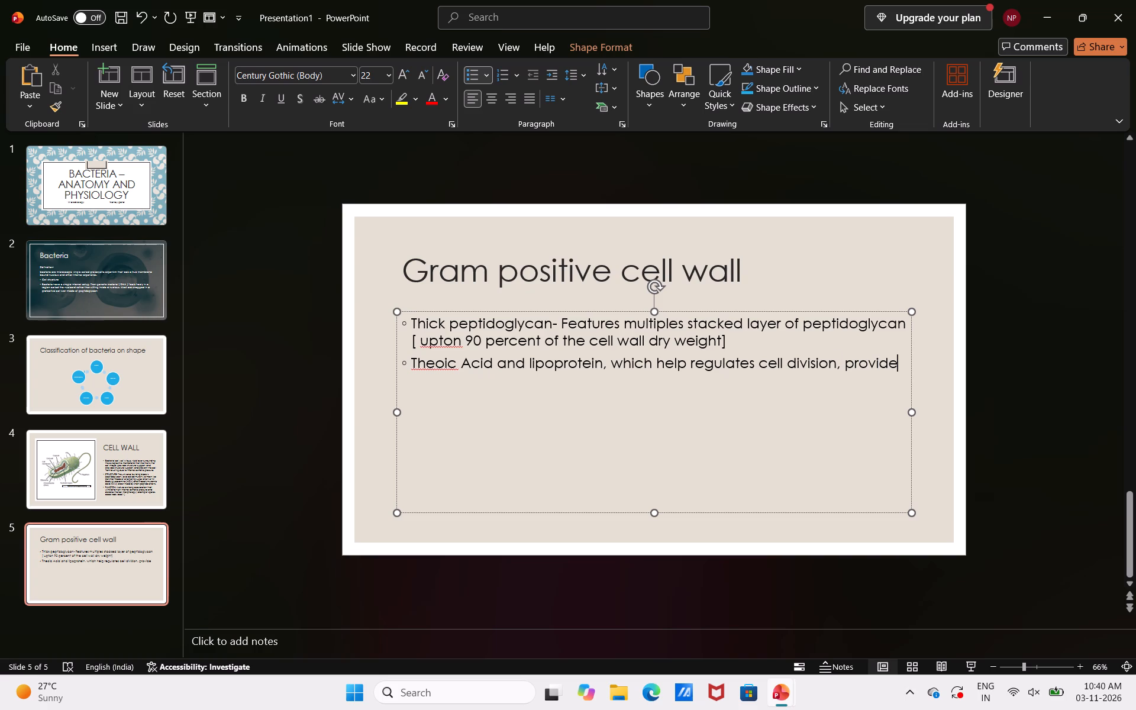
{"action": "key", "text": "space"}
{"action": "type", "text": "a"}
{"action": "key", "text": "space"}
{"action": "type", "text": "negative"}
{"action": "key", "text": "space"}
{"action": "type", "text": "charge"}
{"action": "key", "text": "space"}
{"action": "key", "text": "BackSpace"}
{"action": "key", "text": "comma"}
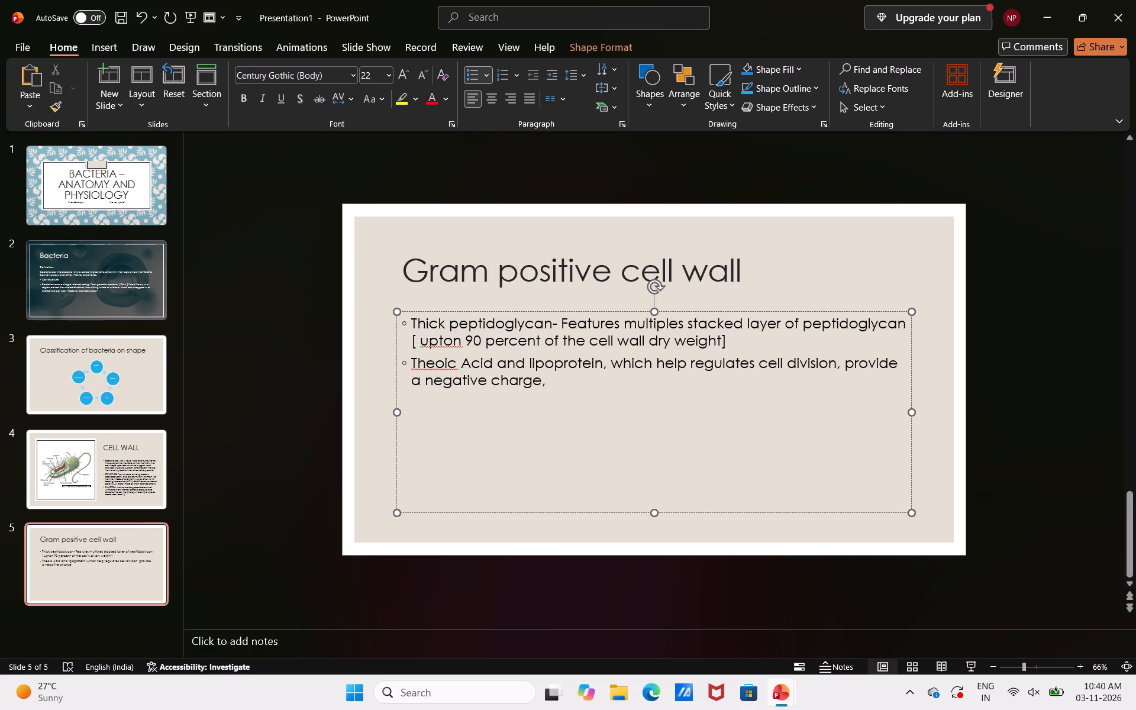
Finish the second bullet with the words "and act as antigens".
{"action": "key", "text": "space"}
{"action": "type", "text": "and act as"}
{"action": "key", "text": "space"}
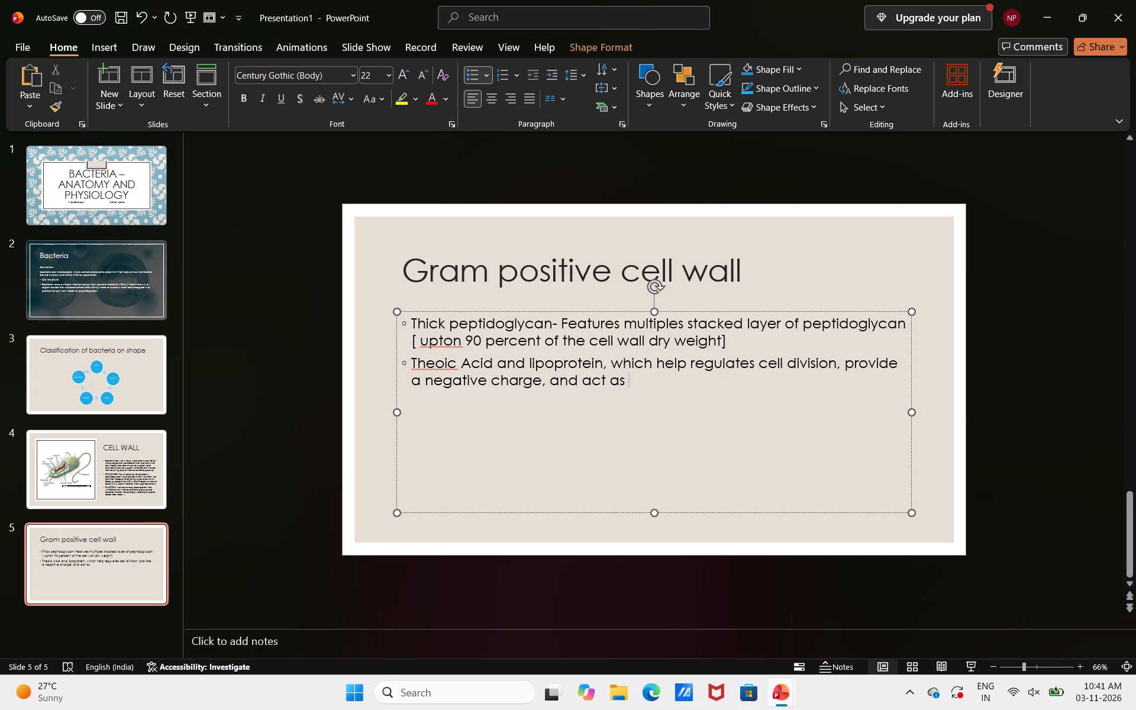
{"action": "type", "text": "antigen"}
{"action": "key", "text": "space"}
{"action": "key", "text": "BackSpace"}
{"action": "key", "text": "s"}
Add a third bullet about staining that begins "Staining- retains the crystal".
{"action": "key", "text": "Return"}
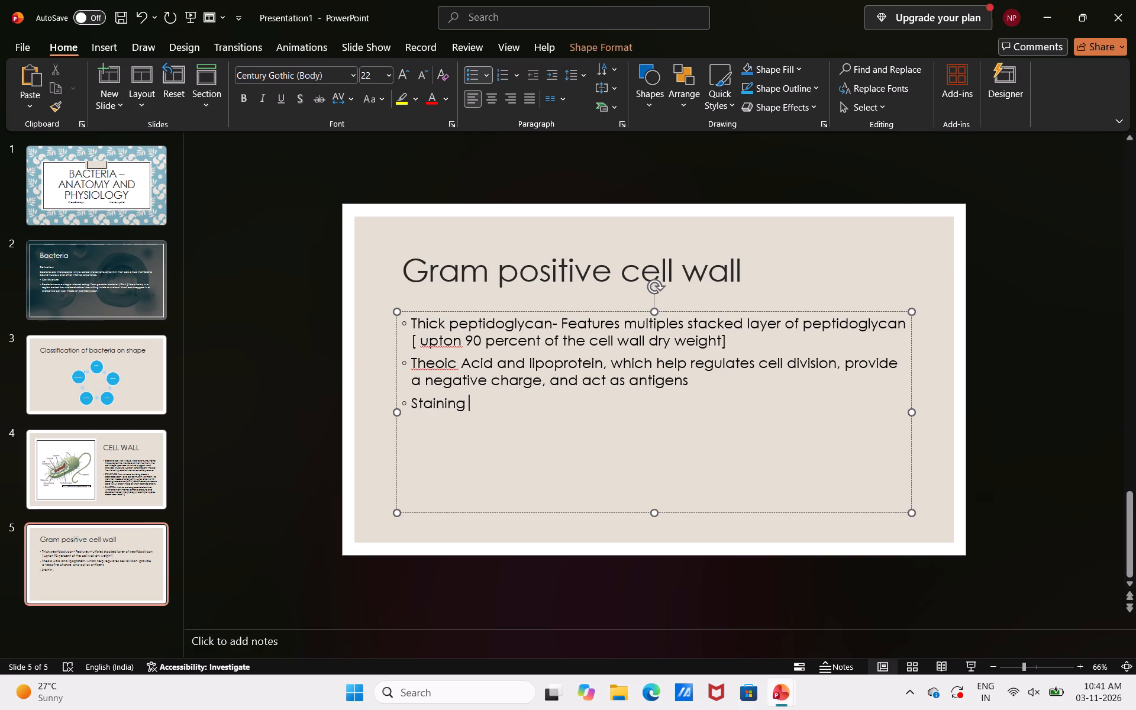
{"action": "key", "text": "BackSpace"}
{"action": "type", "text": "-"}
{"action": "key", "text": "space"}
{"action": "type", "text": "reatins"}
{"action": "key", "text": "space"}
{"action": "type", "text": "the c"}
{"action": "type", "text": "rystal"}
{"action": "key", "text": "space"}
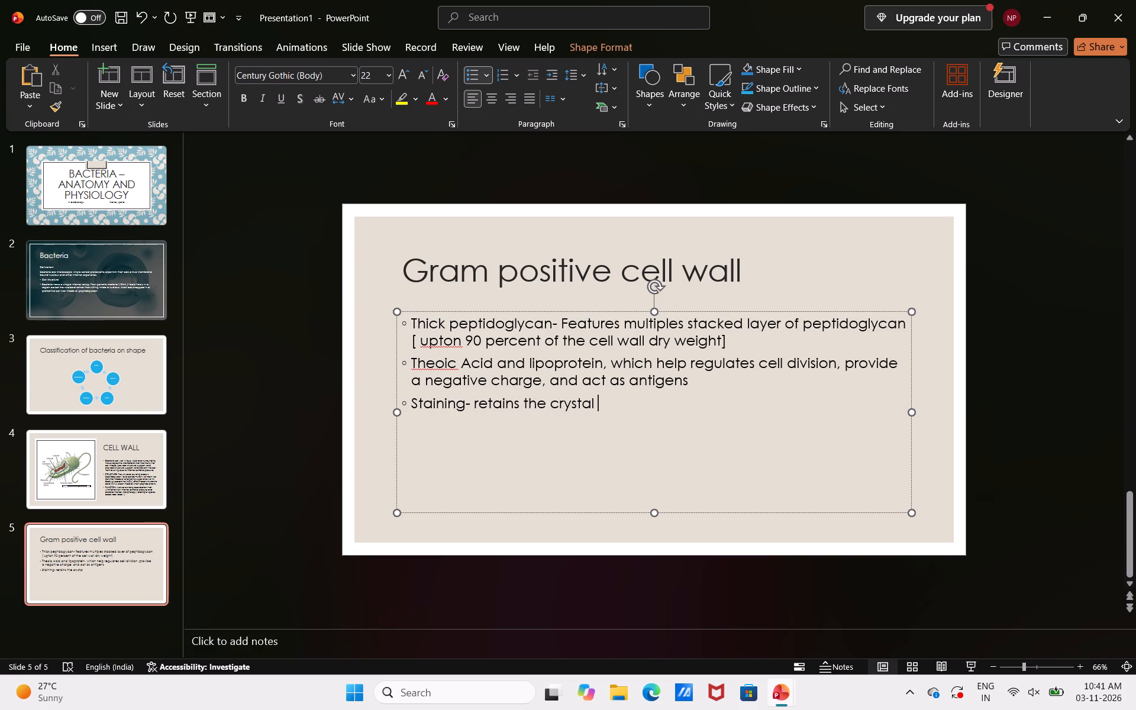
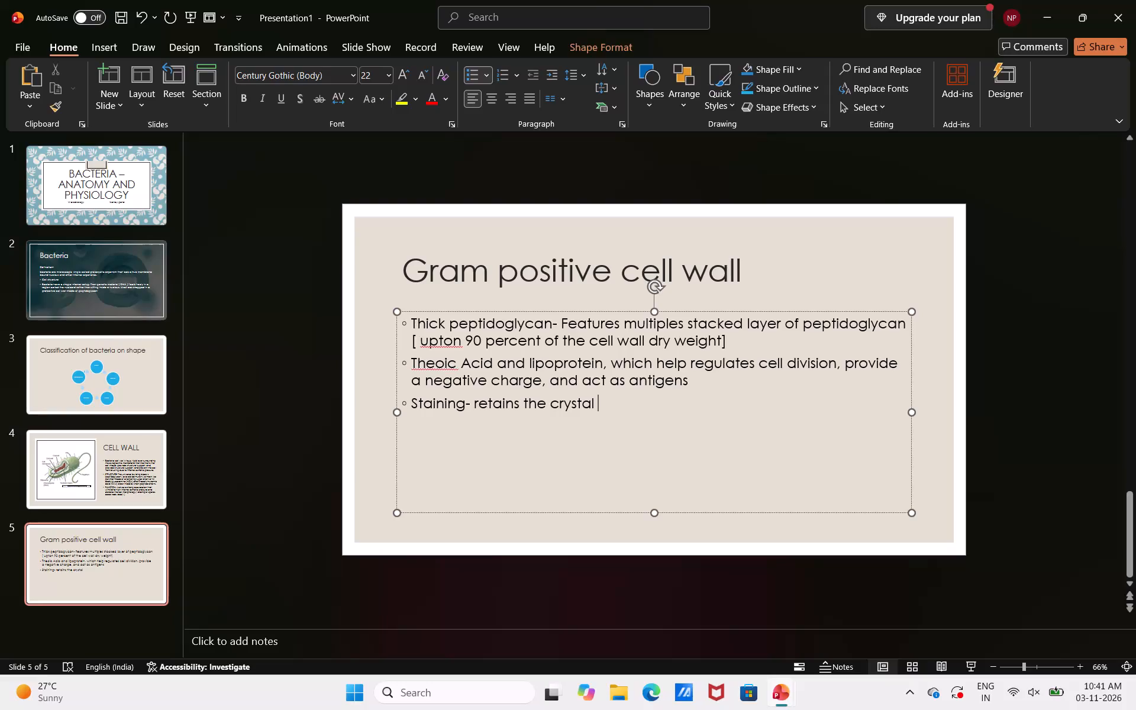
Continue the staining bullet after "crystal" with the words "violet- iodine".
{"action": "type", "text": "vo"}
{"action": "key", "text": "BackSpace"}
{"action": "type", "text": "io"}
{"action": "type", "text": "lr"}
{"action": "key", "text": "BackSpace"}
{"action": "type", "text": "et"}
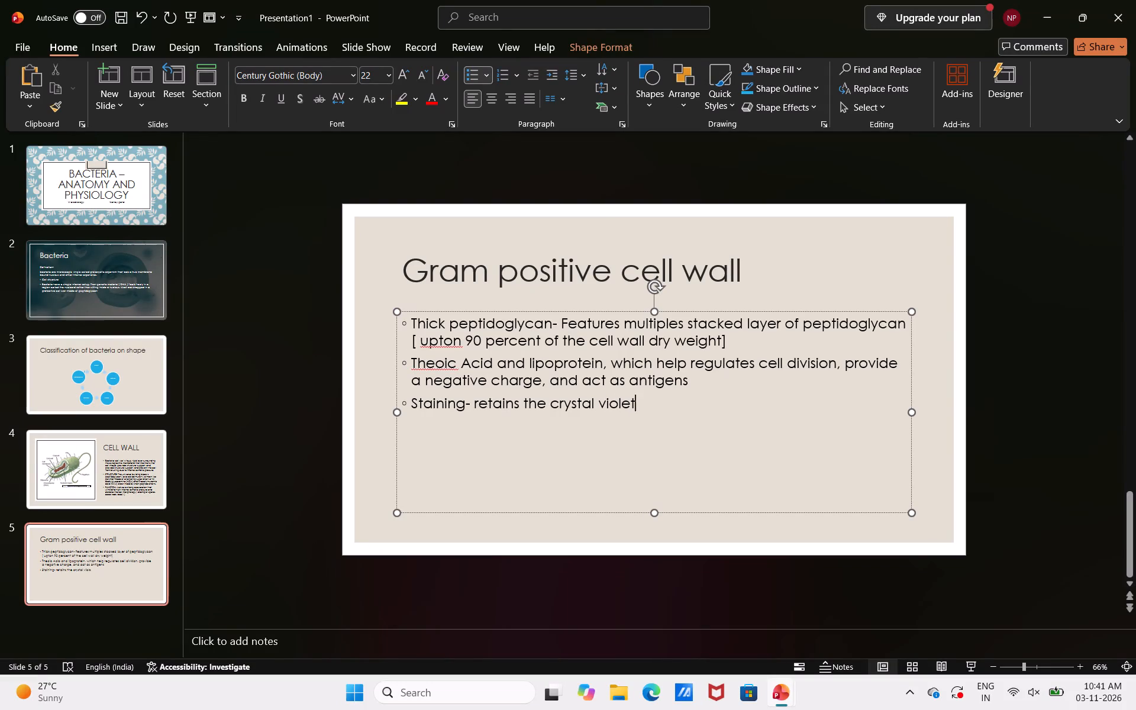
{"action": "key", "text": "space"}
{"action": "key", "text": "BackSpace"}
{"action": "type", "text": "- iodine"}
{"action": "key", "text": "space"}
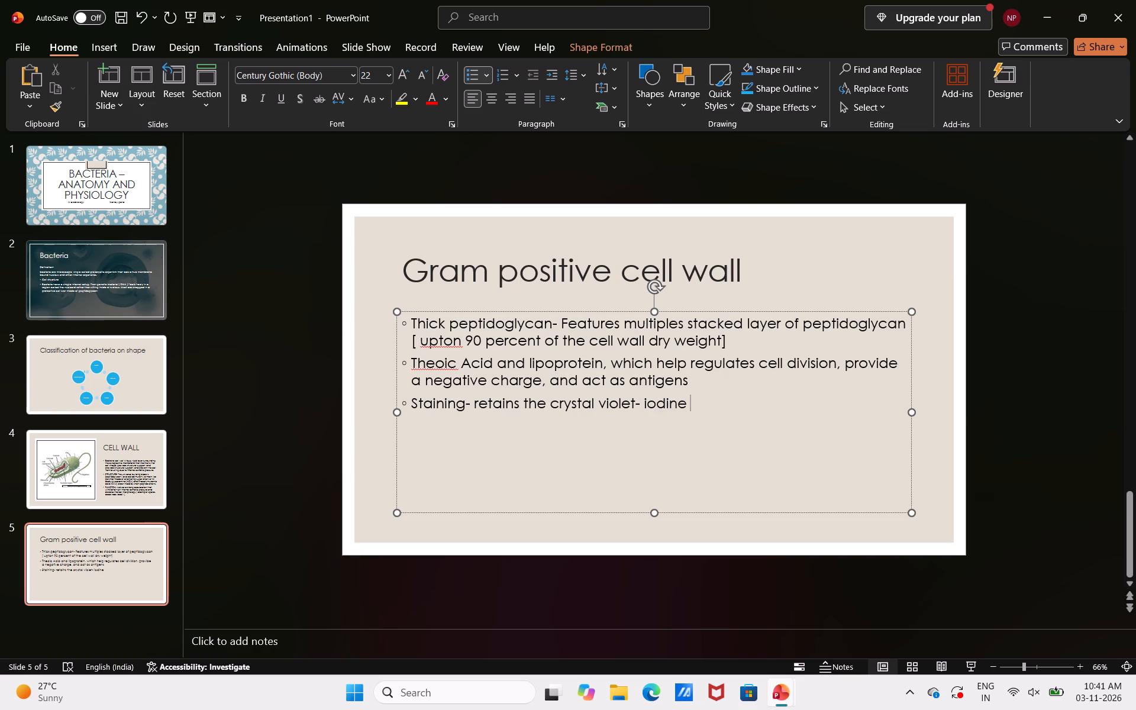
Finish the staining bullet with the words "dye appearing purple.".
{"action": "type", "text": "dye"}
{"action": "key", "text": "space"}
{"action": "type", "text": "appe"}
{"action": "type", "text": "aring"}
{"action": "key", "text": "space"}
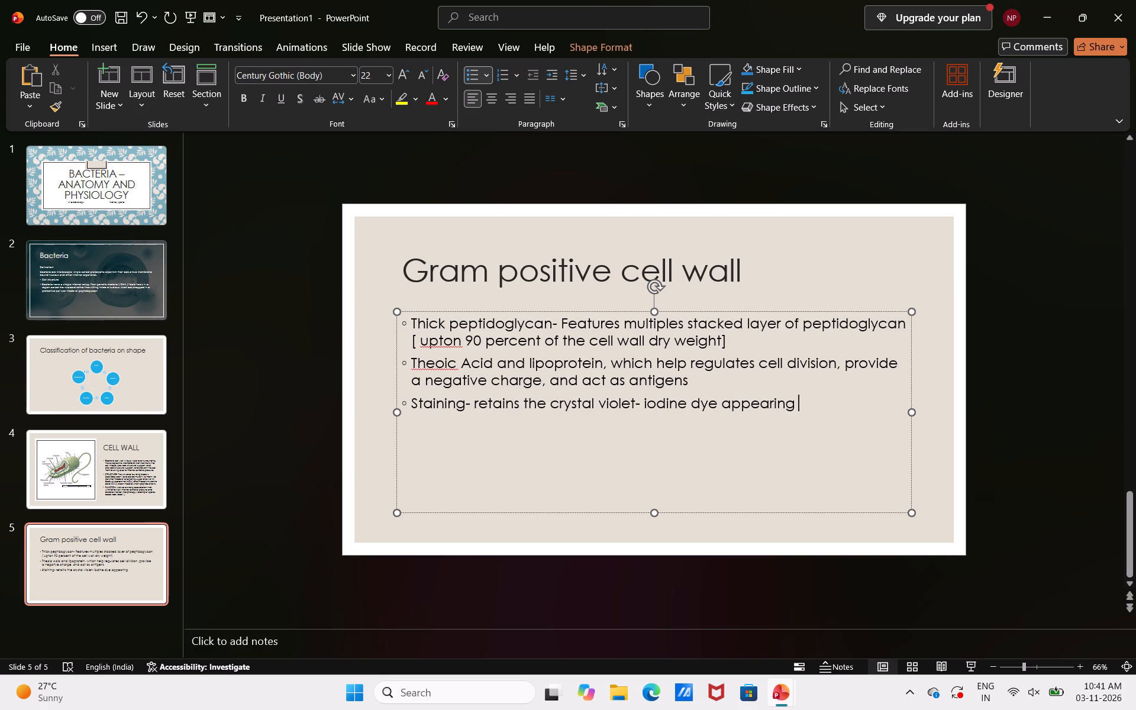
{"action": "key", "text": "p"}
{"action": "type", "text": "urple"}
{"action": "key", "text": "space"}
{"action": "key", "text": "BackSpace"}
{"action": "key", "text": "period"}
Search online pictures for "gram purple stain" and insert the pale image of clustered purple cocci on the Gram positive cell wall slide.
{"action": "left_click", "coordinate": [106, 42]}
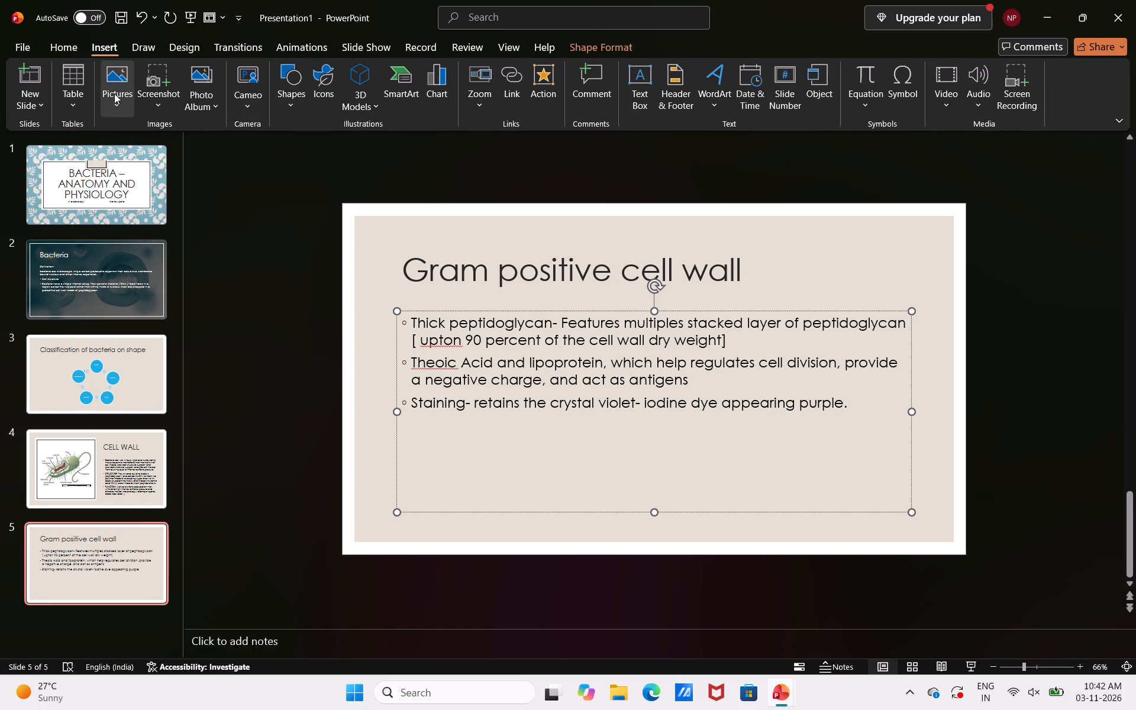
{"action": "left_click", "coordinate": [116, 96]}
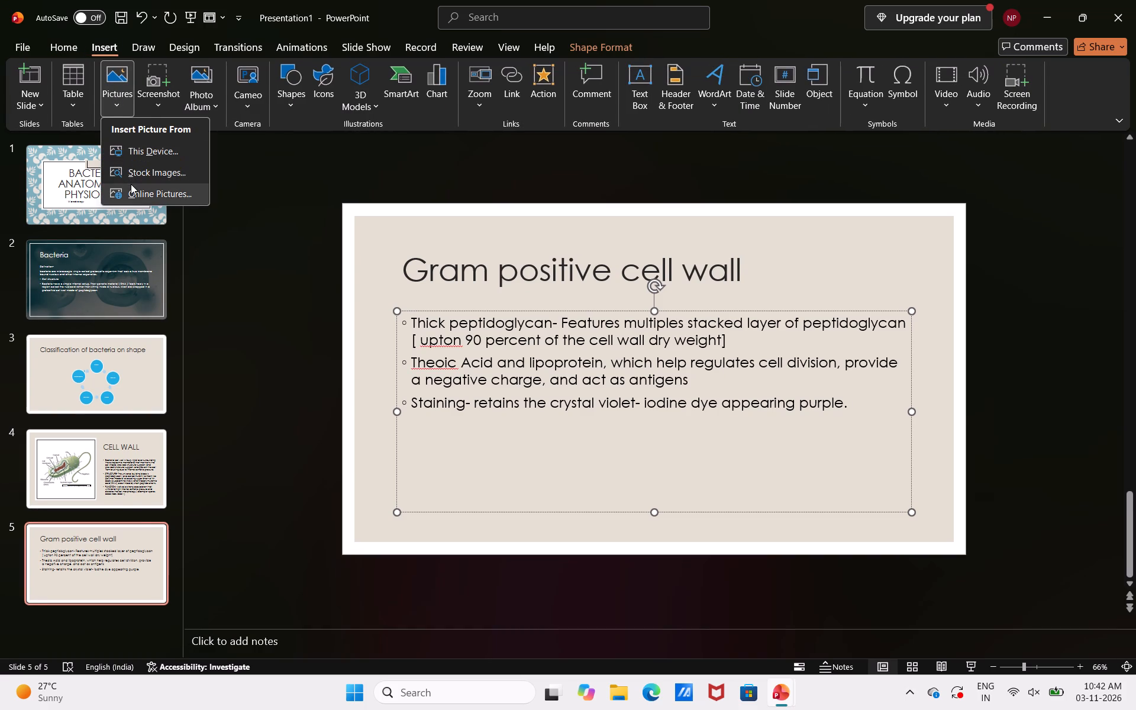
{"action": "left_click", "coordinate": [131, 184]}
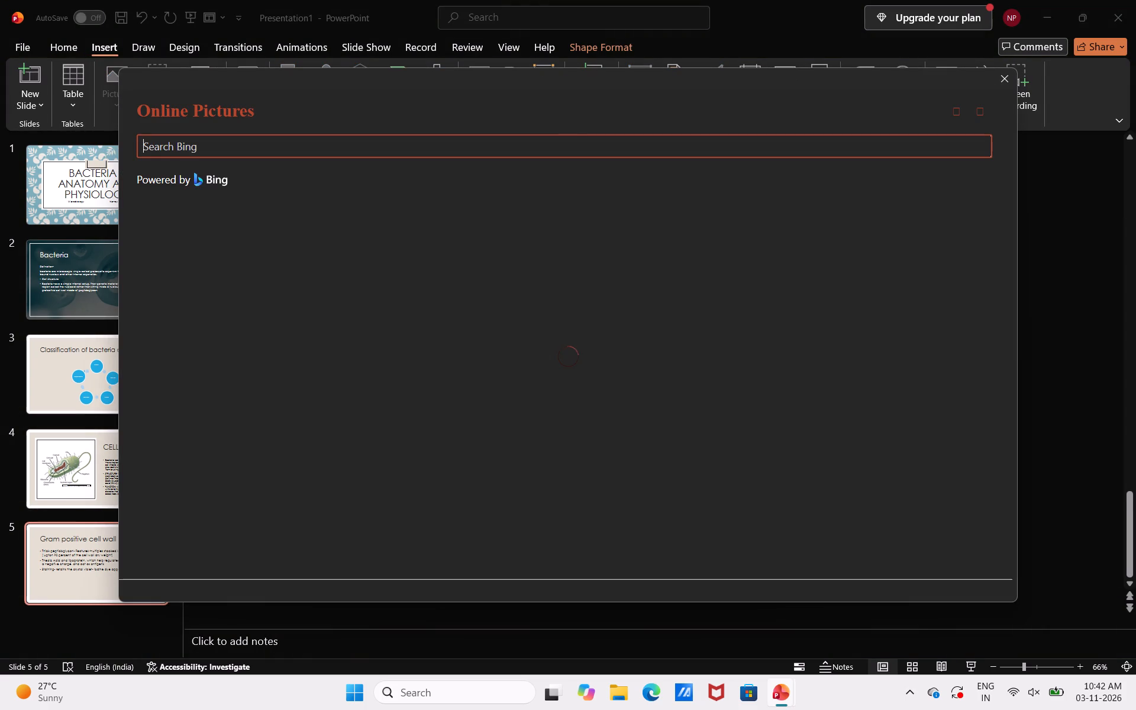
{"action": "left_click", "coordinate": [233, 138]}
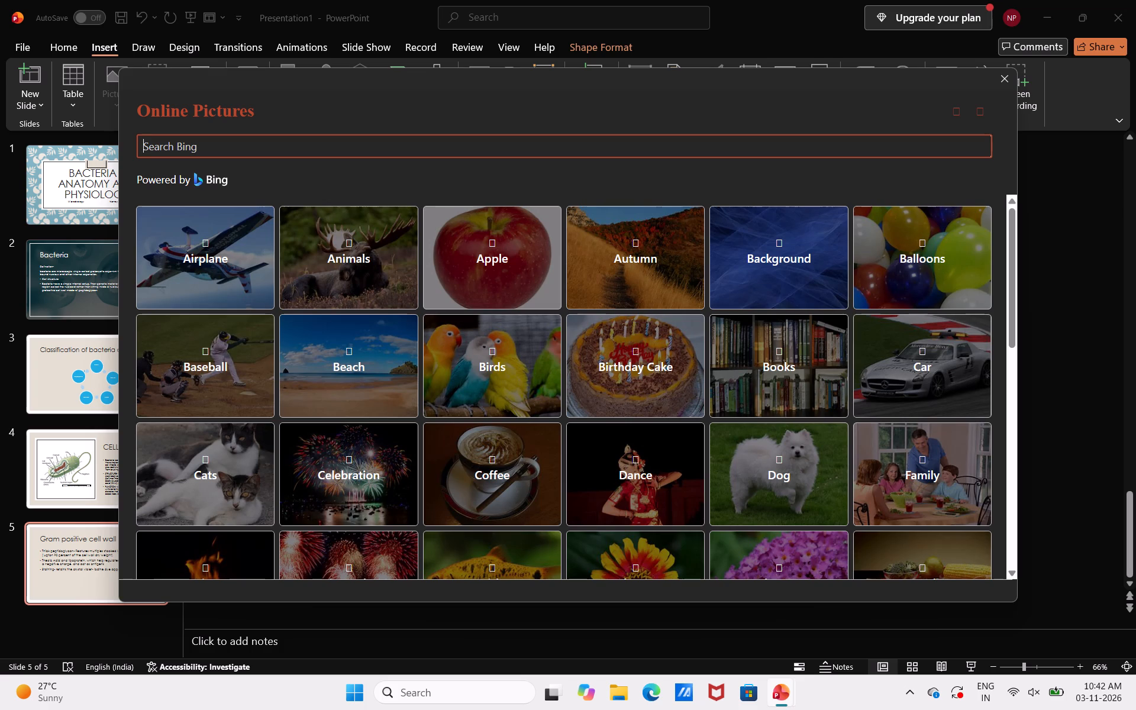
{"action": "type", "text": "gram purple stain ba"}
{"action": "key", "text": "BackSpace"}
{"action": "key", "text": "BackSpace"}
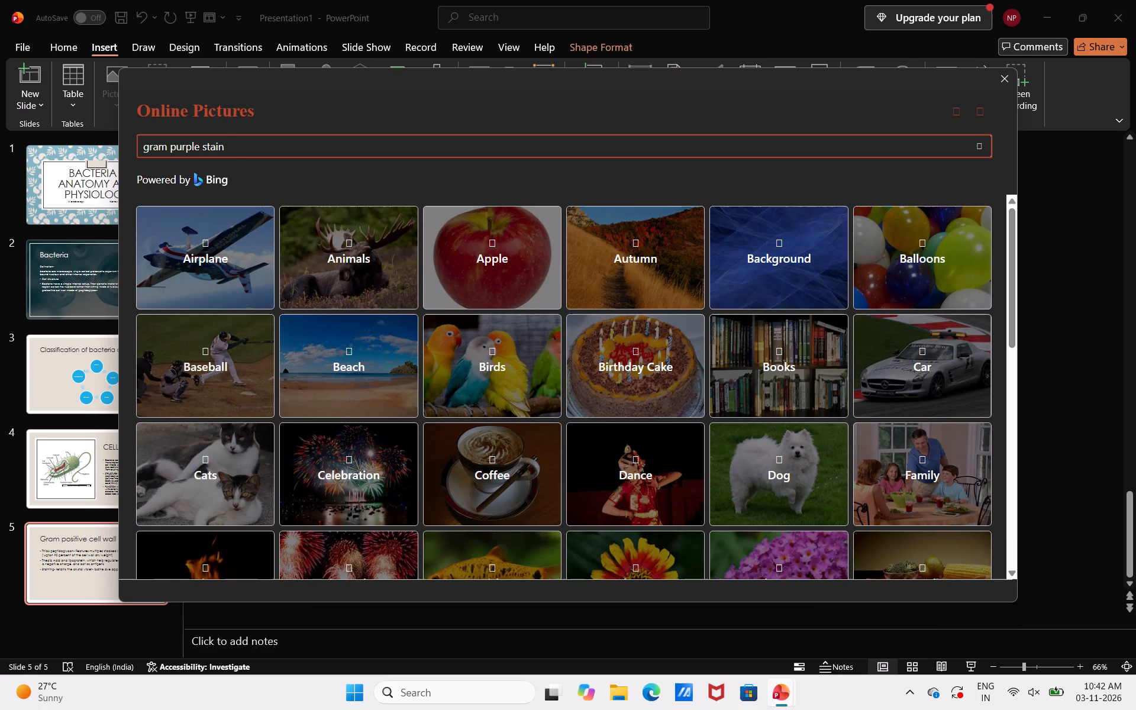
{"action": "key", "text": "BackSpace"}
{"action": "key", "text": "Return"}
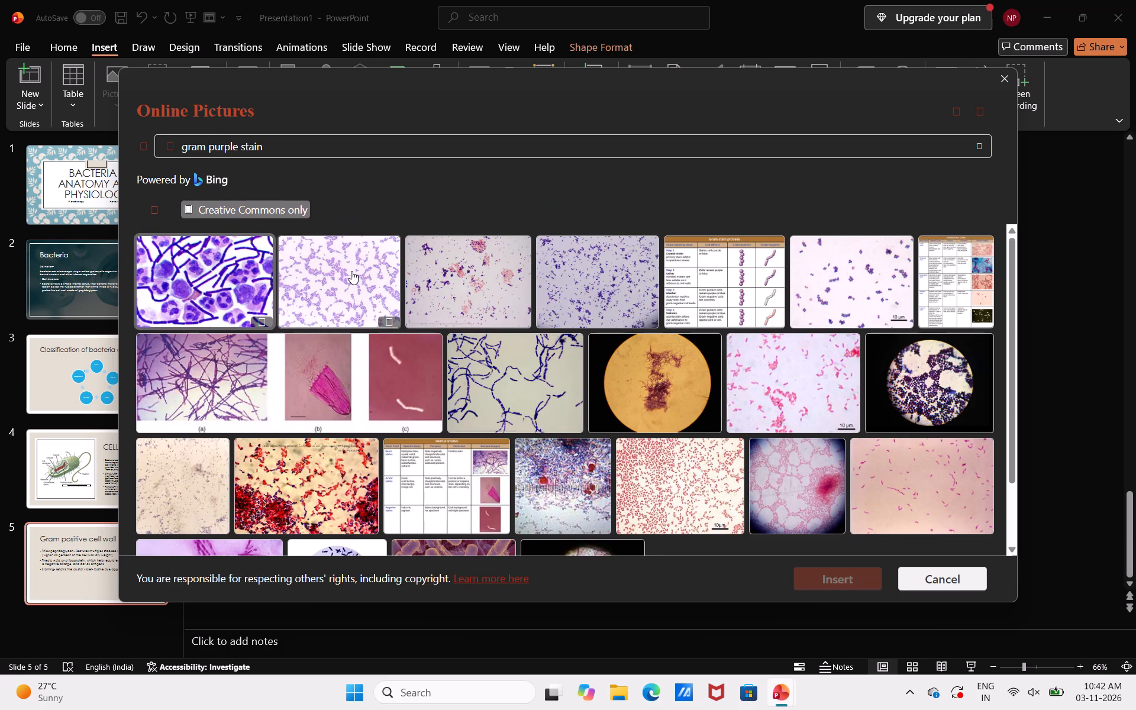
{"action": "left_click", "coordinate": [351, 271]}
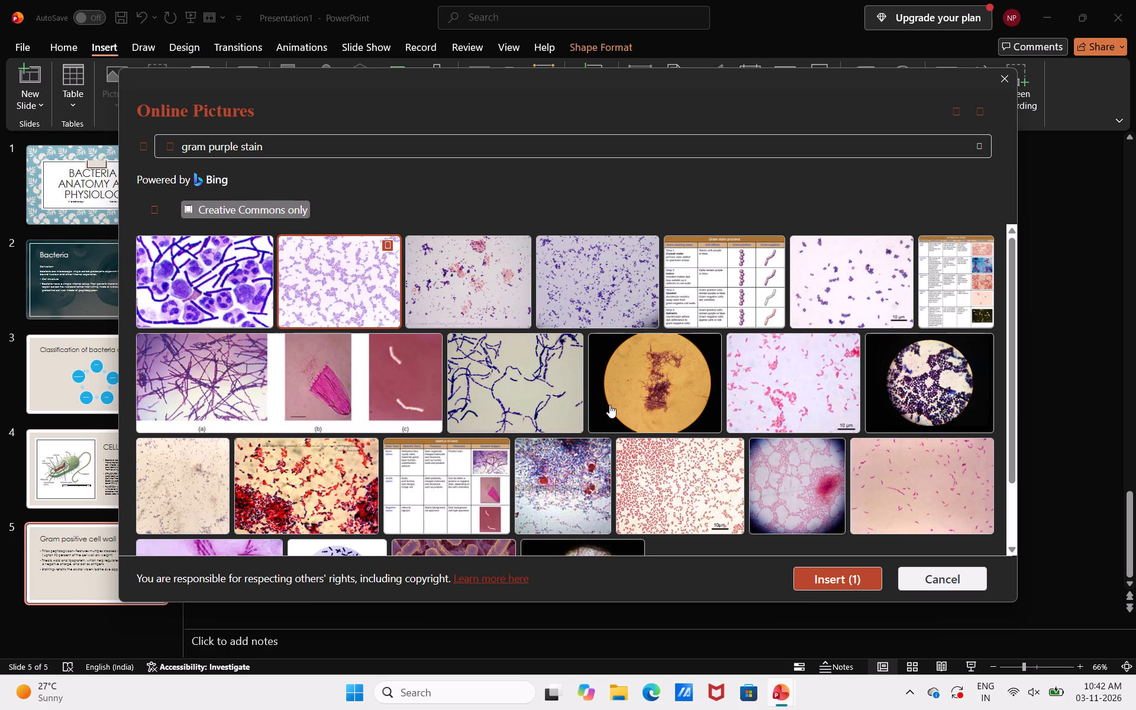
{"action": "left_click", "coordinate": [817, 583]}
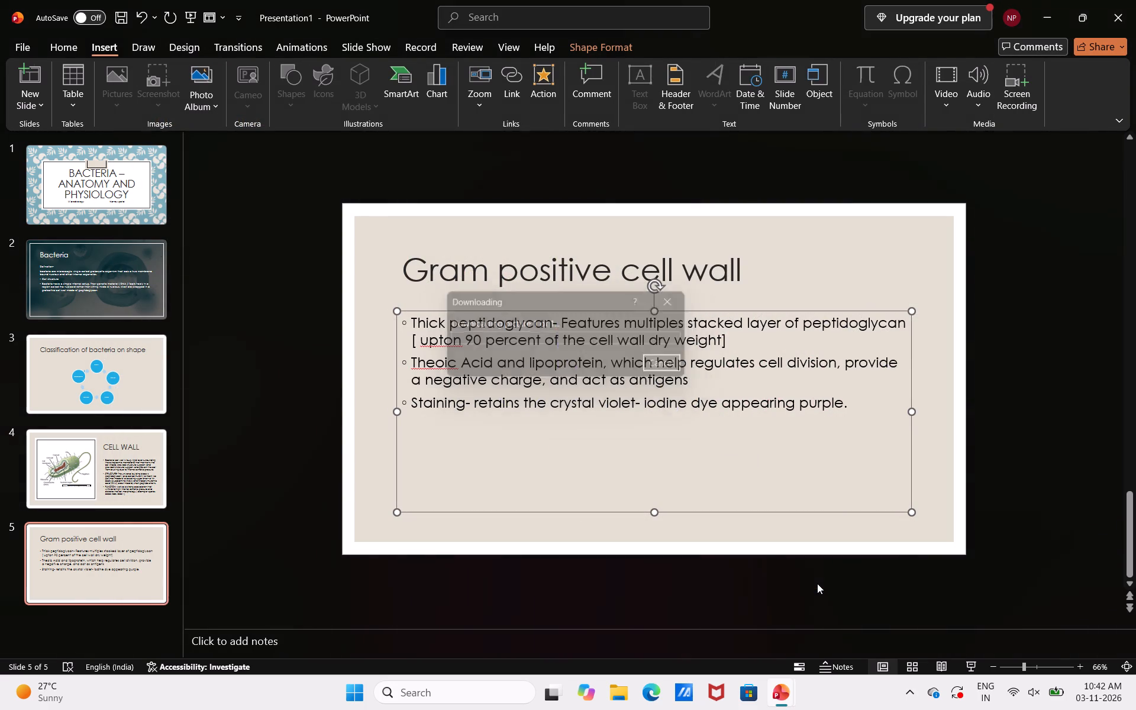
Apply the Designer layout with the large stain picture beside a beige panel holding the title and bullets.
{"action": "scroll", "coordinate": [1007, 530], "scroll_direction": "down", "scroll_amount": 2}
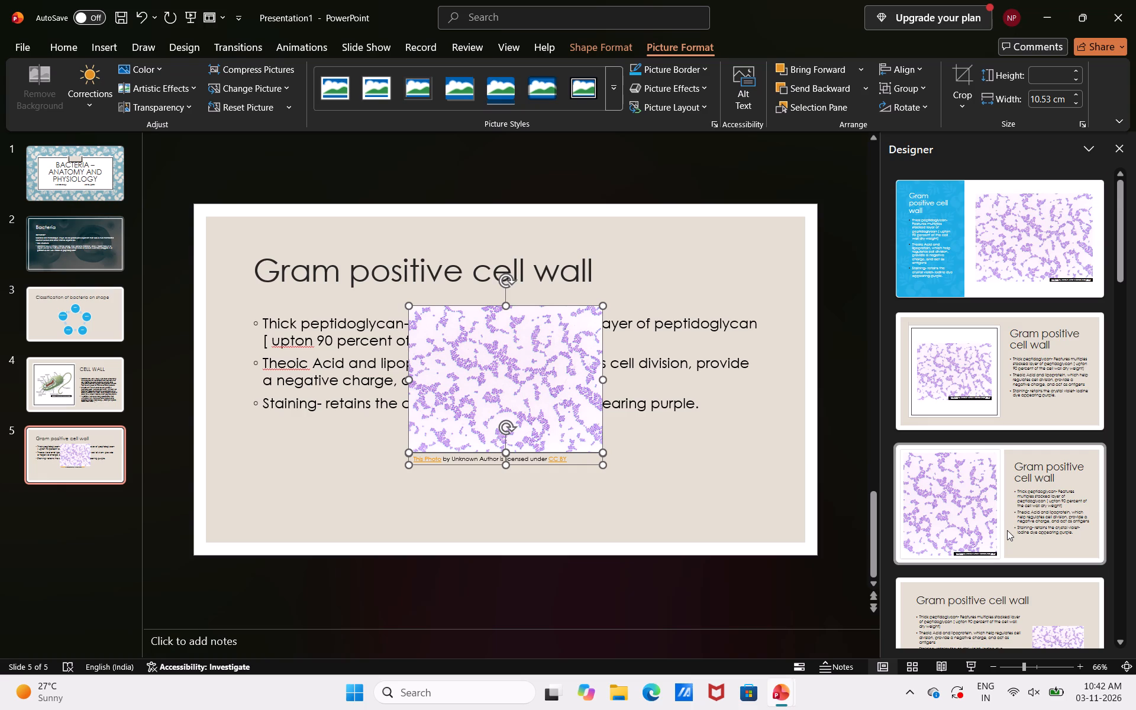
{"action": "scroll", "coordinate": [1007, 530], "scroll_direction": "down", "scroll_amount": 7}
{"action": "scroll", "coordinate": [1007, 530], "scroll_direction": "up", "scroll_amount": 3}
{"action": "left_click", "coordinate": [998, 496]}
Load more design ideas for the slide and compare the alternative layouts.
{"action": "scroll", "coordinate": [991, 312], "scroll_direction": "down", "scroll_amount": 10}
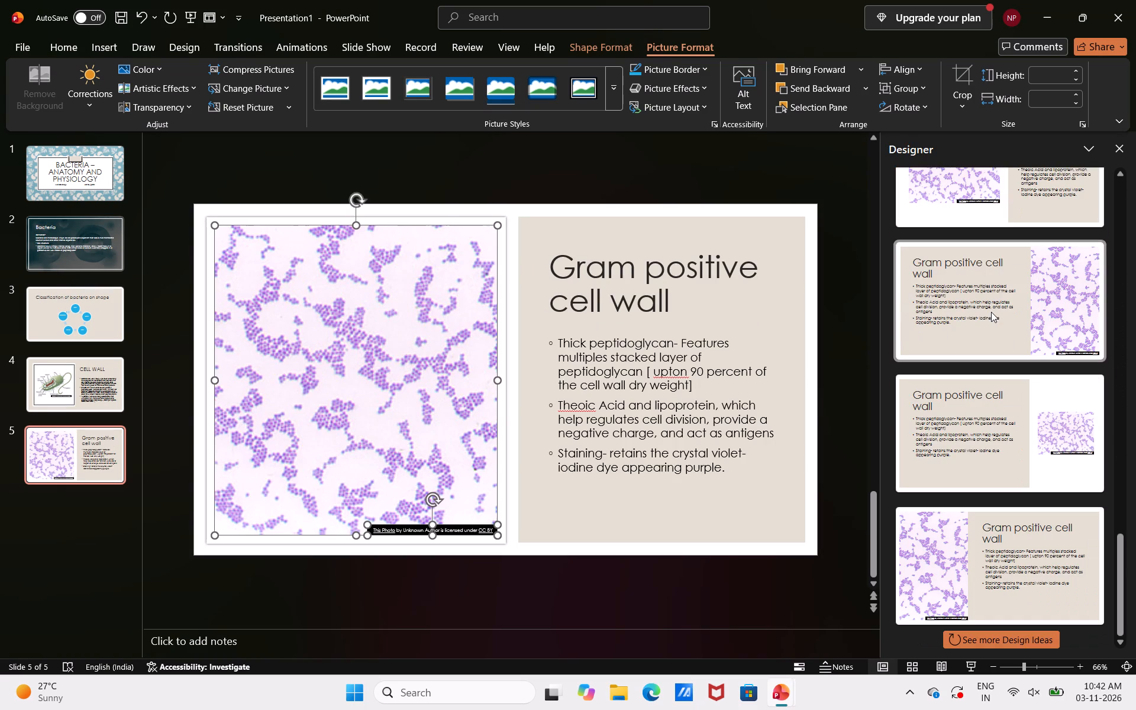
{"action": "left_click", "coordinate": [969, 635]}
{"action": "scroll", "coordinate": [972, 483], "scroll_direction": "down", "scroll_amount": 1}
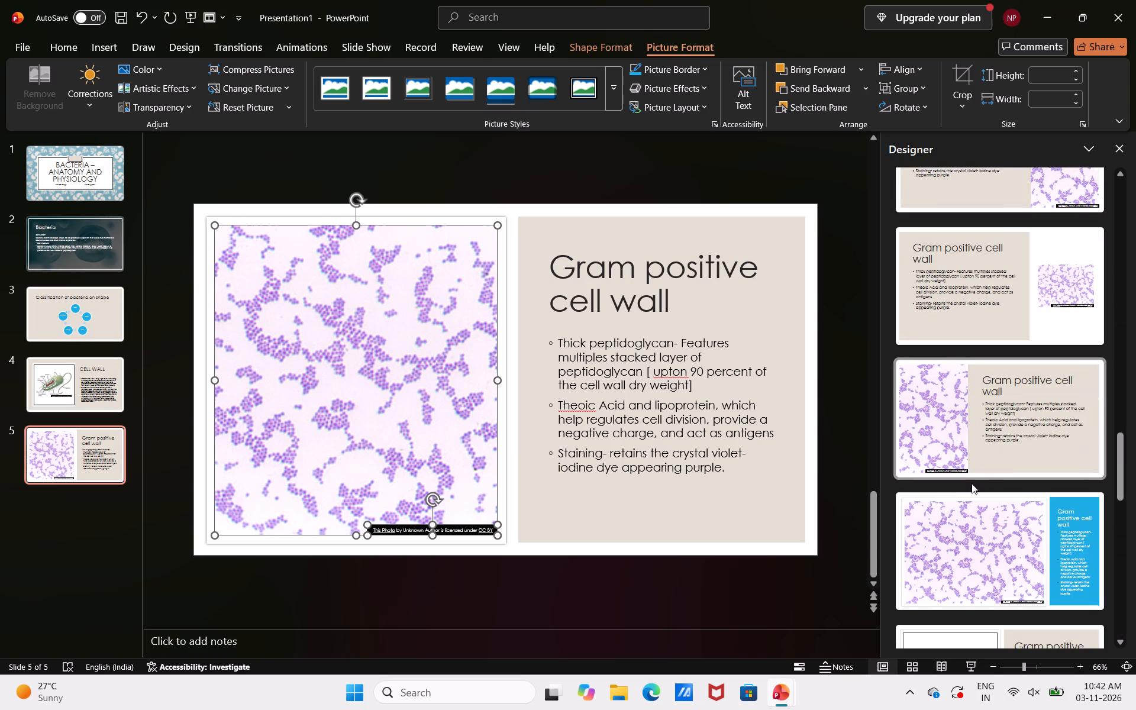
{"action": "scroll", "coordinate": [972, 483], "scroll_direction": "down", "scroll_amount": 9}
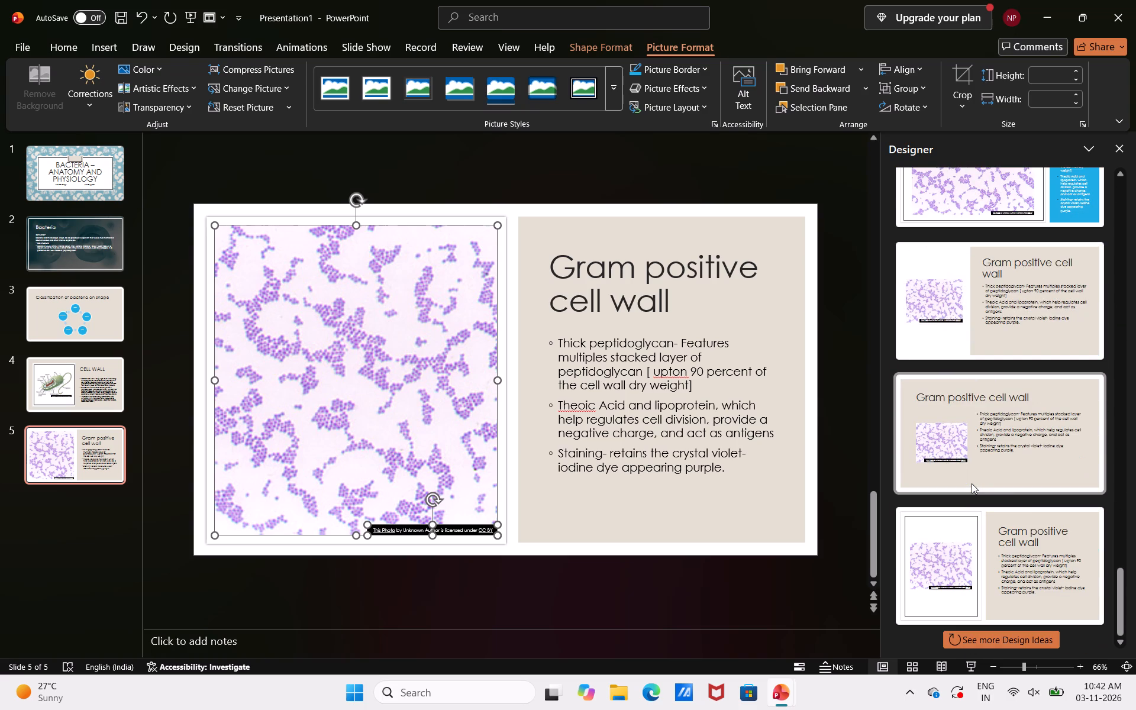
{"action": "scroll", "coordinate": [972, 483], "scroll_direction": "down", "scroll_amount": 4}
{"action": "scroll", "coordinate": [972, 483], "scroll_direction": "up", "scroll_amount": 11}
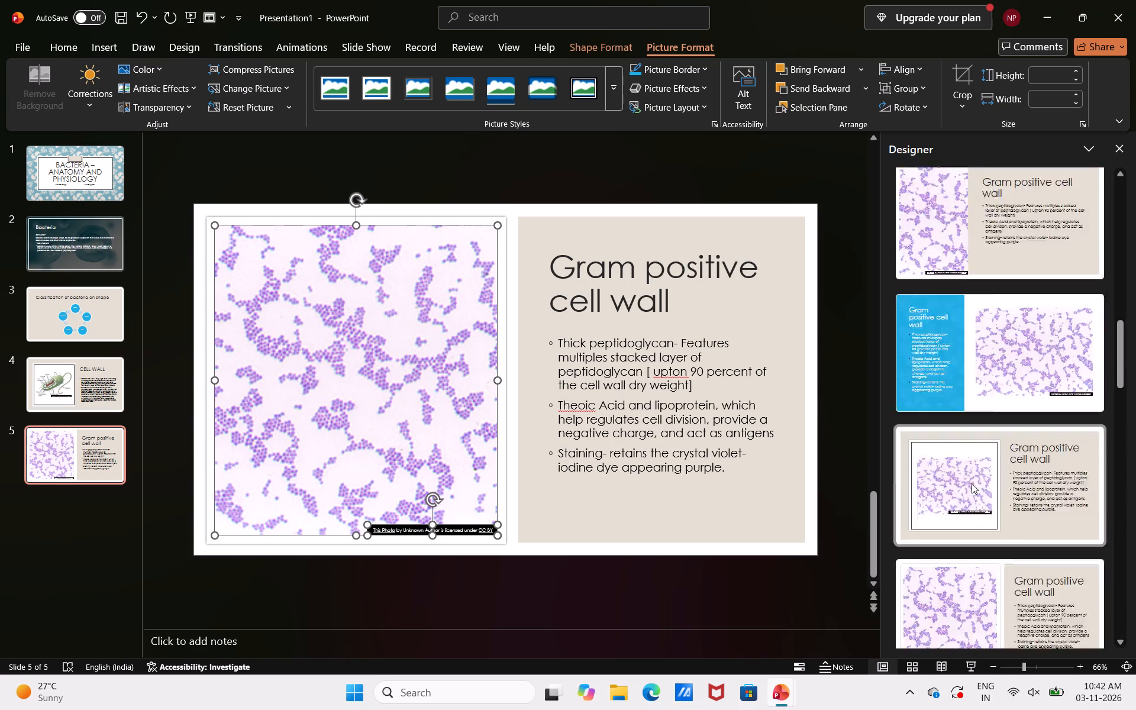
{"action": "scroll", "coordinate": [972, 483], "scroll_direction": "up", "scroll_amount": 8}
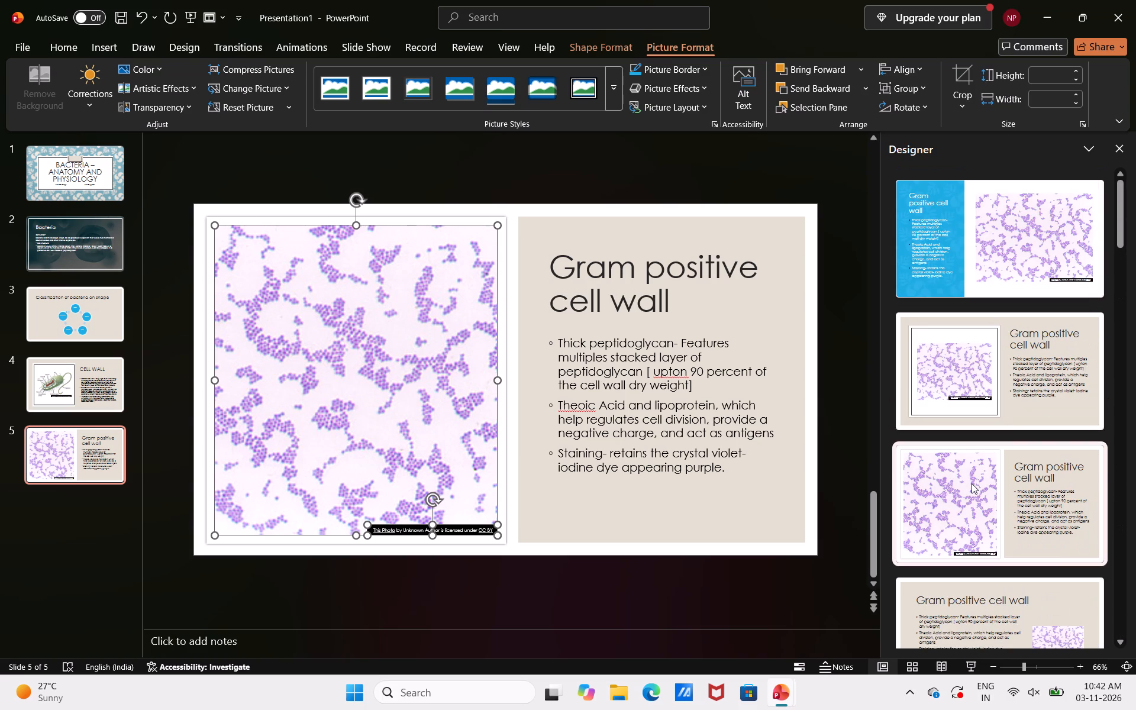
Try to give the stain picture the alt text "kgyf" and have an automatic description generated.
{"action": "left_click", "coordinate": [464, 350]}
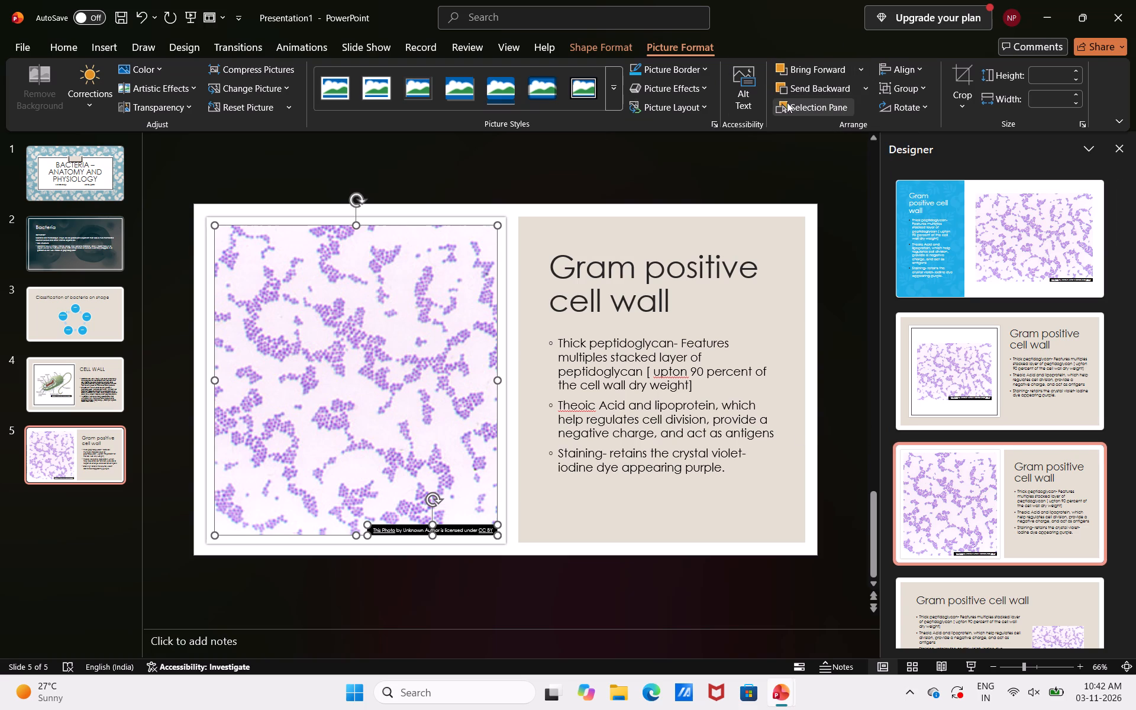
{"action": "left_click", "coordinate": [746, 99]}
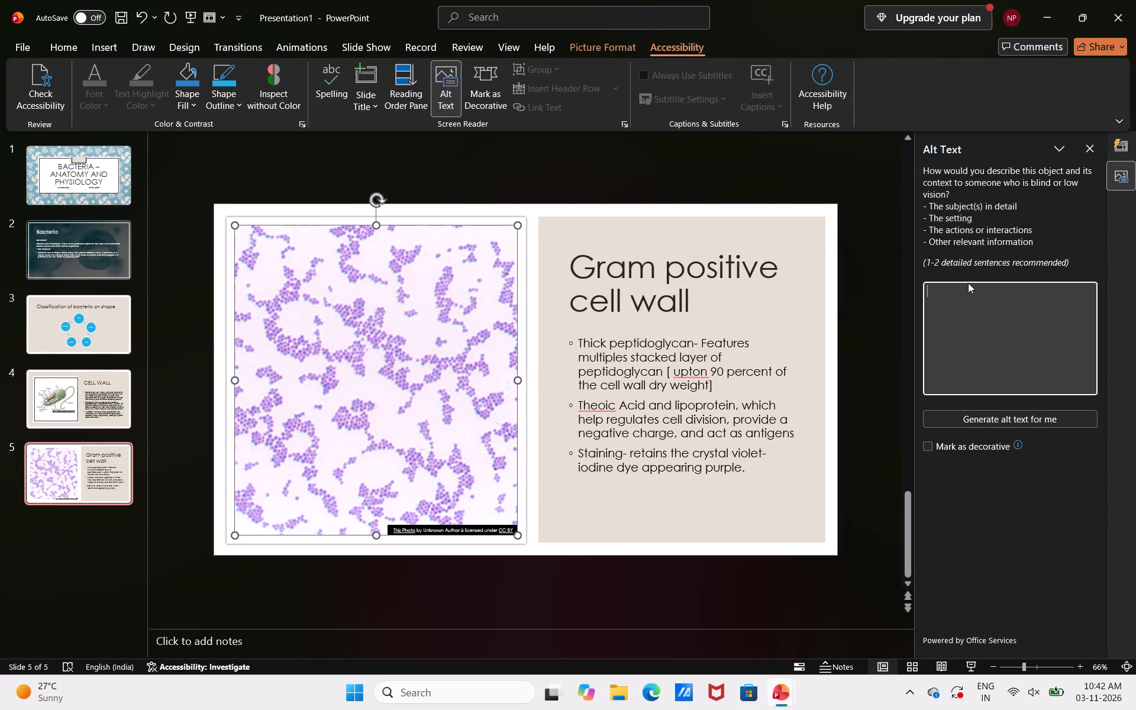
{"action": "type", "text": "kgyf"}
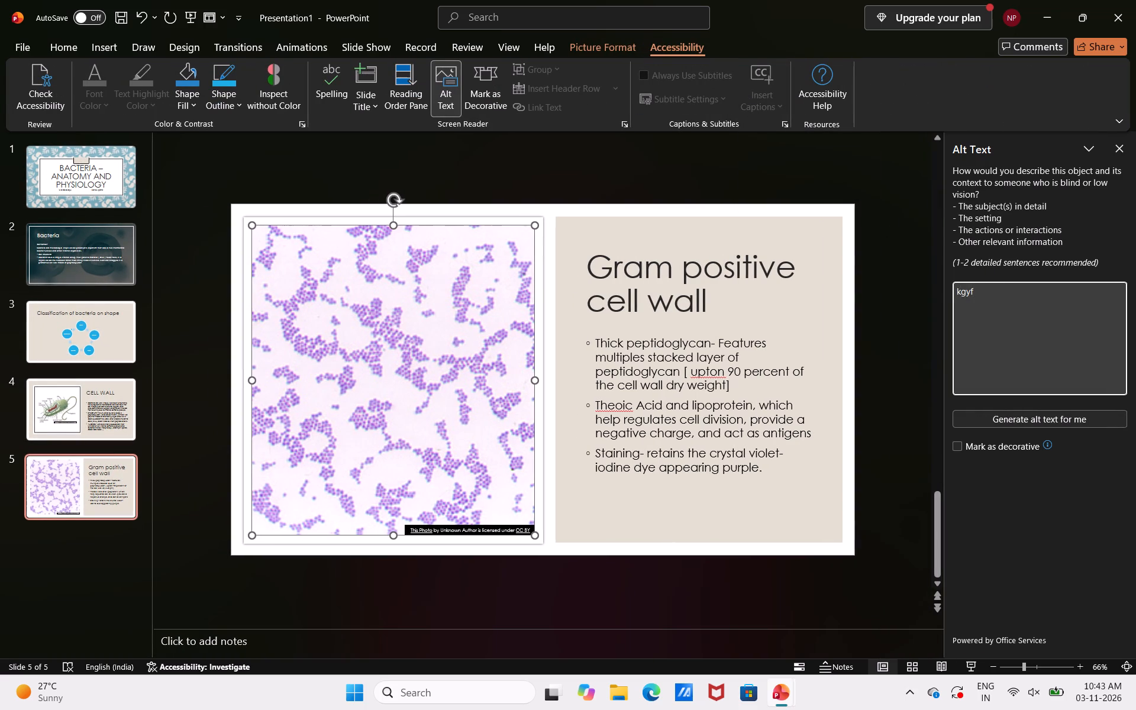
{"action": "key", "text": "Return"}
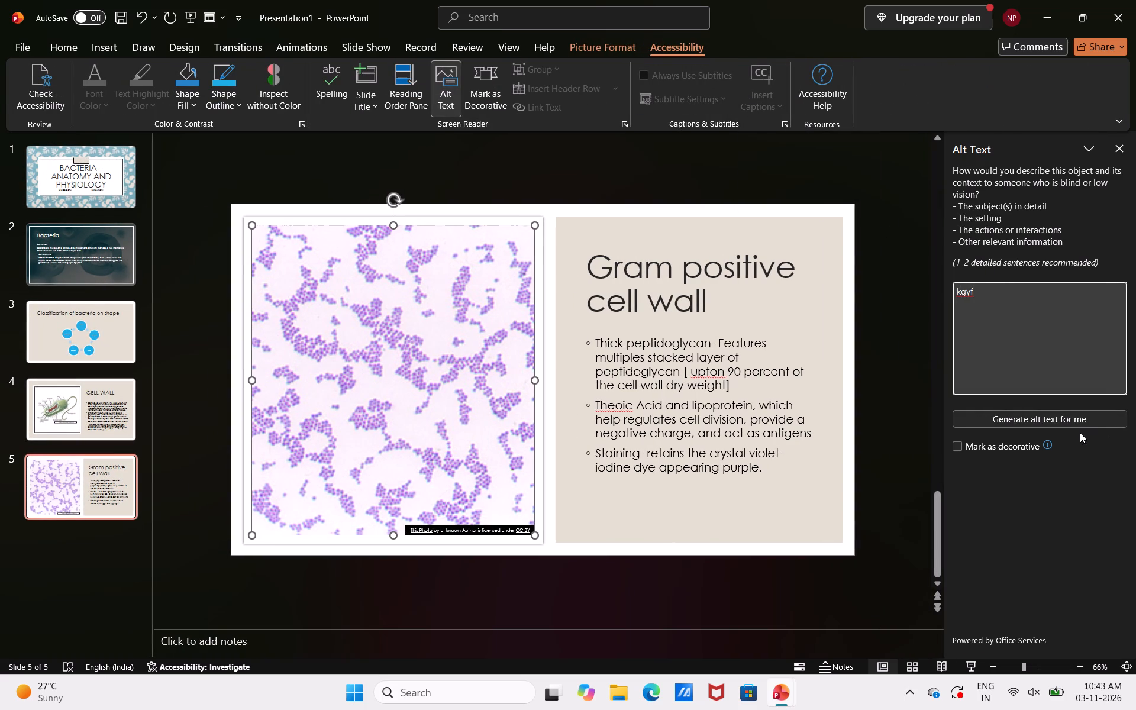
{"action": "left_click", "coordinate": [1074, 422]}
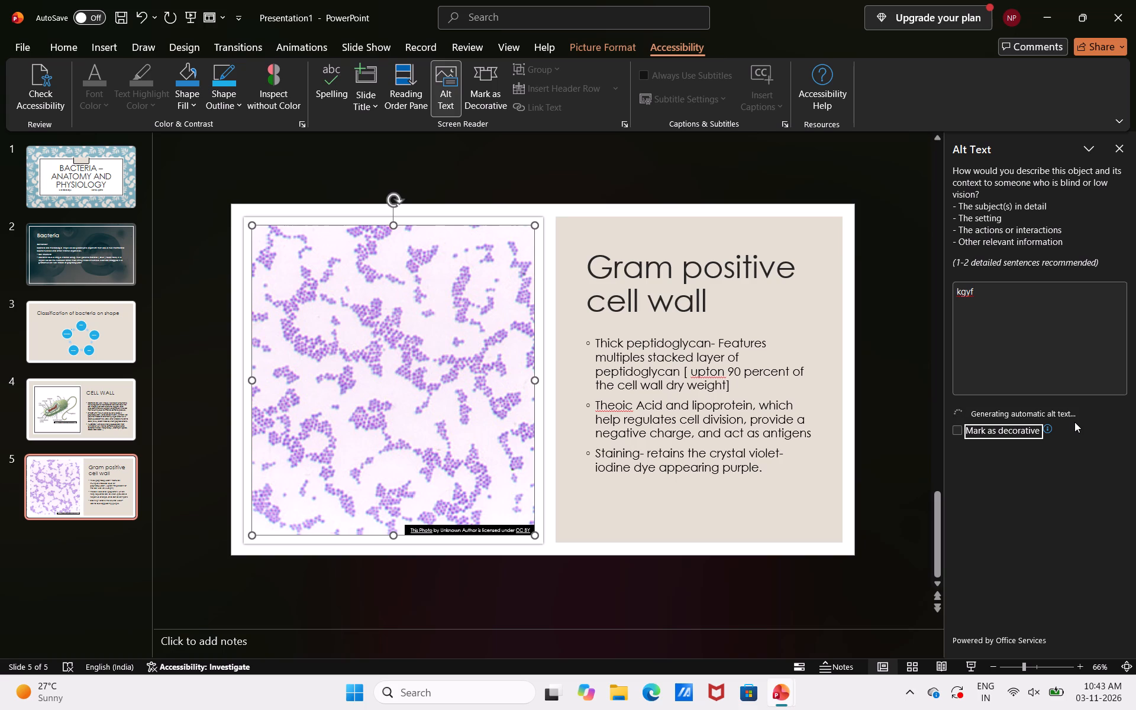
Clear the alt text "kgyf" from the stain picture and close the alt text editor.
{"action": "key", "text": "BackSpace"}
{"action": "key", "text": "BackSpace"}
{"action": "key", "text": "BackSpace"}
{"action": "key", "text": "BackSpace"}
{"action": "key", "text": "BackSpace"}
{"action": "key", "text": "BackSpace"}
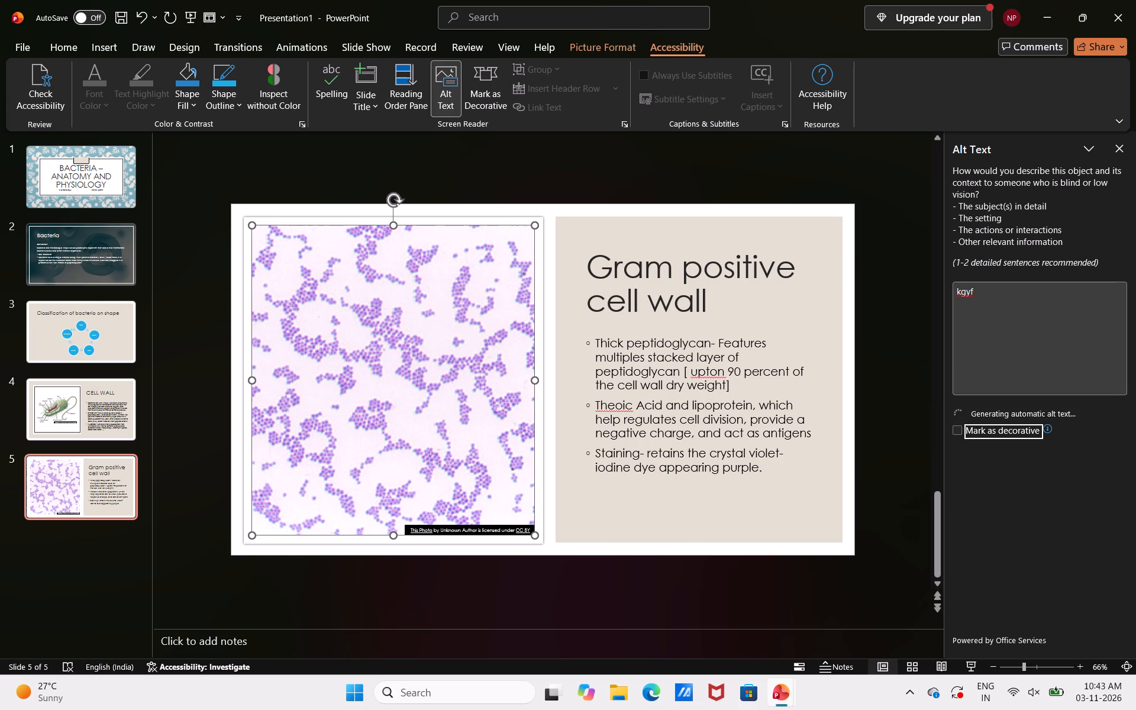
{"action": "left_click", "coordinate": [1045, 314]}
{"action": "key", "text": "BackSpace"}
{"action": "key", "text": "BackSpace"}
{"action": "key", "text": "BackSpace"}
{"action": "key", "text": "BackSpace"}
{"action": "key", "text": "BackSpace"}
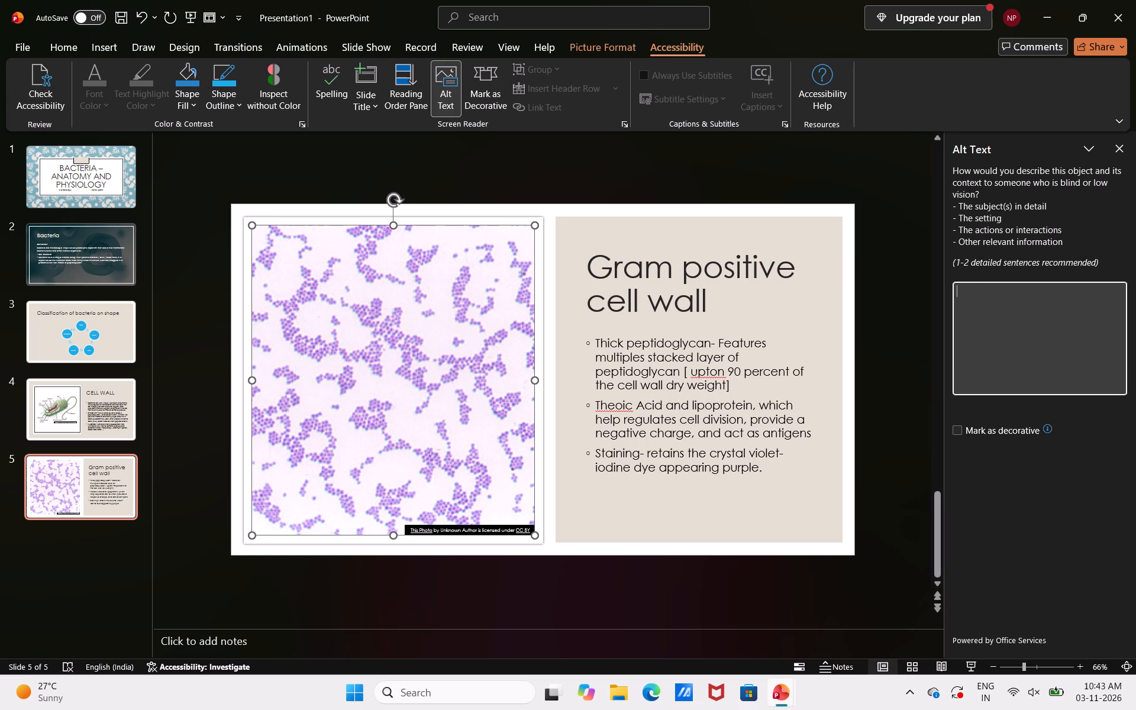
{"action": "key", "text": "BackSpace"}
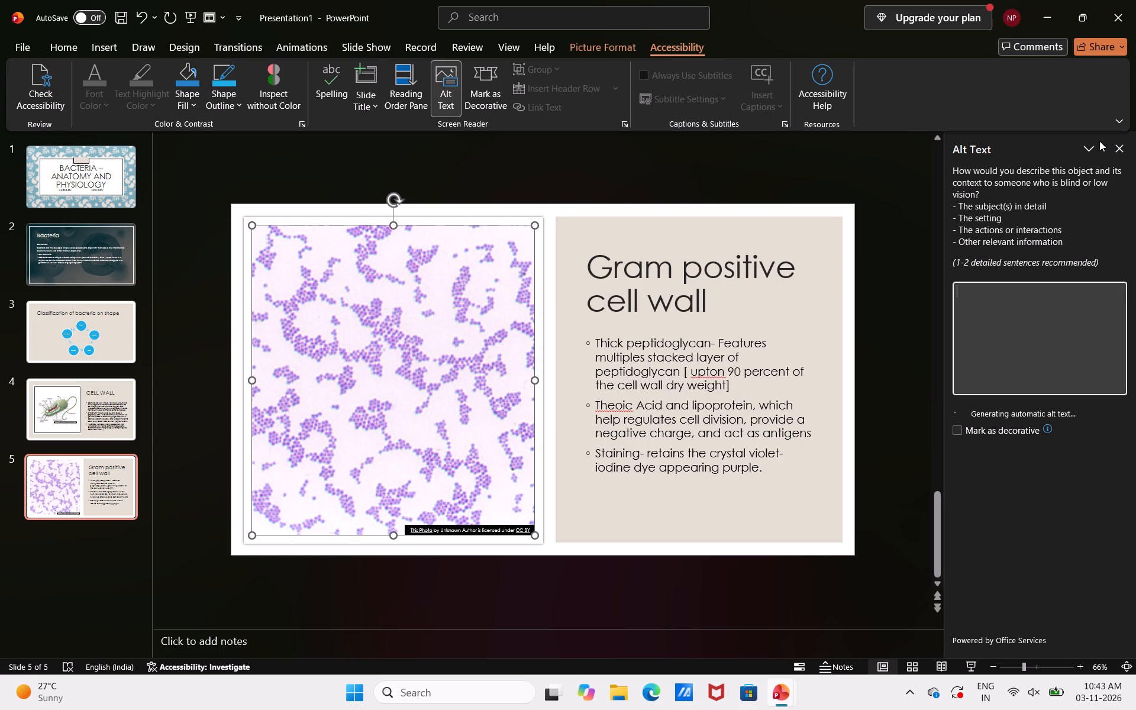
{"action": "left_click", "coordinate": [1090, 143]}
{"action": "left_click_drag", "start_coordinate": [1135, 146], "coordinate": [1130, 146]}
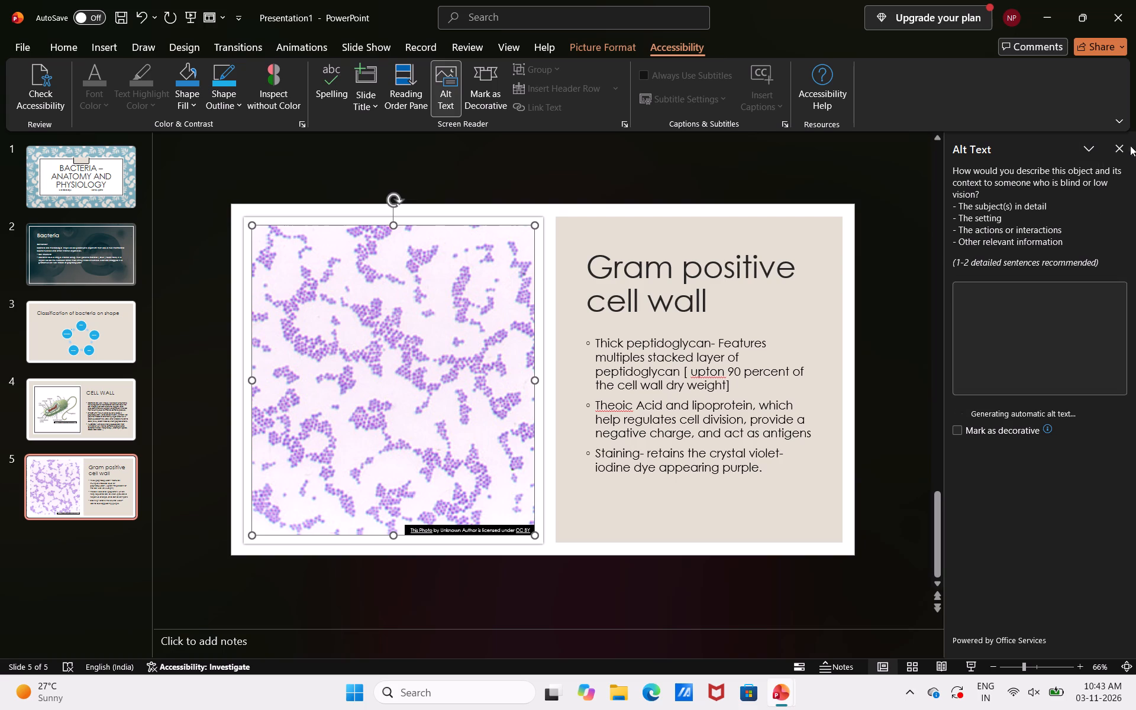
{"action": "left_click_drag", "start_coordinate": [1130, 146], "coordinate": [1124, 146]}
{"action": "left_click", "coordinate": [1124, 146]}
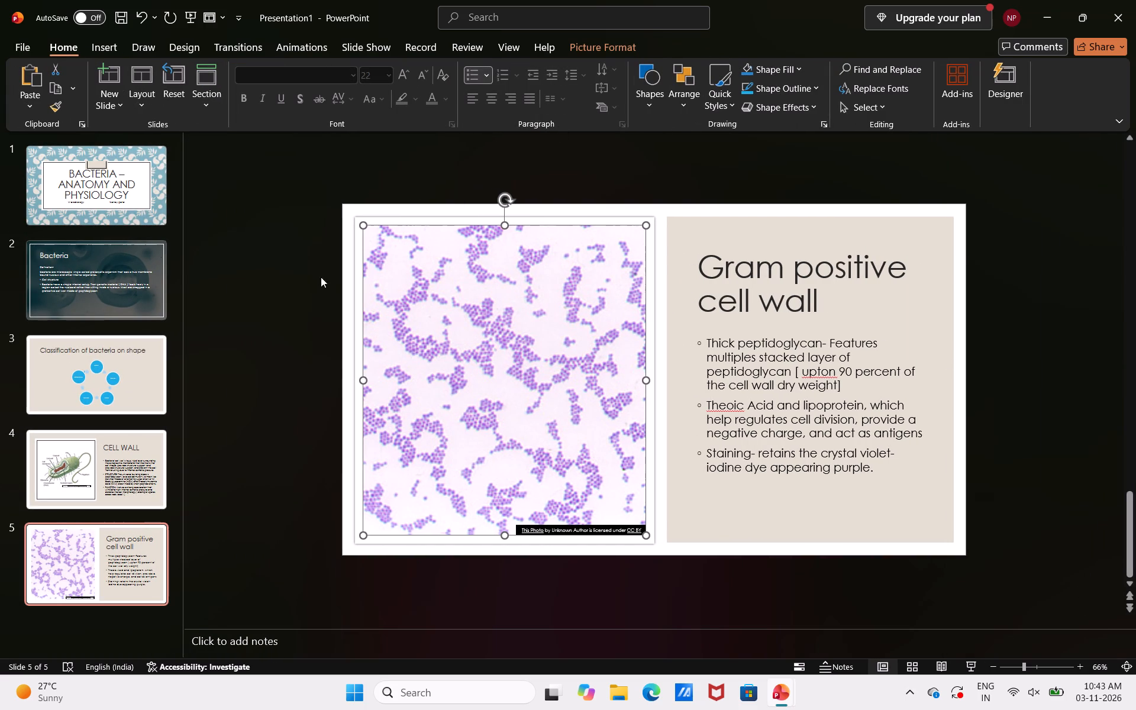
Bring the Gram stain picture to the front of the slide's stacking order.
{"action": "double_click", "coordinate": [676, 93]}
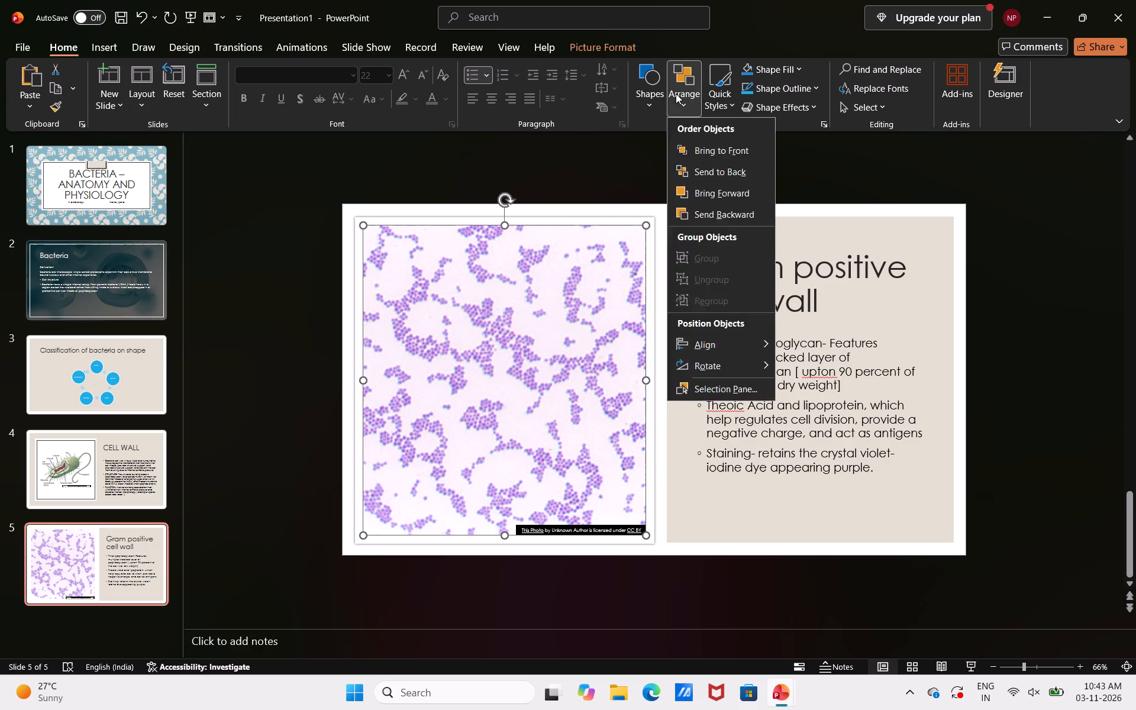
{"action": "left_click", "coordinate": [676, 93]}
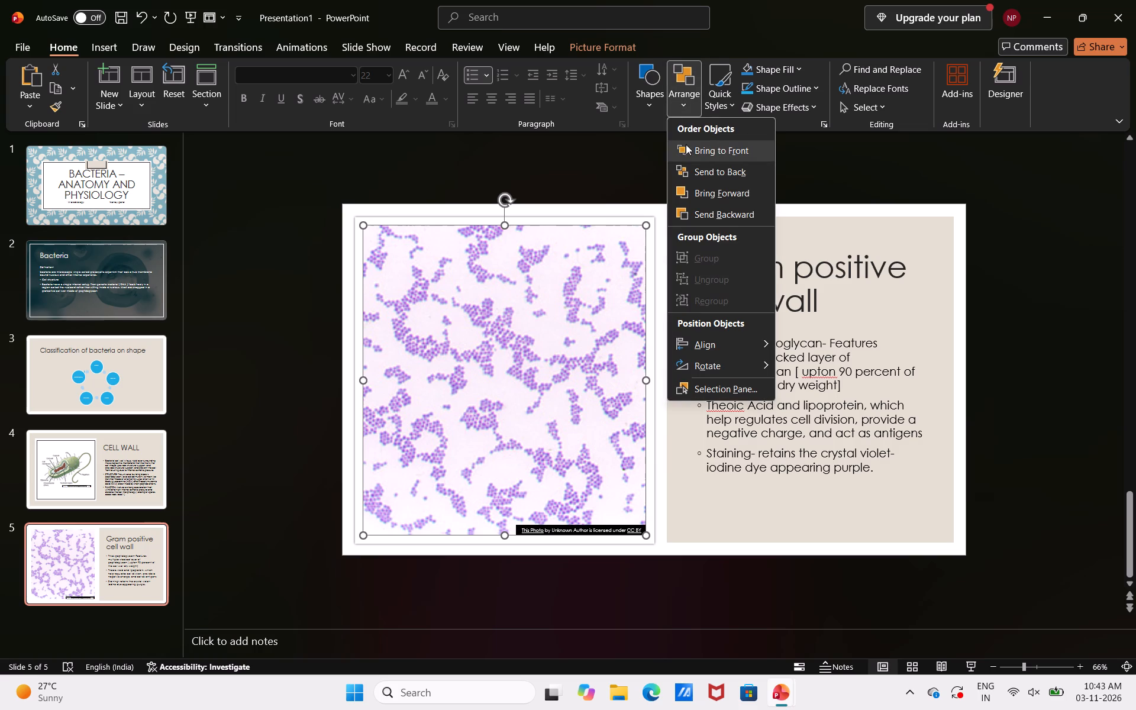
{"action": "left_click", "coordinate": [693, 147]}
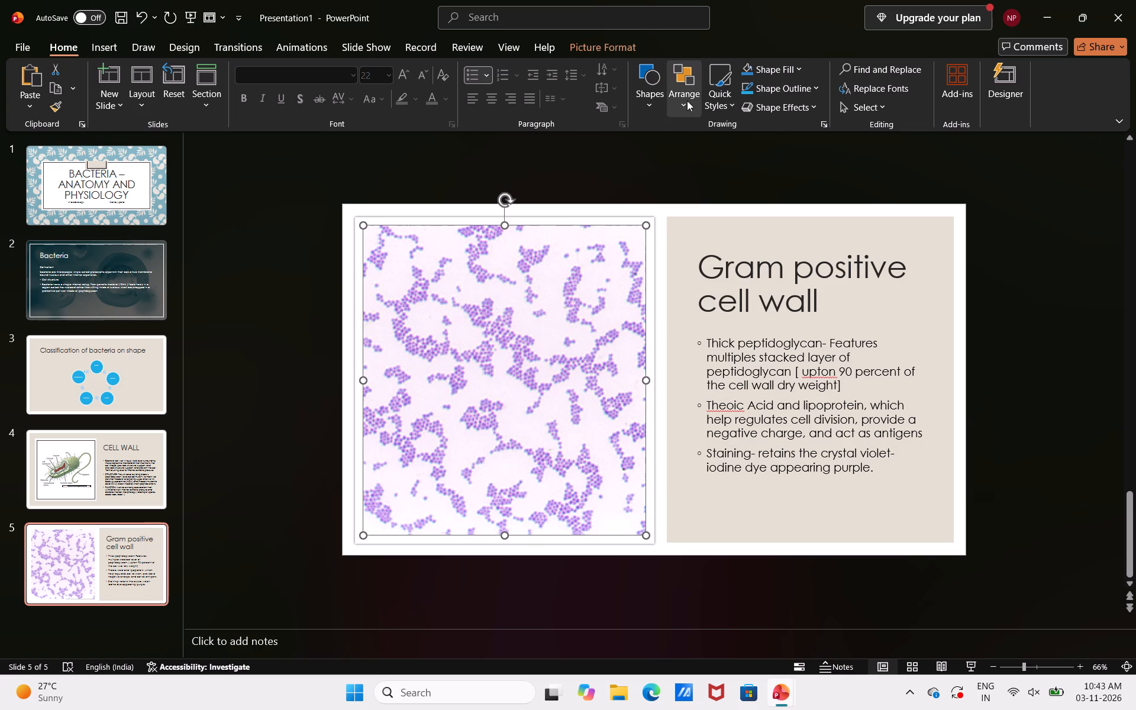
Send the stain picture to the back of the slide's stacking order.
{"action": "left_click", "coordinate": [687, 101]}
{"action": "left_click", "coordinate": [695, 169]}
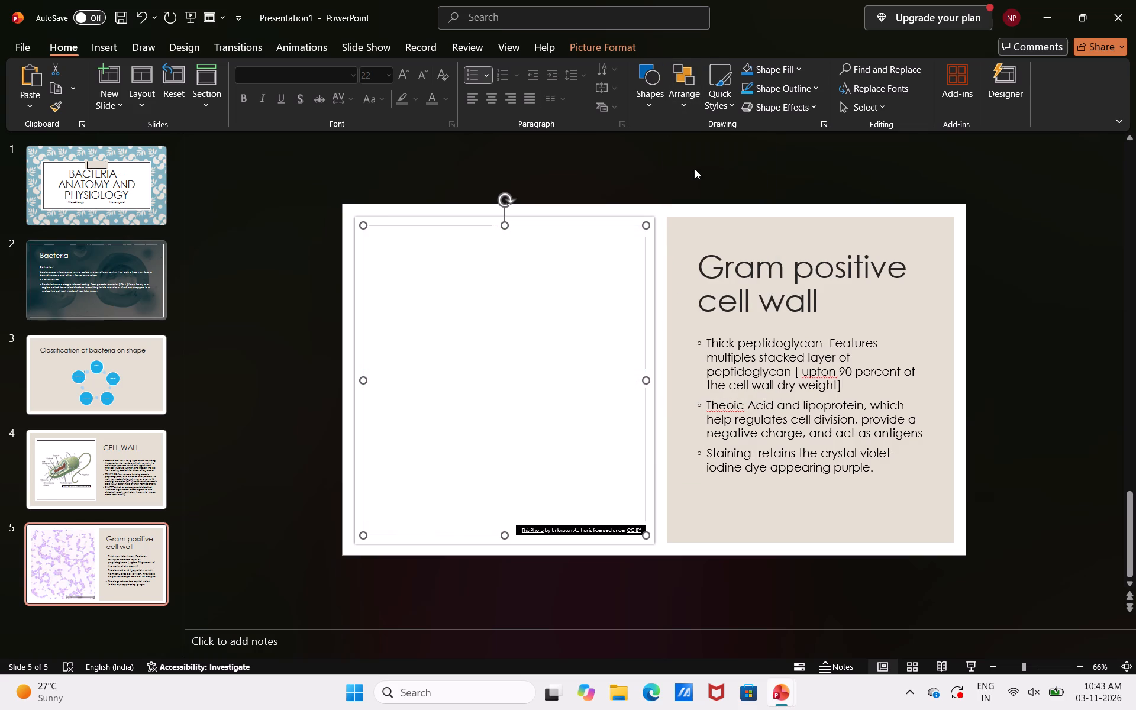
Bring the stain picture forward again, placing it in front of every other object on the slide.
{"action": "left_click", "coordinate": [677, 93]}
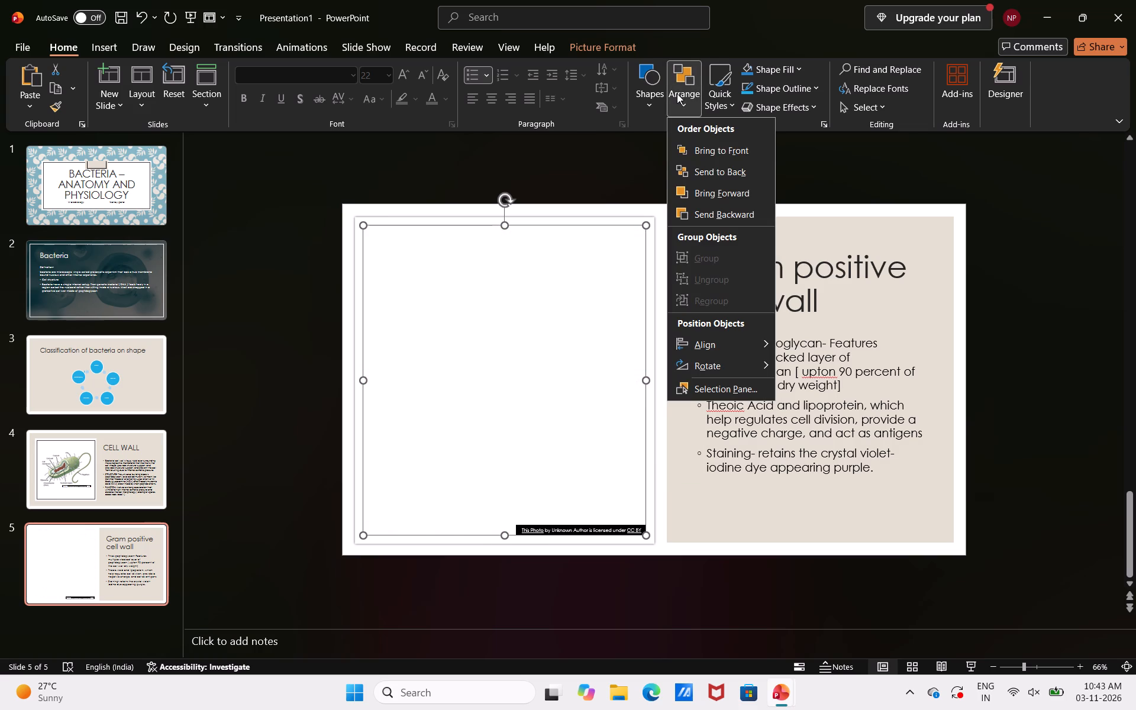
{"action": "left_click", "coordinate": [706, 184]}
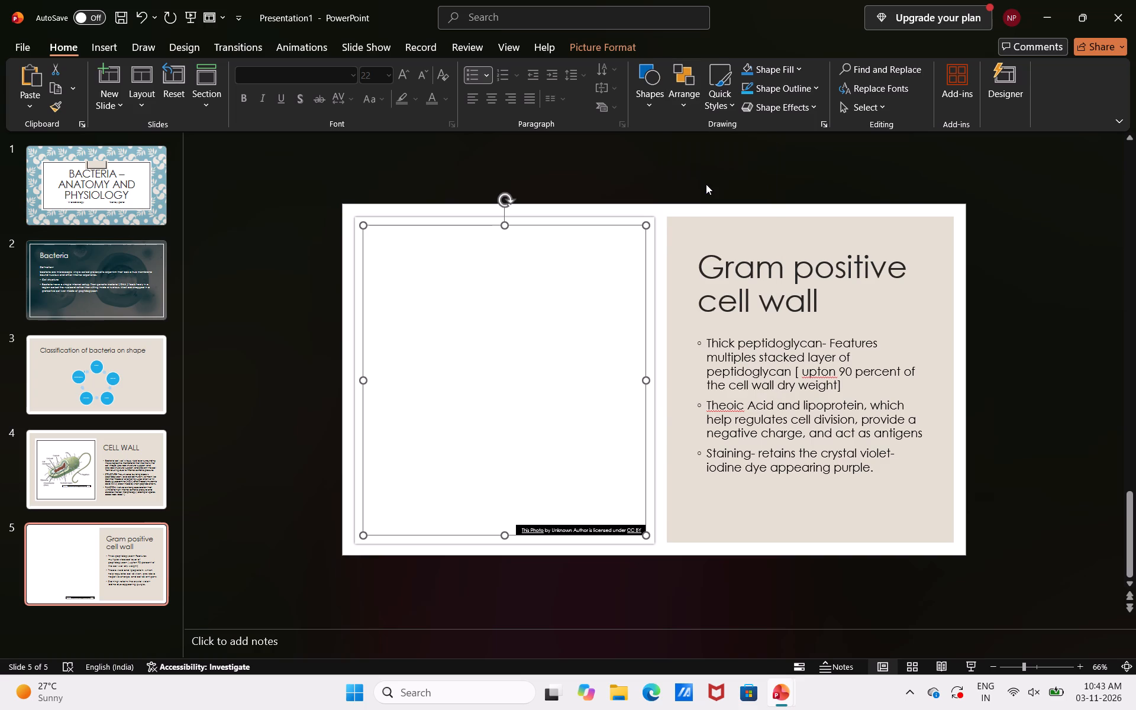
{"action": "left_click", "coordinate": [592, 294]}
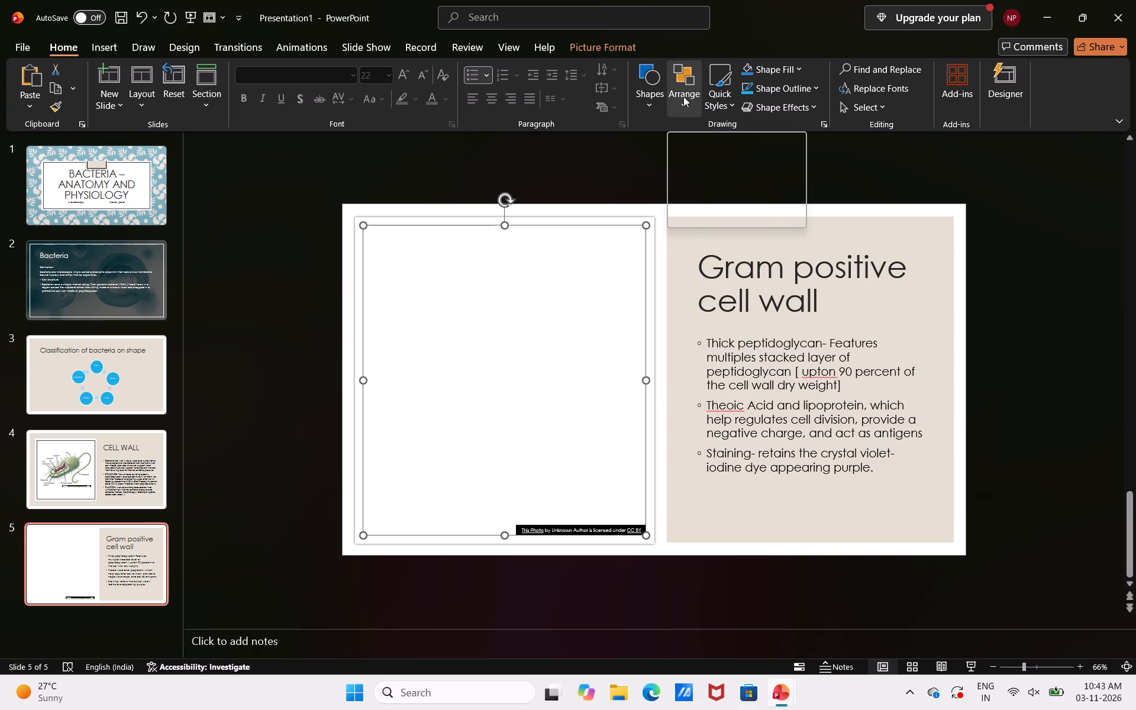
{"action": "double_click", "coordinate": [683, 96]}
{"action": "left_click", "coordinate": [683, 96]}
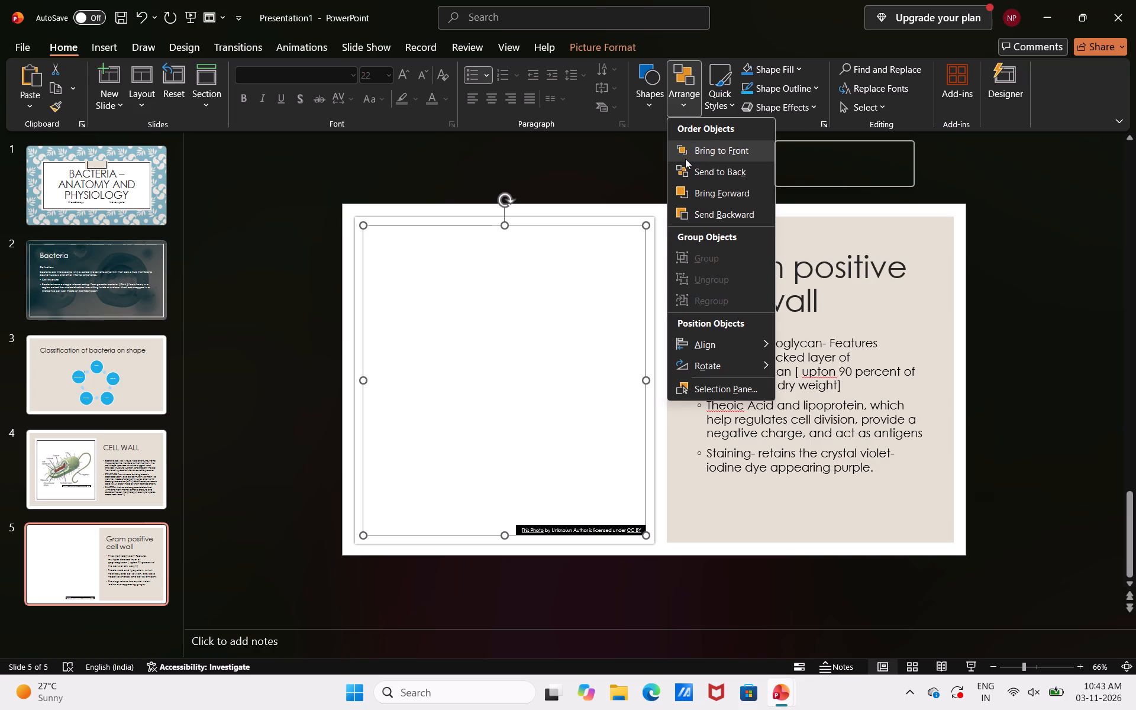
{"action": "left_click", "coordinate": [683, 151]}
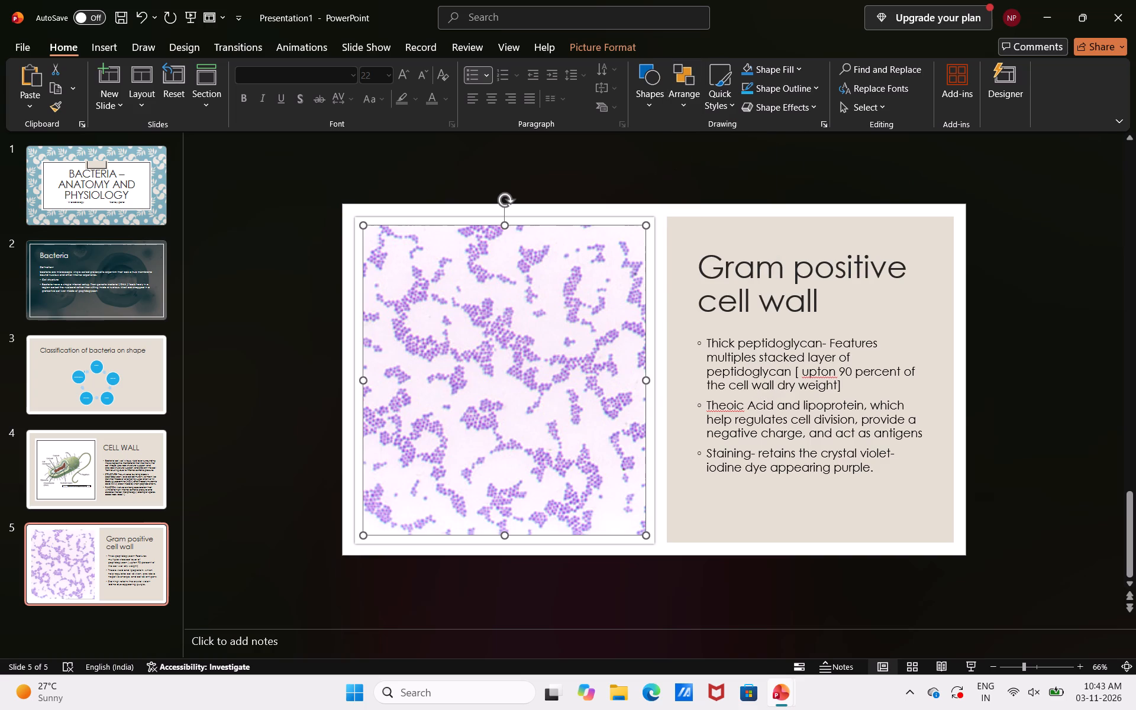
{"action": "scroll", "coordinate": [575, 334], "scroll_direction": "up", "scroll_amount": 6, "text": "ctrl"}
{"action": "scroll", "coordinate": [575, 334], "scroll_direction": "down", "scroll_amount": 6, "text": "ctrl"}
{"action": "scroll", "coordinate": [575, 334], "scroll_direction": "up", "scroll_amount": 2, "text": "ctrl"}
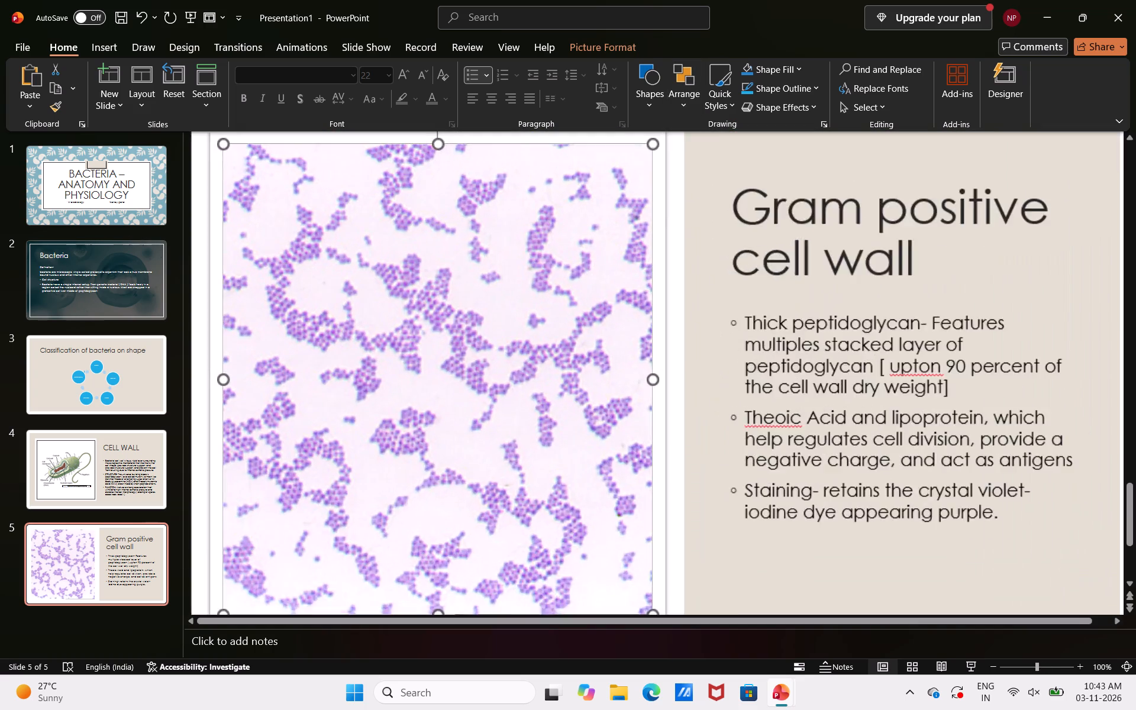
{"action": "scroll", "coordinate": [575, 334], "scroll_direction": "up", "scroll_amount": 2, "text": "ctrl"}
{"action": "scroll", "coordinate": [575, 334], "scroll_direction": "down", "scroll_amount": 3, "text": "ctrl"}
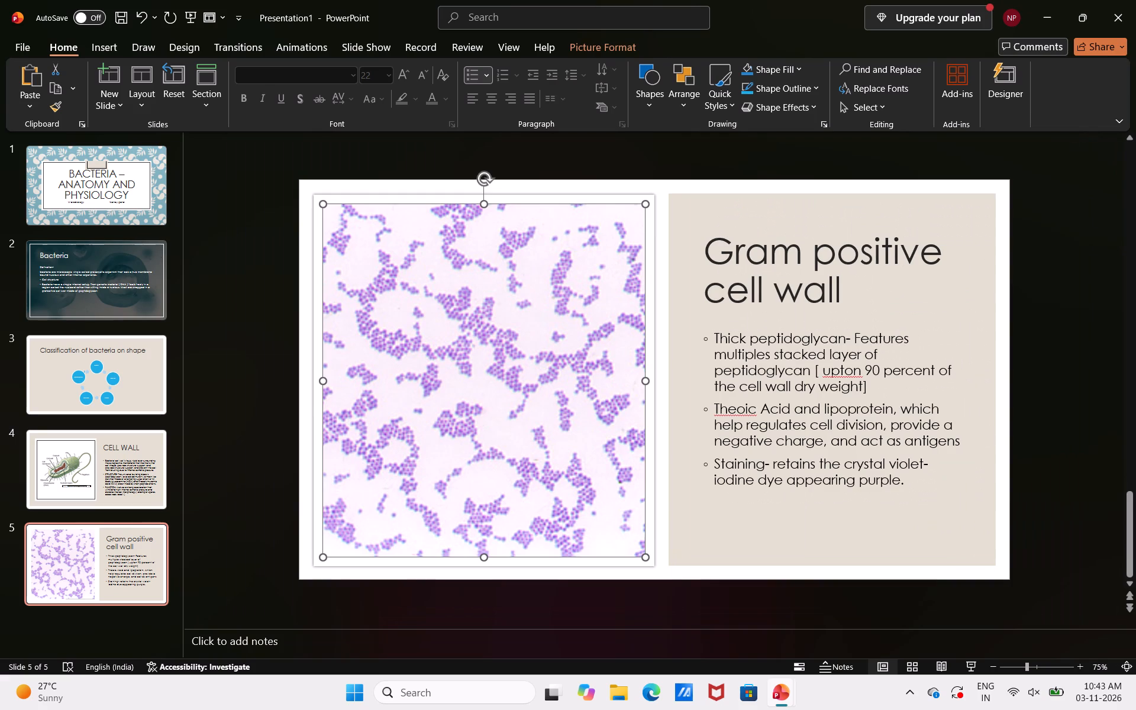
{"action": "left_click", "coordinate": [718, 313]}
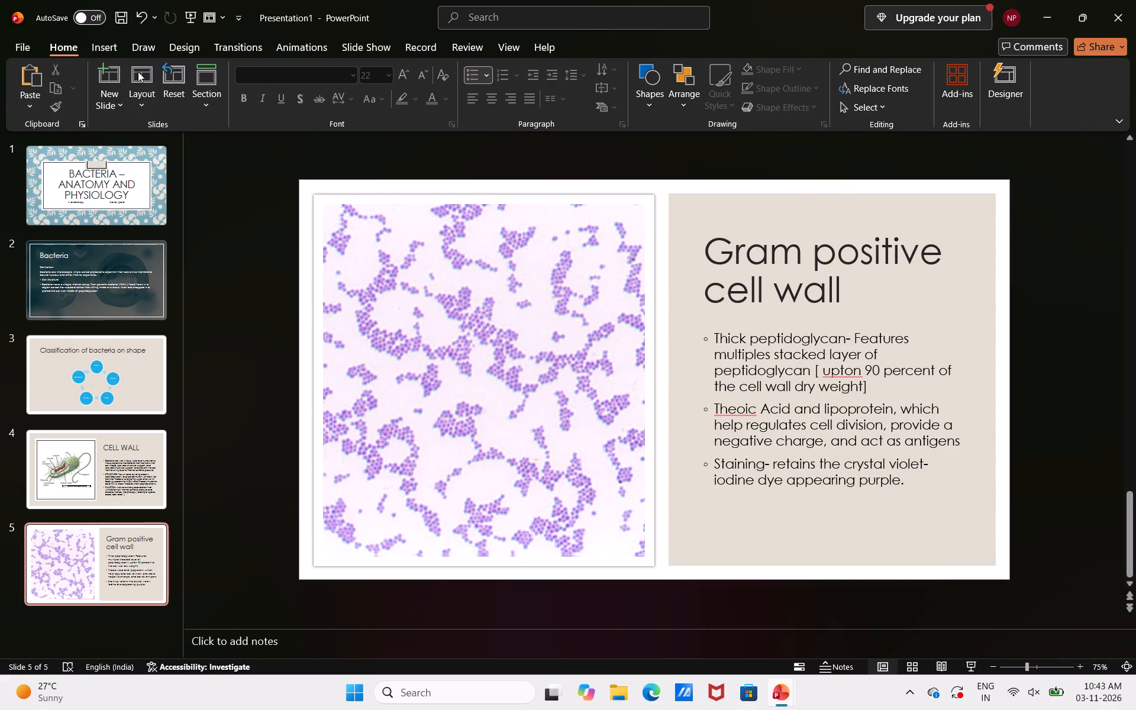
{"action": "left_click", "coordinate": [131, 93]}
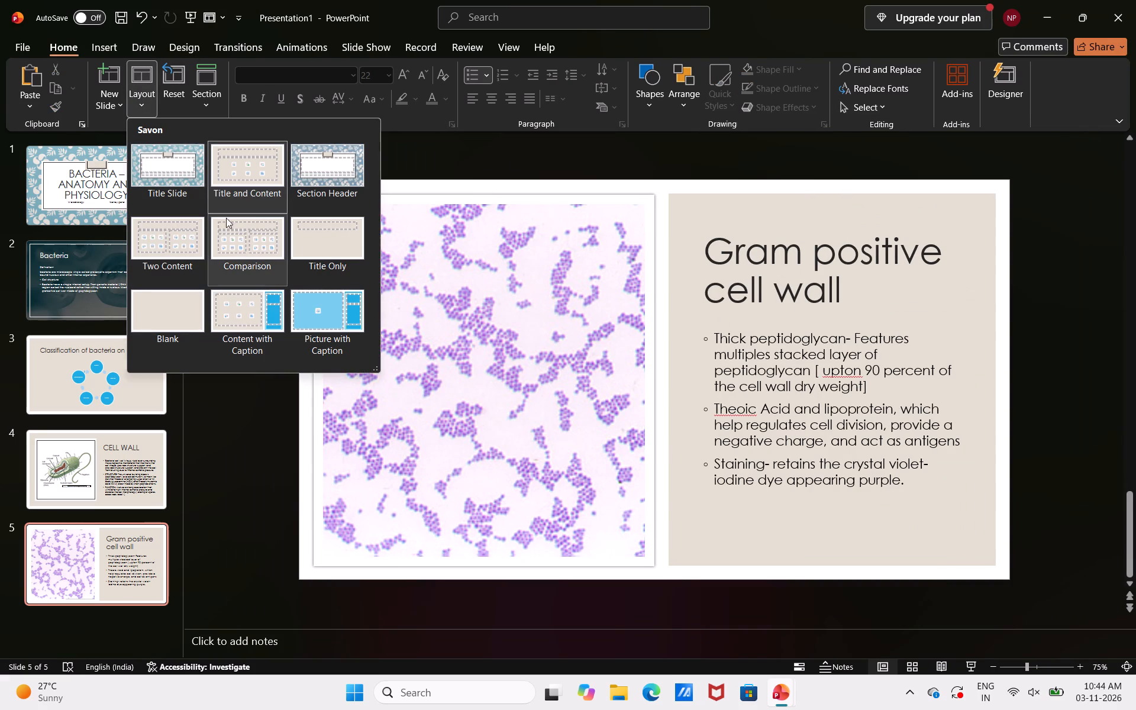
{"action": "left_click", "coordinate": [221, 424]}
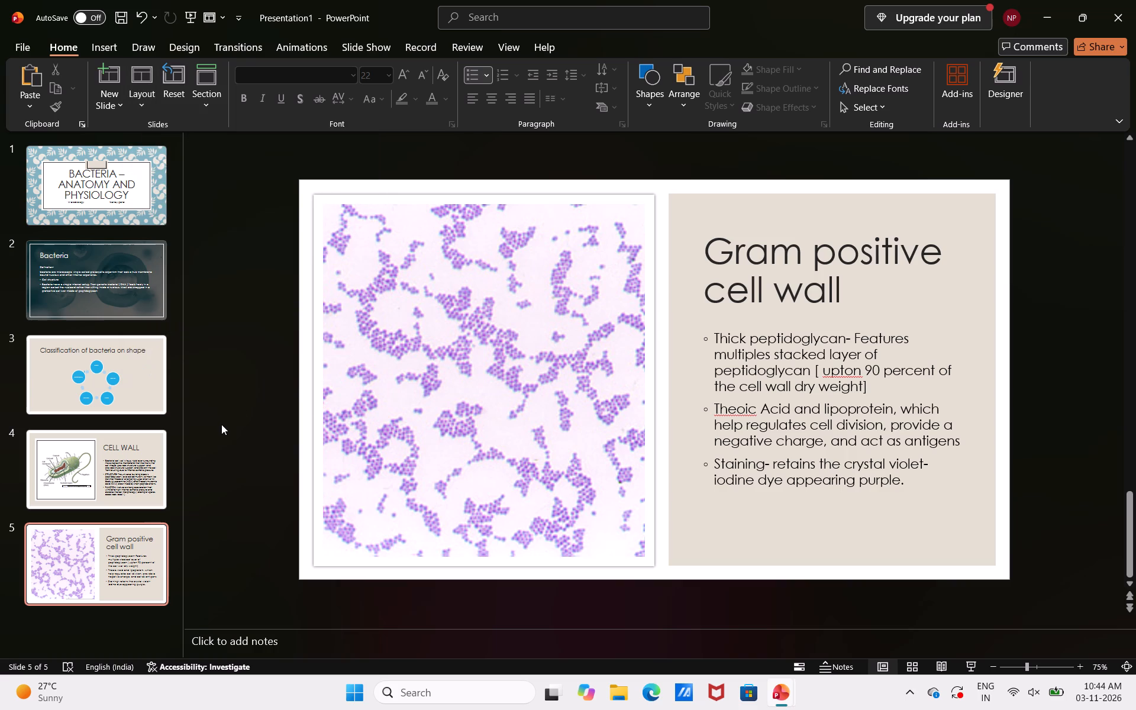
Review slides 1 to 5 in order, from the title slide through to the Gram positive cell wall slide.
{"action": "left_click", "coordinate": [95, 201]}
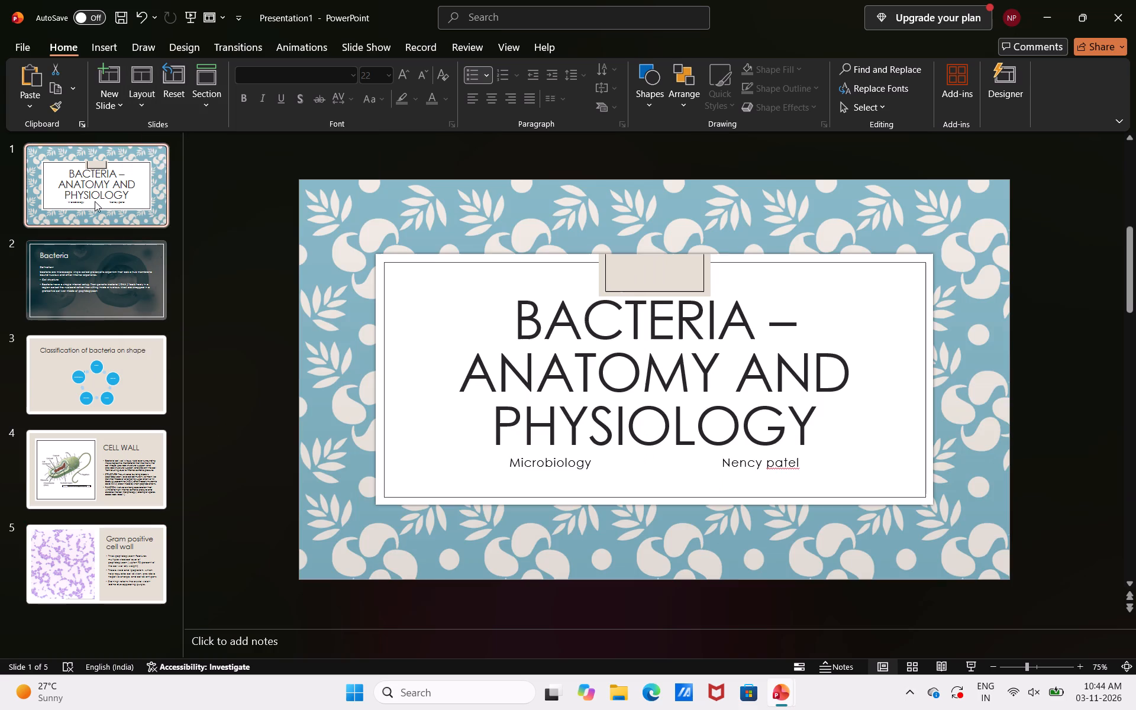
{"action": "key", "text": "Right"}
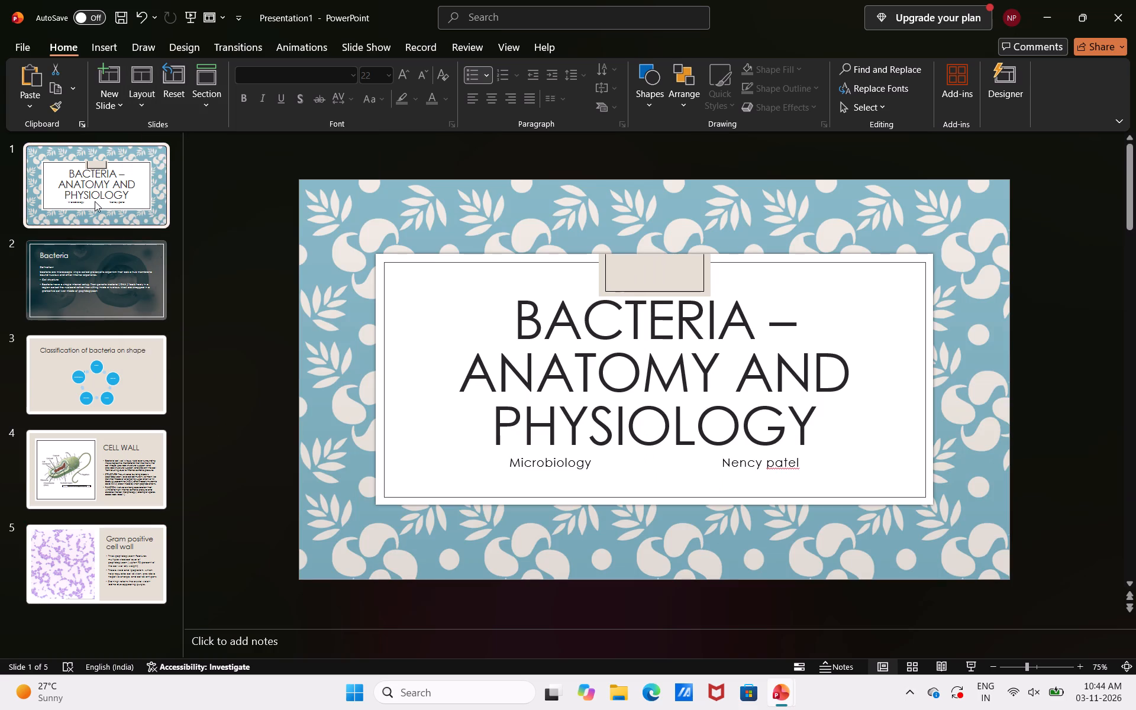
{"action": "key", "text": "Right"}
{"action": "key", "text": "Right"}
{"action": "key", "text": "Right"}
{"action": "left_click", "coordinate": [95, 257]}
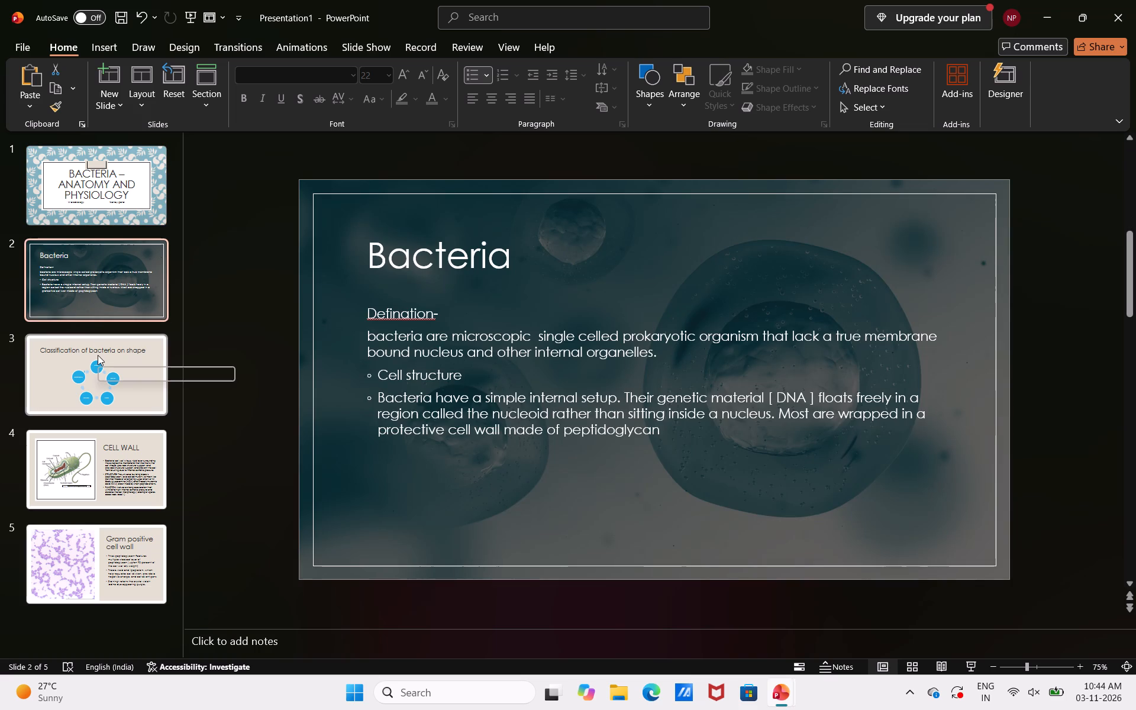
{"action": "left_click", "coordinate": [98, 355]}
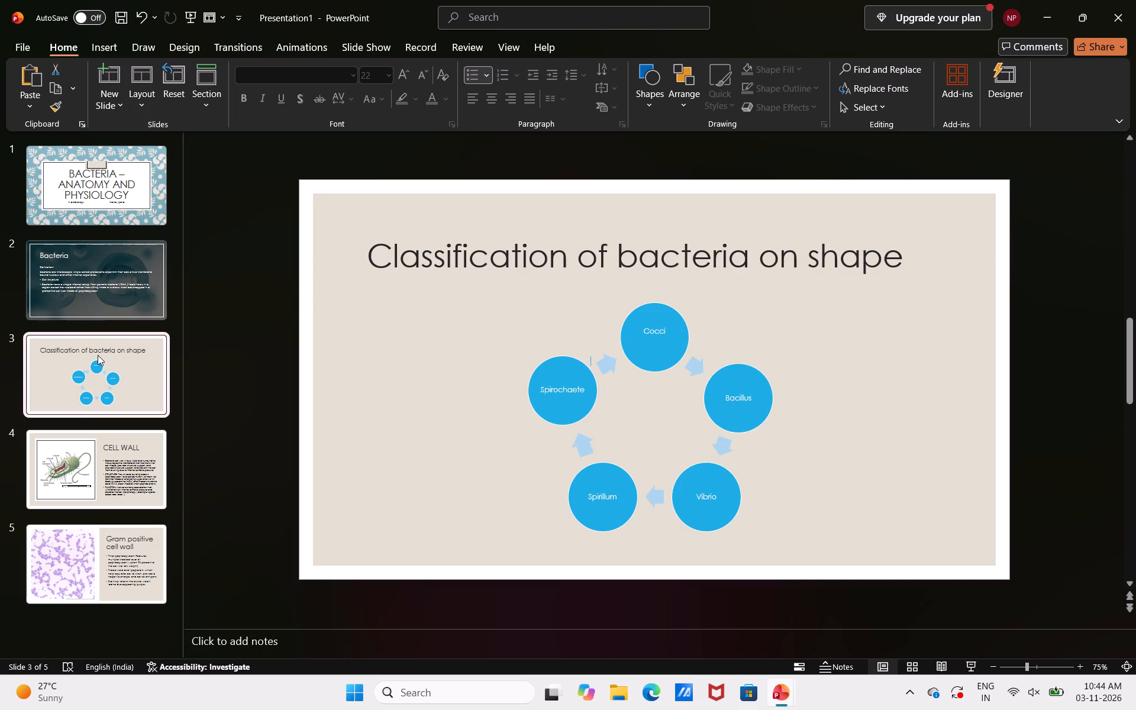
{"action": "left_click", "coordinate": [99, 466]}
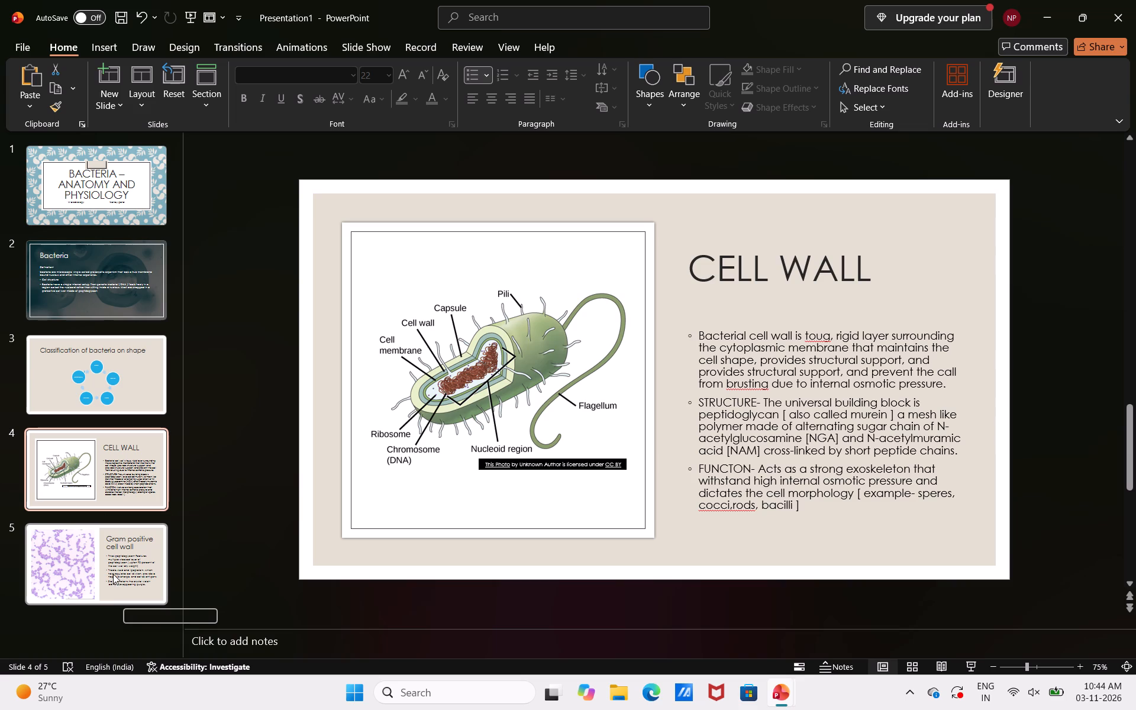
{"action": "left_click", "coordinate": [114, 569]}
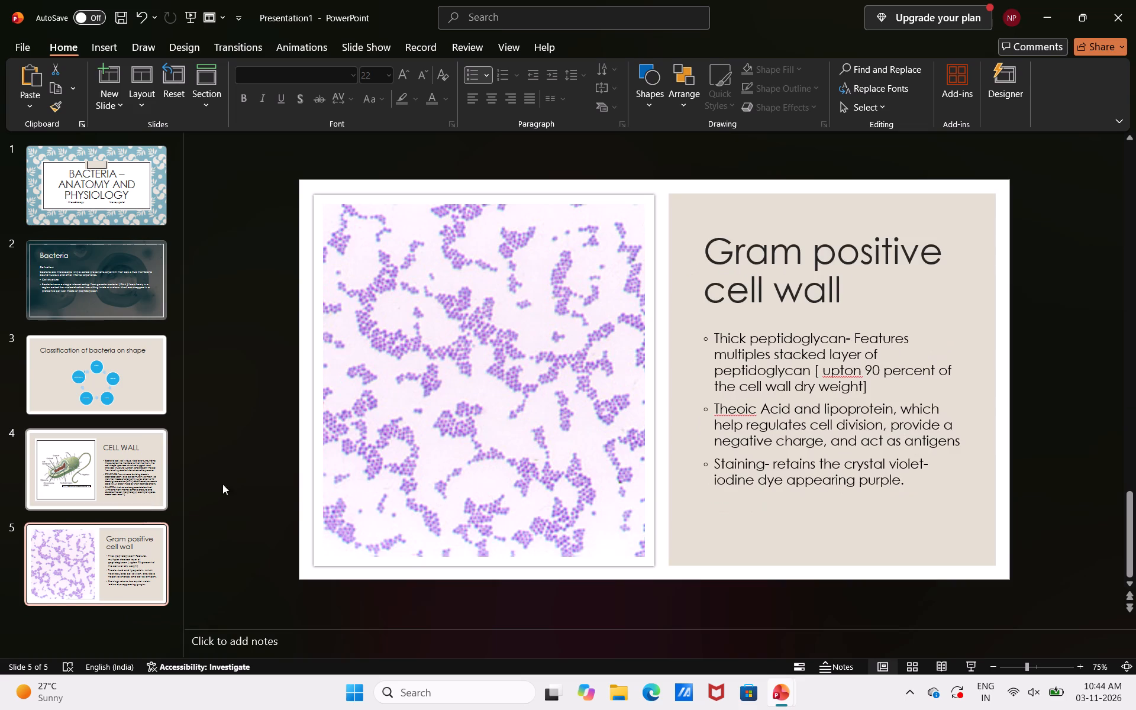
Delete the stain picture from the Gram positive cell wall slide.
{"action": "left_click", "coordinate": [375, 466]}
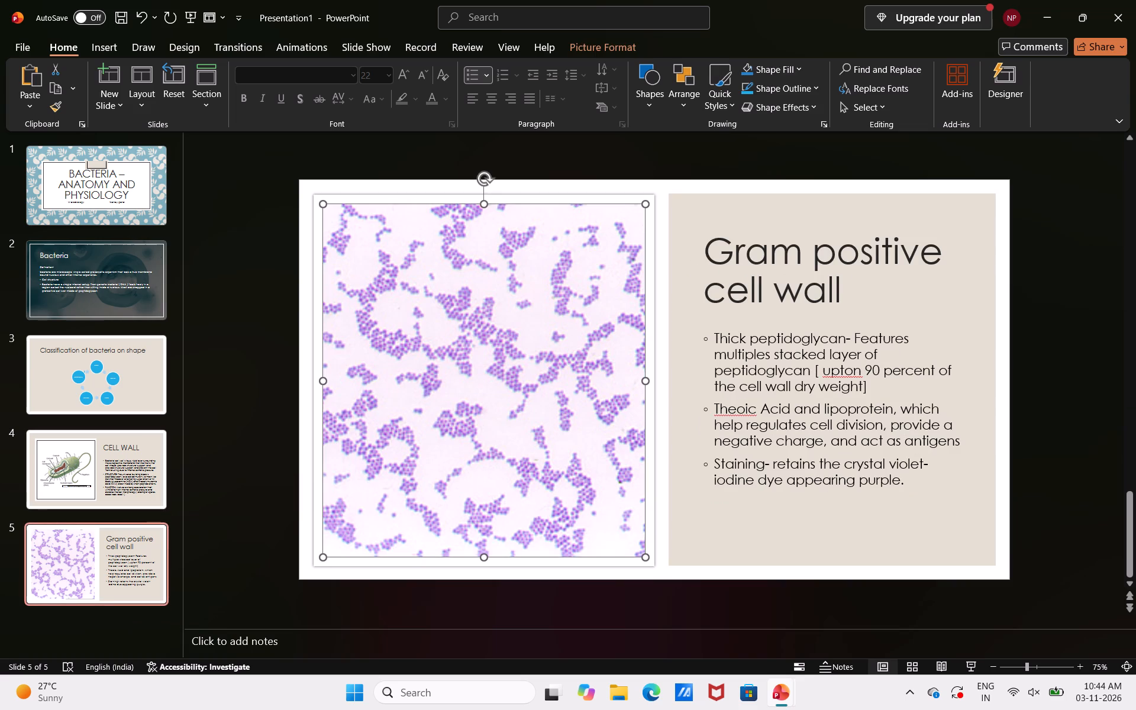
{"action": "left_click", "coordinate": [375, 466]}
{"action": "key", "text": "BackSpace"}
{"action": "key", "text": "BackSpace"}
{"action": "key", "text": "BackSpace"}
{"action": "key", "text": "BackSpace"}
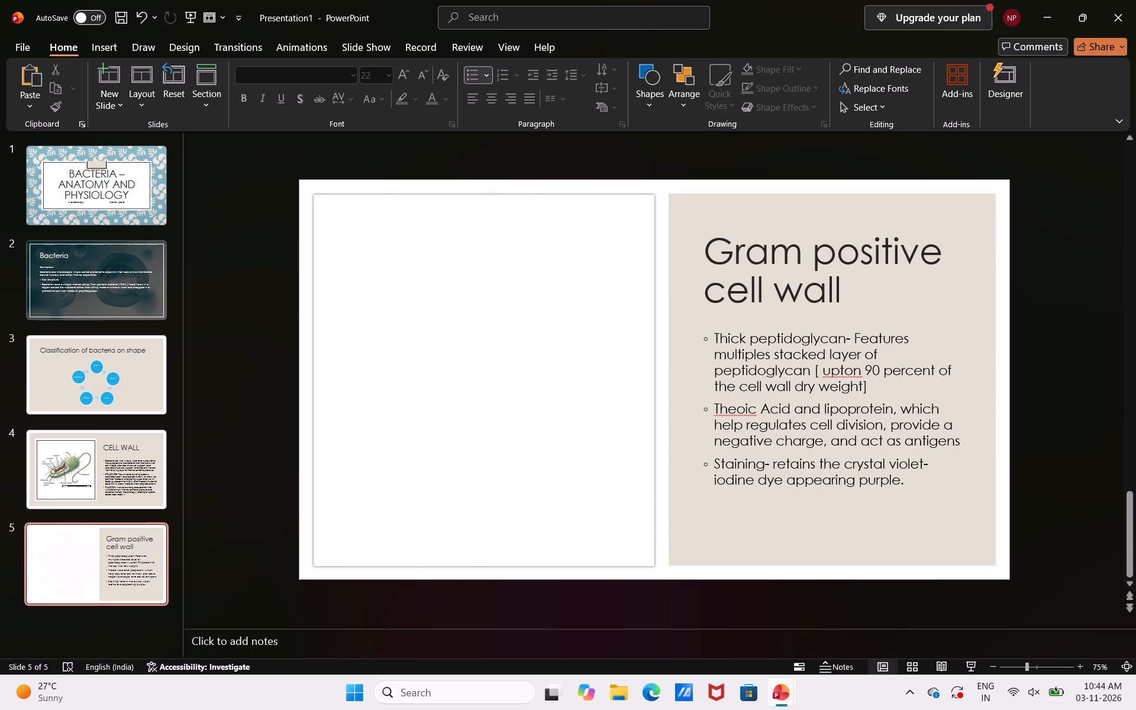
Search online pictures for "purple bacteria" and insert the pale stain image with scattered purple cell clusters on the slide.
{"action": "left_click", "coordinate": [100, 44]}
{"action": "left_click", "coordinate": [122, 103]}
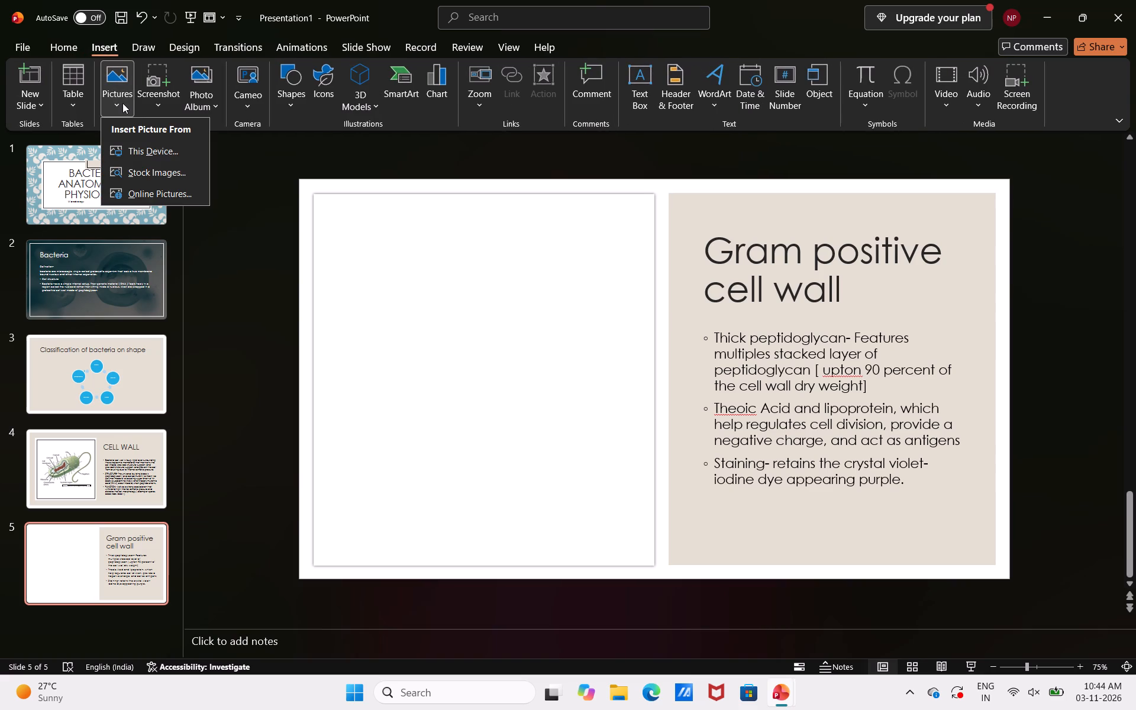
{"action": "left_click", "coordinate": [121, 188]}
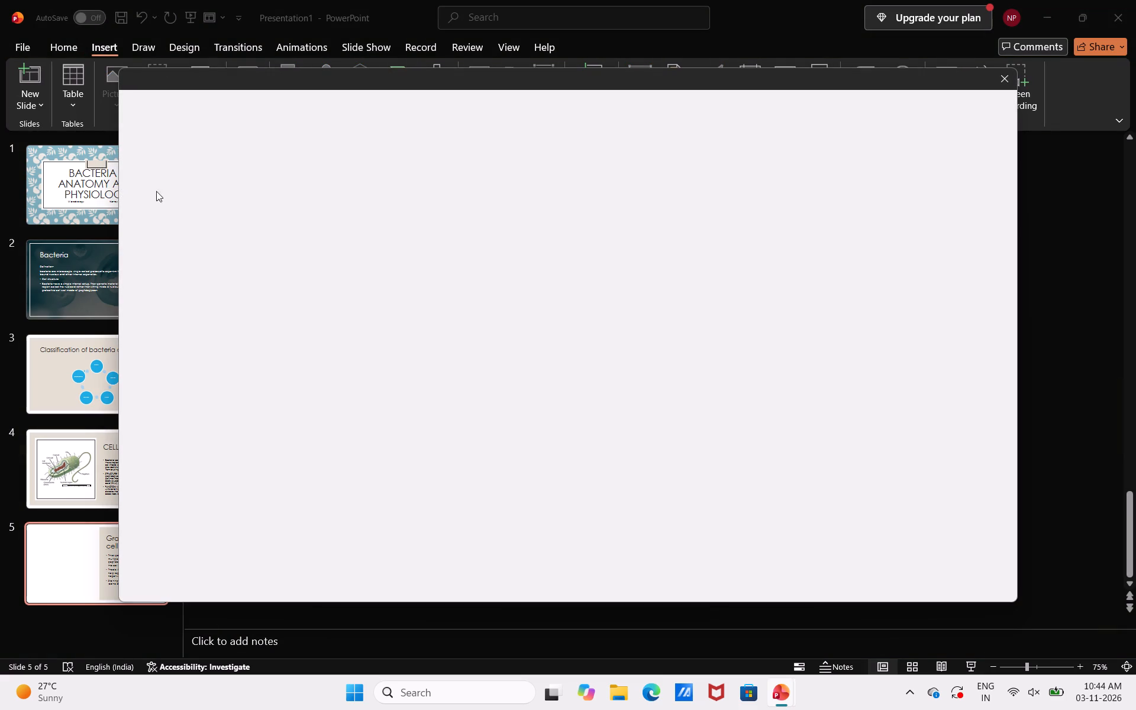
{"action": "type", "text": "purple bacteria"}
{"action": "key", "text": "Return"}
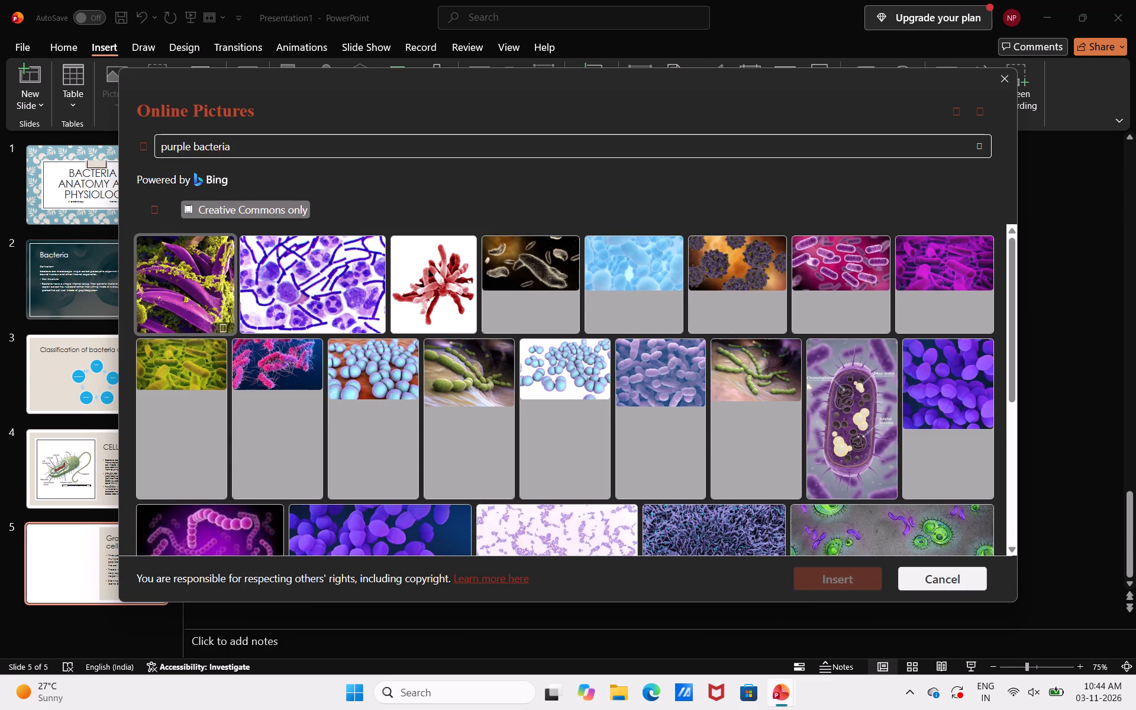
{"action": "scroll", "coordinate": [220, 145], "scroll_direction": "down", "scroll_amount": 2}
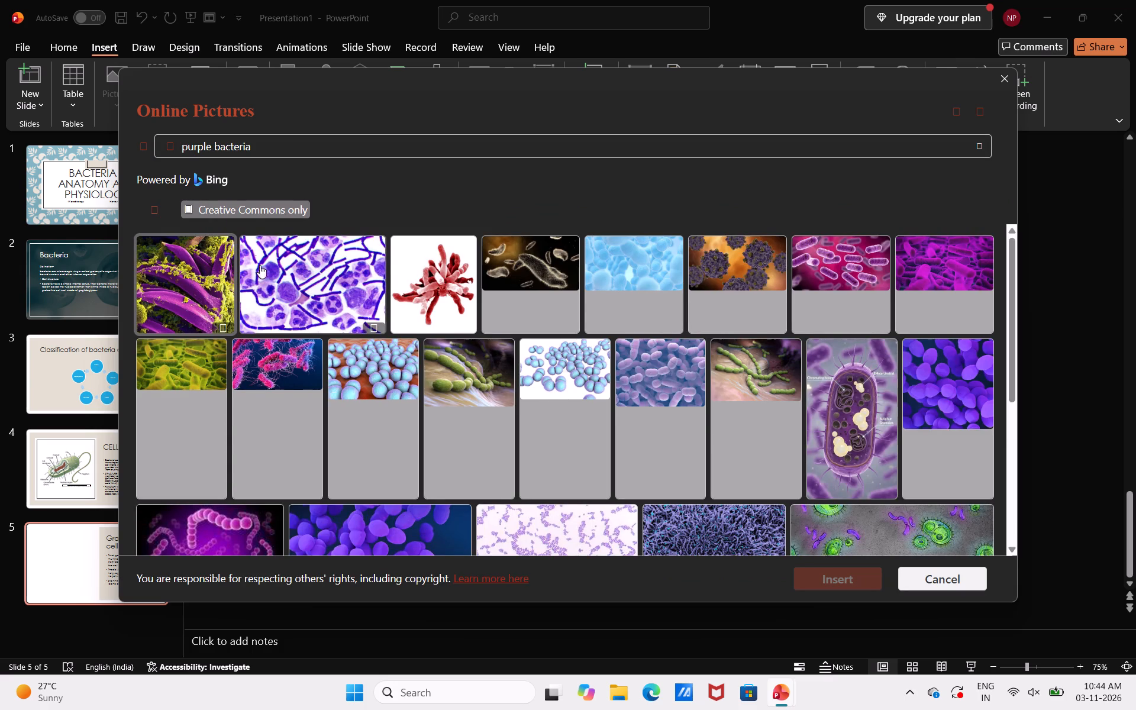
{"action": "scroll", "coordinate": [263, 283], "scroll_direction": "down", "scroll_amount": 6}
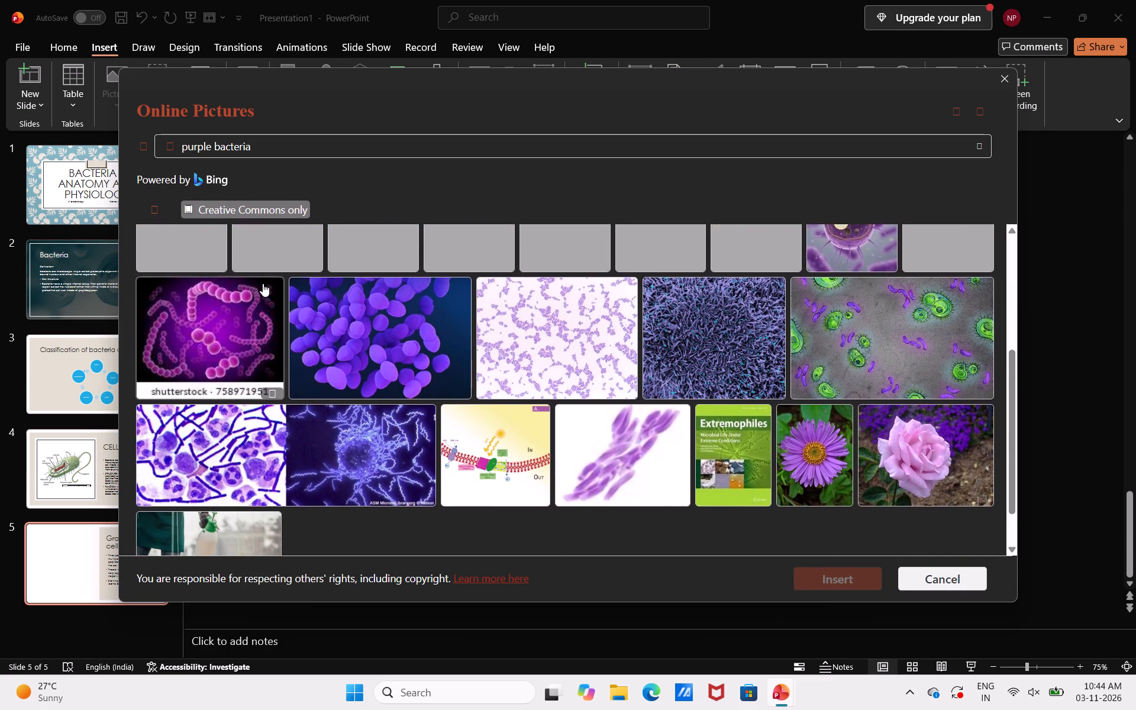
{"action": "scroll", "coordinate": [263, 283], "scroll_direction": "down", "scroll_amount": 4}
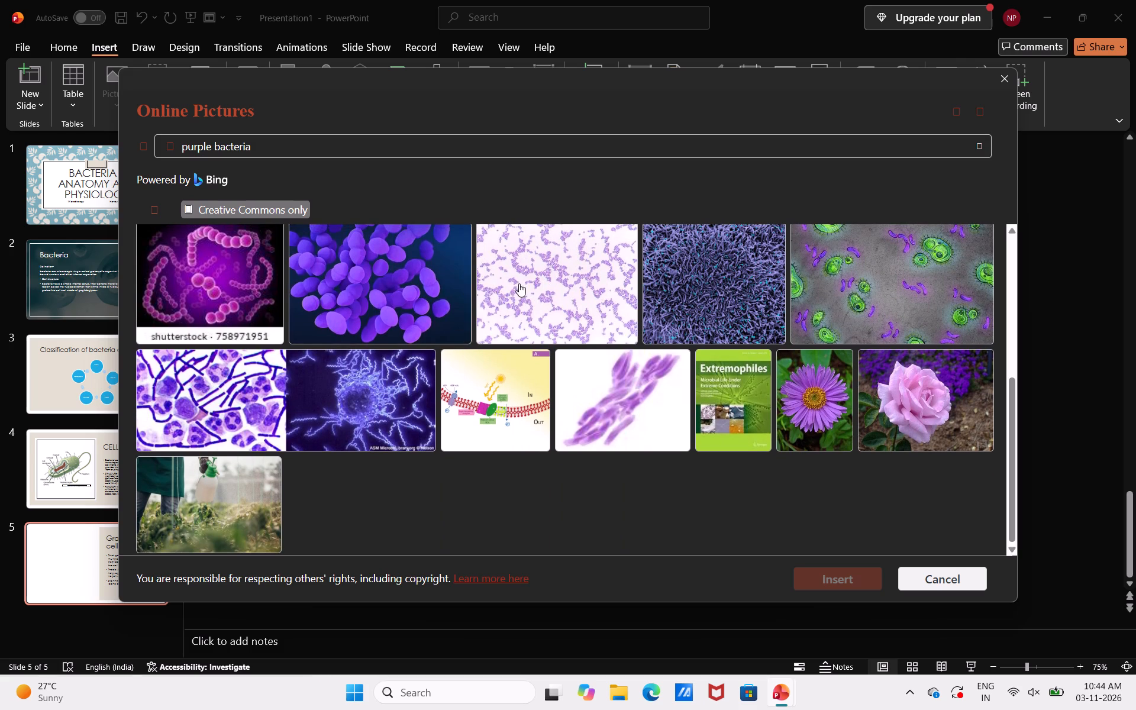
{"action": "left_click", "coordinate": [515, 285]}
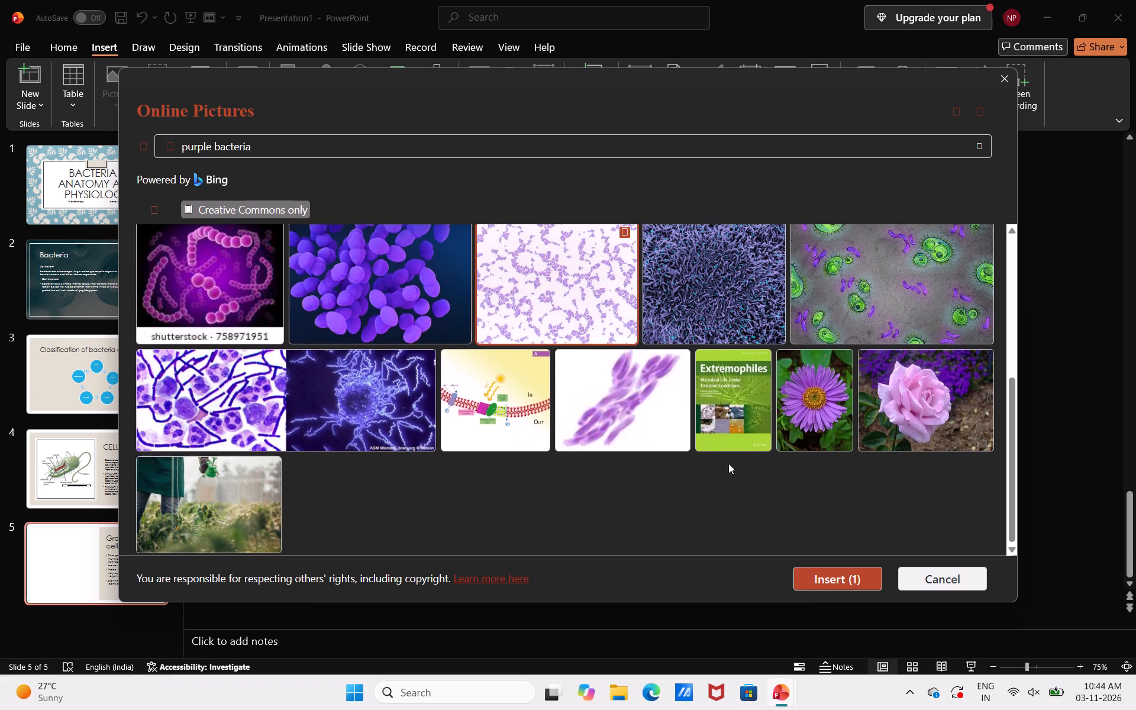
{"action": "left_click", "coordinate": [819, 577]}
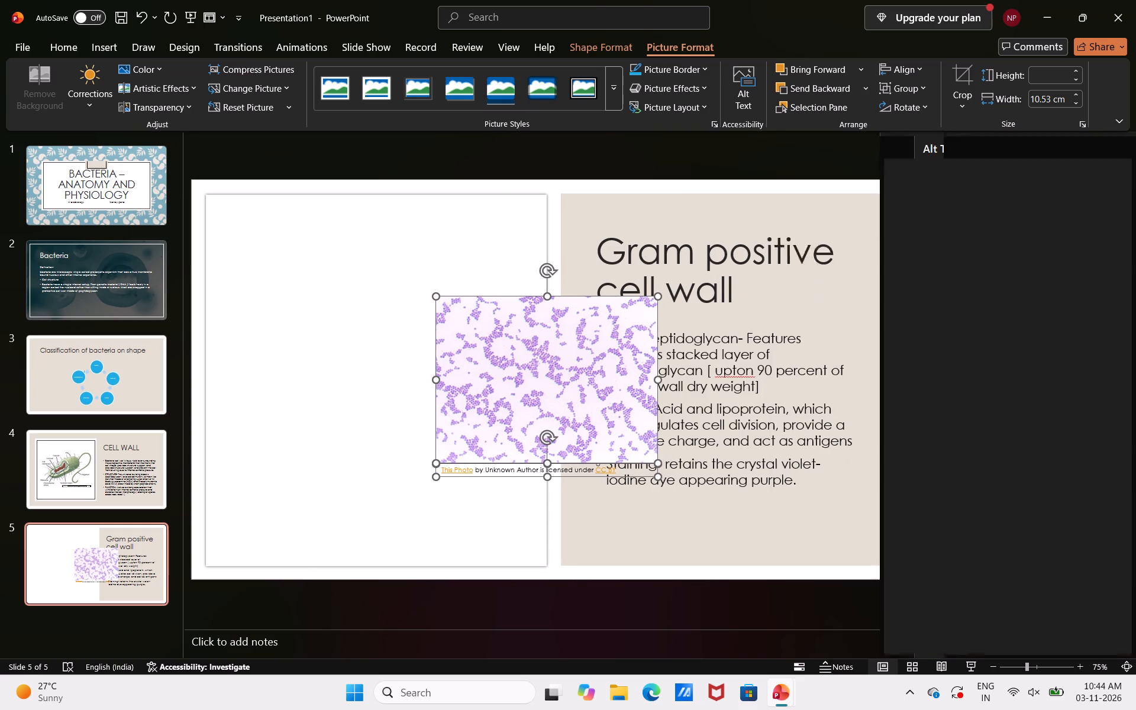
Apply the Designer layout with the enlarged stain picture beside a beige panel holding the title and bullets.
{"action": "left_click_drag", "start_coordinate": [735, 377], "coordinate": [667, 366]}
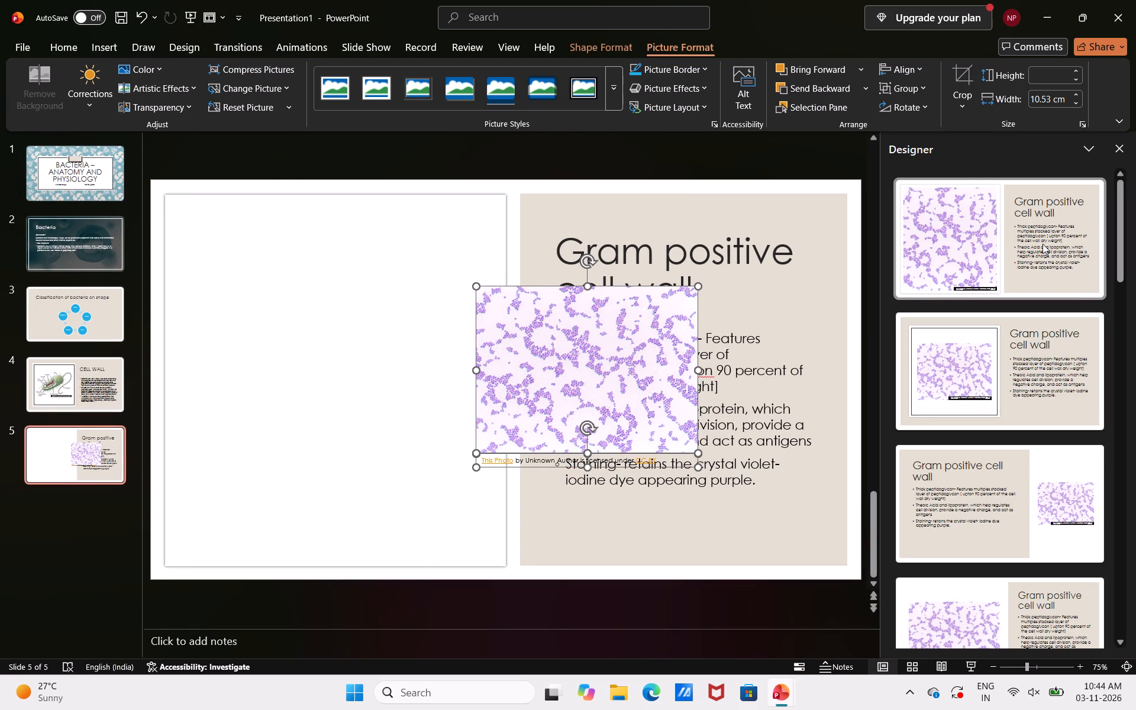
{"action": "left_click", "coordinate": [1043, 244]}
Apply the Designer layout with the title and bullets on a wide beige panel and a small stain picture on white.
{"action": "left_click", "coordinate": [1044, 479]}
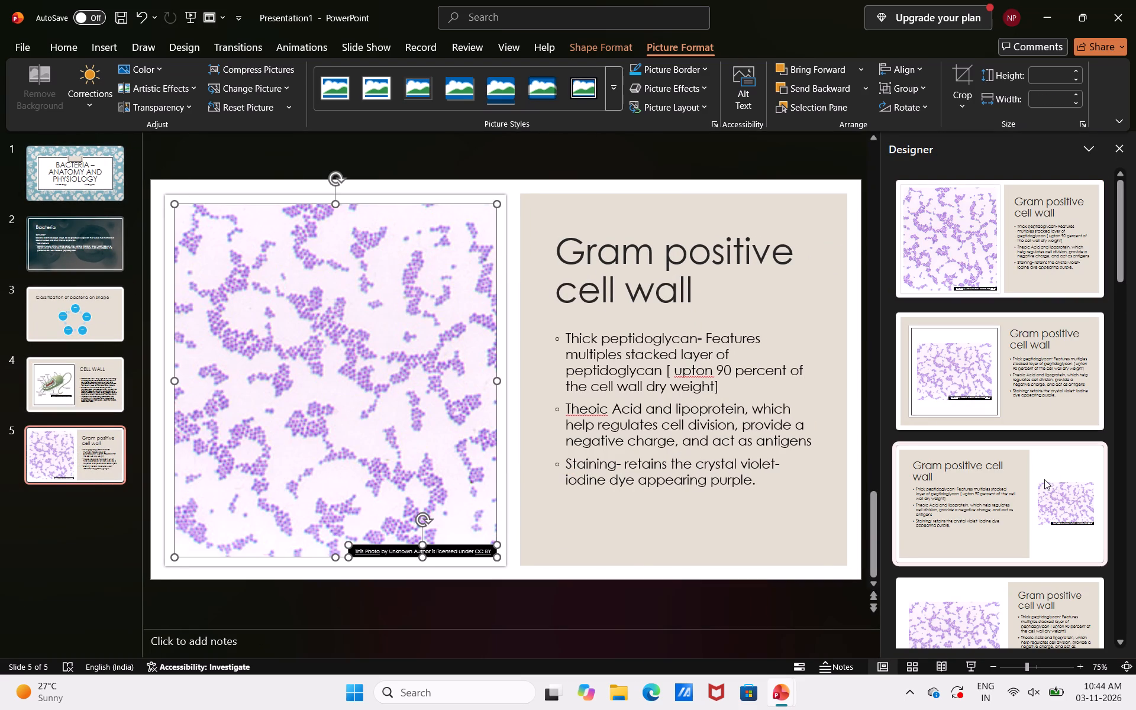
Browse the Designer layout suggestions for the Gram positive cell wall slide, loading more design ideas twice.
{"action": "scroll", "coordinate": [1024, 374], "scroll_direction": "down", "scroll_amount": 5}
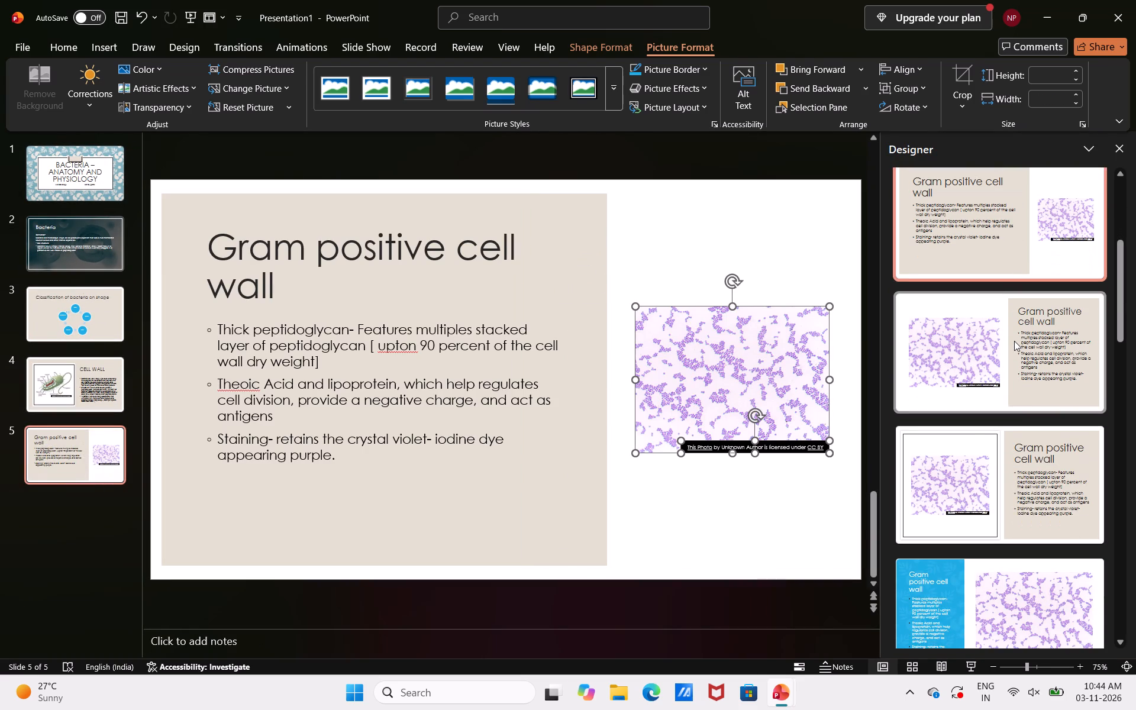
{"action": "scroll", "coordinate": [1014, 341], "scroll_direction": "down", "scroll_amount": 2}
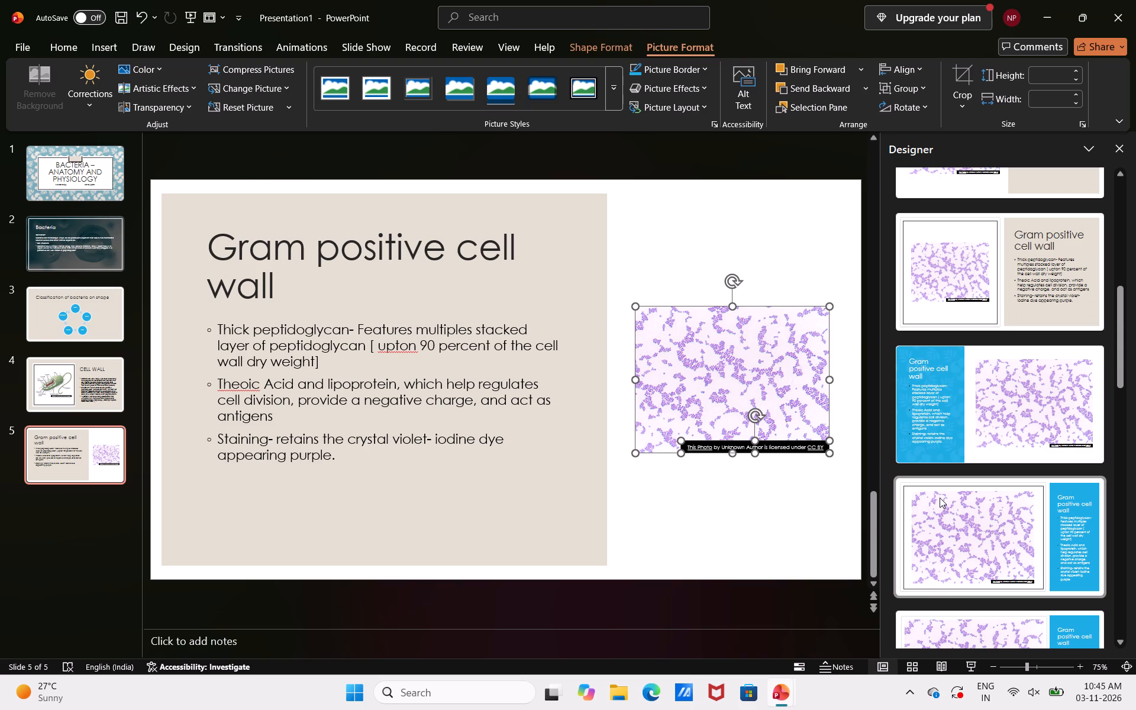
{"action": "scroll", "coordinate": [940, 498], "scroll_direction": "down", "scroll_amount": 10}
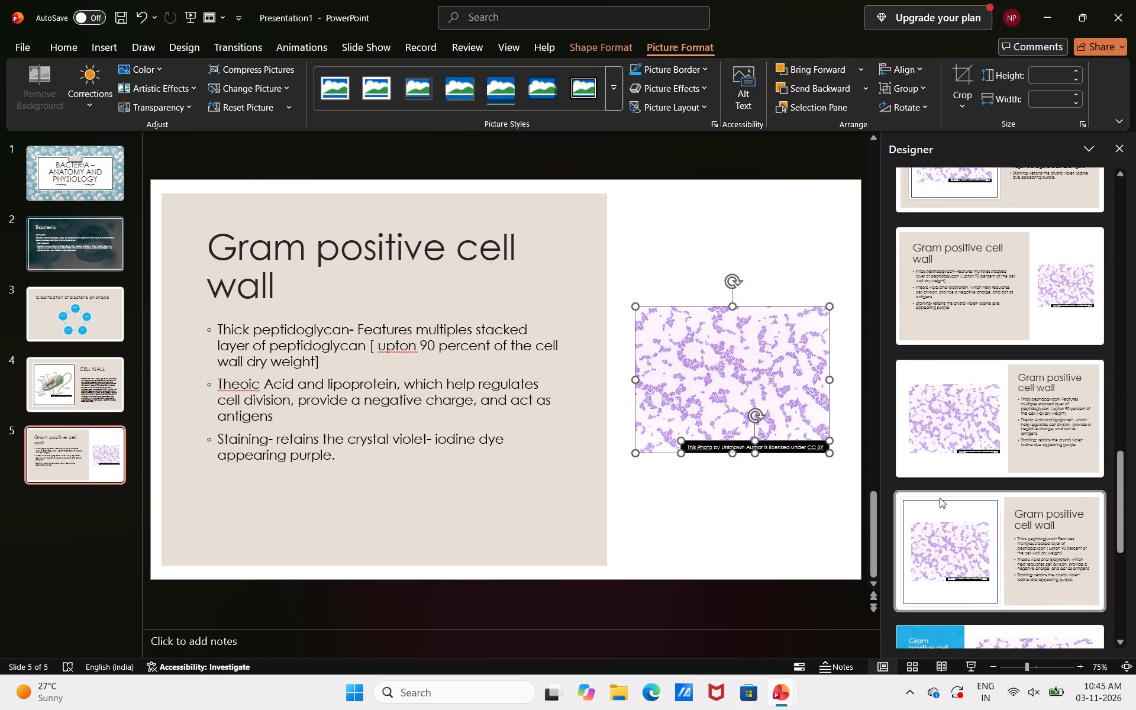
{"action": "scroll", "coordinate": [940, 498], "scroll_direction": "down", "scroll_amount": 20}
{"action": "scroll", "coordinate": [940, 498], "scroll_direction": "down", "scroll_amount": 9}
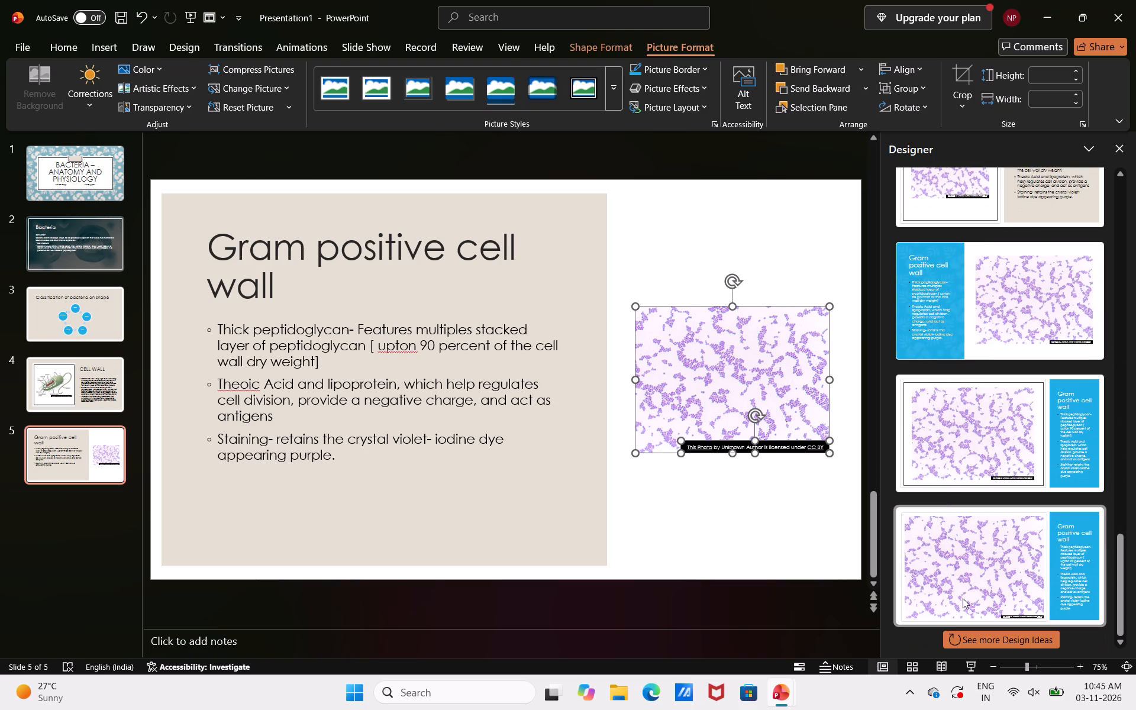
{"action": "left_click", "coordinate": [974, 634]}
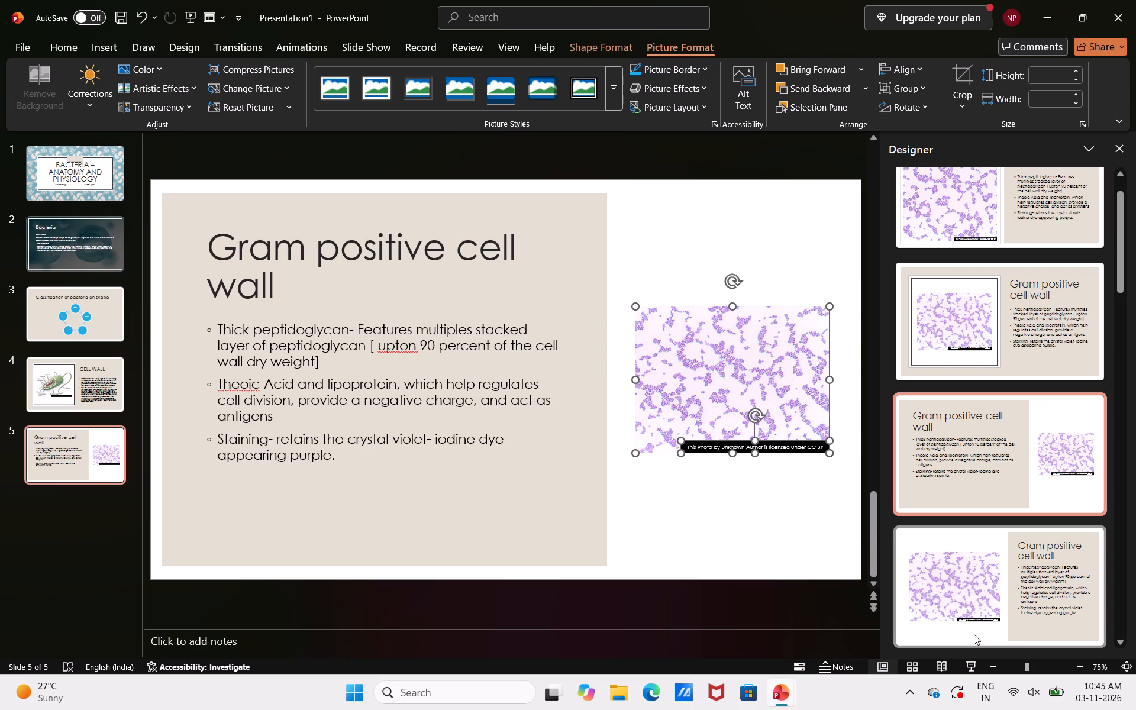
{"action": "scroll", "coordinate": [974, 634], "scroll_direction": "down", "scroll_amount": 13}
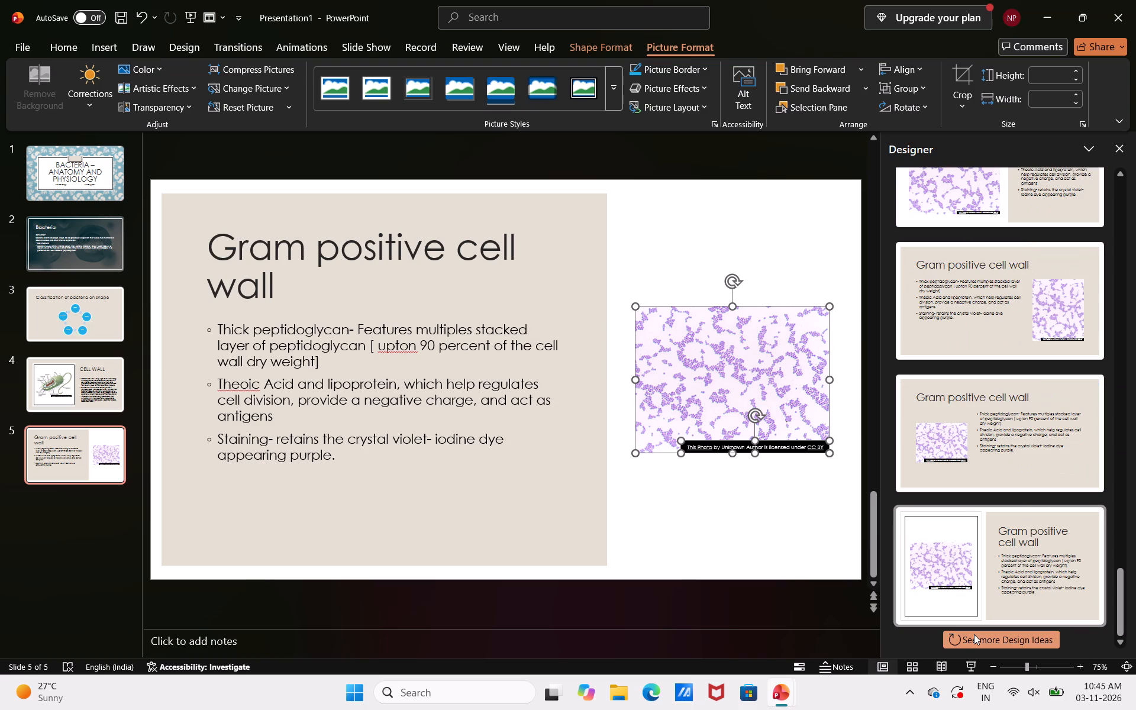
{"action": "left_click", "coordinate": [974, 634]}
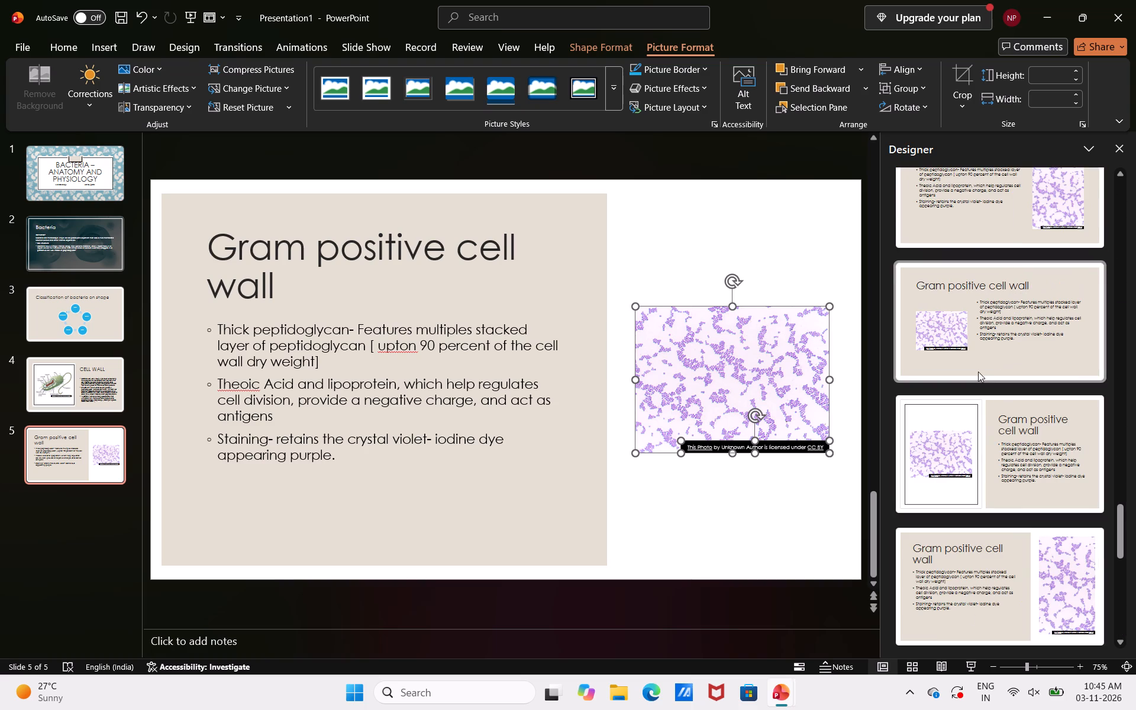
{"action": "scroll", "coordinate": [978, 372], "scroll_direction": "up", "scroll_amount": 13}
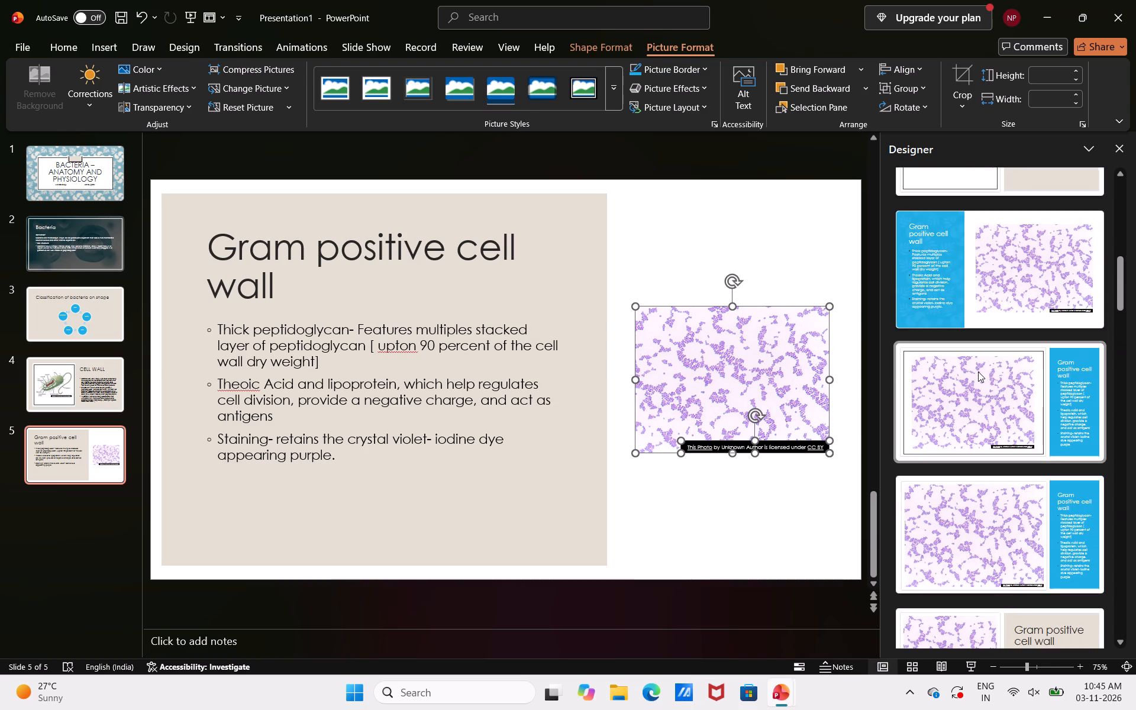
{"action": "scroll", "coordinate": [978, 372], "scroll_direction": "up", "scroll_amount": 8}
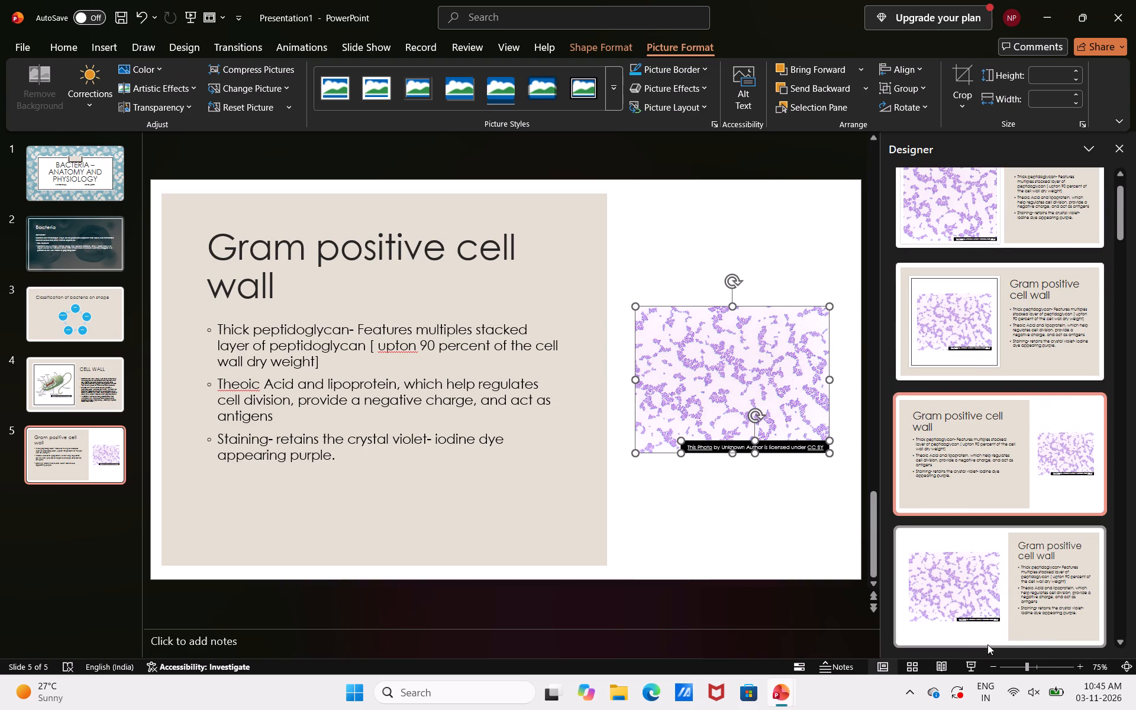
Review all five slides in the slide show, from the title slide to Gram positive cell wall, and exit the show.
{"action": "left_click", "coordinate": [969, 669]}
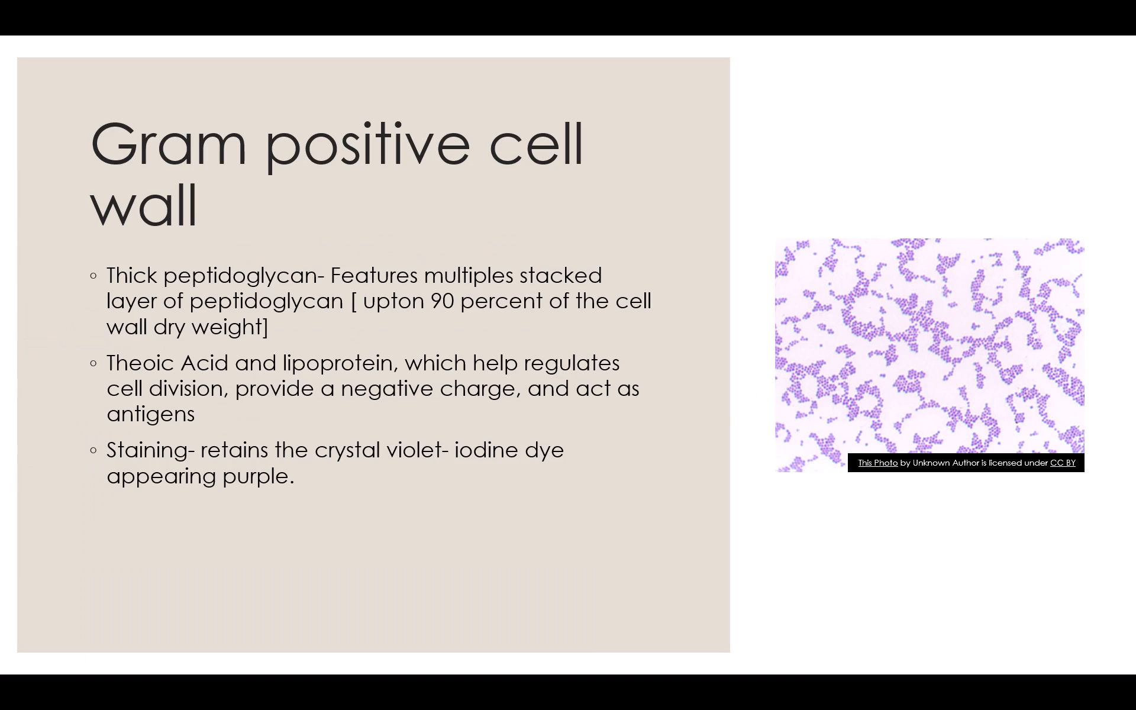
{"action": "key", "text": "Left"}
{"action": "key", "text": "Left"}
{"action": "key", "text": "Left"}
{"action": "key", "text": "Left"}
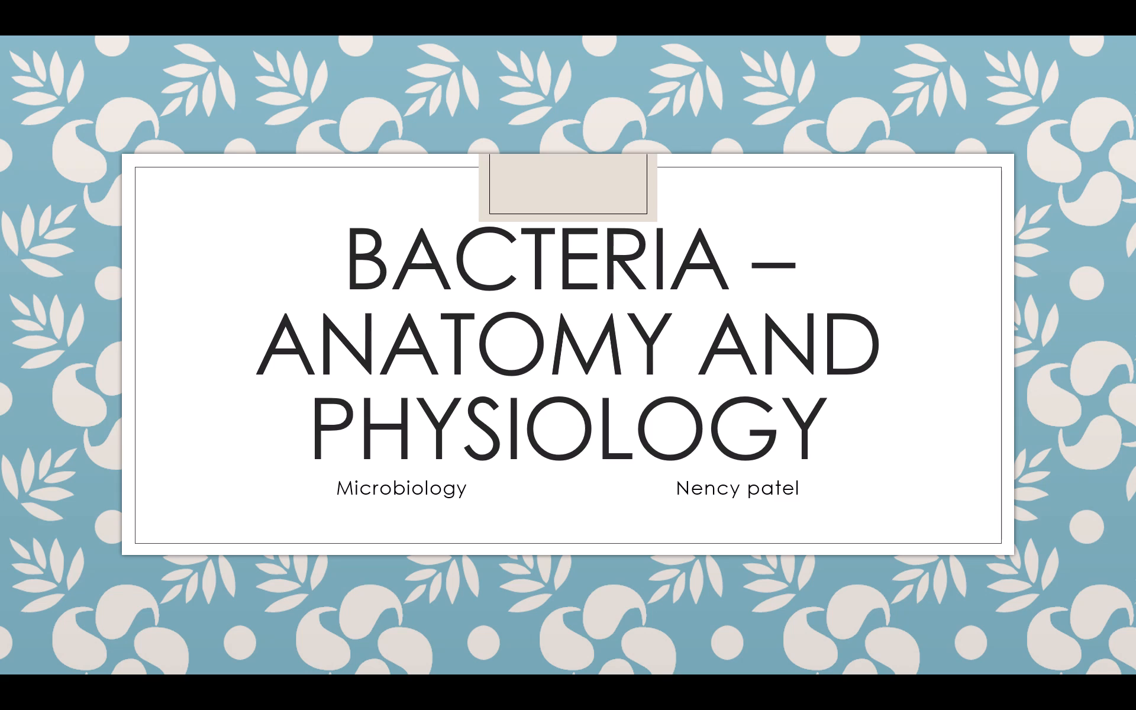
{"action": "key", "text": "Right"}
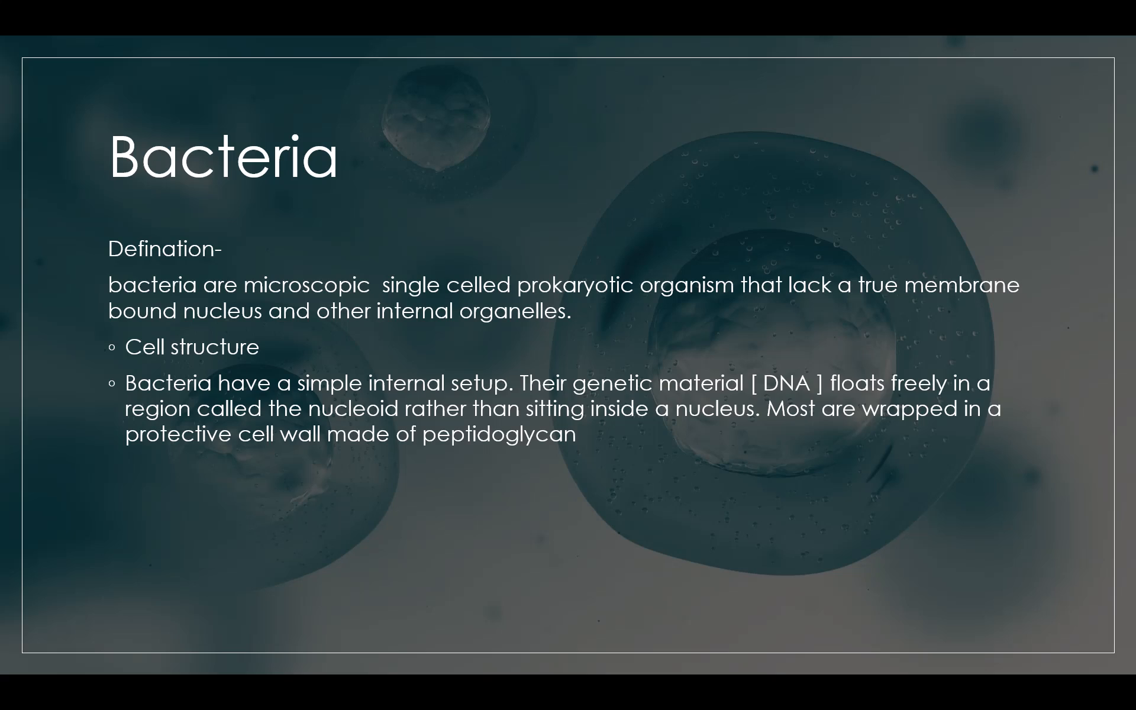
{"action": "key", "text": "Right"}
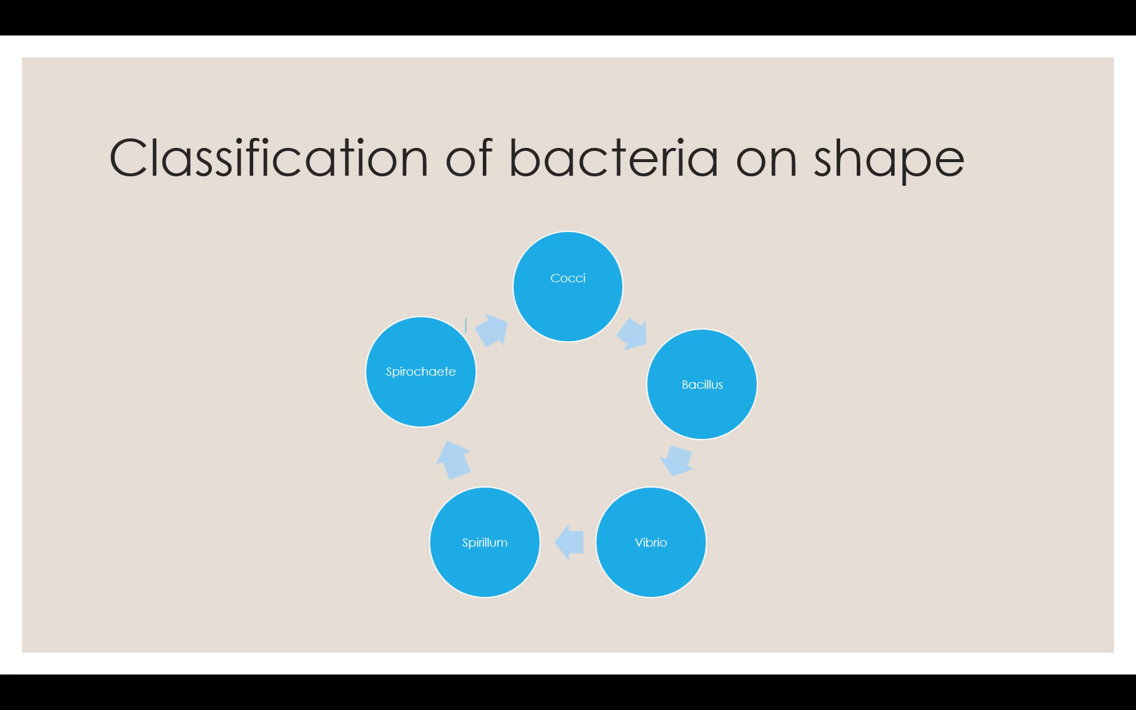
{"action": "key", "text": "Right"}
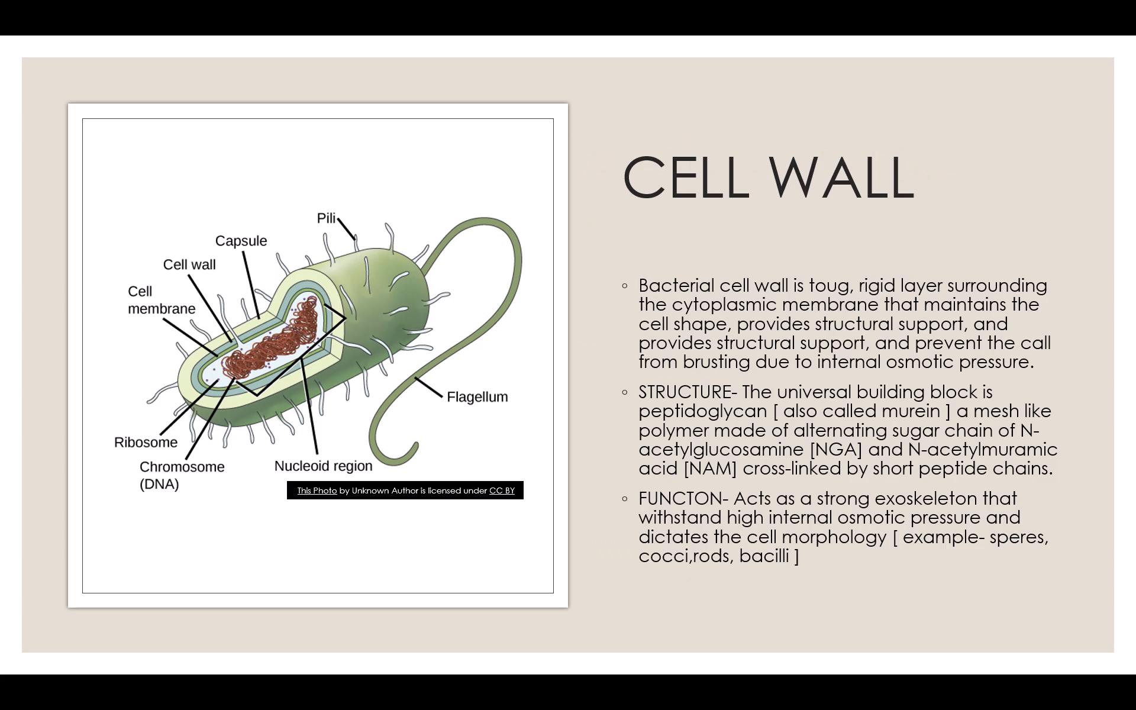
{"action": "key", "text": "Right"}
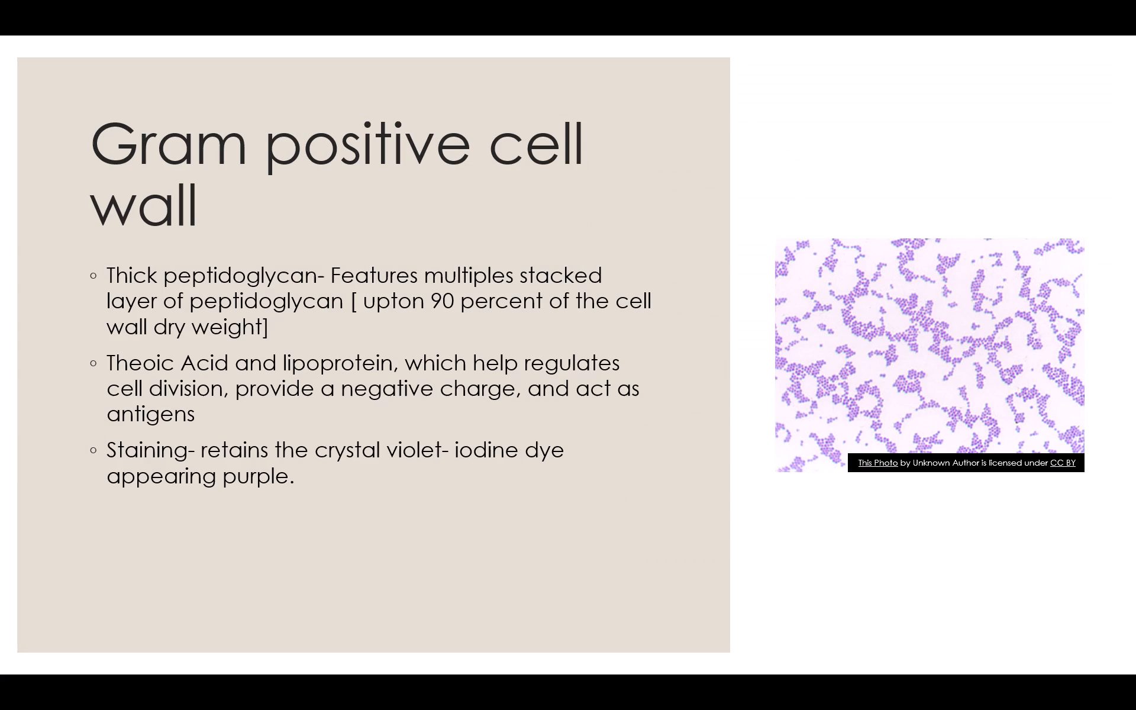
{"action": "key", "text": "Left"}
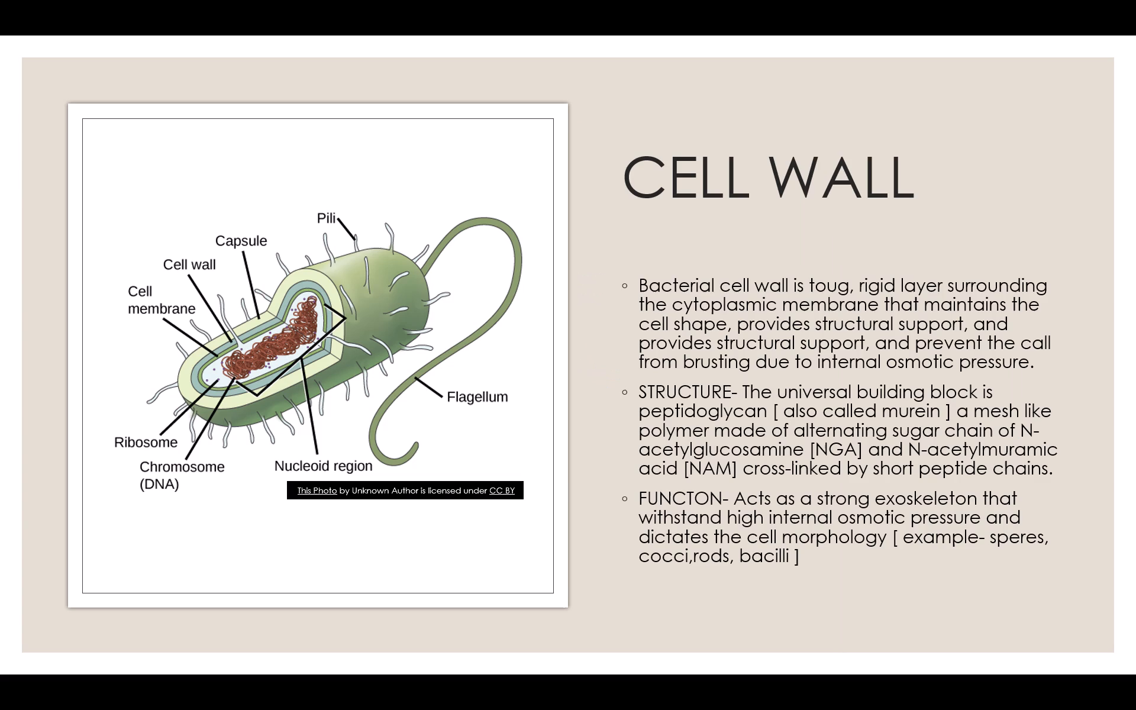
{"action": "key", "text": "Right"}
{"action": "scroll", "coordinate": [969, 669], "scroll_direction": "down", "scroll_amount": 2, "text": "ctrl"}
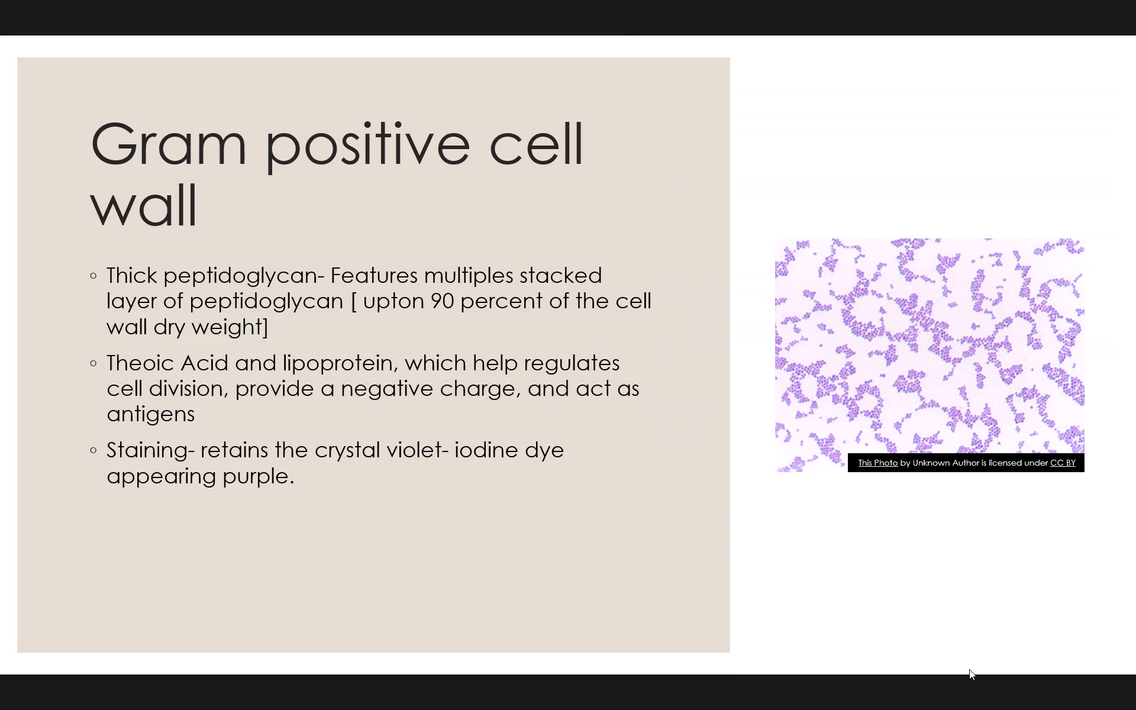
{"action": "scroll", "coordinate": [969, 669], "scroll_direction": "down", "scroll_amount": 2, "text": "ctrl"}
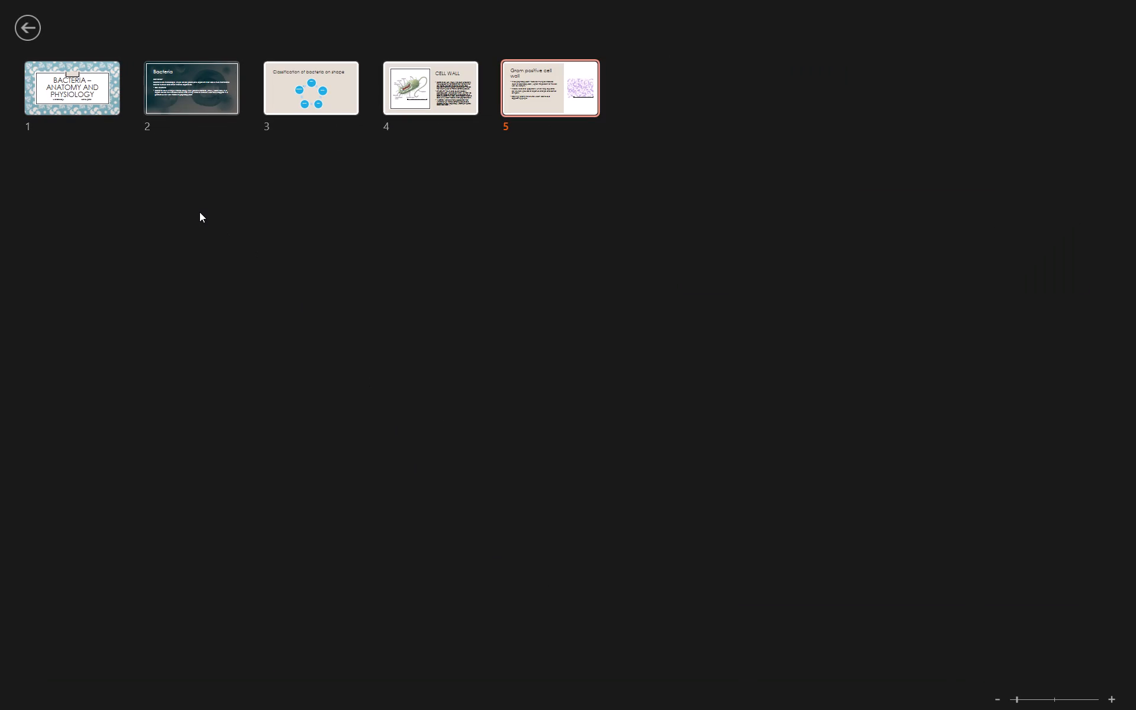
{"action": "left_click", "coordinate": [30, 31]}
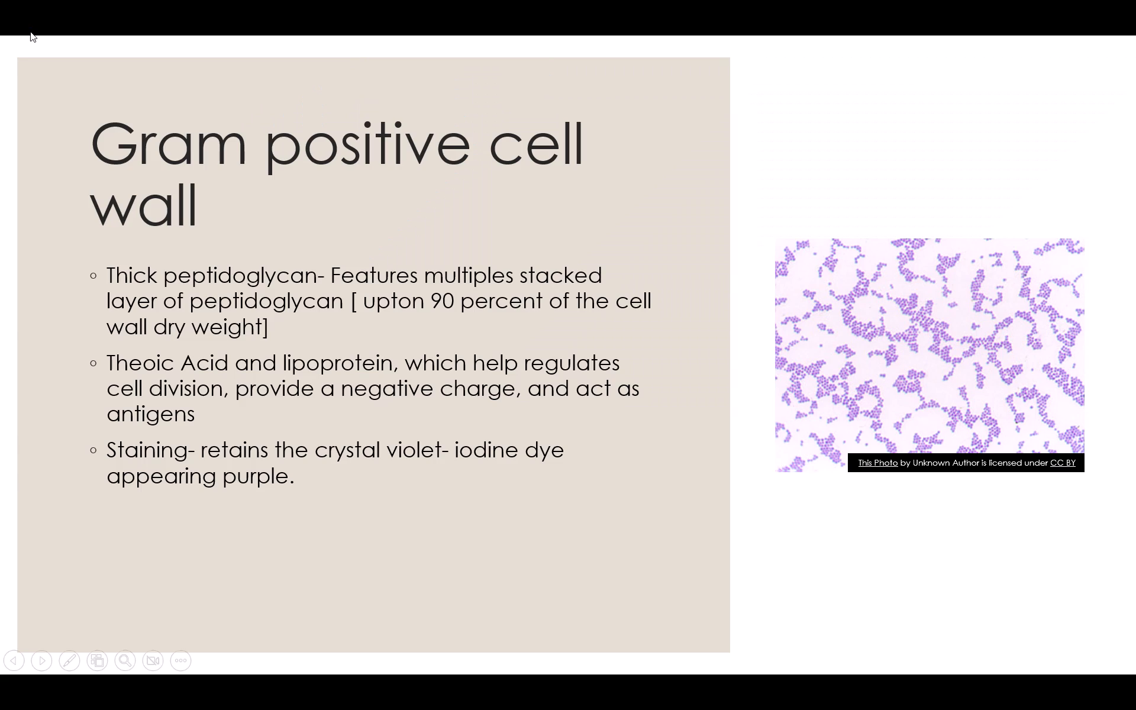
{"action": "left_click", "coordinate": [30, 31]}
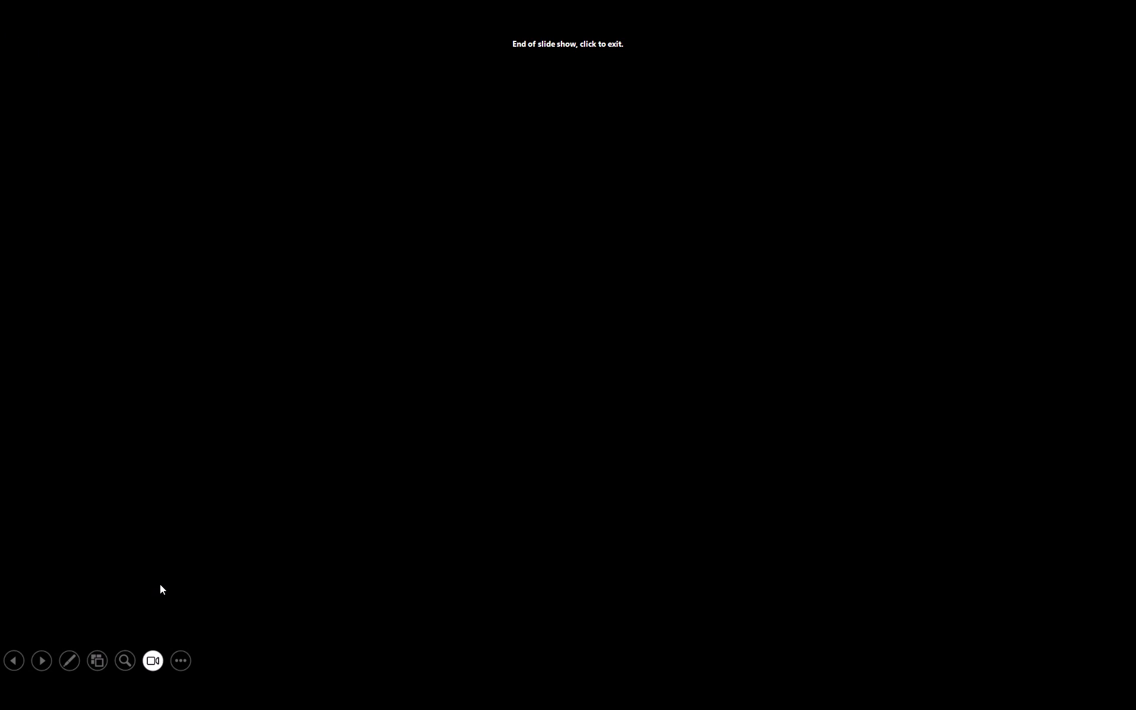
{"action": "left_click", "coordinate": [243, 419]}
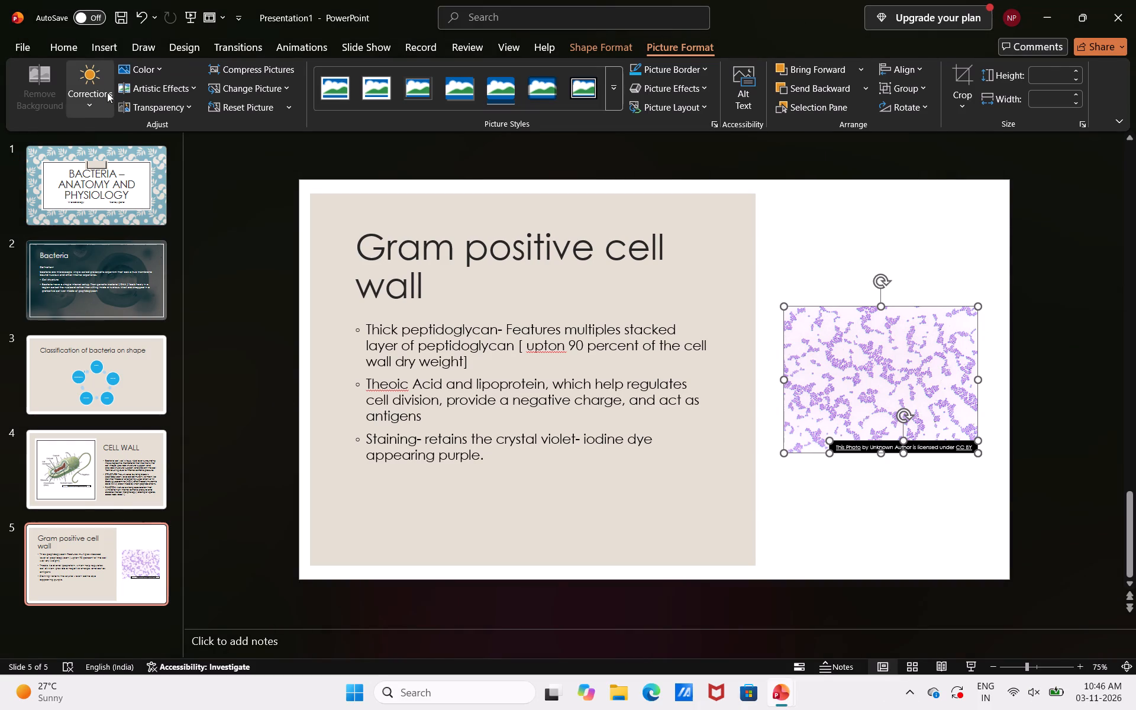
Add a new Title and Content slide after the Gram positive cell wall slide.
{"action": "left_click", "coordinate": [67, 41]}
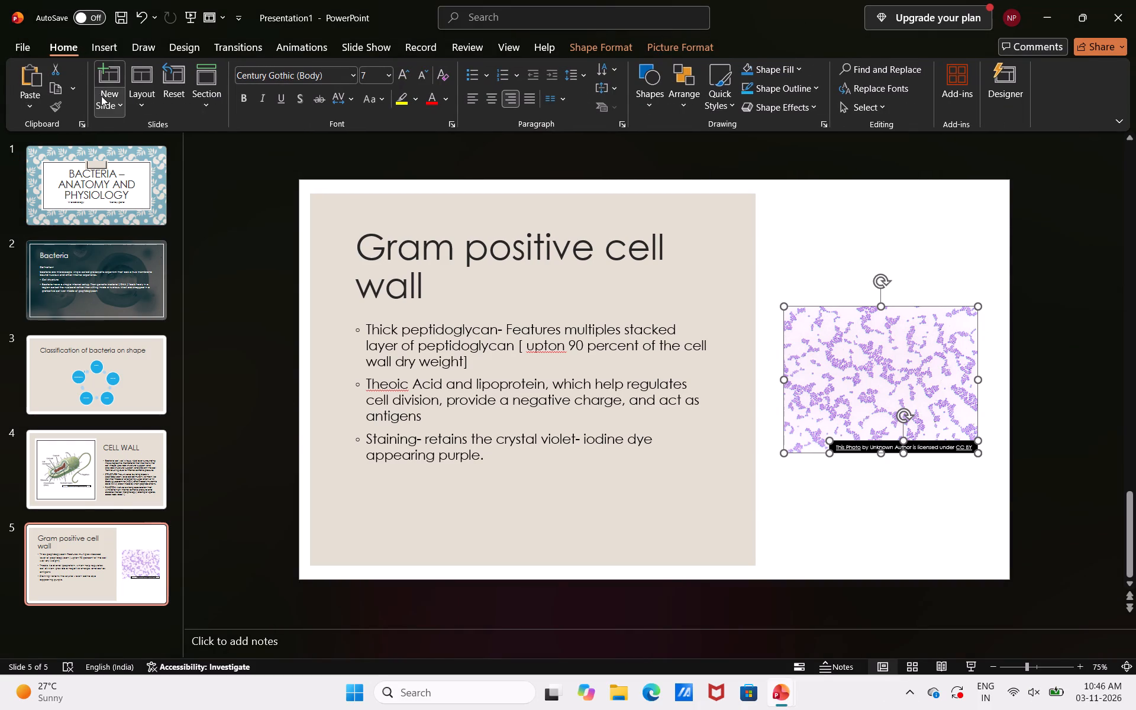
{"action": "left_click", "coordinate": [101, 96]}
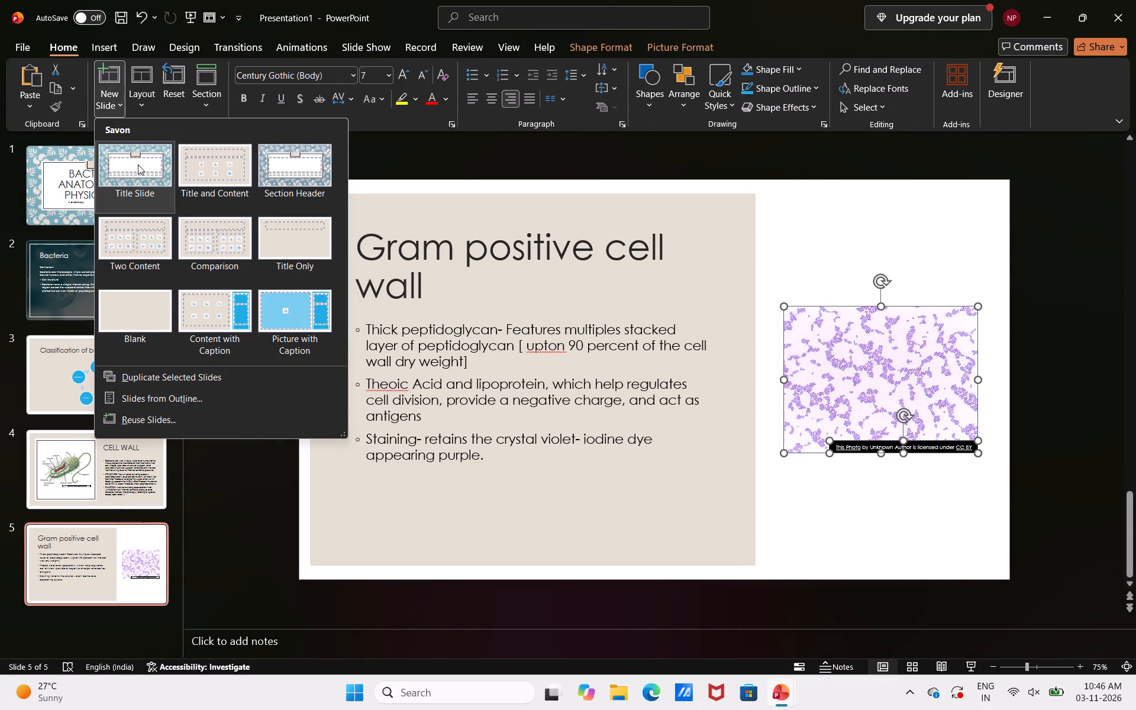
{"action": "left_click", "coordinate": [198, 167]}
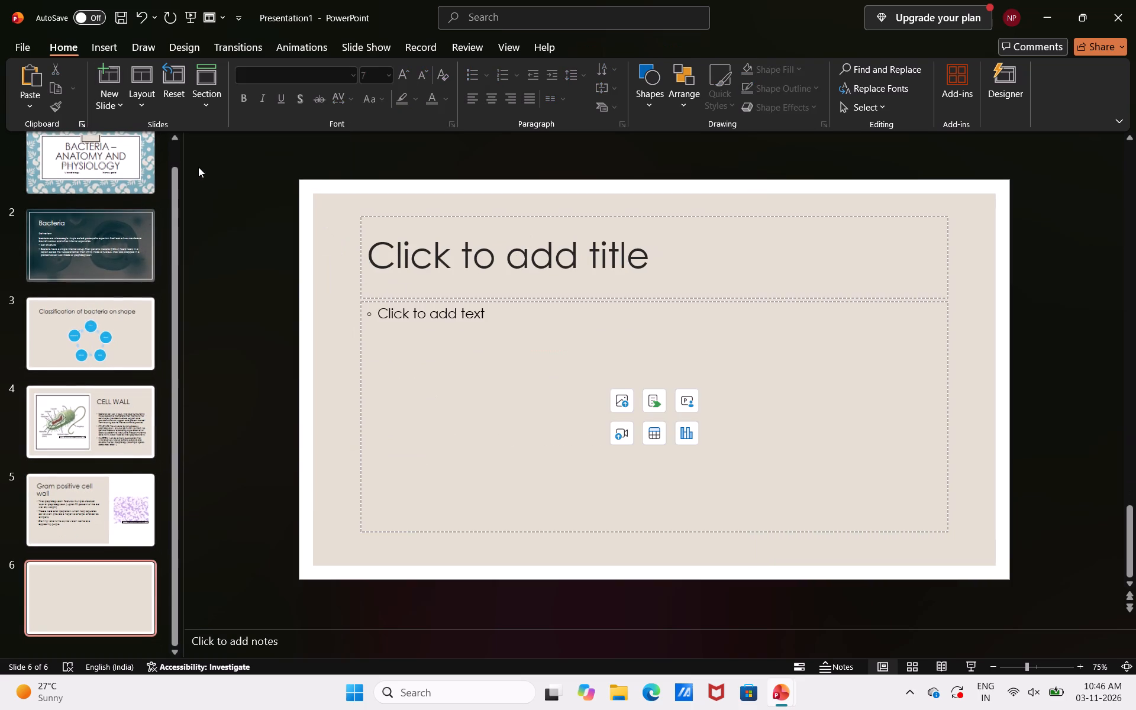
Enter "Gram Negative cell wall" as the title of the new slide 6.
{"action": "left_click", "coordinate": [418, 256]}
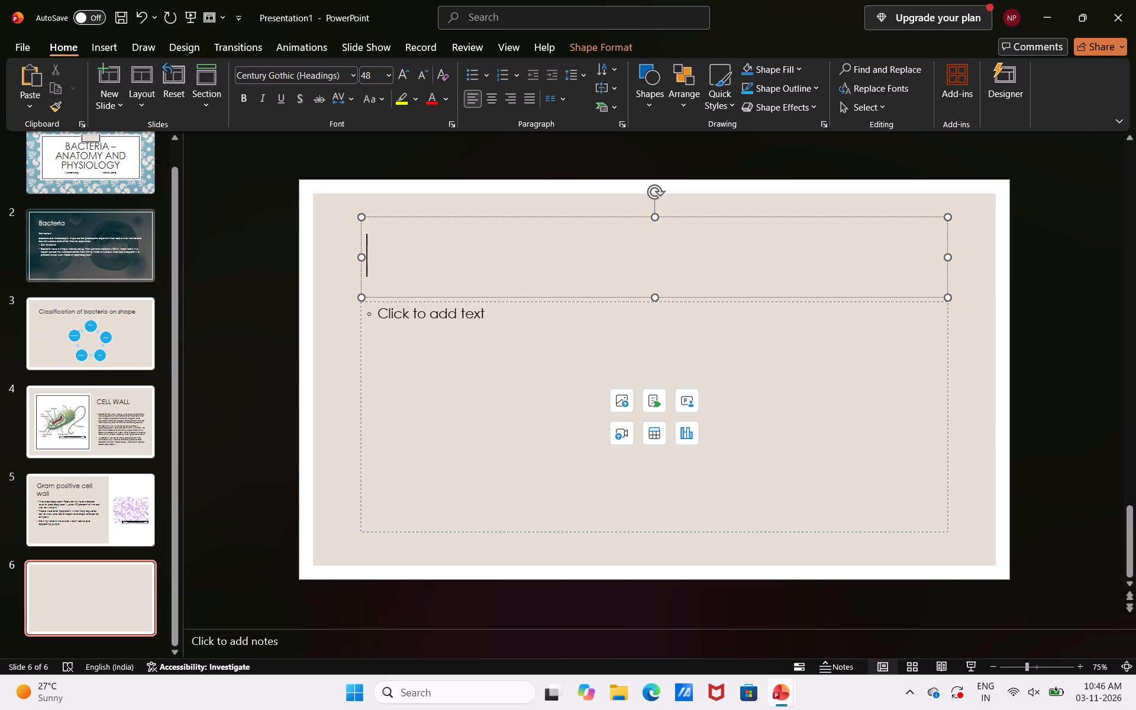
{"action": "type", "text": "GR"}
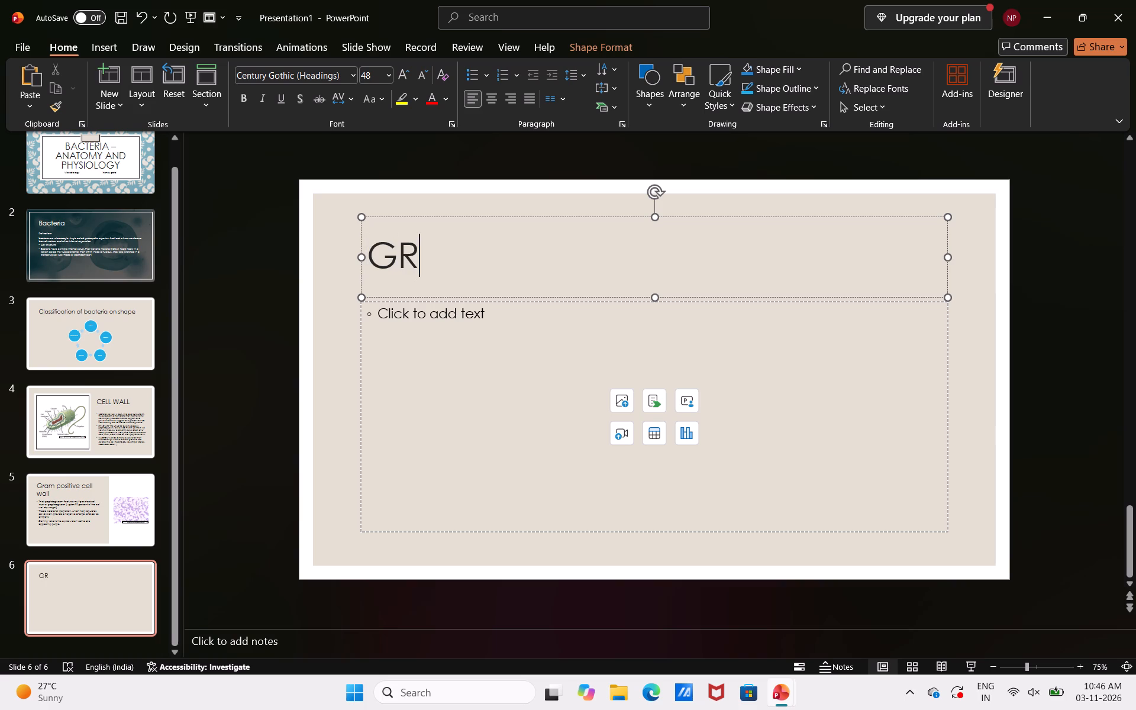
{"action": "key", "text": "BackSpace"}
{"action": "type", "text": "ram"}
{"action": "key", "text": "space"}
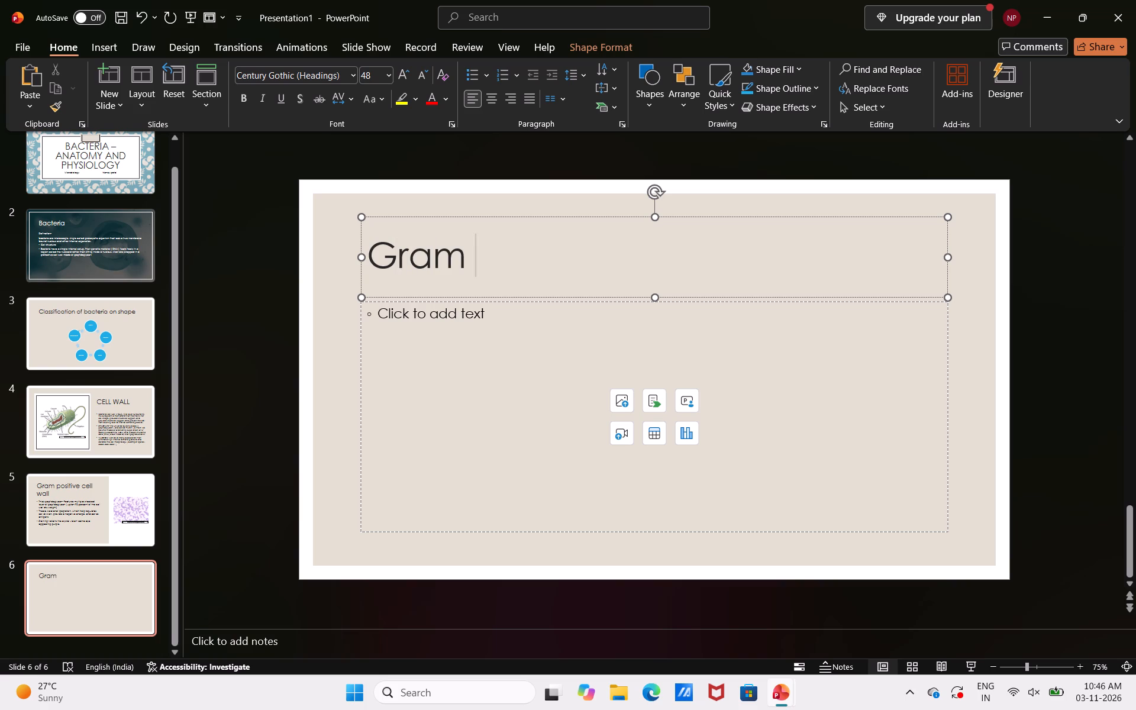
{"action": "key", "text": "n"}
{"action": "type", "text": "ega"}
{"action": "type", "text": "tive"}
{"action": "key", "text": "space"}
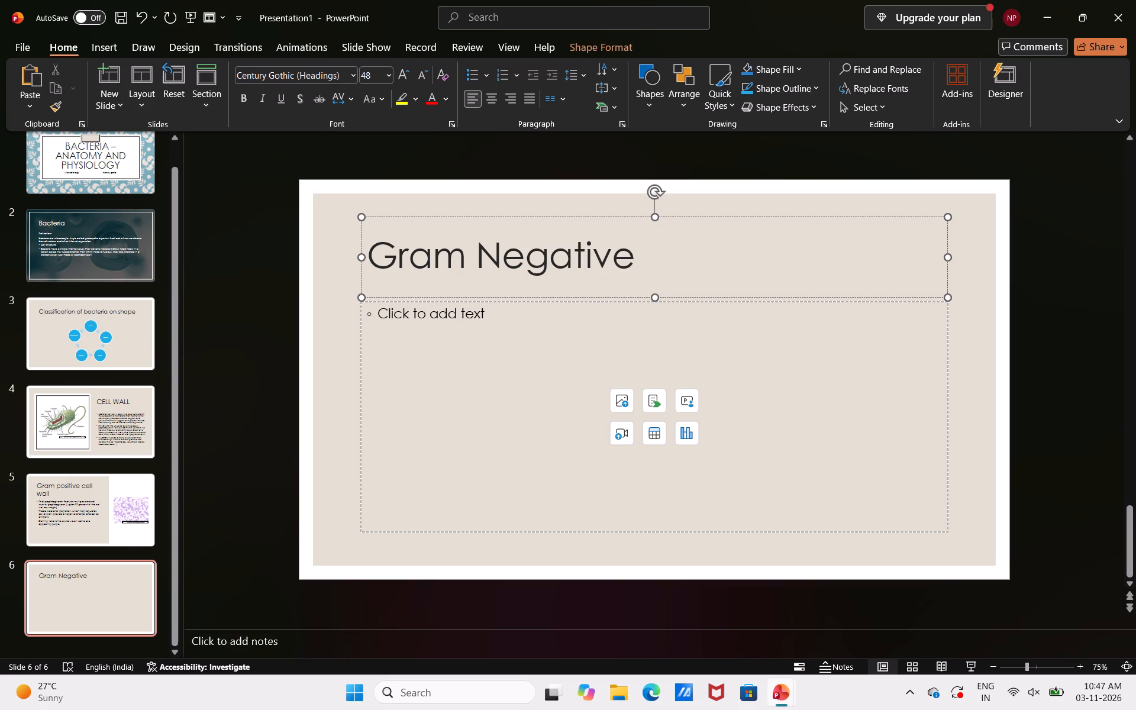
{"action": "type", "text": "ce"}
{"action": "type", "text": "ll"}
{"action": "key", "text": "space"}
{"action": "type", "text": "wa"}
{"action": "type", "text": "ll"}
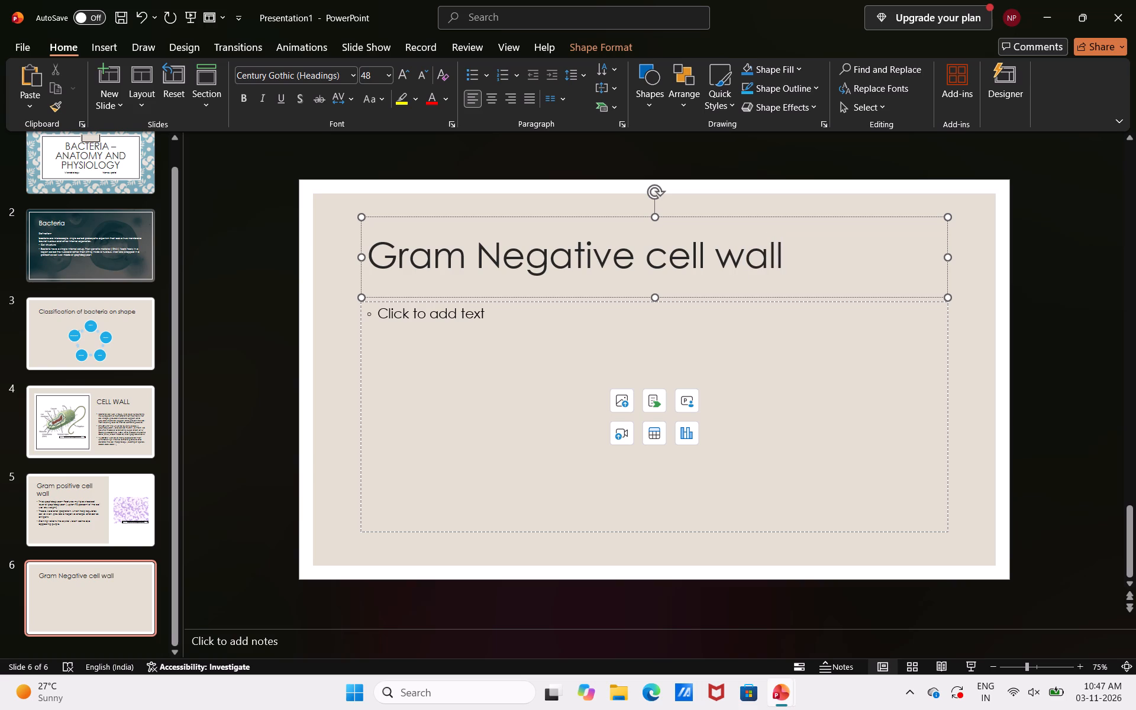
Begin the bullet text in the content placeholder of the Gram Negative cell wall slide.
{"action": "left_click", "coordinate": [441, 345]}
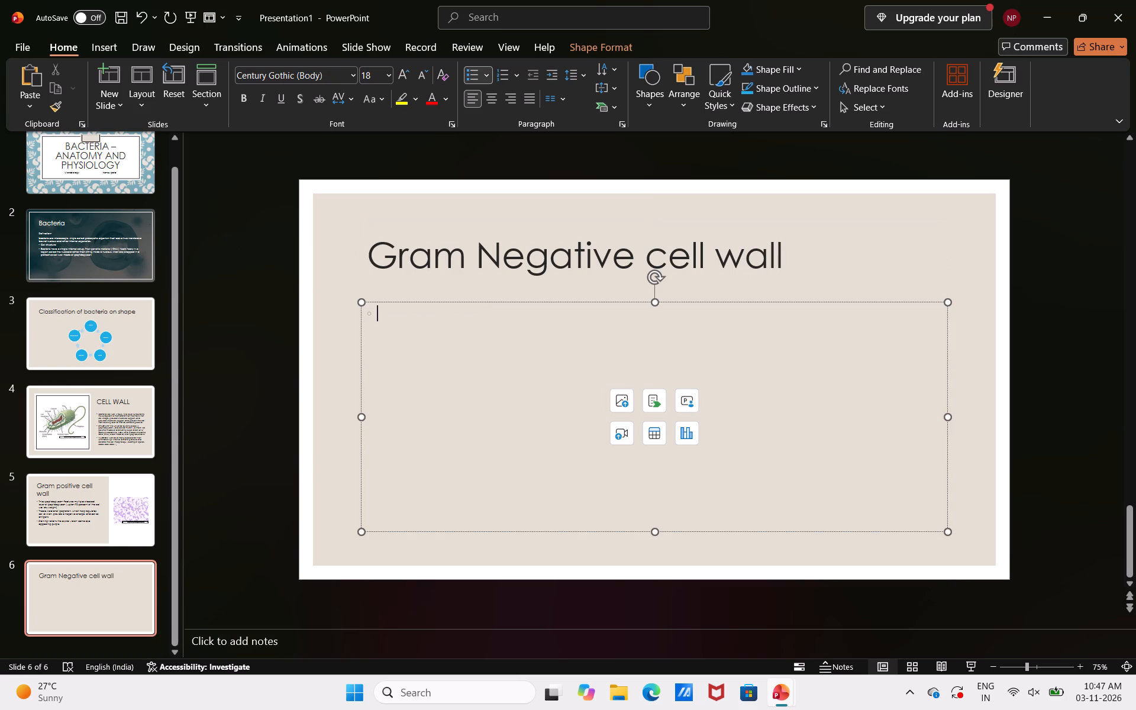
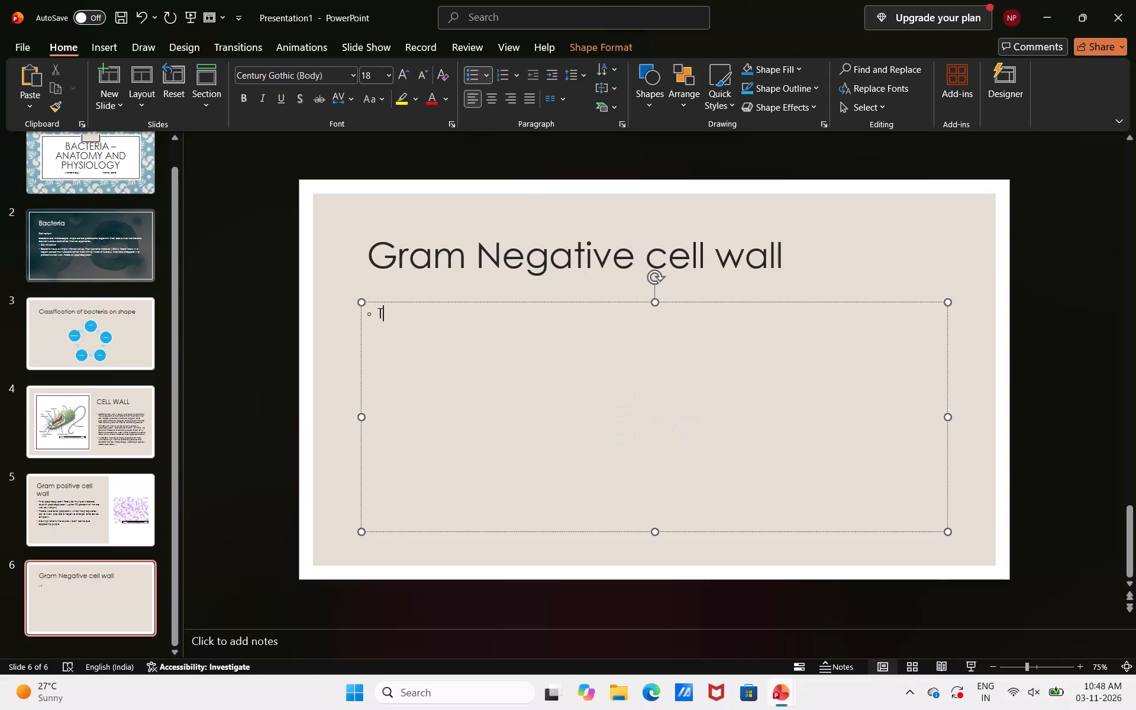
Consult the Gram positive cell wall slide, and start the first bullet on the Gram Negative cell wall slide with "Thin peptidoglycan-".
{"action": "left_click", "coordinate": [135, 500]}
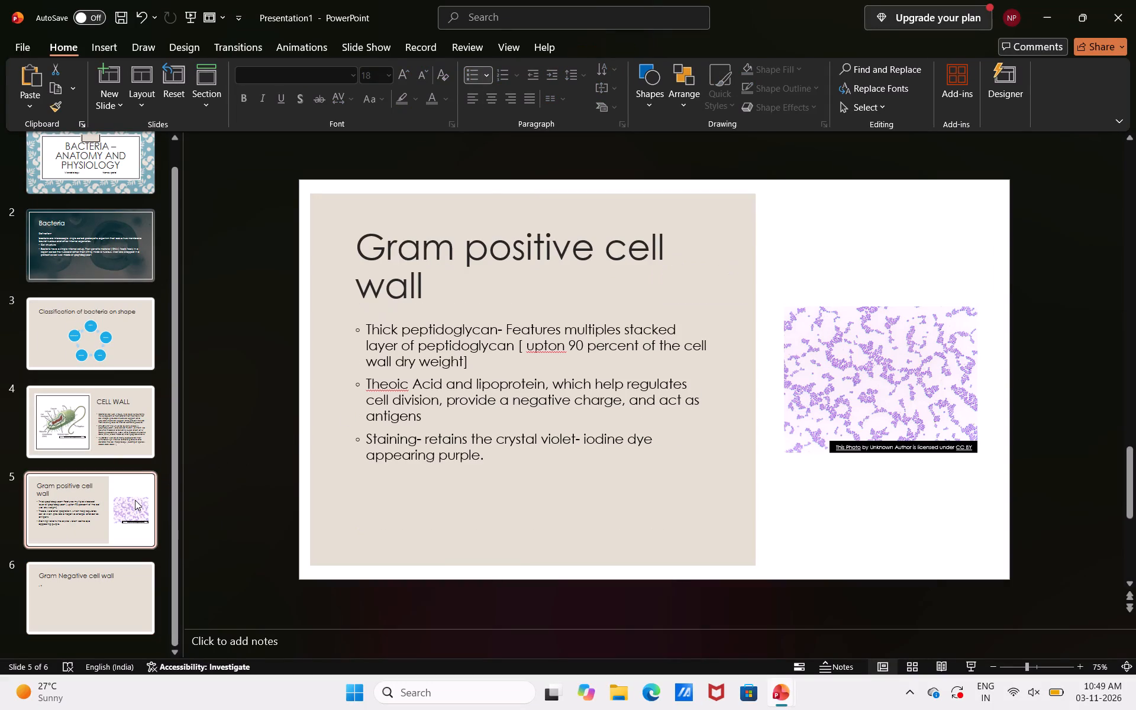
{"action": "left_click", "coordinate": [446, 399]}
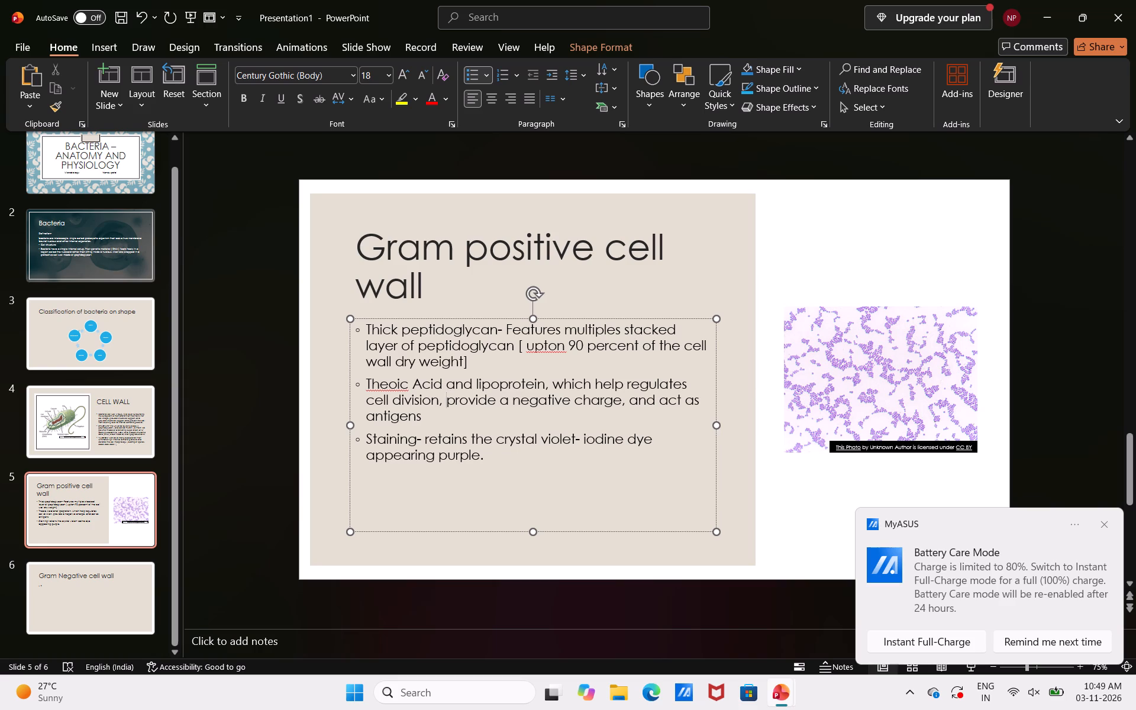
{"action": "left_click", "coordinate": [82, 609]}
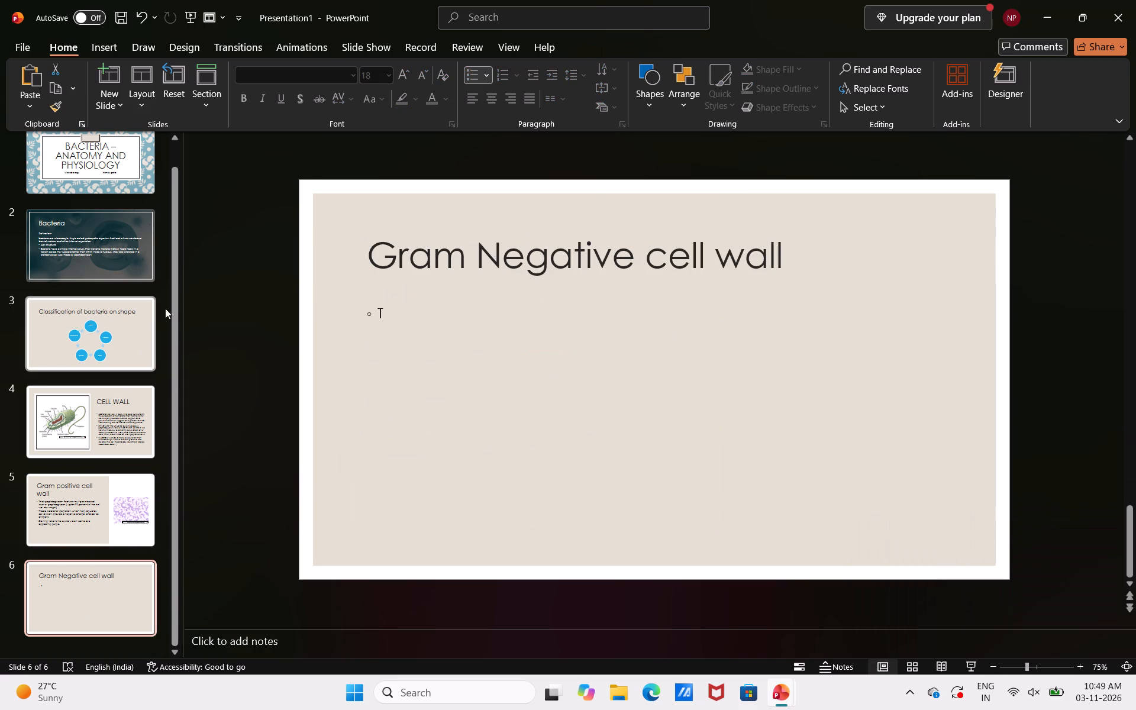
{"action": "left_click", "coordinate": [394, 315]}
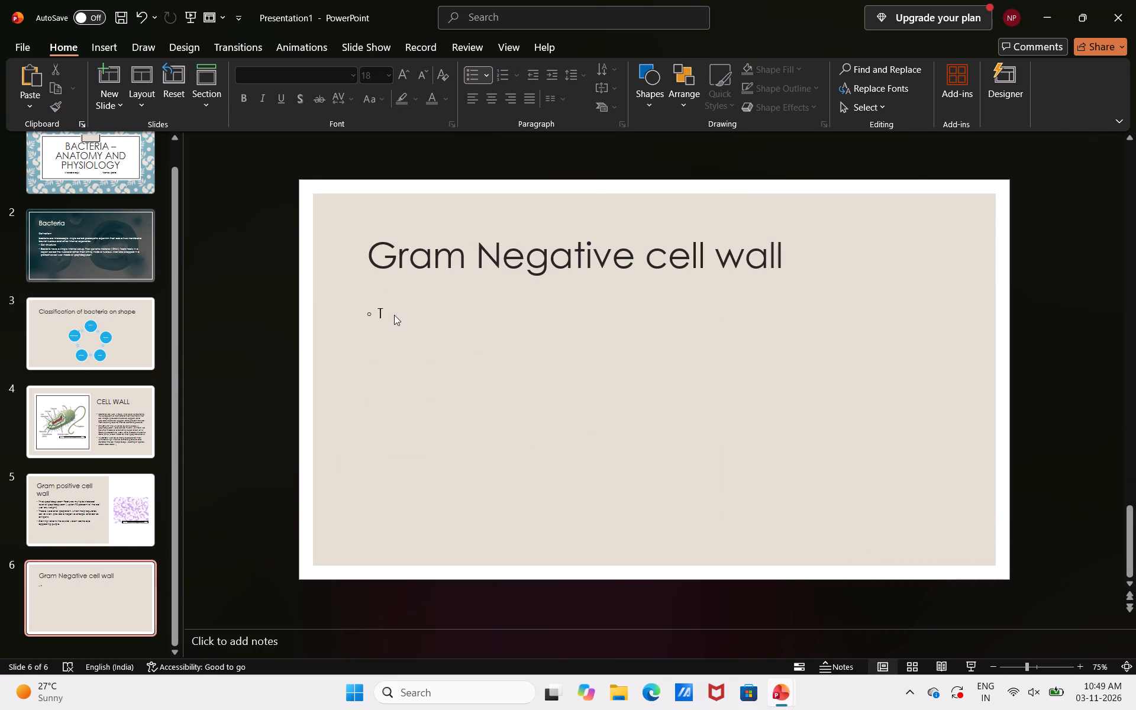
{"action": "left_click", "coordinate": [394, 315]}
{"action": "left_click", "coordinate": [392, 316]}
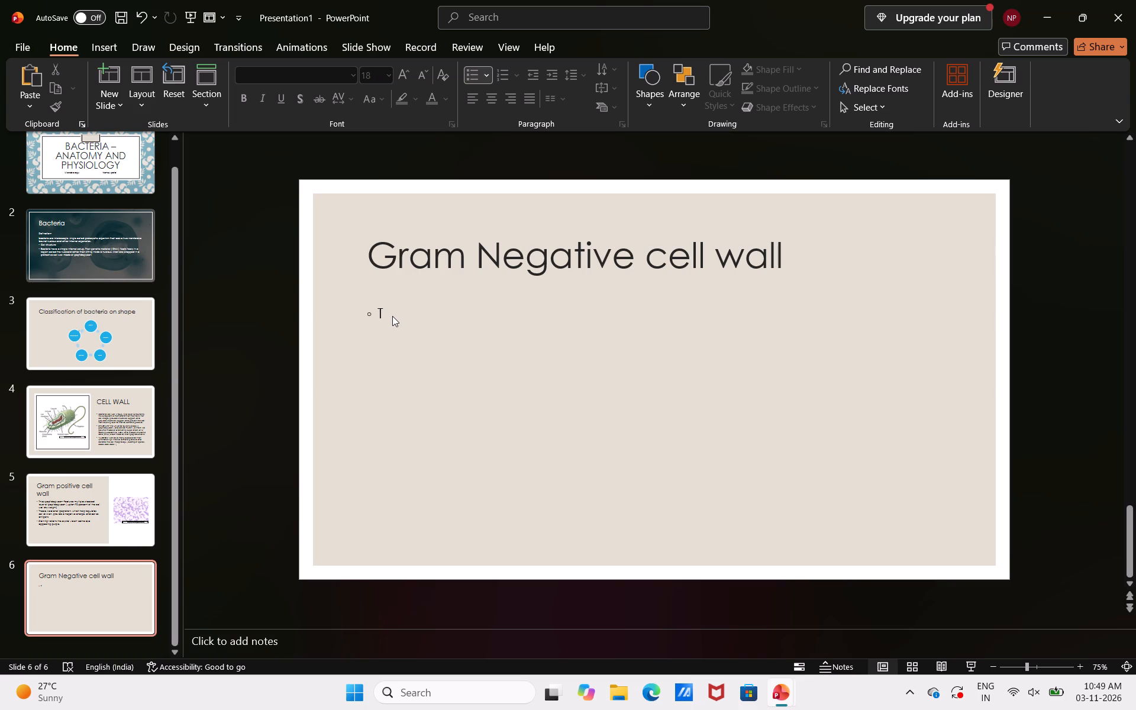
{"action": "left_click", "coordinate": [392, 316]}
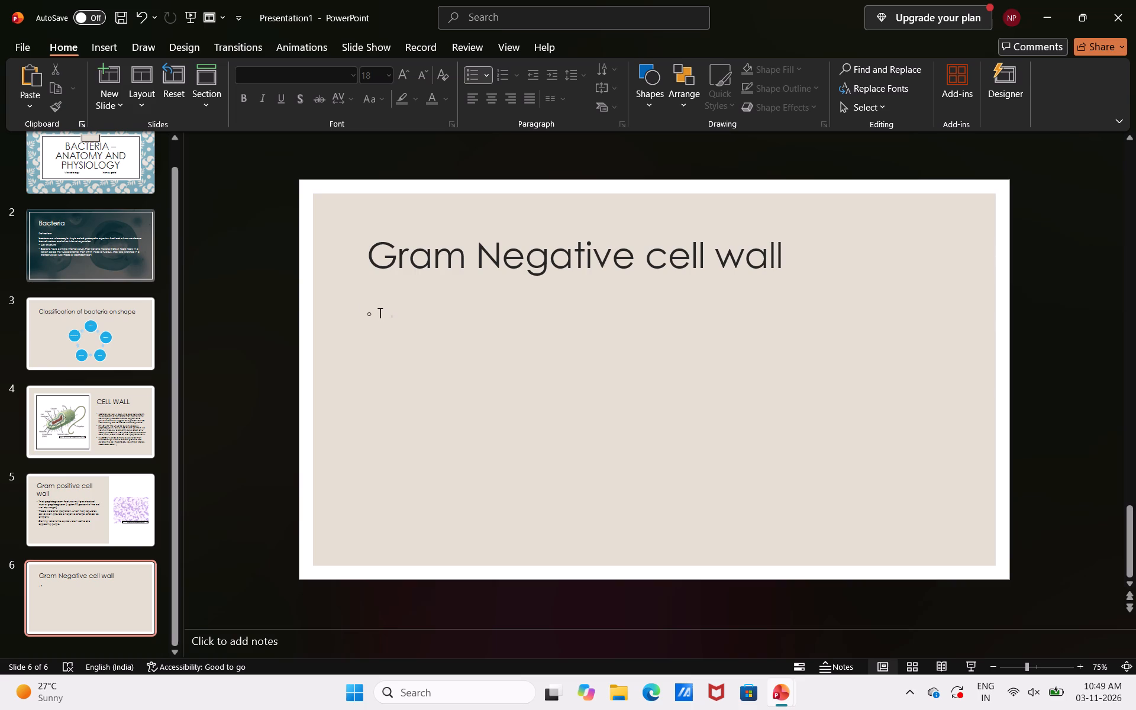
{"action": "double_click", "coordinate": [389, 308]}
{"action": "key", "text": "h"}
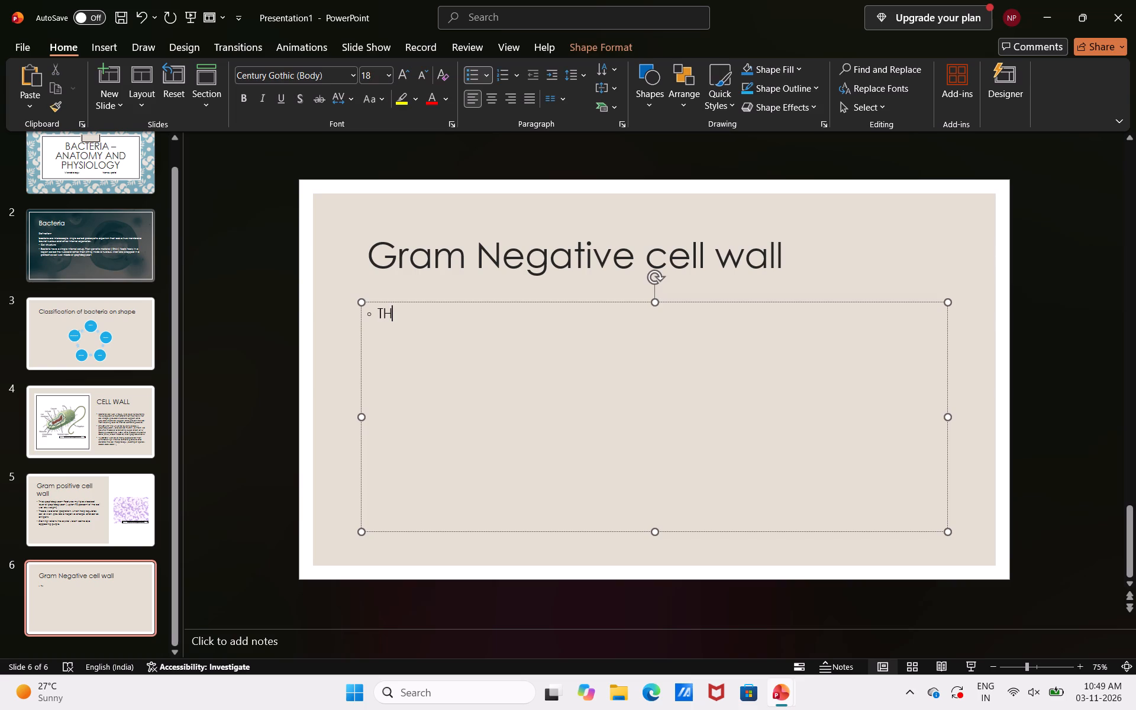
{"action": "key", "text": "BackSpace"}
{"action": "type", "text": "hin"}
{"action": "key", "text": "space"}
{"action": "type", "text": "peptidoglycan"}
{"action": "key", "text": "space"}
{"action": "key", "text": "BackSpace"}
{"action": "type", "text": "-"}
{"action": "key", "text": "space"}
Complete the first bullet with the description "Features a single or very thin layer of peptidoglycan.".
{"action": "type", "text": "eature"}
{"action": "type", "text": "s a single"}
{"action": "key", "text": "space"}
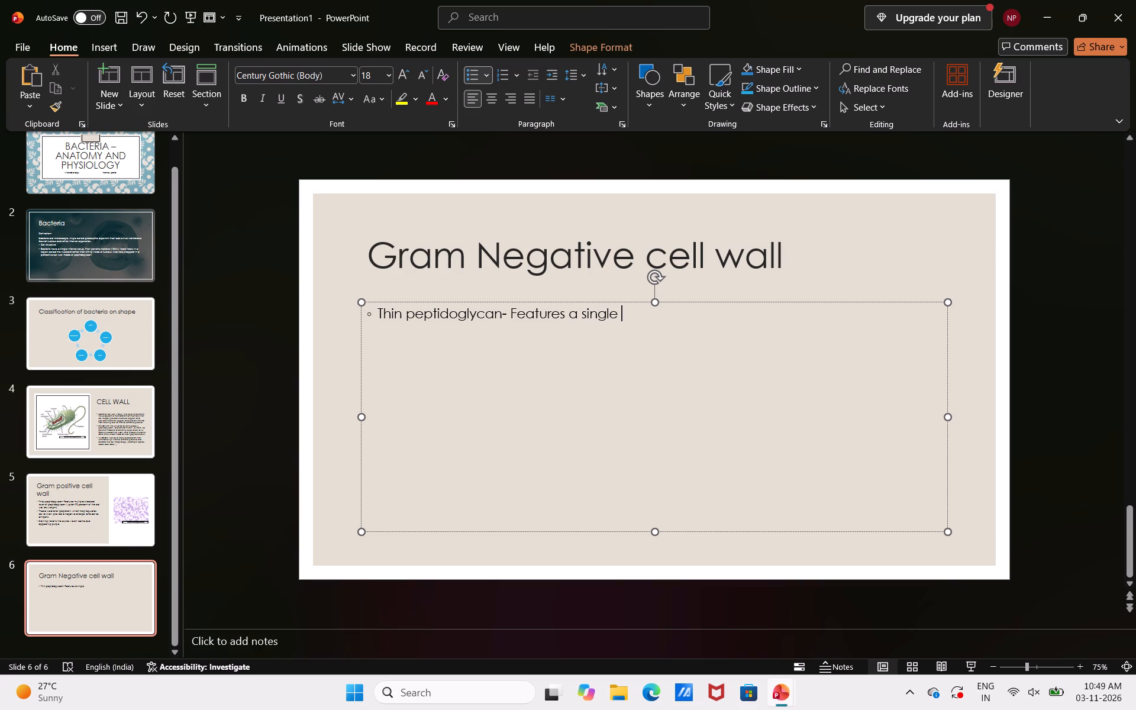
{"action": "type", "text": "or very thin"}
{"action": "key", "text": "space"}
{"action": "type", "text": "layer of peptido"}
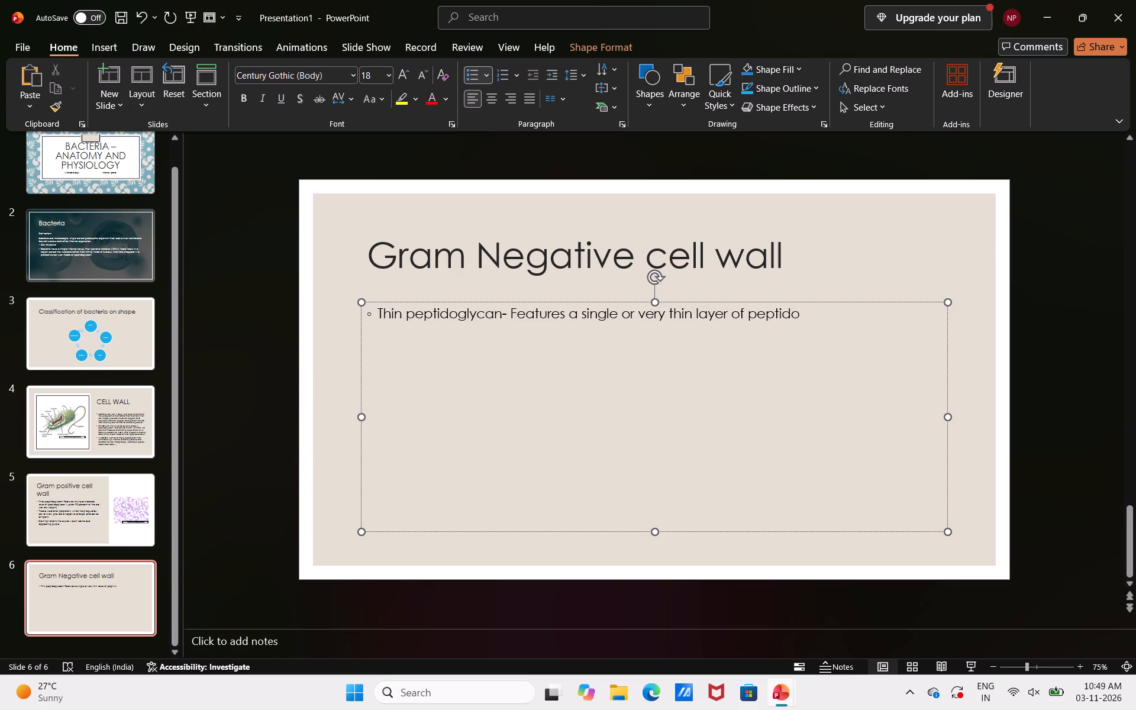
{"action": "type", "text": "glycan"}
{"action": "key", "text": "space"}
{"action": "key", "text": "BackSpace"}
{"action": "key", "text": "period"}
Add a second bullet reading "Outer Membrane- an extra outer lipid bilayer containing".
{"action": "key", "text": "Return"}
{"action": "type", "text": "uter"}
{"action": "key", "text": "space"}
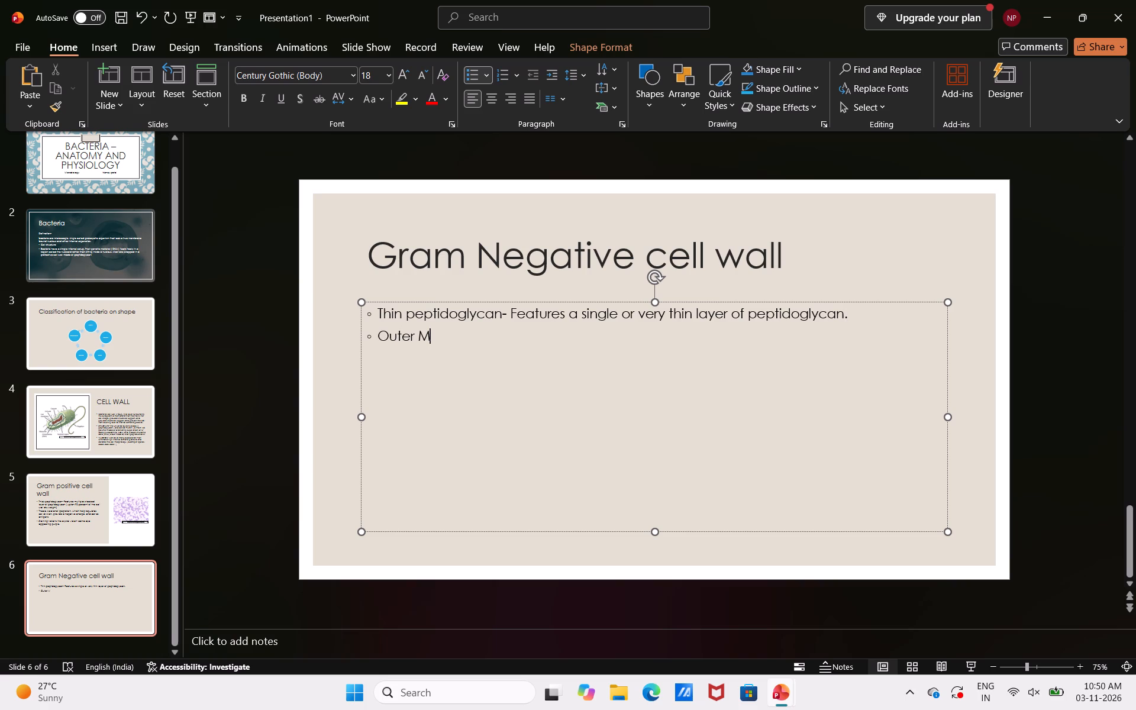
{"action": "type", "text": "embrane-"}
{"action": "key", "text": "space"}
{"action": "type", "text": "an extra outer"}
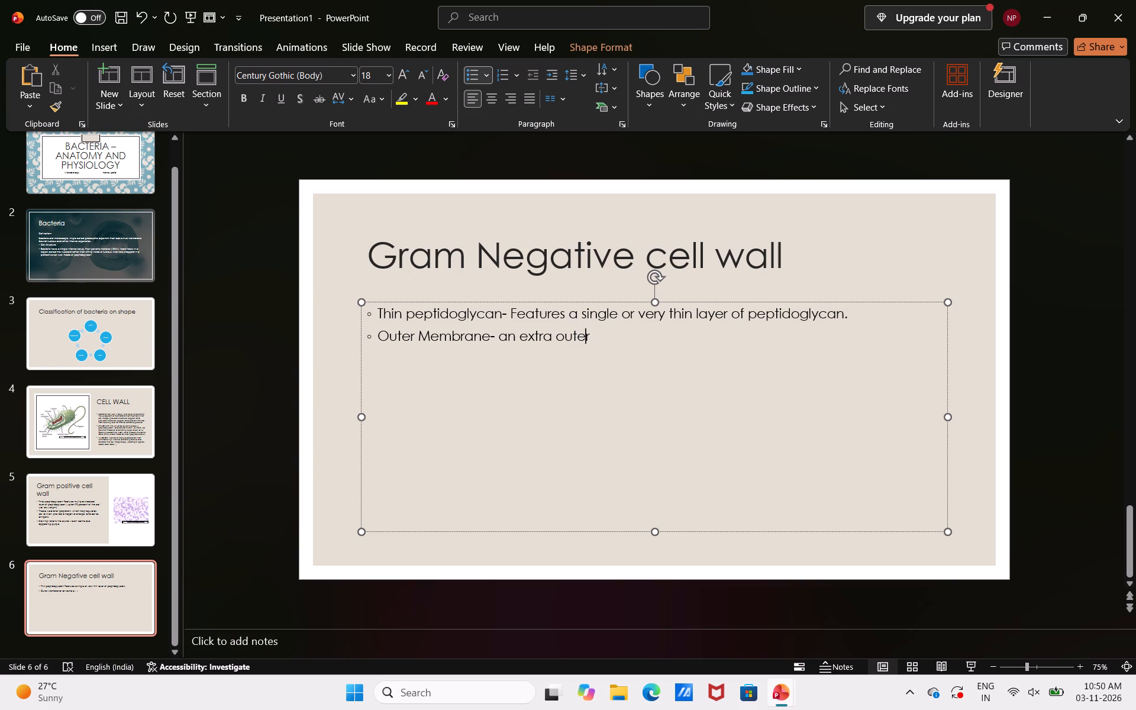
{"action": "key", "text": "space"}
{"action": "type", "text": "li[od"}
{"action": "key", "text": "BackSpace"}
{"action": "key", "text": "BackSpace"}
{"action": "key", "text": "BackSpace"}
{"action": "type", "text": "pid"}
{"action": "key", "text": "space"}
{"action": "type", "text": "bilay"}
{"action": "type", "text": "er containing"}
{"action": "key", "text": "space"}
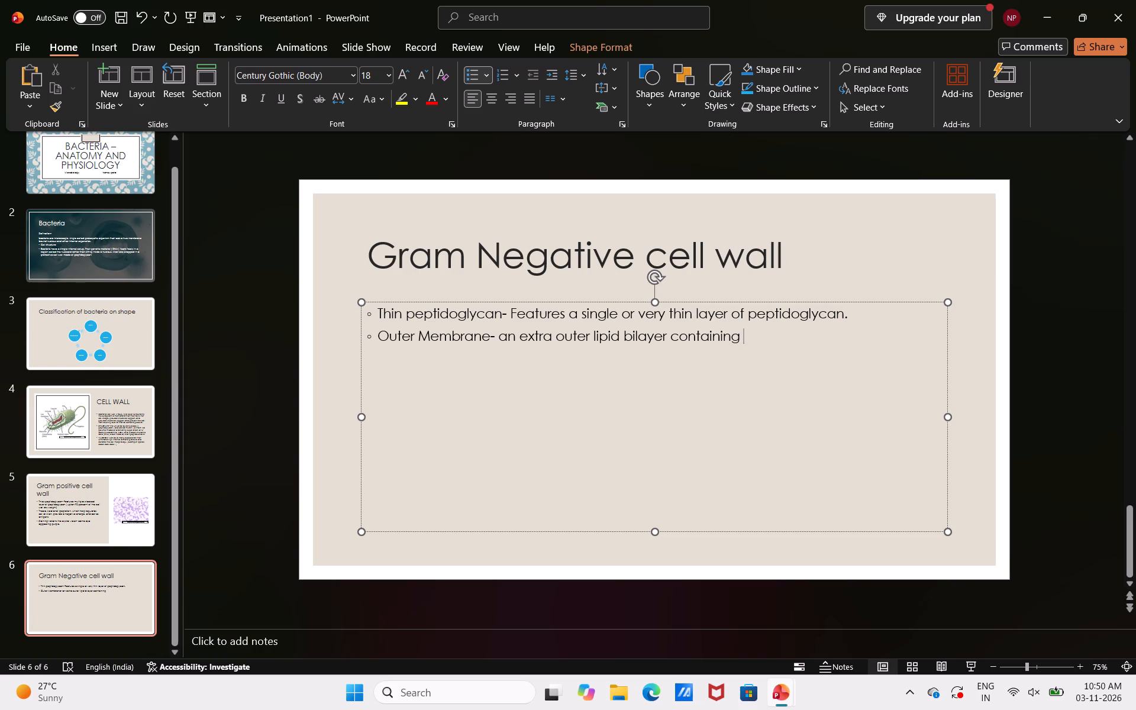
Continue the Outer Membrane bullet with "lipopolysaccharides [ LPS]".
{"action": "type", "text": "lip"}
{"action": "type", "text": "opoly"}
{"action": "key", "text": "d"}
{"action": "key", "text": "BackSpace"}
{"action": "type", "text": "sac"}
{"action": "type", "text": "charides"}
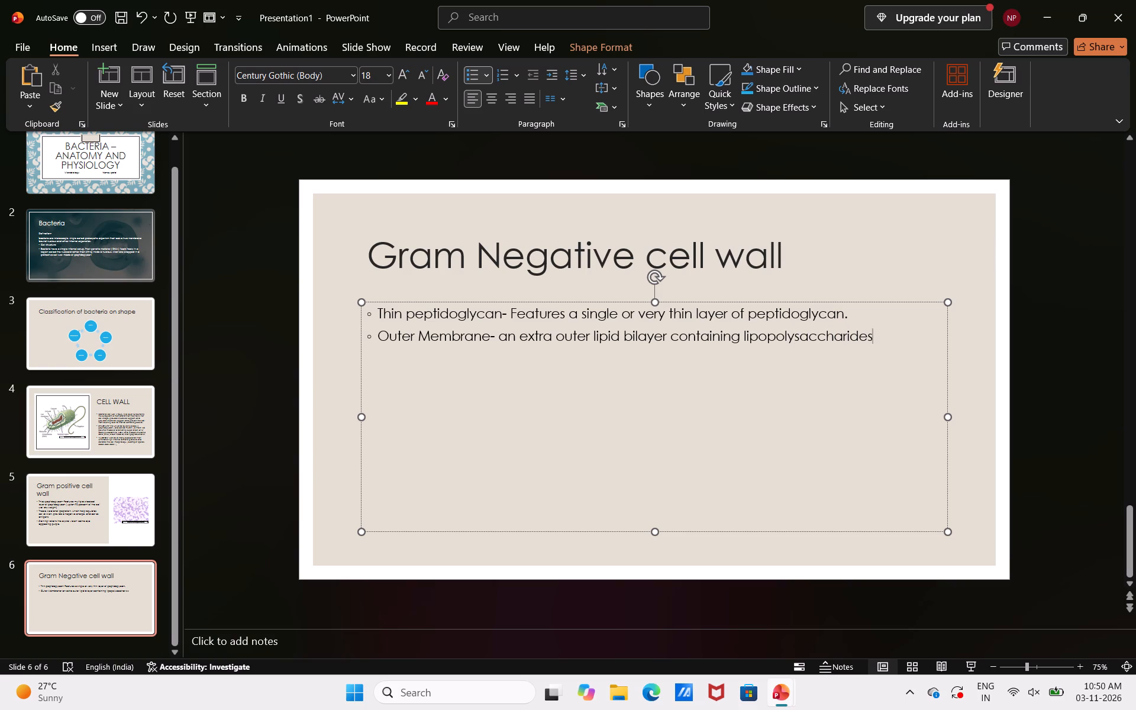
{"action": "key", "text": "space"}
{"action": "key", "text": "bracketleft"}
{"action": "key", "text": "space"}
{"action": "type", "text": "LPS]"}
Continue the Outer Membrane bullet with "where lipid A acts as an endotoxin".
{"action": "key", "text": "space"}
{"action": "type", "text": "whr"}
{"action": "key", "text": "BackSpace"}
{"action": "type", "text": "ere"}
{"action": "key", "text": "space"}
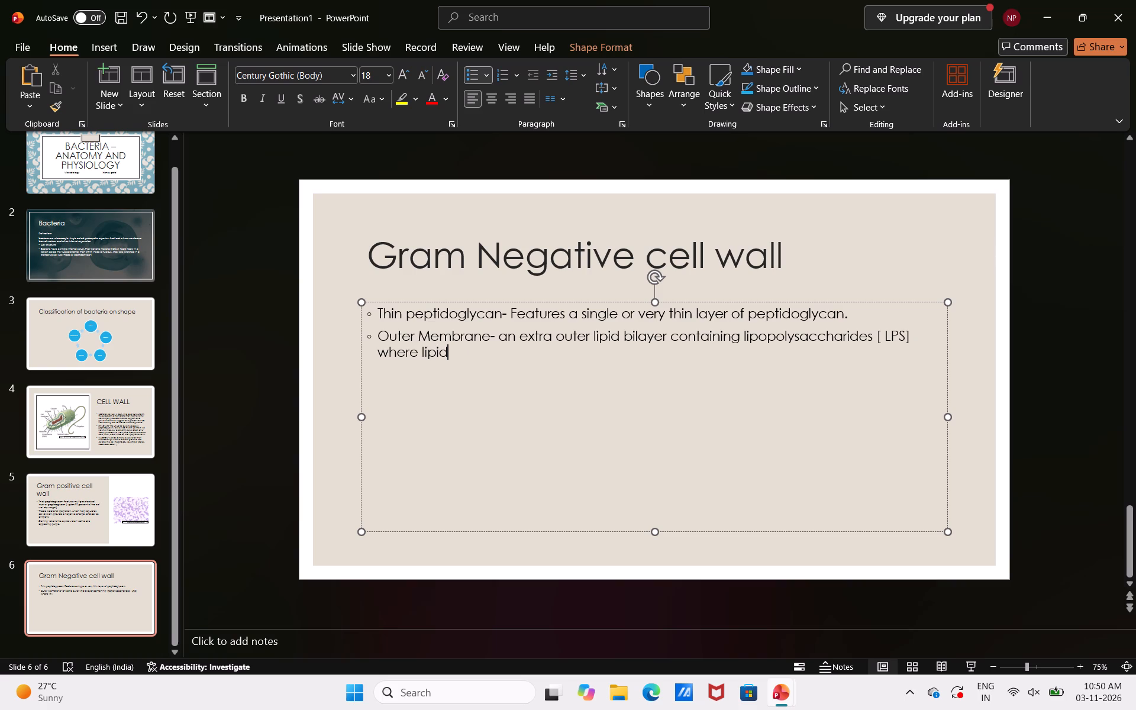
{"action": "key", "text": "a"}
{"action": "key", "text": "space"}
{"action": "type", "text": "acts"}
{"action": "key", "text": "space"}
{"action": "type", "text": "as"}
{"action": "key", "text": "space"}
{"action": "type", "text": "an"}
{"action": "key", "text": "space"}
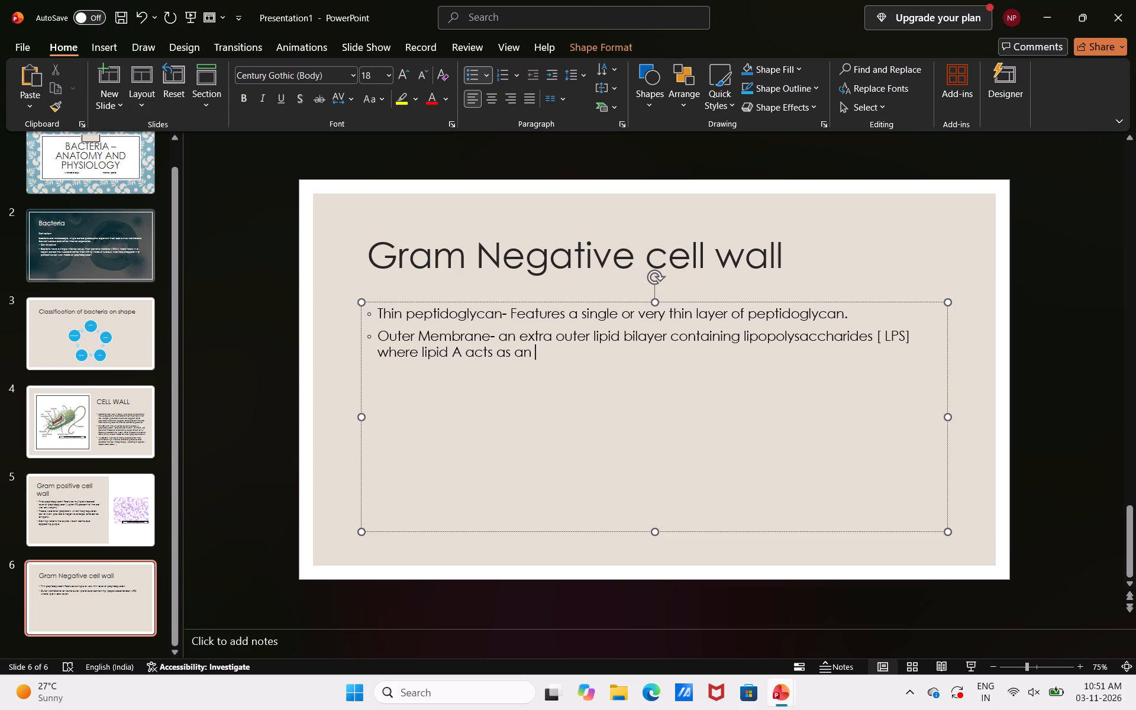
{"action": "key", "text": "e"}
{"action": "type", "text": "ndo"}
{"action": "type", "text": "toxin"}
{"action": "key", "text": "space"}
Extend the Outer Membrane bullet directly after "endotoxin" with "- along with porins for selective transport".
{"action": "key", "text": "BackSpace"}
{"action": "type", "text": "- along"}
{"action": "key", "text": "space"}
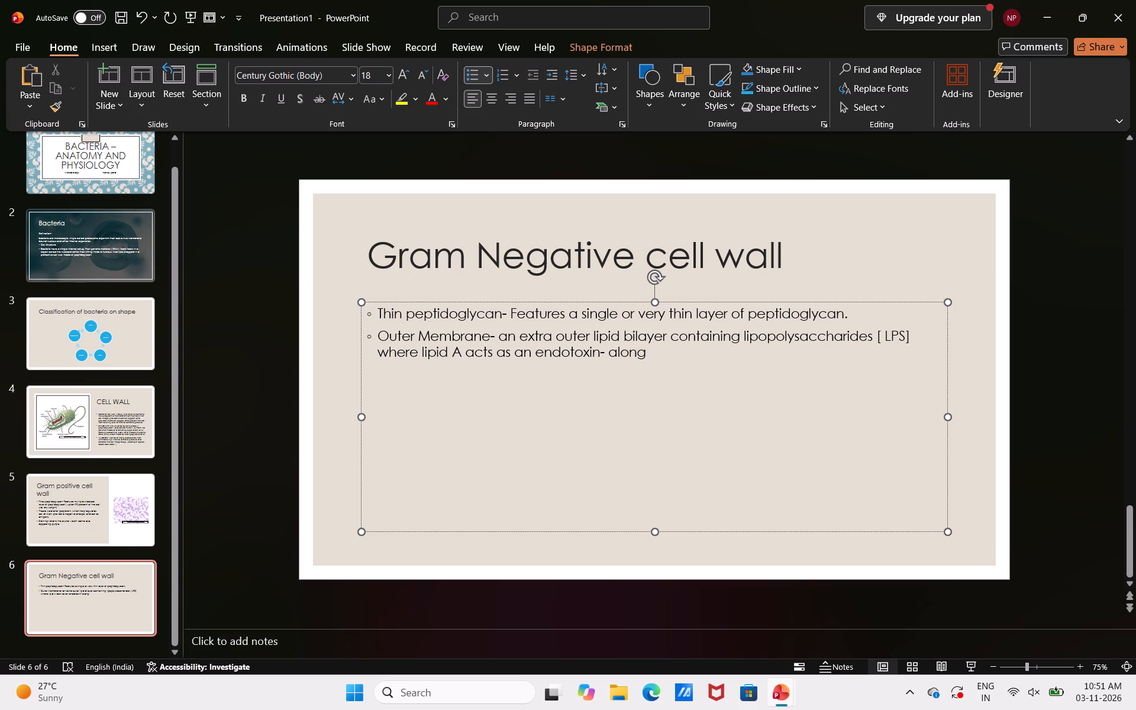
{"action": "type", "text": "with porins"}
{"action": "key", "text": "space"}
{"action": "type", "text": "fo"}
{"action": "type", "text": "r"}
{"action": "key", "text": "space"}
{"action": "type", "text": "selective"}
{"action": "key", "text": "space"}
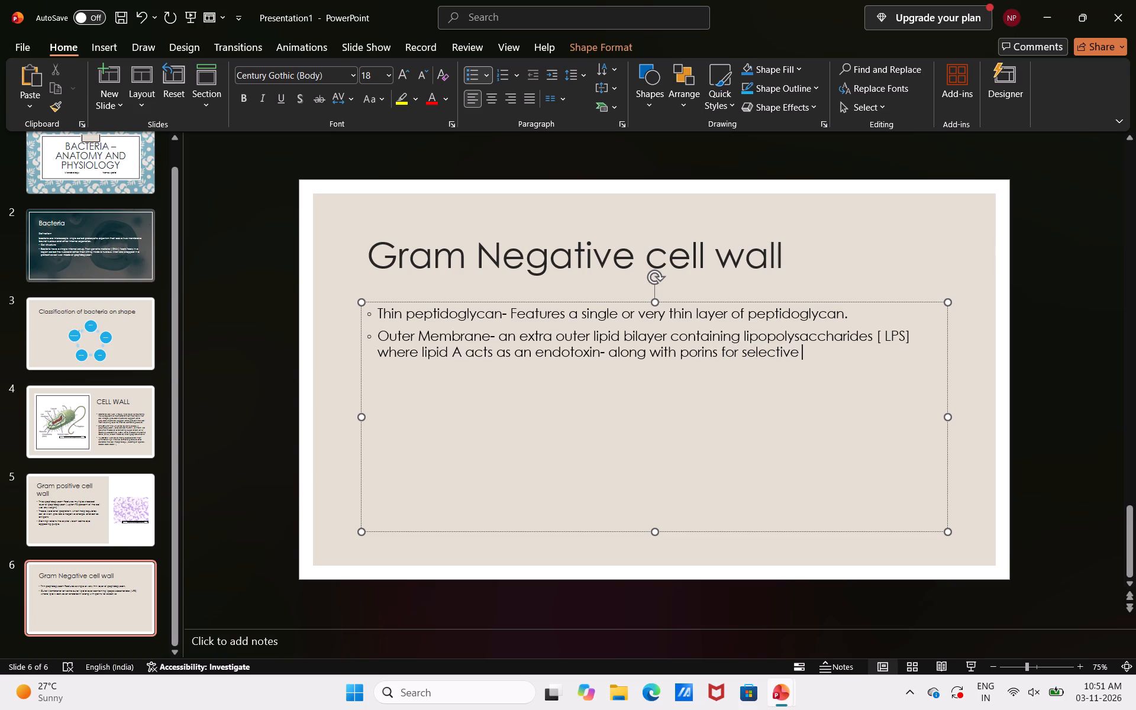
{"action": "type", "text": "transport"}
{"action": "key", "text": "space"}
Complete the Outer Membrane bullet with "and brauns lipoprotein linking the outer membrane to the peptidoglycan".
{"action": "type", "text": "and"}
{"action": "key", "text": "space"}
{"action": "type", "text": "br"}
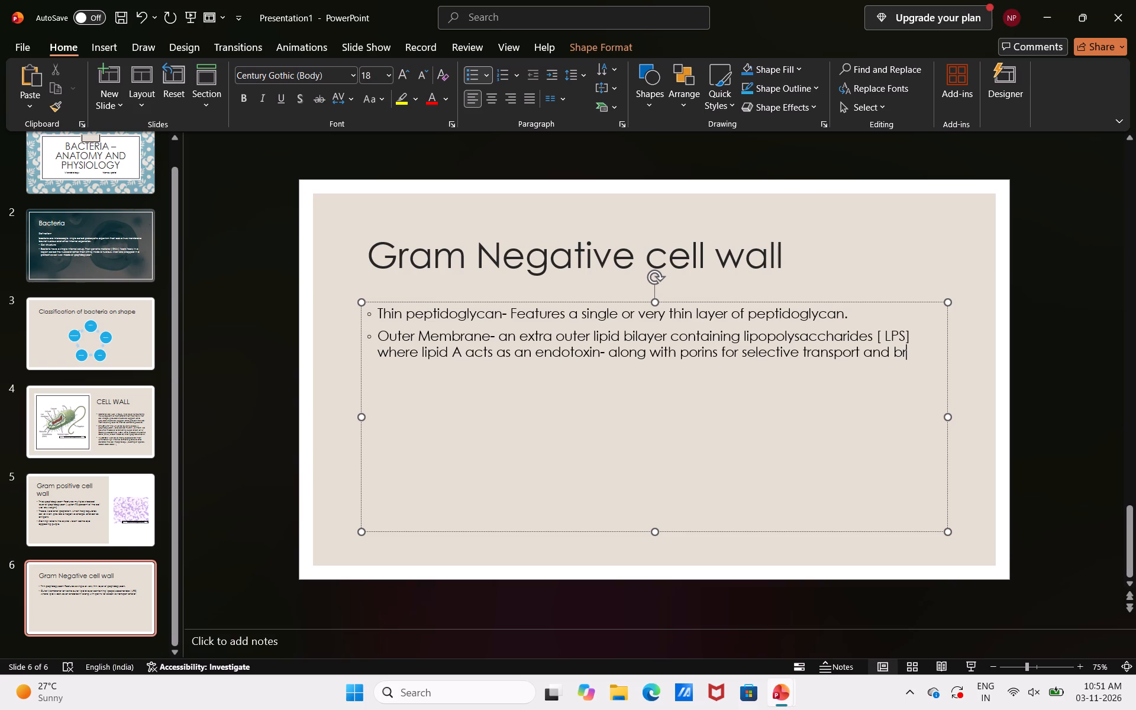
{"action": "type", "text": "auns"}
{"action": "key", "text": "space"}
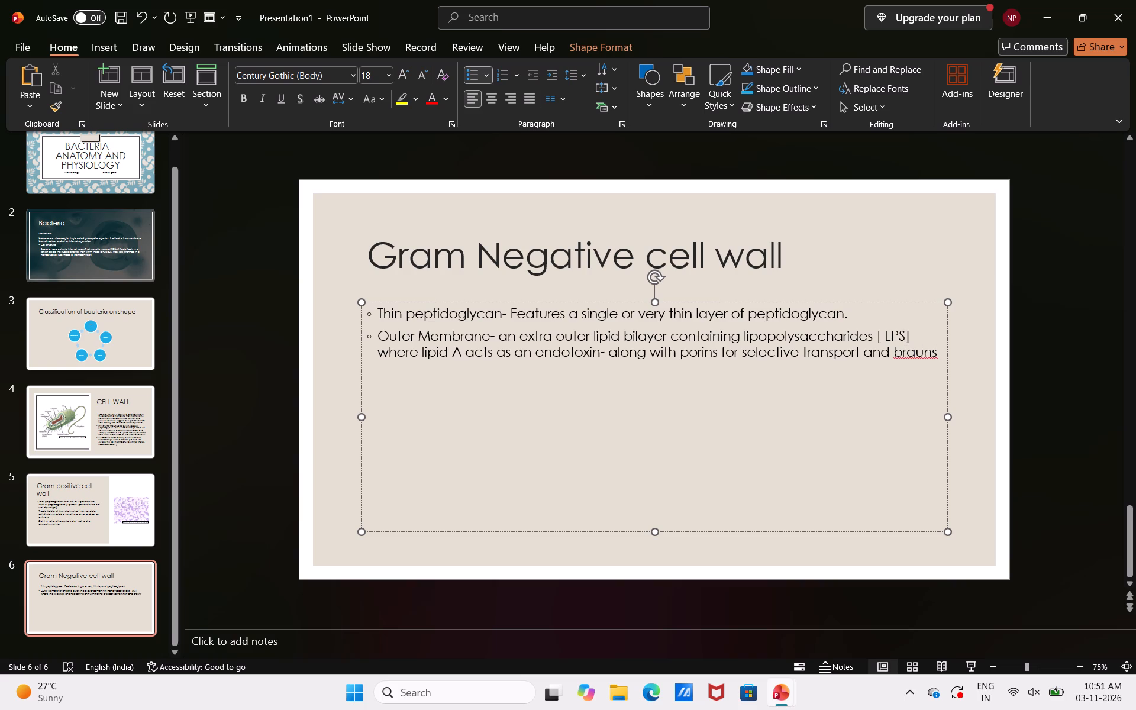
{"action": "type", "text": "lo"}
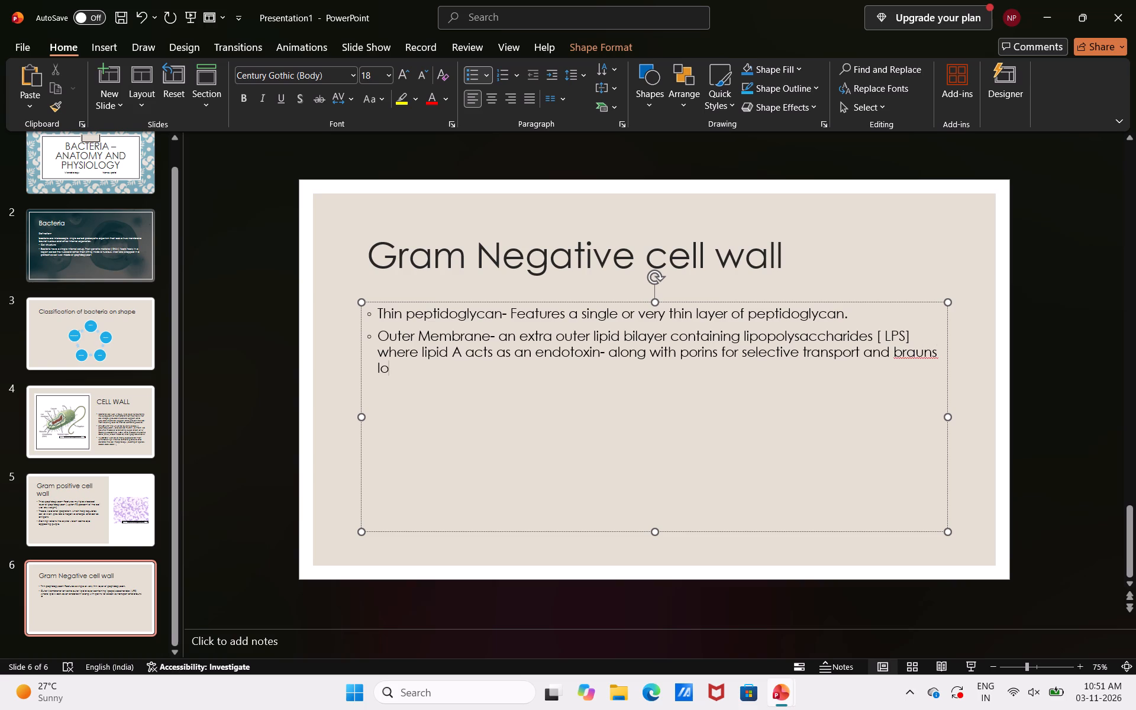
{"action": "key", "text": "BackSpace"}
{"action": "type", "text": "ipoprotein"}
{"action": "key", "text": "space"}
{"action": "type", "text": "linking"}
{"action": "key", "text": "space"}
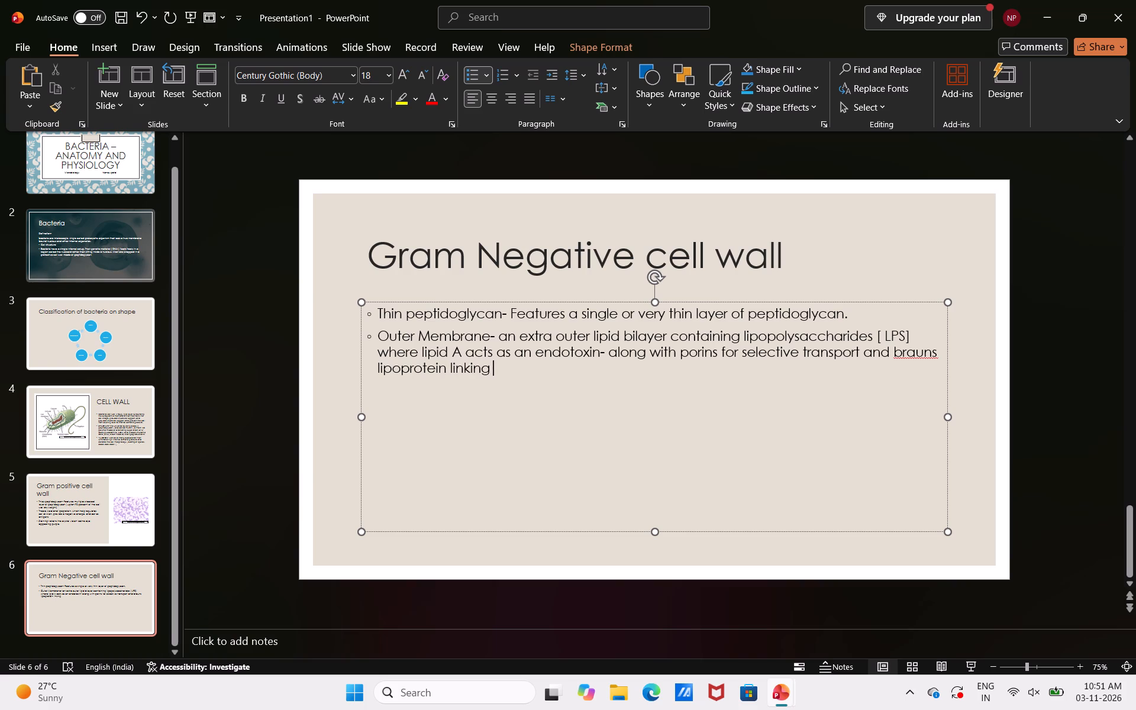
{"action": "type", "text": "the o"}
{"action": "type", "text": "uter membrane"}
{"action": "key", "text": "space"}
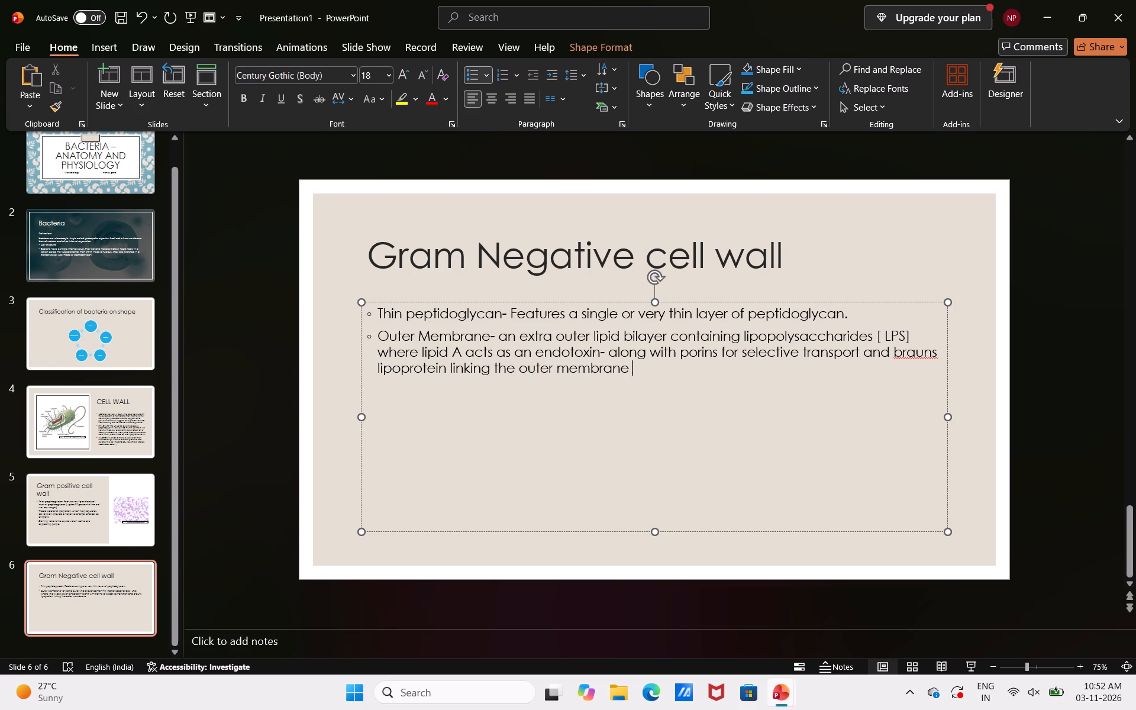
{"action": "type", "text": "to the peptidoglycan"}
{"action": "key", "text": "space"}
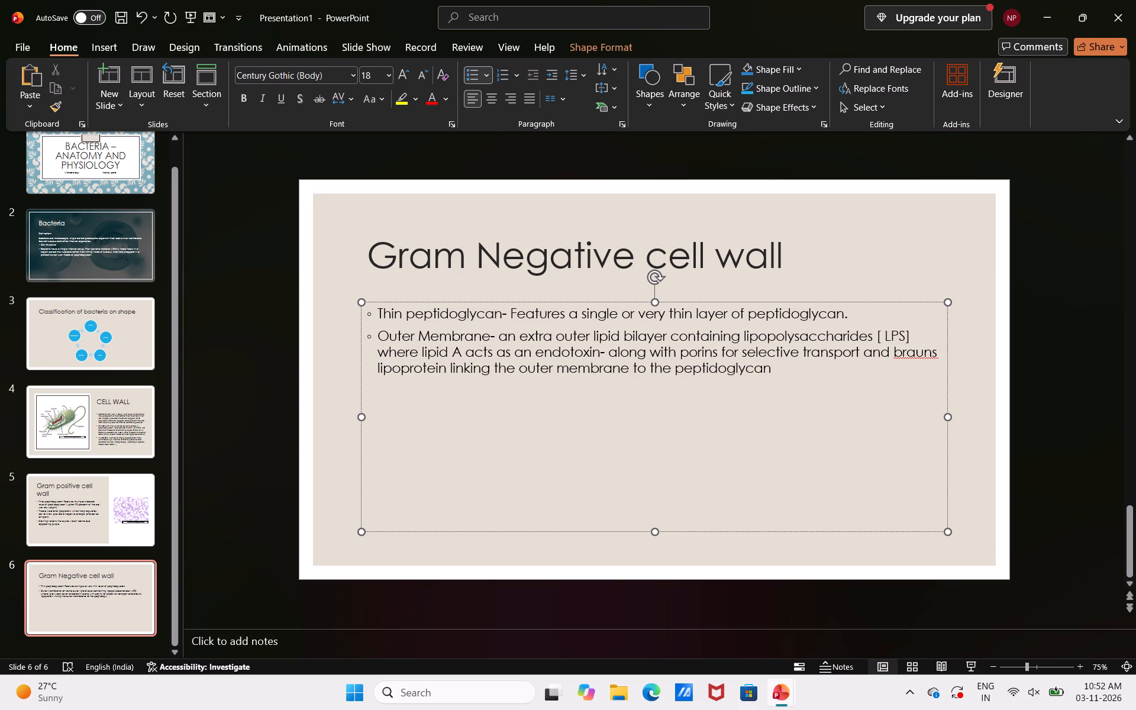
Add a third bullet reading "Periplasmic space- A distinct fluid filled space".
{"action": "key", "text": "Return"}
{"action": "type", "text": "eriplasmic space"}
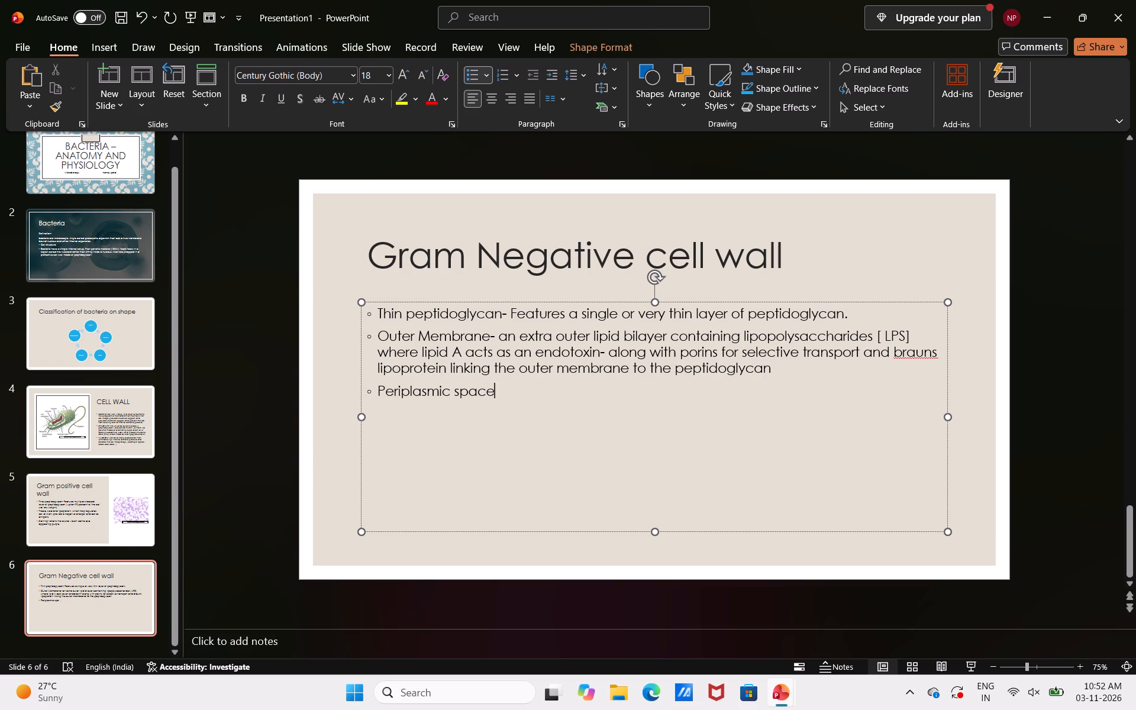
{"action": "type", "text": "-"}
{"action": "key", "text": "space"}
{"action": "key", "text": "a"}
{"action": "key", "text": "space"}
{"action": "type", "text": "di"}
{"action": "type", "text": "stinct"}
{"action": "key", "text": "space"}
{"action": "type", "text": "fluid"}
{"action": "key", "text": "space"}
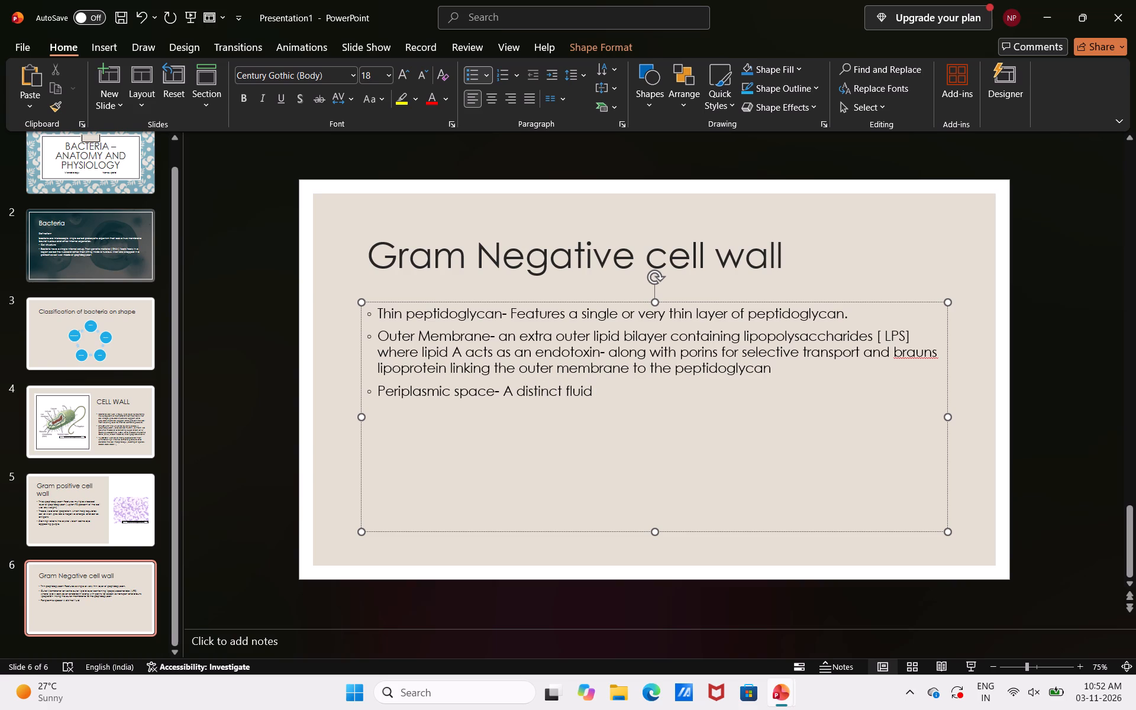
{"action": "type", "text": "filled"}
{"action": "key", "text": "space"}
{"action": "type", "text": "space"}
{"action": "key", "text": "space"}
Complete the Periplasmic space bullet with "sits between the inner cytoplasmic membrane and the bouter membrane.".
{"action": "type", "text": "sits"}
{"action": "key", "text": "space"}
{"action": "type", "text": "between the inner"}
{"action": "key", "text": "space"}
{"action": "type", "text": "cytoplasmic"}
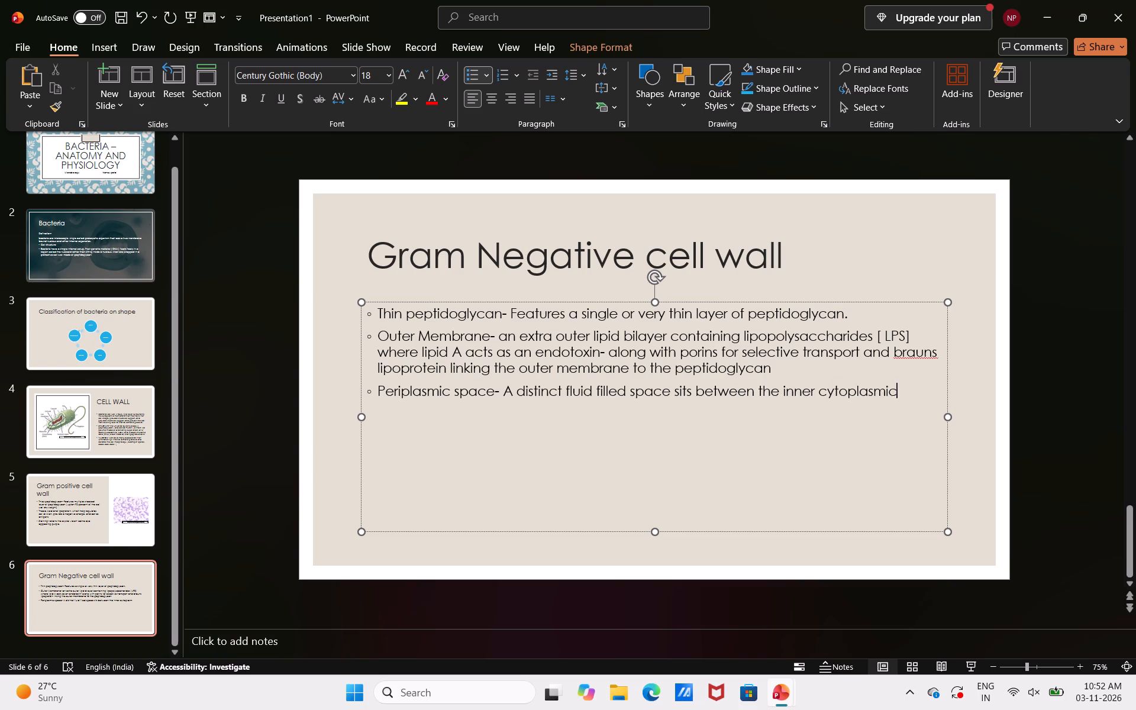
{"action": "key", "text": "space"}
{"action": "type", "text": "membrane"}
{"action": "key", "text": "space"}
{"action": "key", "text": "n"}
{"action": "key", "text": "BackSpace"}
{"action": "type", "text": "and the b"}
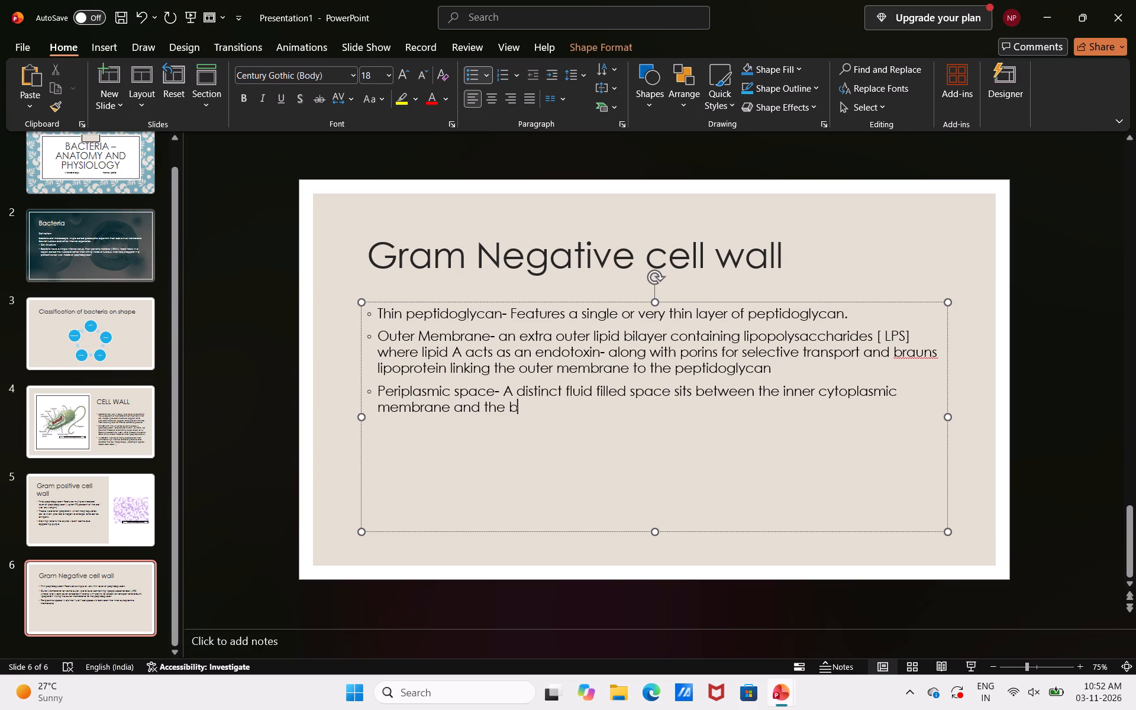
{"action": "type", "text": "outer membrane"}
{"action": "key", "text": "space"}
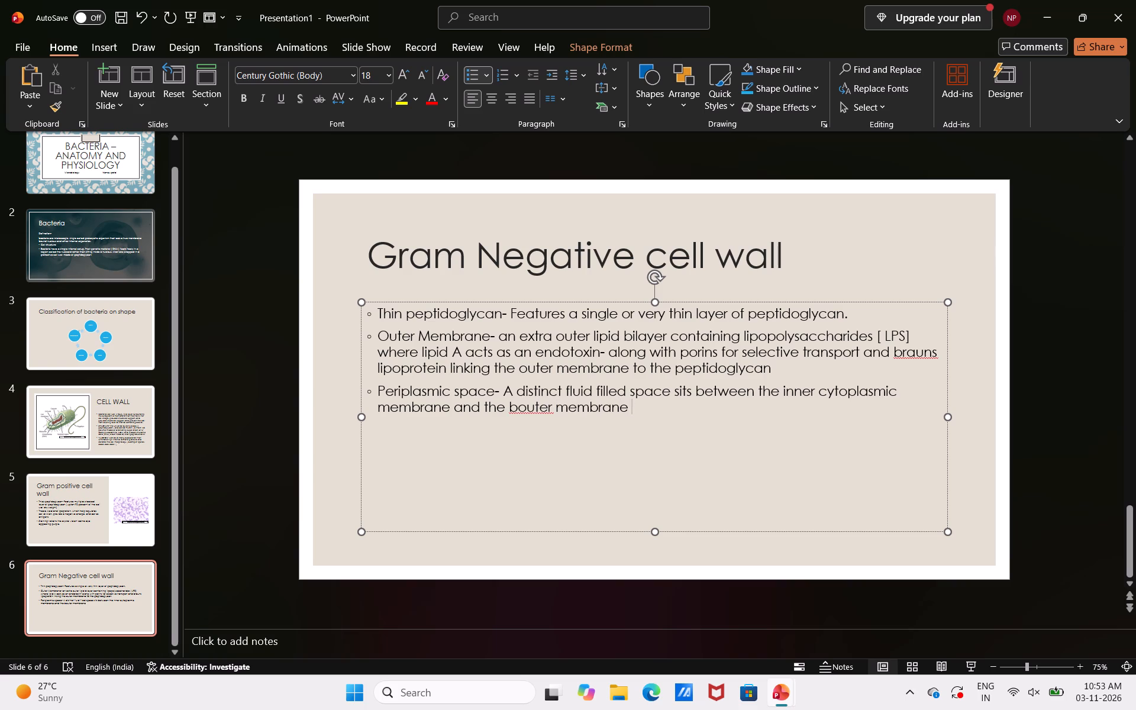
{"action": "key", "text": "BackSpace"}
{"action": "key", "text": "period"}
Add a fourth bullet reading "Staing- Does not retain the primary" to the Gram Negative cell wall slide.
{"action": "key", "text": "Return"}
{"action": "key", "text": "BackSpace"}
{"action": "key", "text": "equal"}
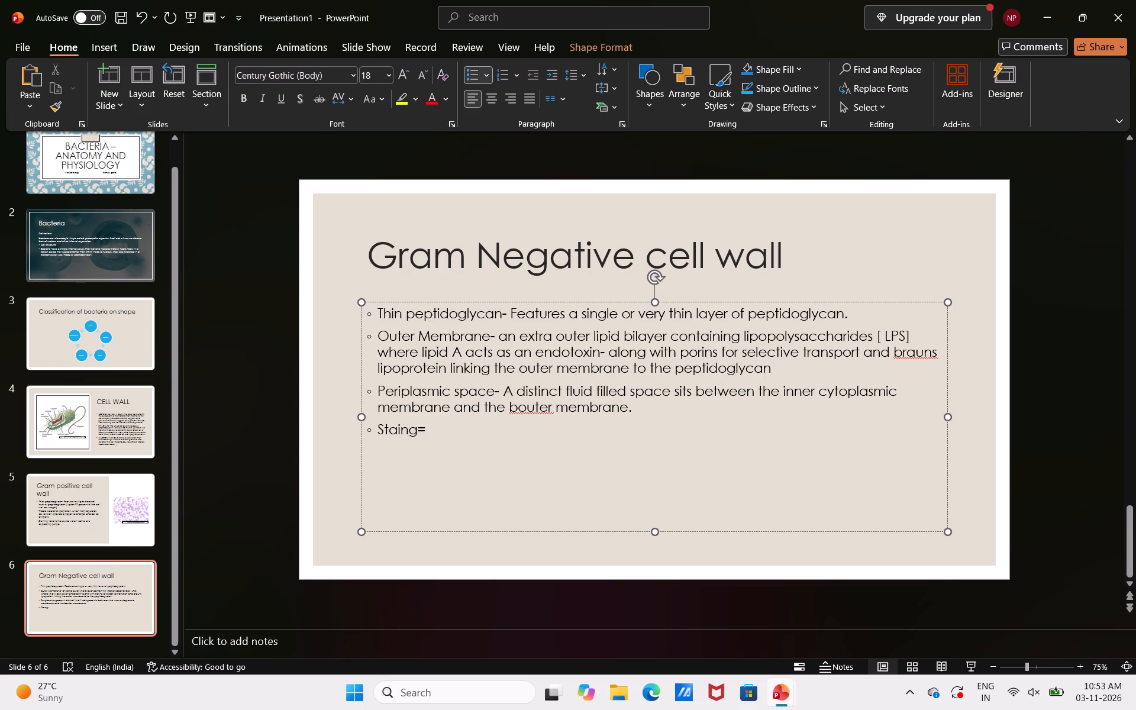
{"action": "key", "text": "BackSpace"}
{"action": "type", "text": "-"}
{"action": "key", "text": "space"}
{"action": "key", "text": "d"}
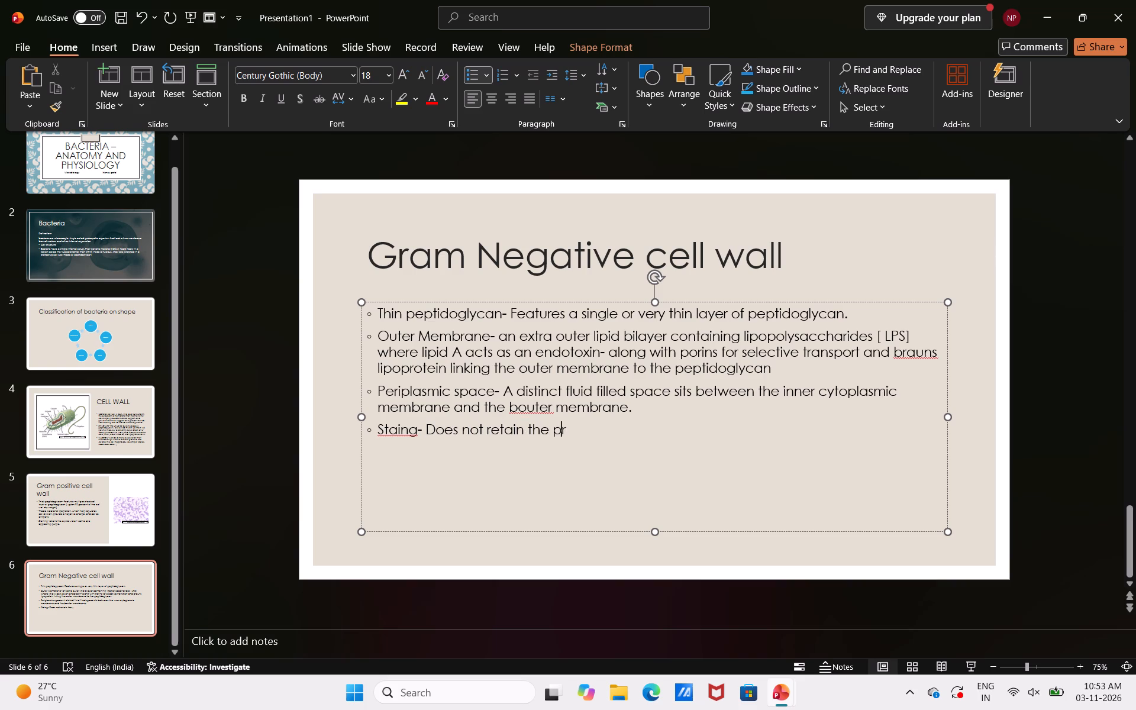
{"action": "key", "text": "BackSpace"}
{"action": "type", "text": "ims"}
{"action": "key", "text": "BackSpace"}
{"action": "type", "text": "ary"}
{"action": "key", "text": "space"}
Complete the staining bullet with "dyee and counterstains pink".
{"action": "type", "text": "dyee"}
{"action": "key", "text": "space"}
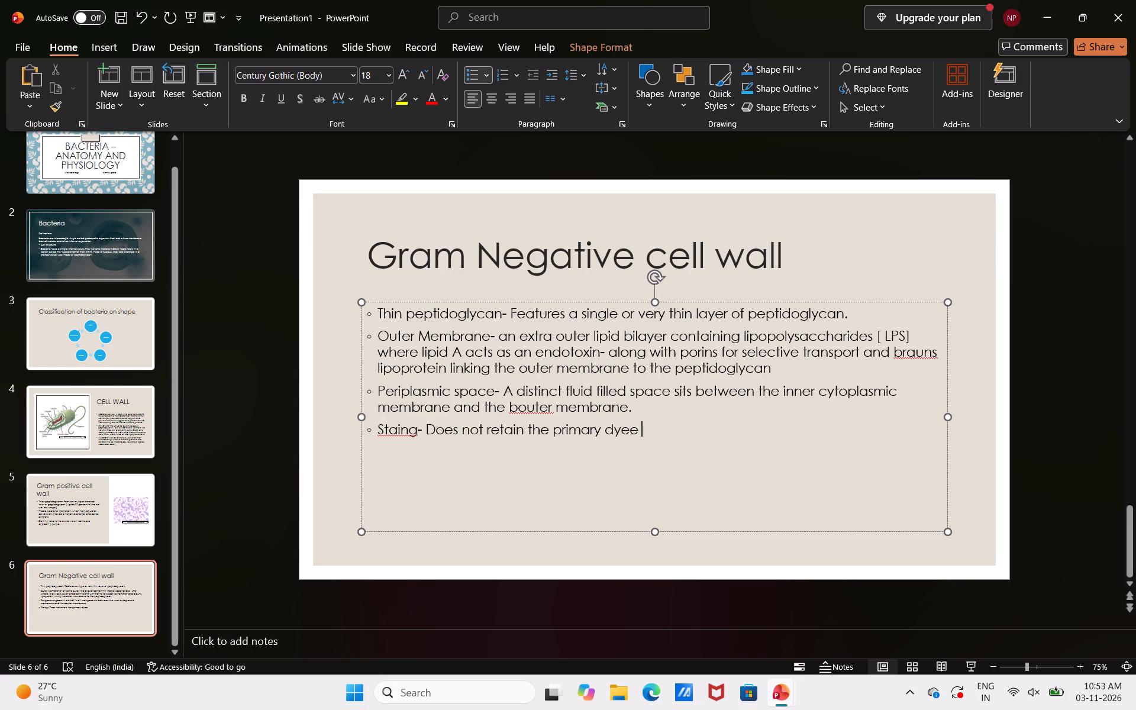
{"action": "type", "text": "and counterstain"}
{"action": "type", "text": "s"}
{"action": "key", "text": "space"}
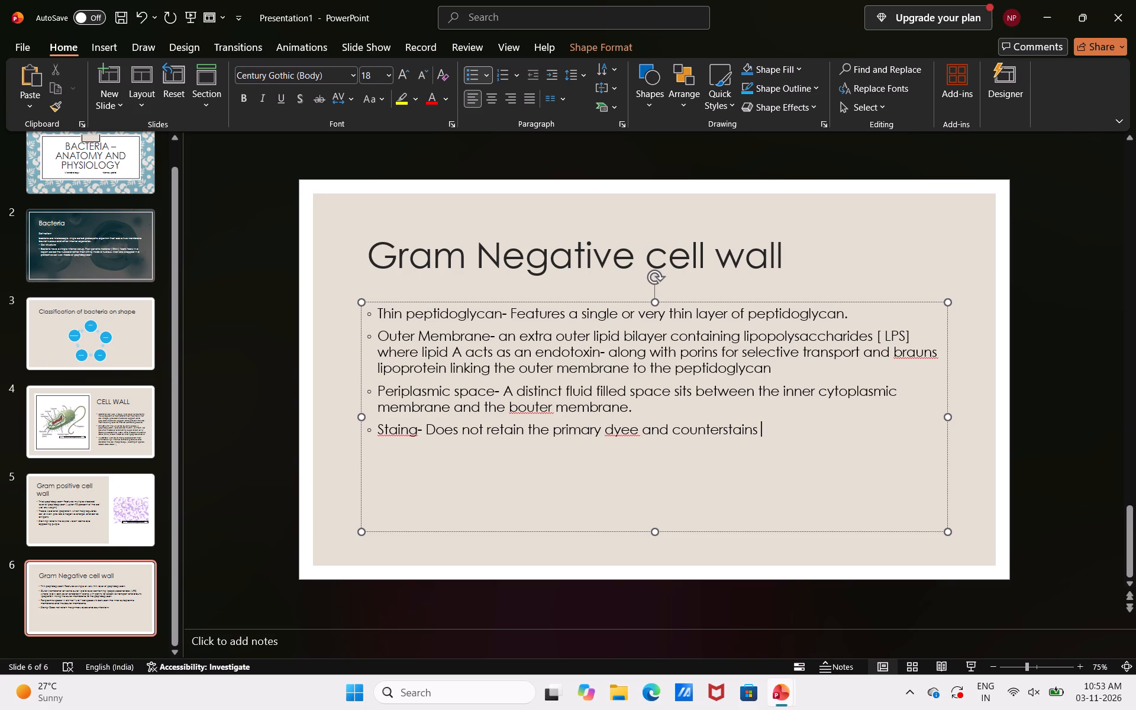
{"action": "type", "text": "pi"}
{"action": "type", "text": "nk"}
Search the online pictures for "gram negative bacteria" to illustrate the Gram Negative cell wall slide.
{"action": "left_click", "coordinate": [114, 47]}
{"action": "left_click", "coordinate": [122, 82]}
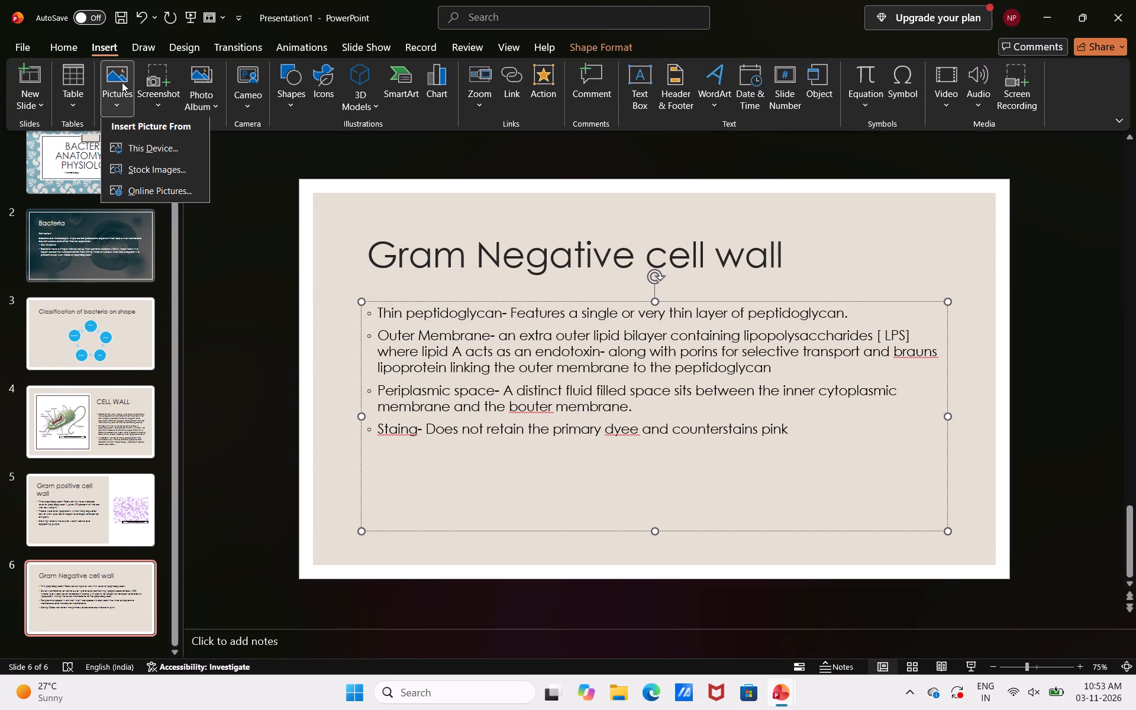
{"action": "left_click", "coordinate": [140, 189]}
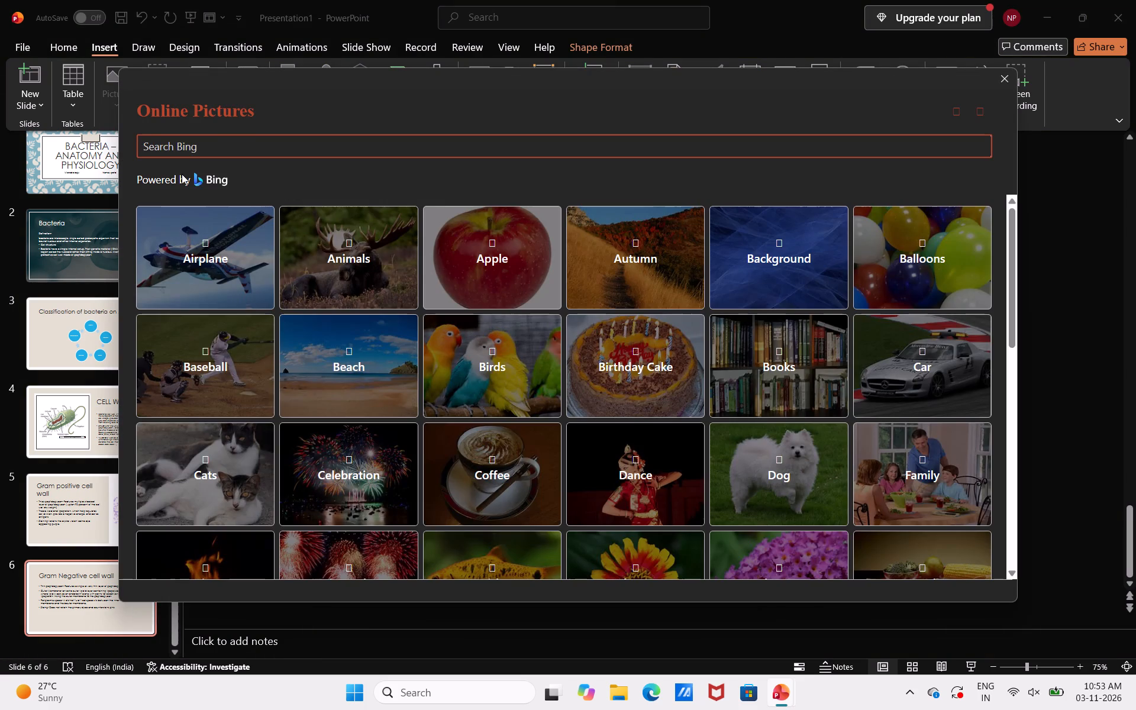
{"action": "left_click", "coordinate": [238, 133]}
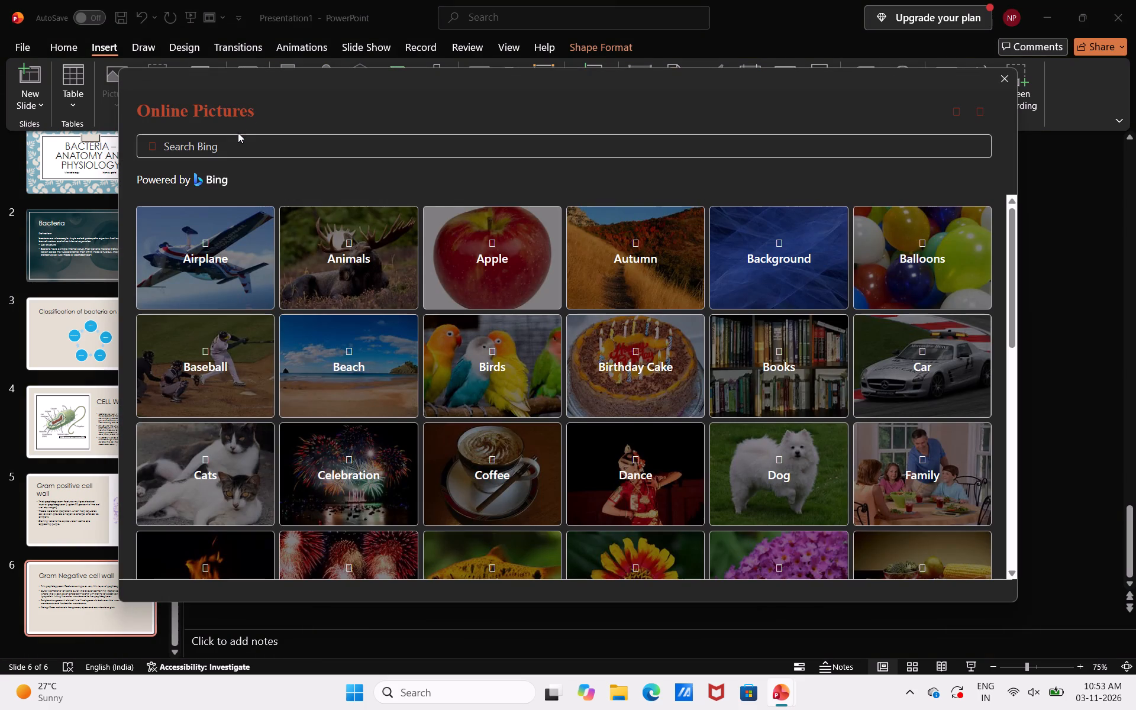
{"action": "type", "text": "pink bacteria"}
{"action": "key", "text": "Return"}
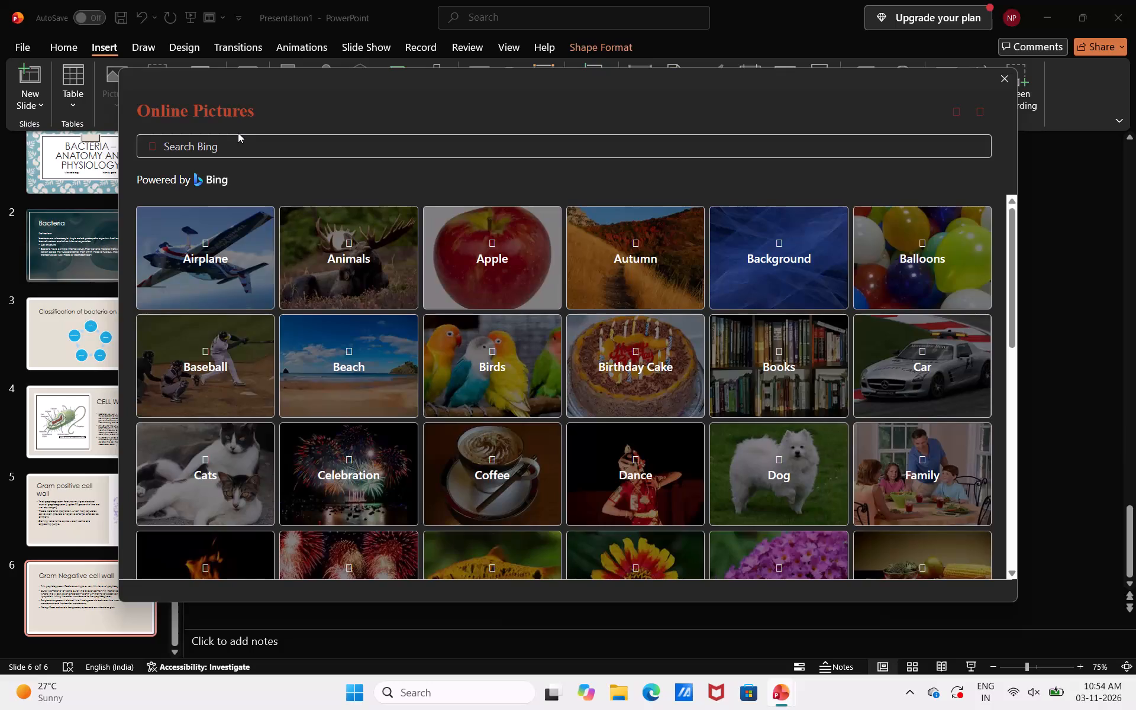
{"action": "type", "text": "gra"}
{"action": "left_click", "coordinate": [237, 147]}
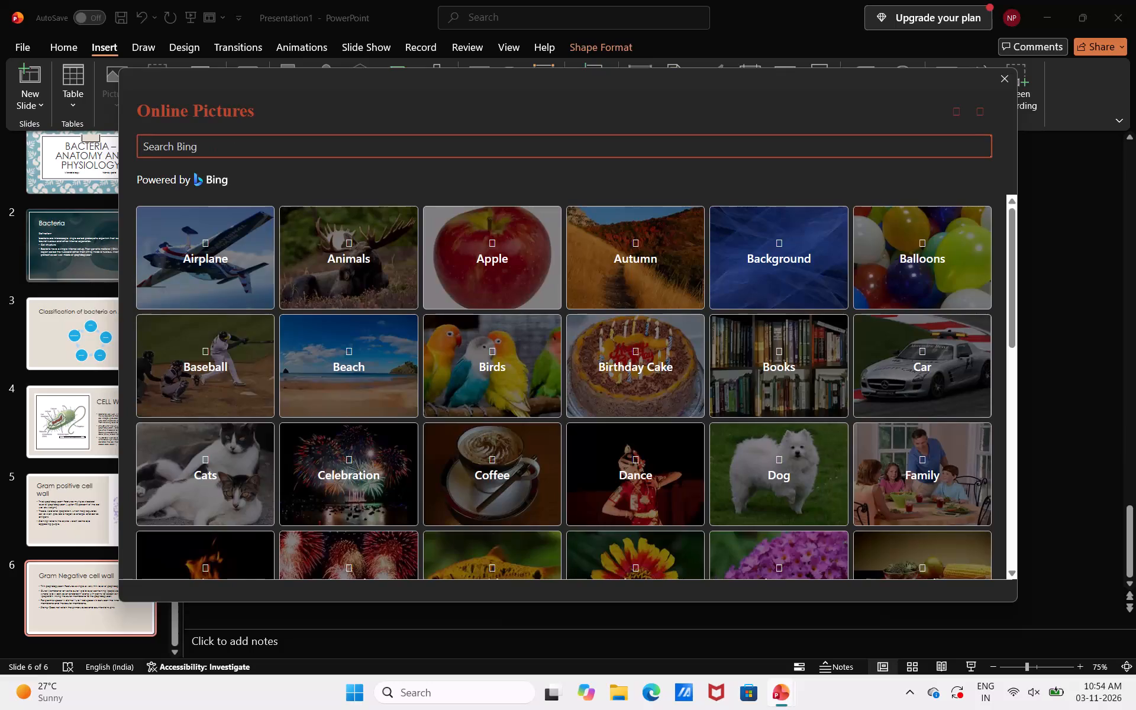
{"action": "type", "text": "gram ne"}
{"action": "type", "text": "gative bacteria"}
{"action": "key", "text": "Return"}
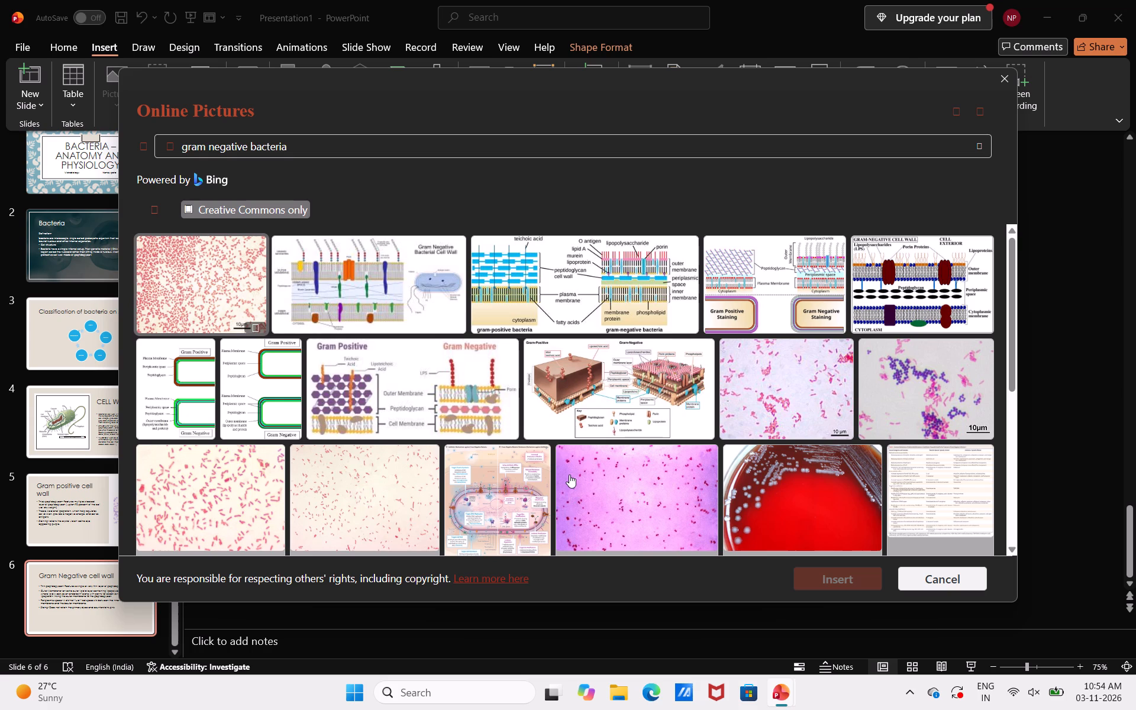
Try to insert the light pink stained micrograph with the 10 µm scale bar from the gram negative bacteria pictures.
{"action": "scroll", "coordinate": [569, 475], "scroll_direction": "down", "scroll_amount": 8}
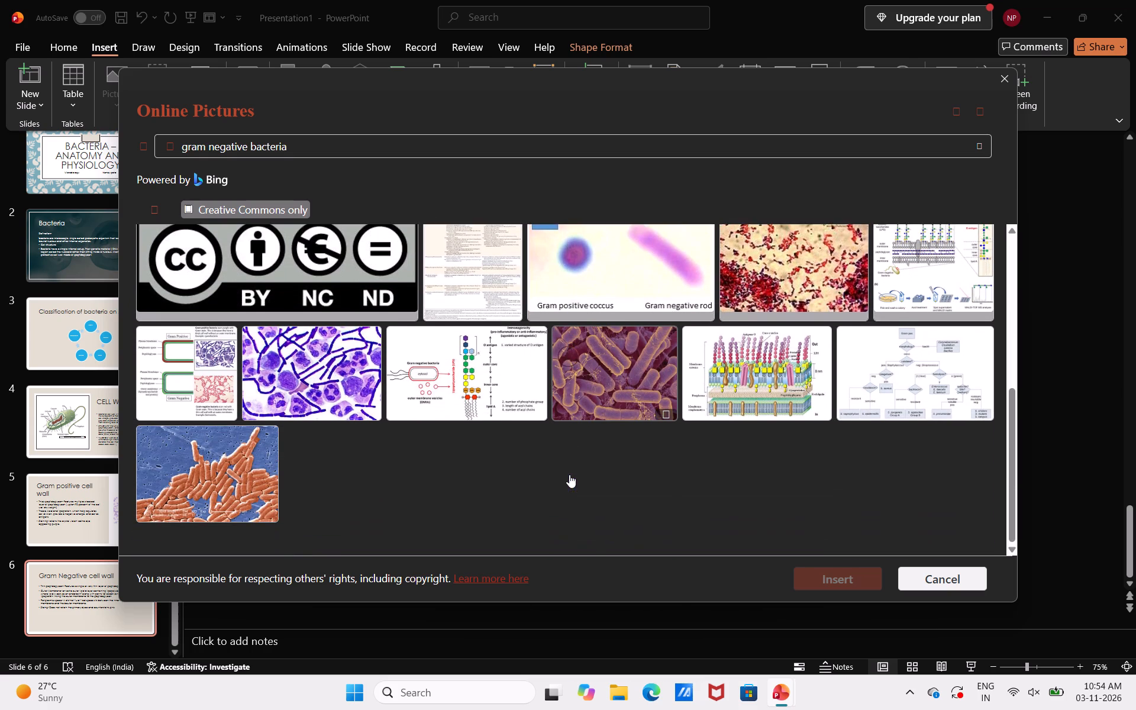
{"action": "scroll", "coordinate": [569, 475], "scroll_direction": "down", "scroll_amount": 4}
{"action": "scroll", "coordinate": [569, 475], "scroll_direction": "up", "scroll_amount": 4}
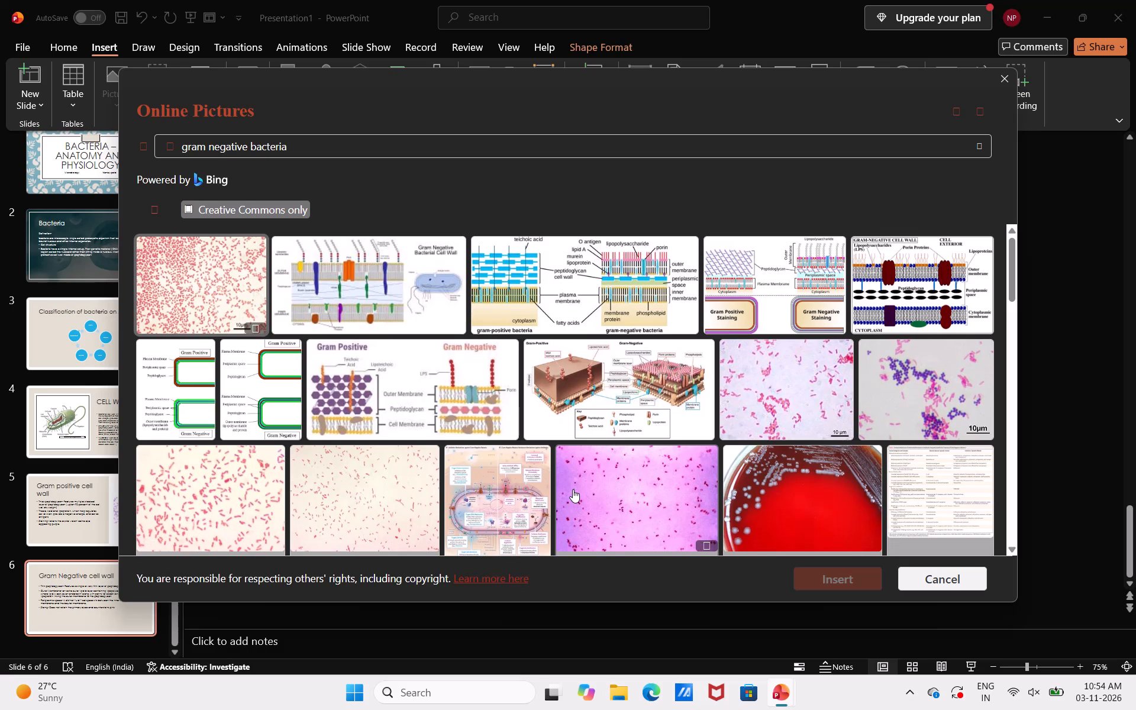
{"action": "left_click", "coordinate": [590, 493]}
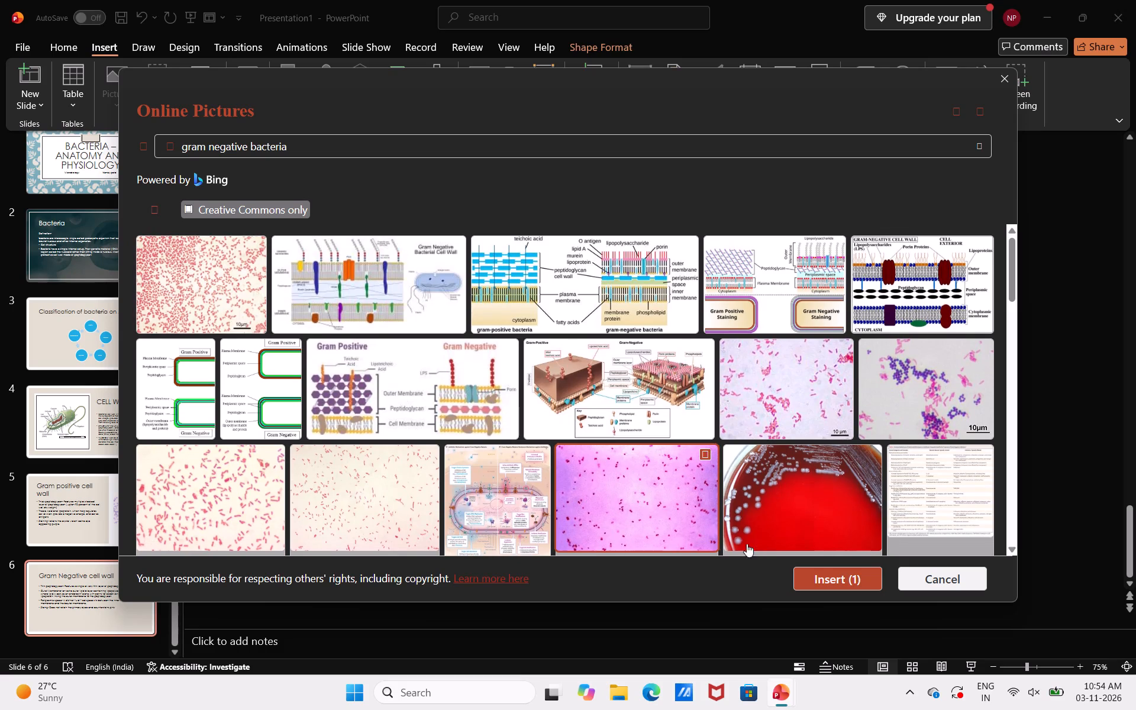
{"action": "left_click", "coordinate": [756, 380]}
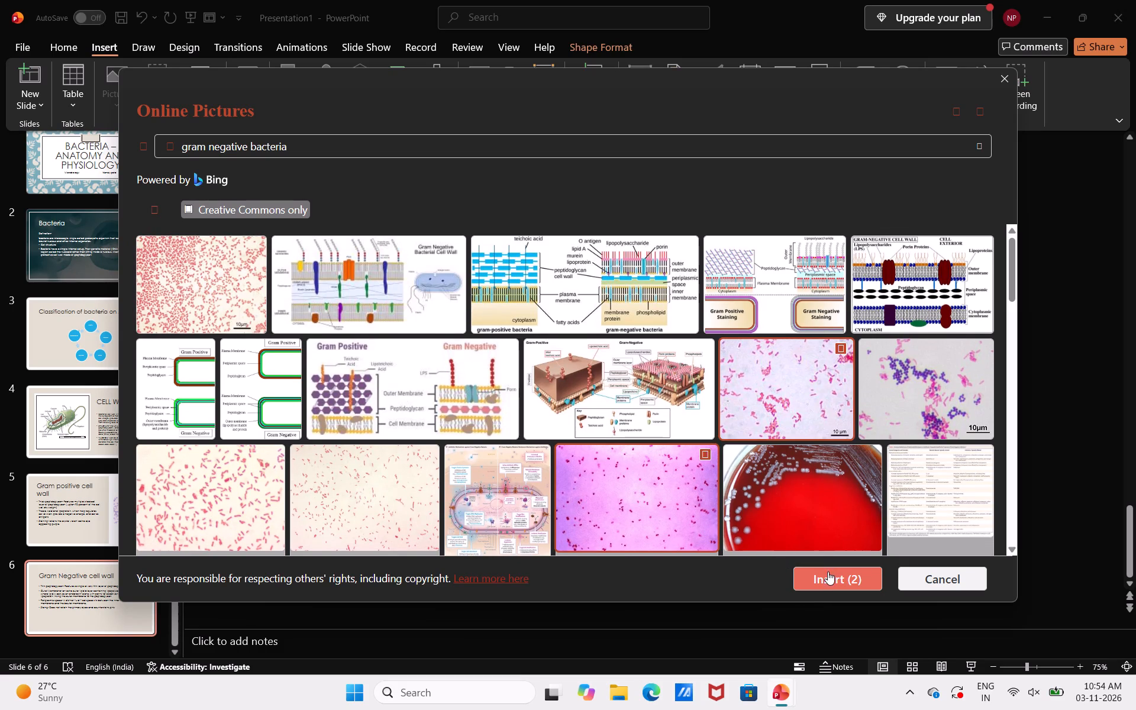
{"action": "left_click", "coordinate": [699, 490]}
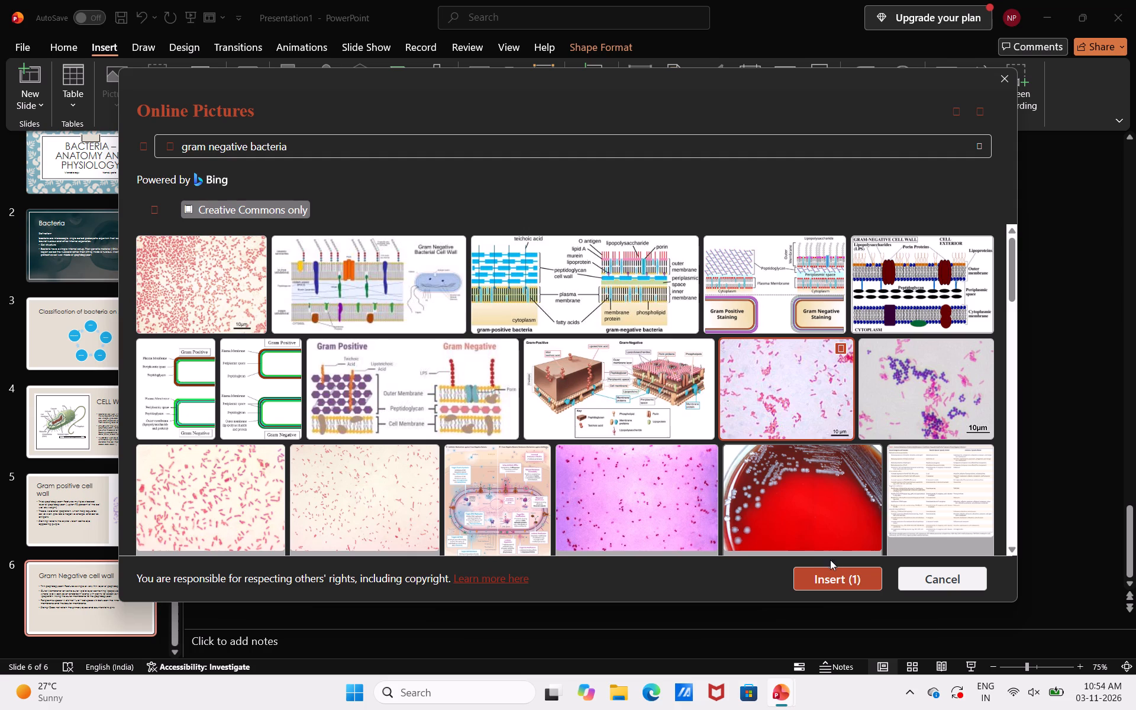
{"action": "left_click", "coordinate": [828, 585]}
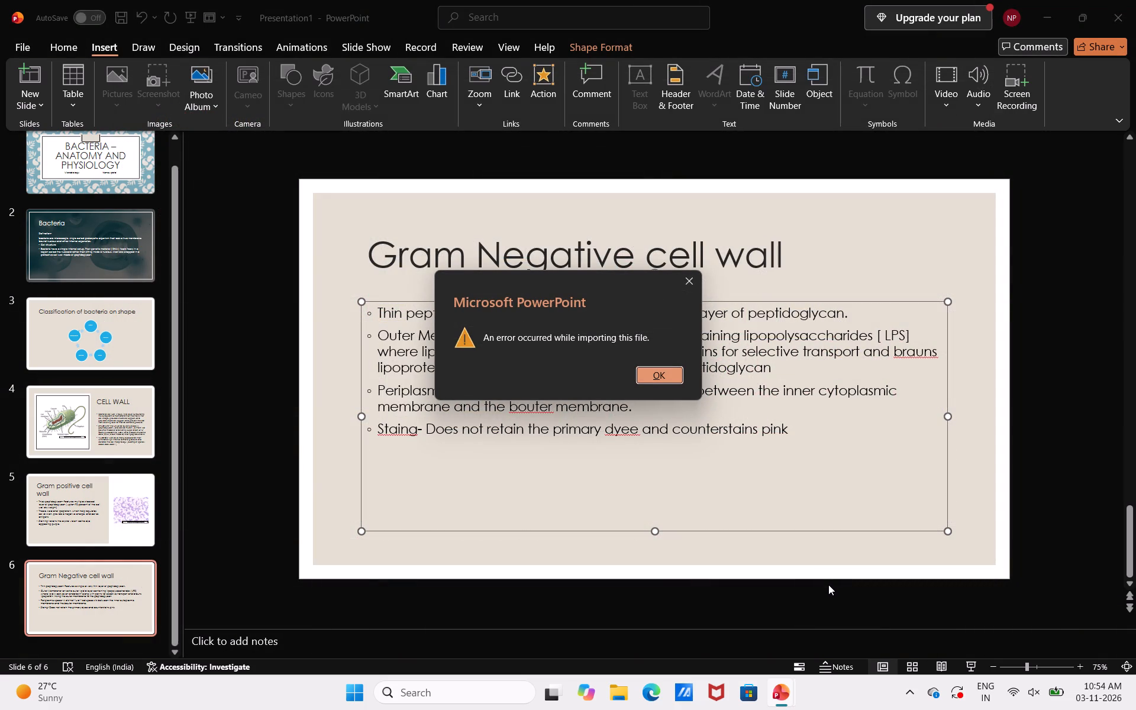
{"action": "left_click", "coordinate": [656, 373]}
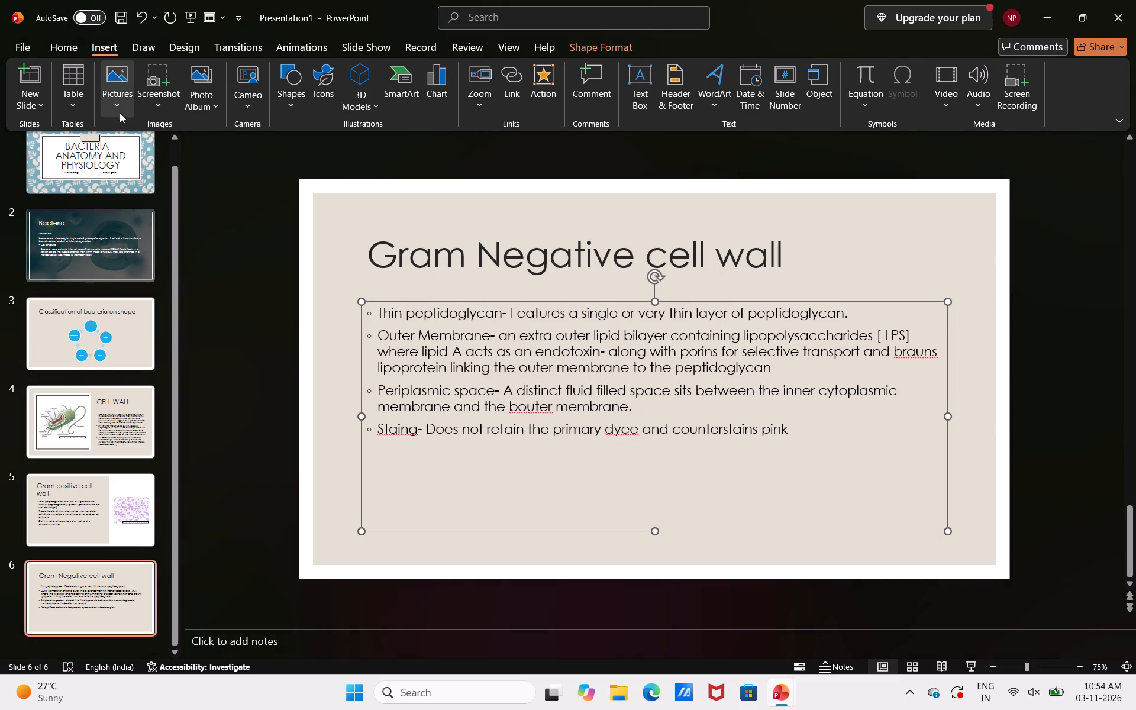
Search the online pictures for "pink bacteria" and insert the tall photo of a round magenta microscope field on the slide.
{"action": "left_click", "coordinate": [120, 96]}
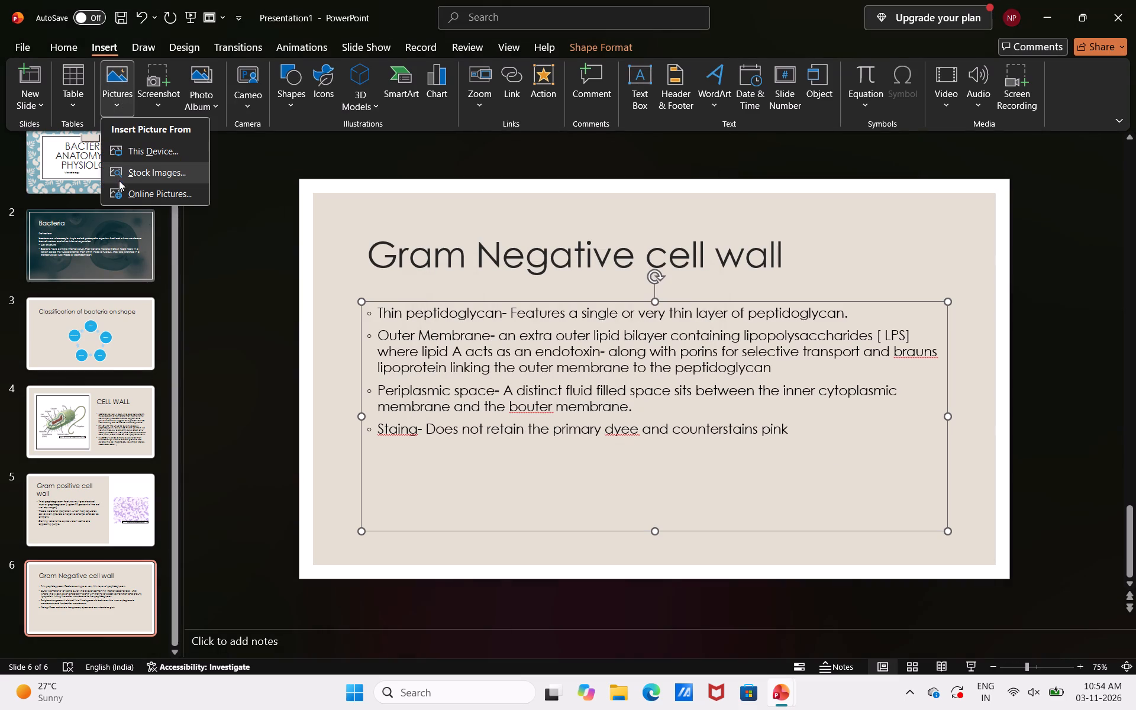
{"action": "left_click", "coordinate": [118, 188]}
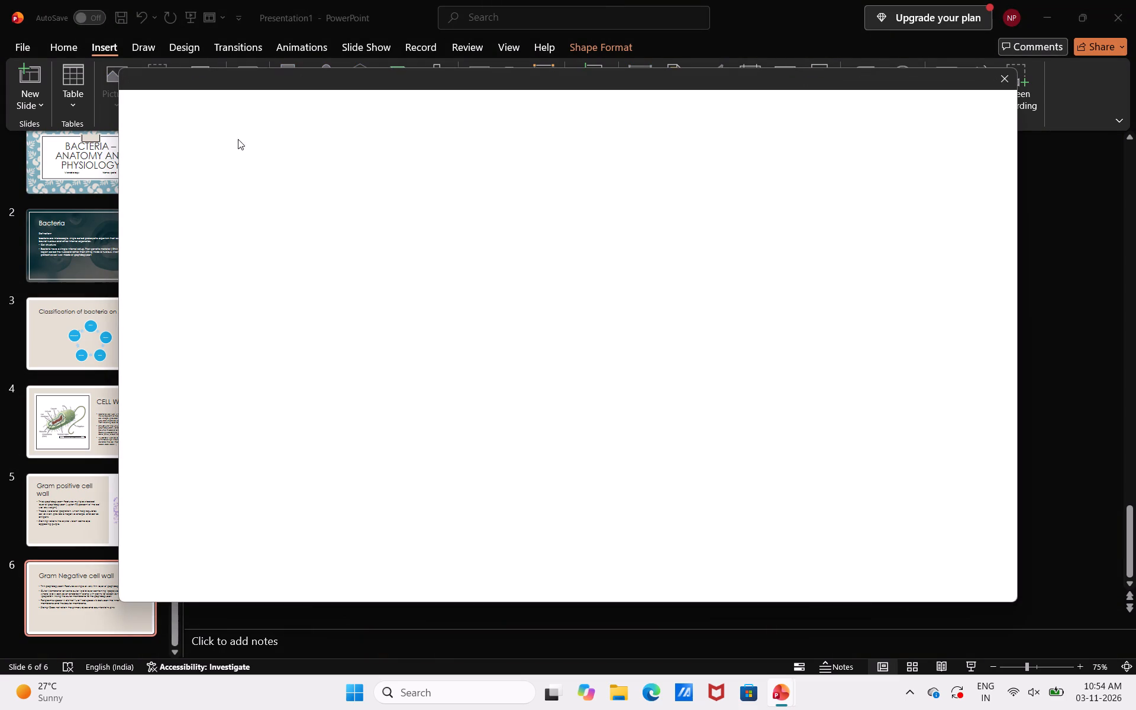
{"action": "left_click", "coordinate": [241, 134]}
{"action": "left_click", "coordinate": [241, 134]}
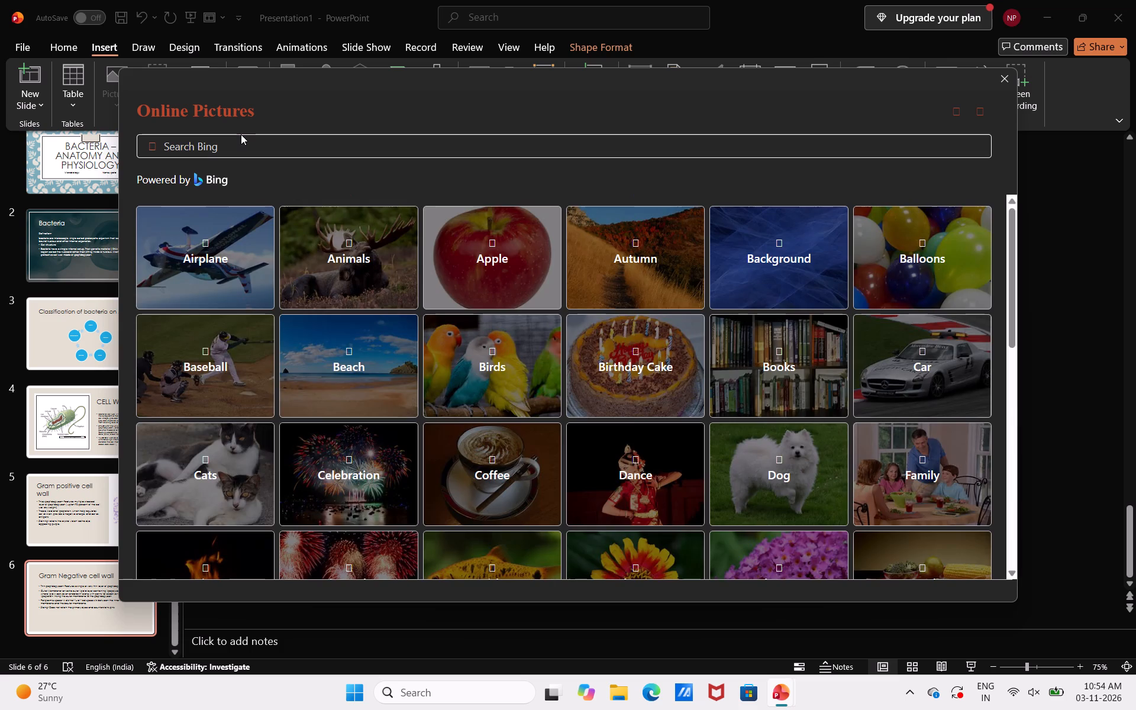
{"action": "left_click", "coordinate": [242, 150]}
{"action": "type", "text": "pink bacteria"}
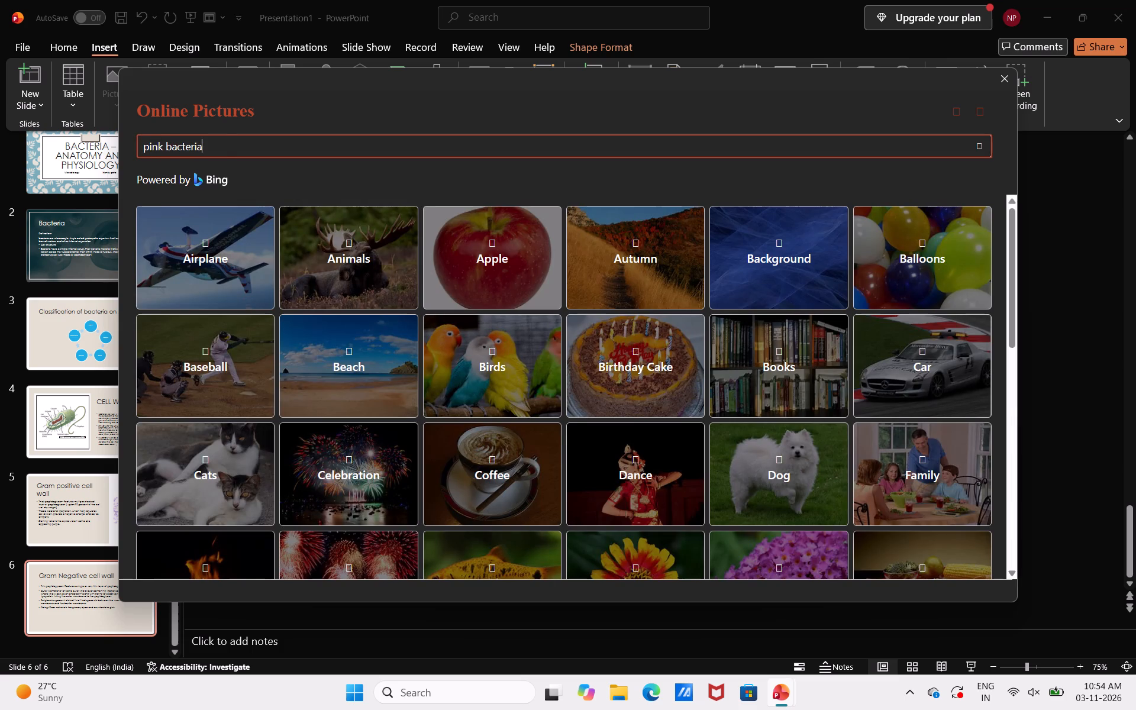
{"action": "key", "text": "Return"}
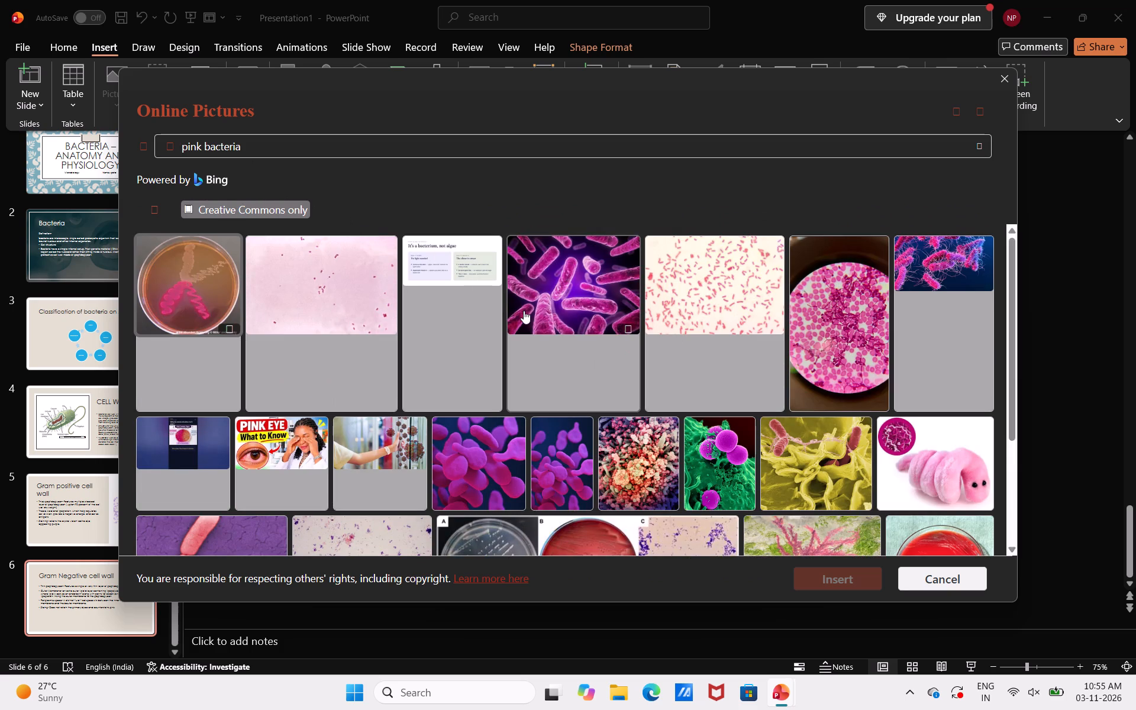
{"action": "left_click", "coordinate": [841, 347]}
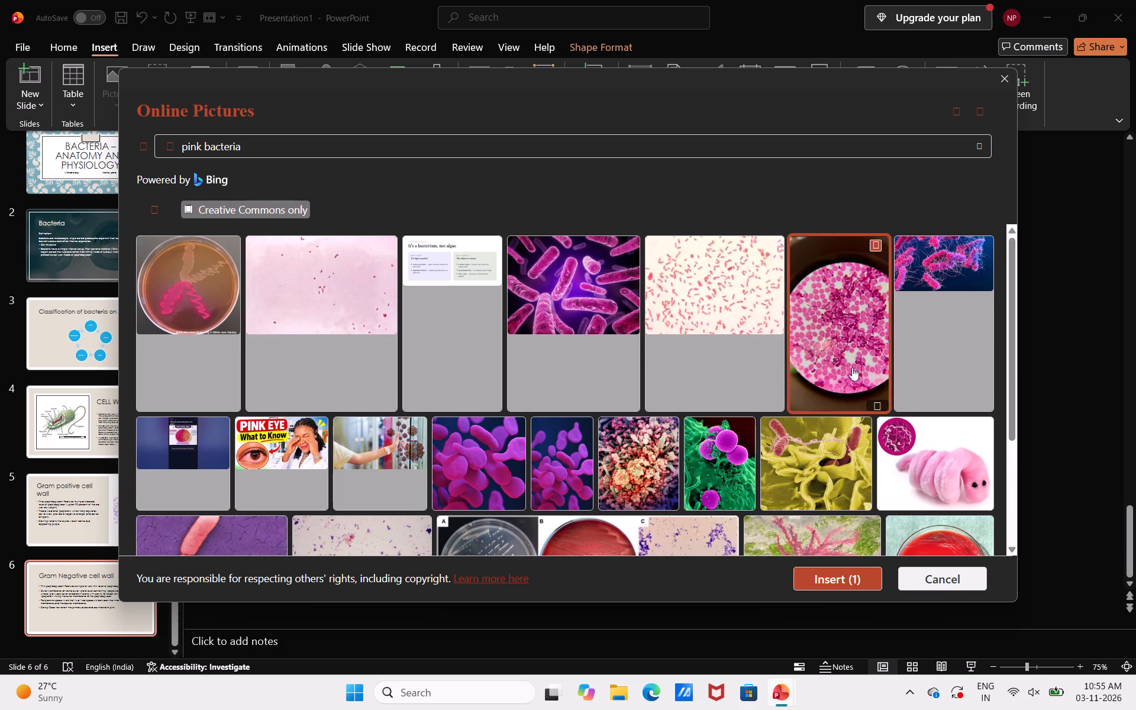
{"action": "left_click", "coordinate": [835, 574]}
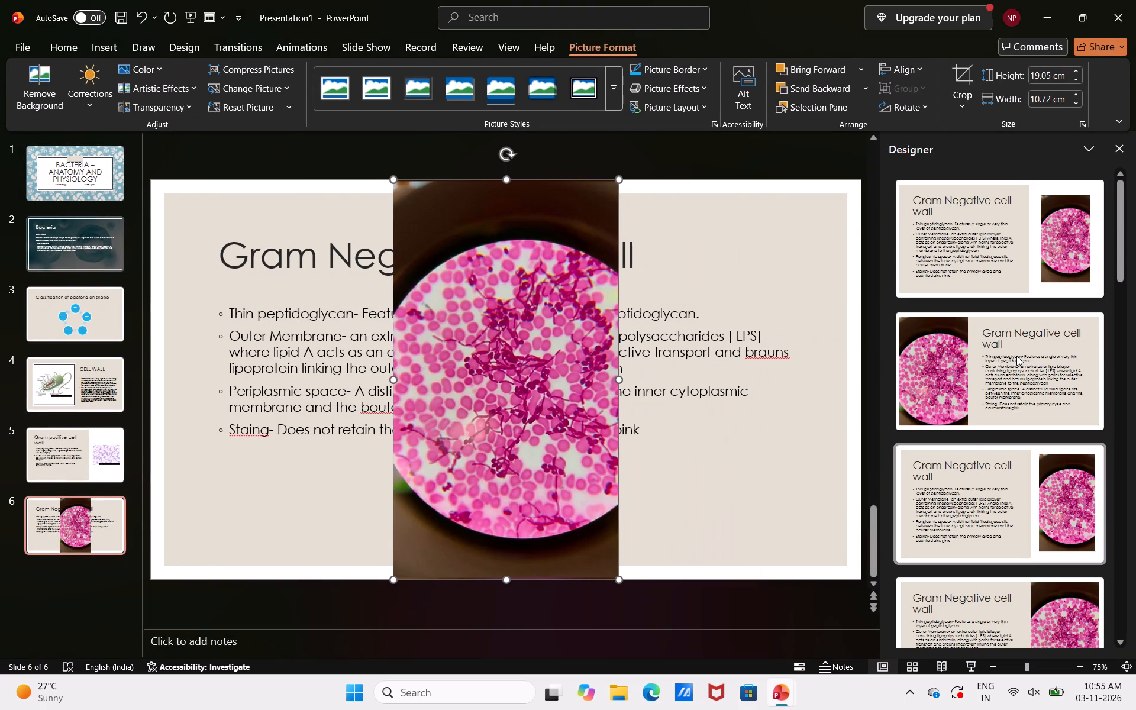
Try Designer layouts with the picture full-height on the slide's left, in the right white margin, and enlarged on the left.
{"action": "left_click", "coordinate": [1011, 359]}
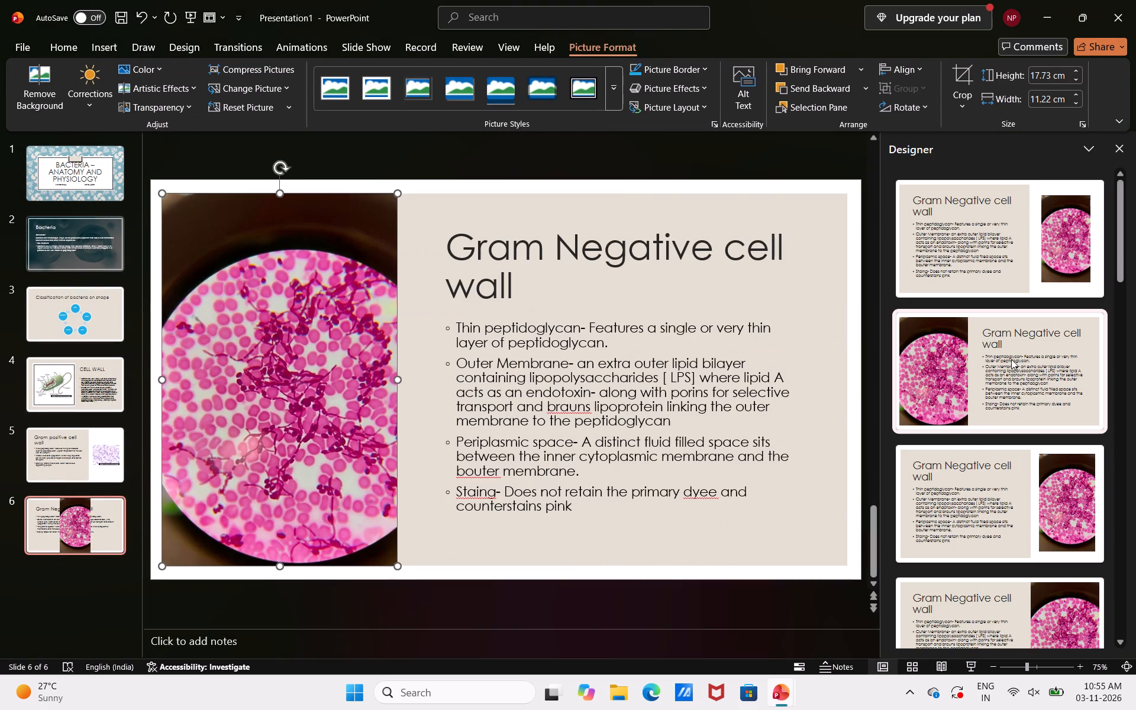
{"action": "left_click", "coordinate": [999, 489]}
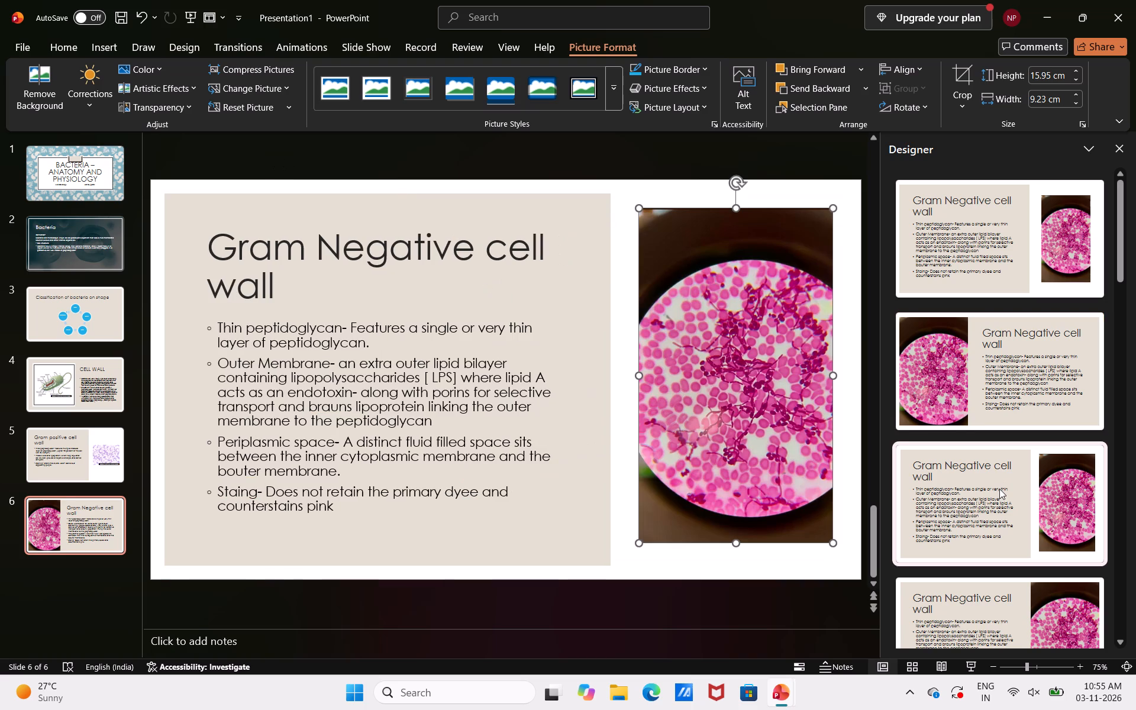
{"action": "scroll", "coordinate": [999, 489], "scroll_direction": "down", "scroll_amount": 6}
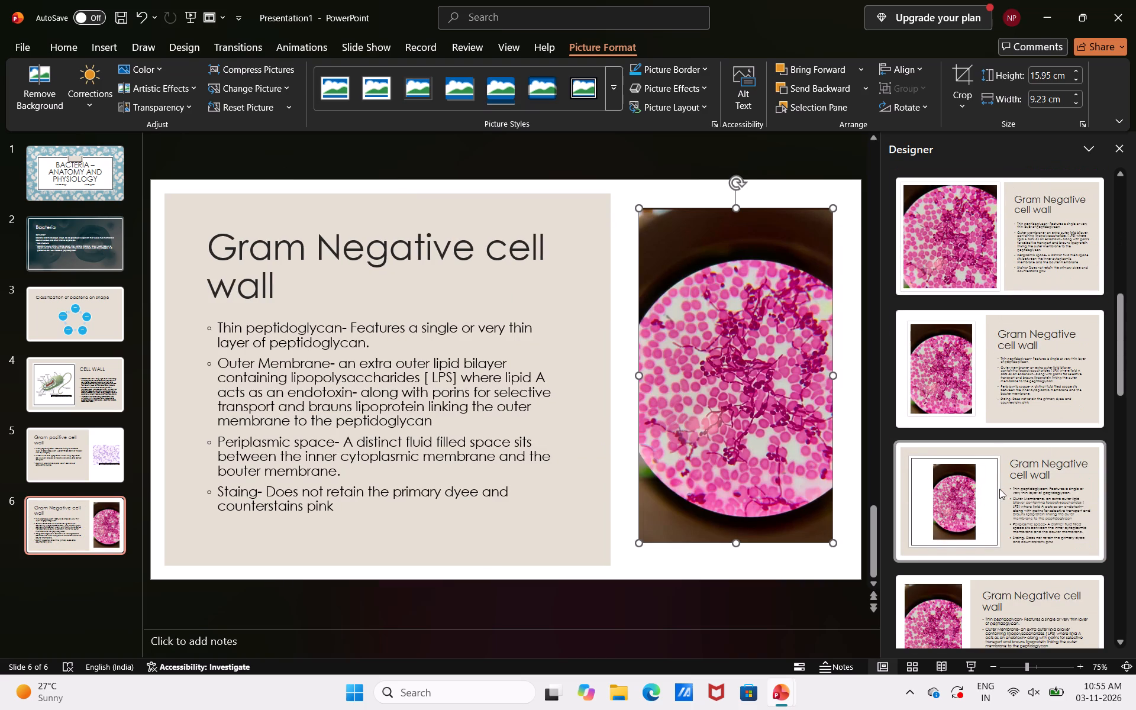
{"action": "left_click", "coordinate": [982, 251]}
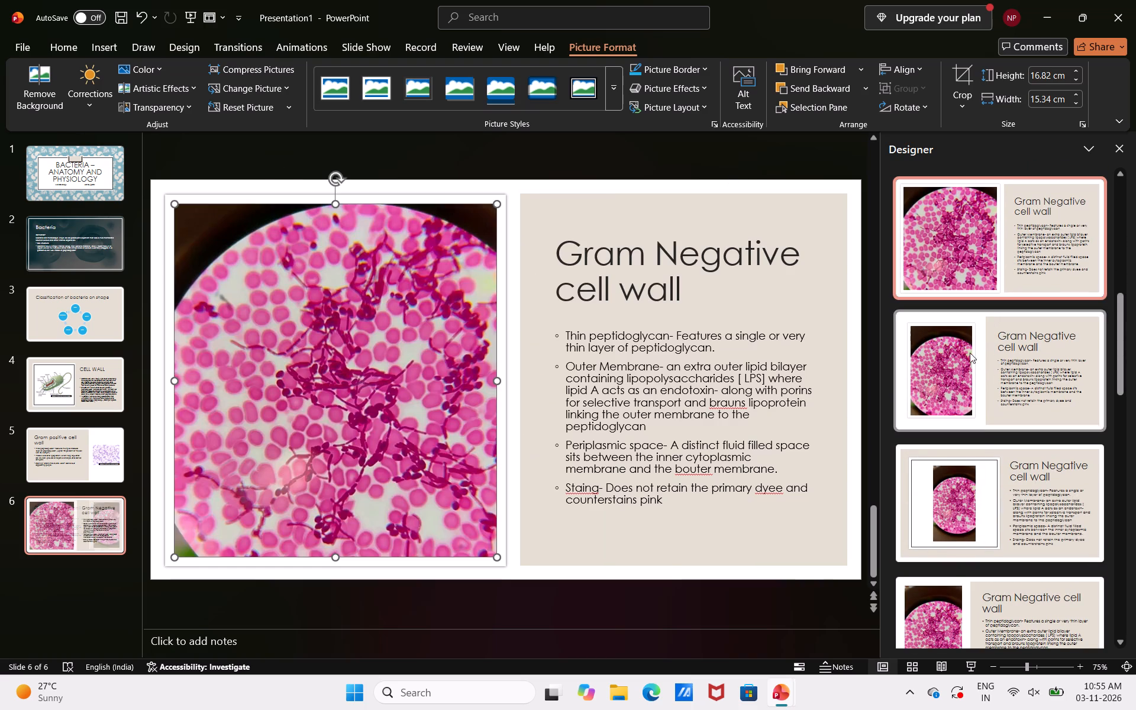
Apply the Designer layout with the text on a beige panel and the microscope picture in the white area on the slide's right.
{"action": "scroll", "coordinate": [983, 447], "scroll_direction": "down", "scroll_amount": 3}
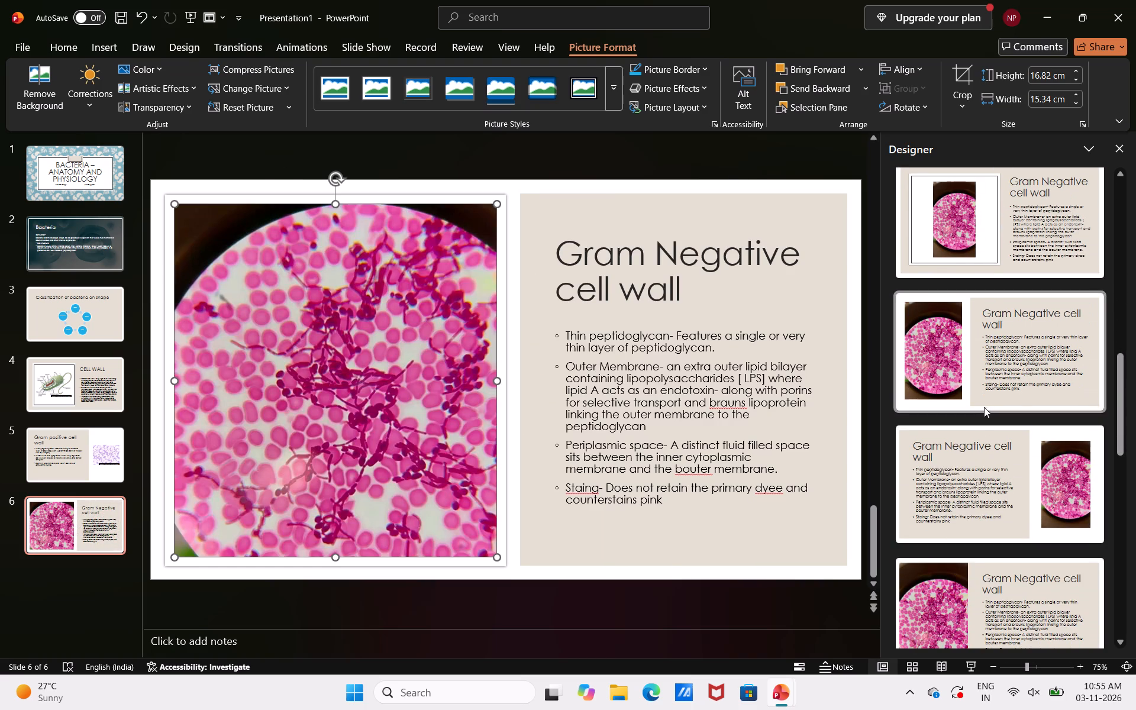
{"action": "left_click", "coordinate": [991, 468]}
{"action": "scroll", "coordinate": [991, 468], "scroll_direction": "down", "scroll_amount": 4}
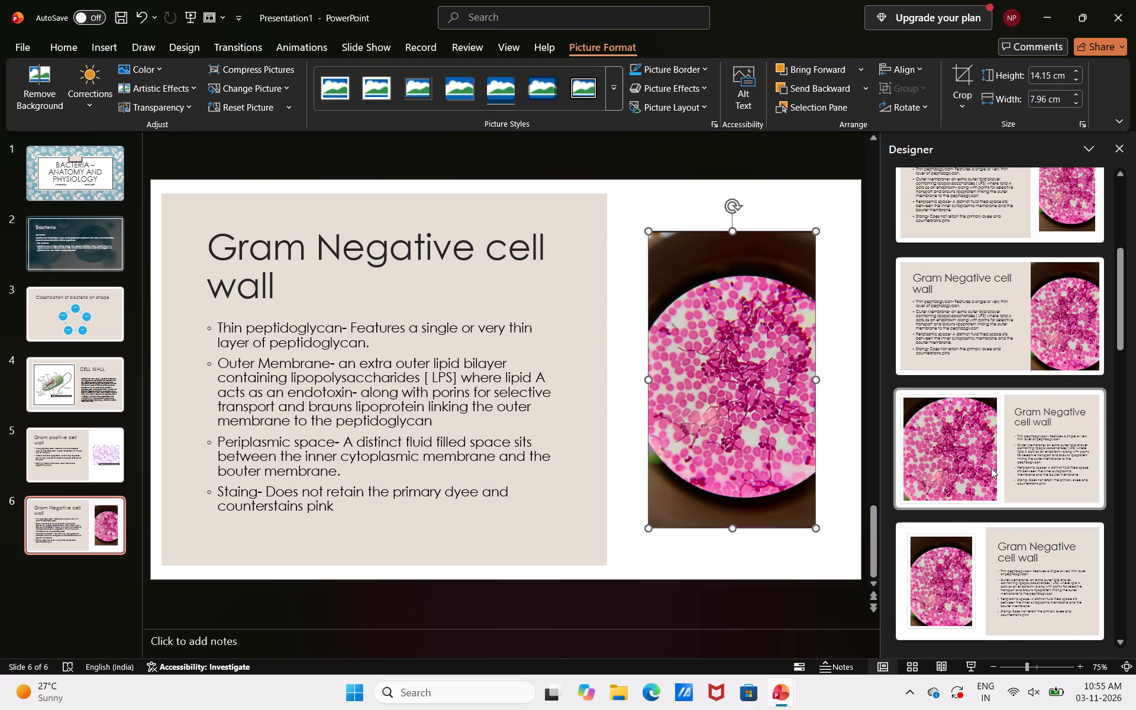
{"action": "scroll", "coordinate": [991, 468], "scroll_direction": "down", "scroll_amount": 7}
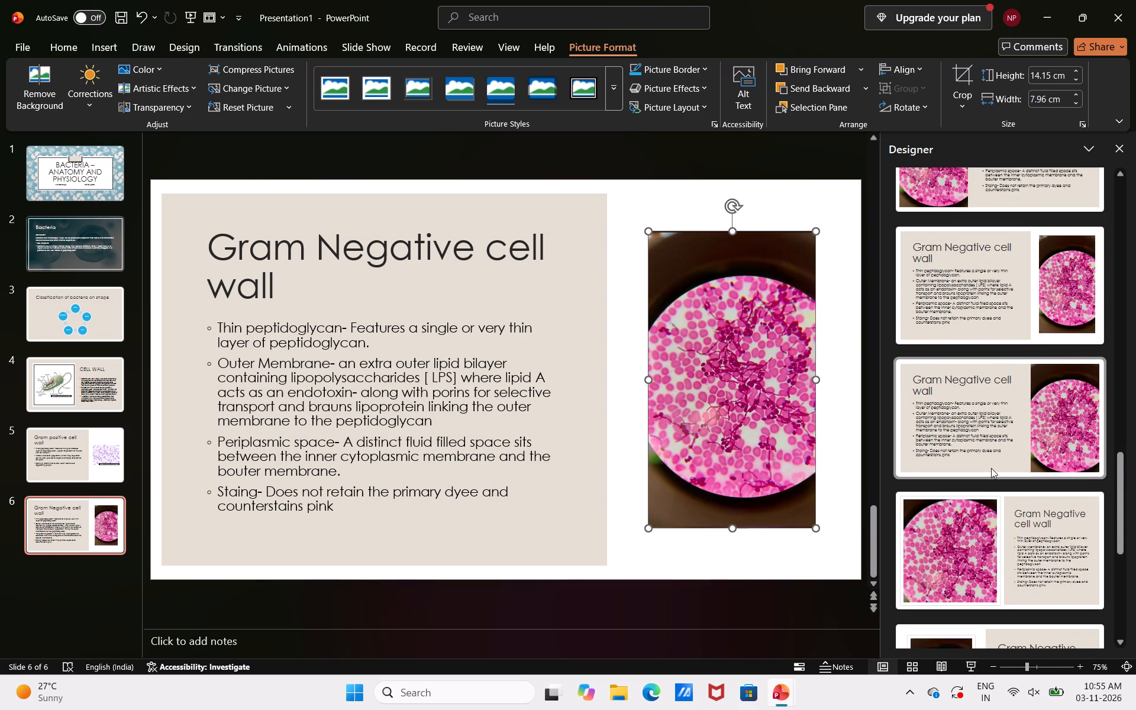
{"action": "scroll", "coordinate": [991, 468], "scroll_direction": "down", "scroll_amount": 8}
{"action": "scroll", "coordinate": [991, 468], "scroll_direction": "up", "scroll_amount": 6}
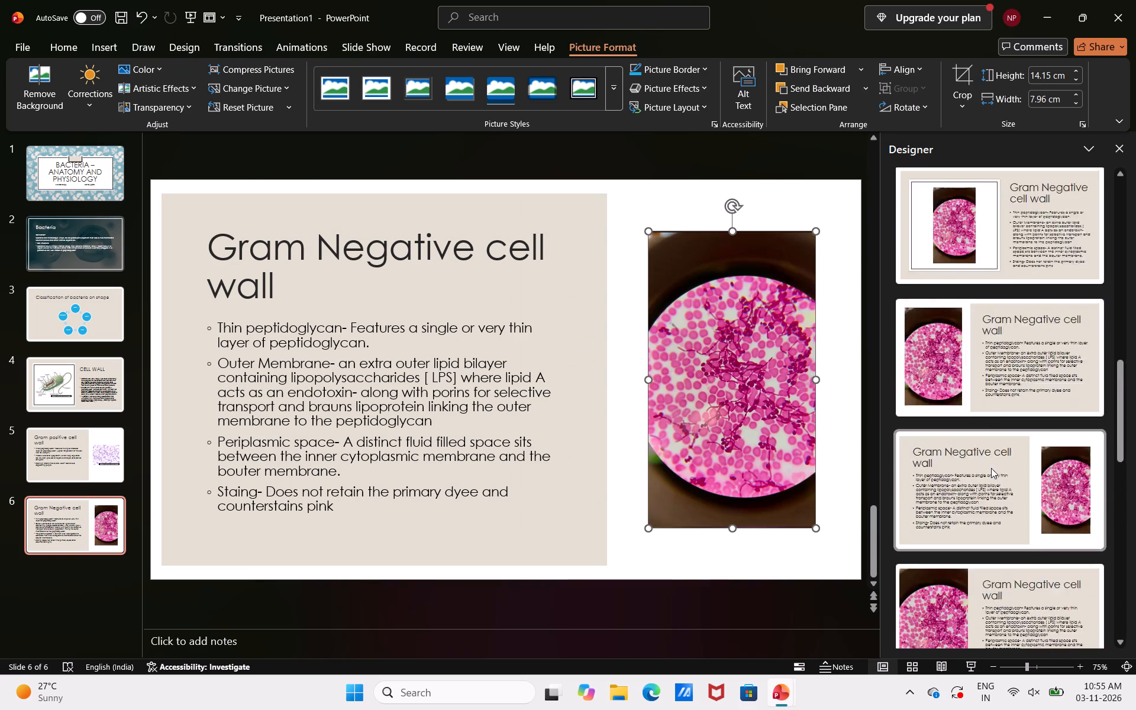
{"action": "scroll", "coordinate": [991, 468], "scroll_direction": "up", "scroll_amount": 20}
{"action": "scroll", "coordinate": [991, 468], "scroll_direction": "up", "scroll_amount": 4}
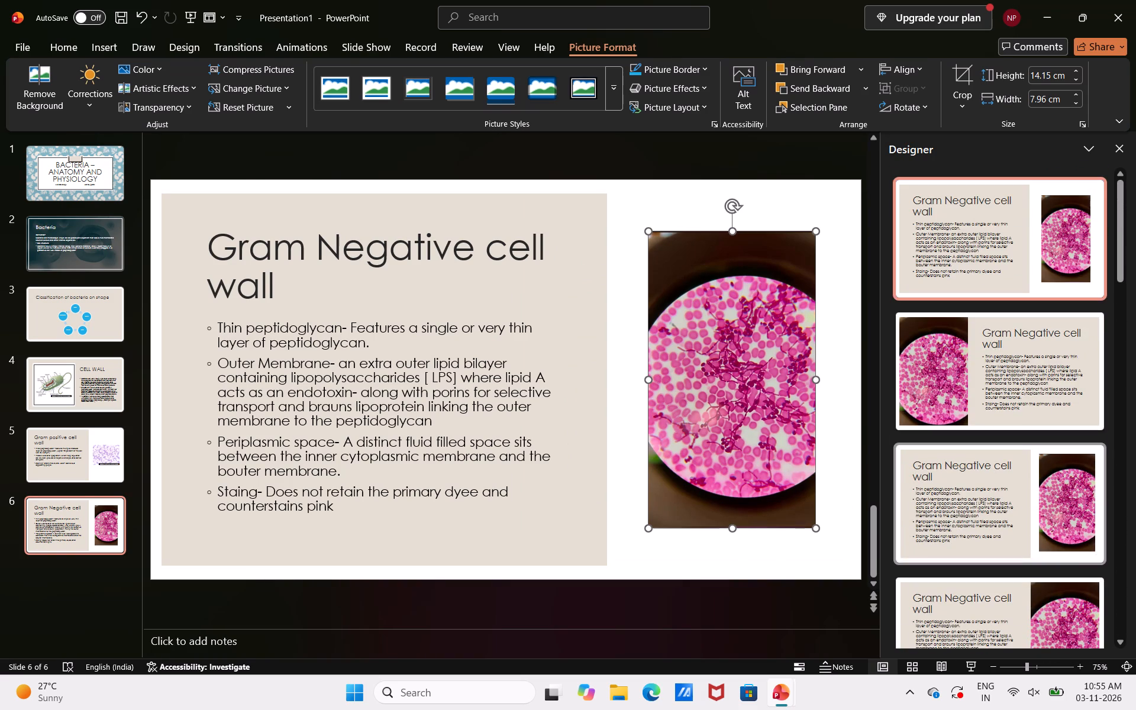
Delete the light purple bacteria picture from the Gram positive cell wall slide.
{"action": "left_click", "coordinate": [104, 437]}
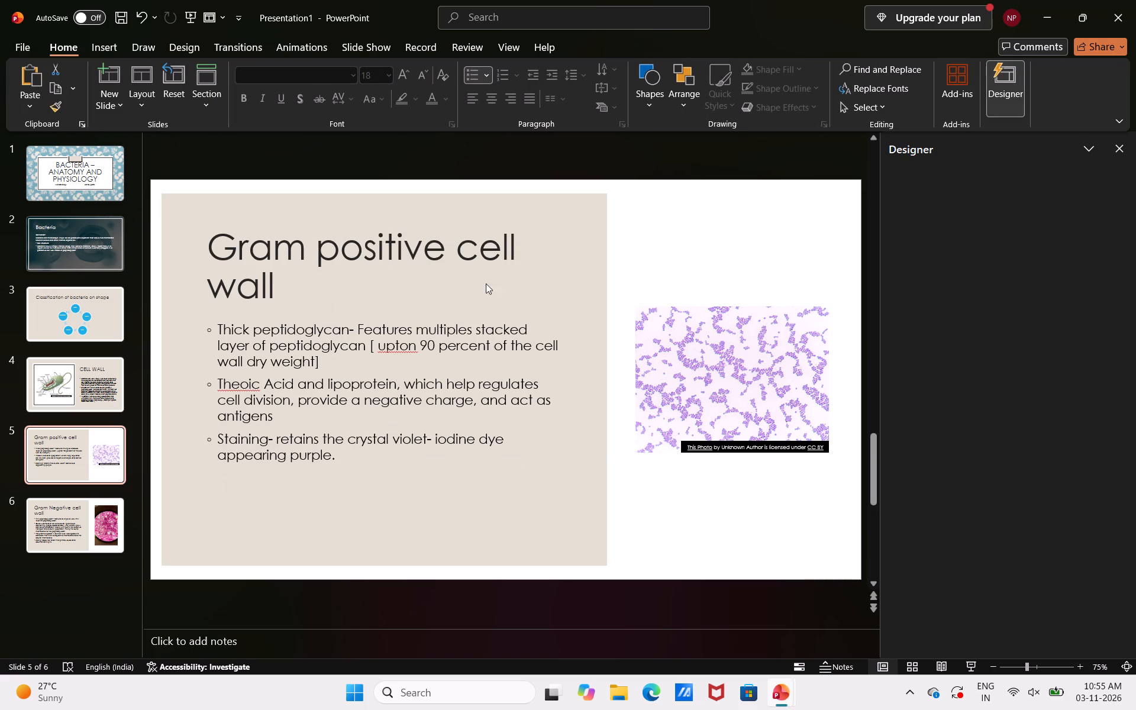
{"action": "double_click", "coordinate": [708, 357]}
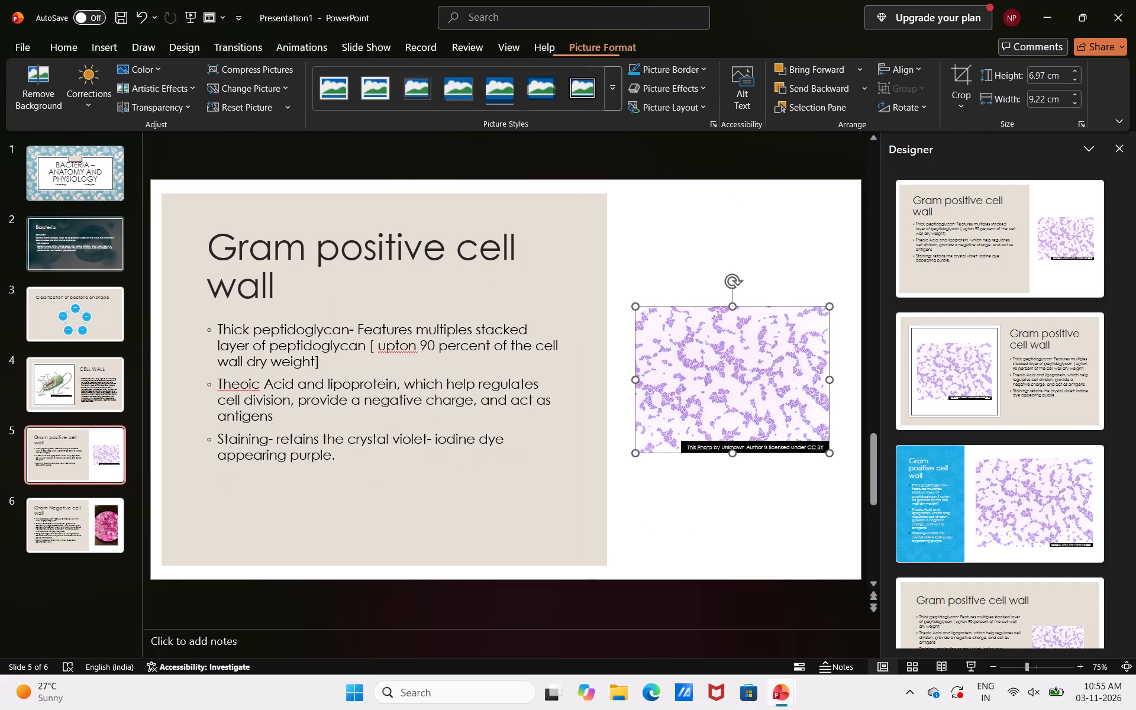
{"action": "key", "text": "BackSpace"}
{"action": "key", "text": "BackSpace"}
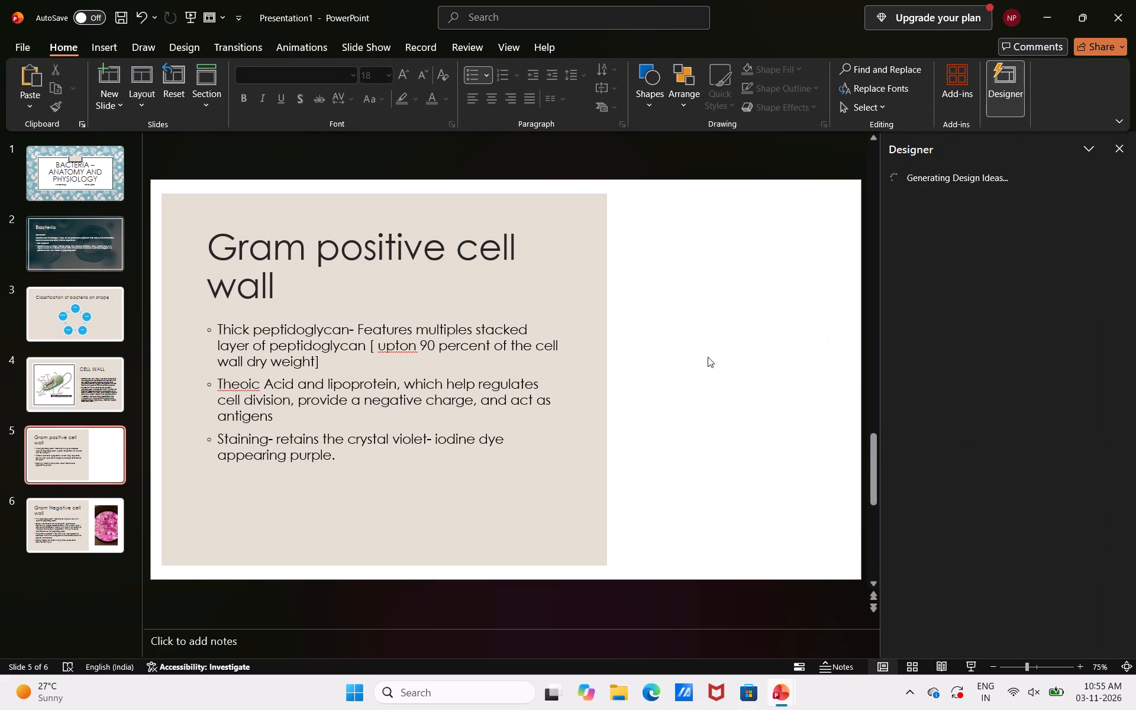
Search the online pictures for "gram positive bacteria" to illustrate the Gram positive cell wall slide.
{"action": "left_click", "coordinate": [106, 41]}
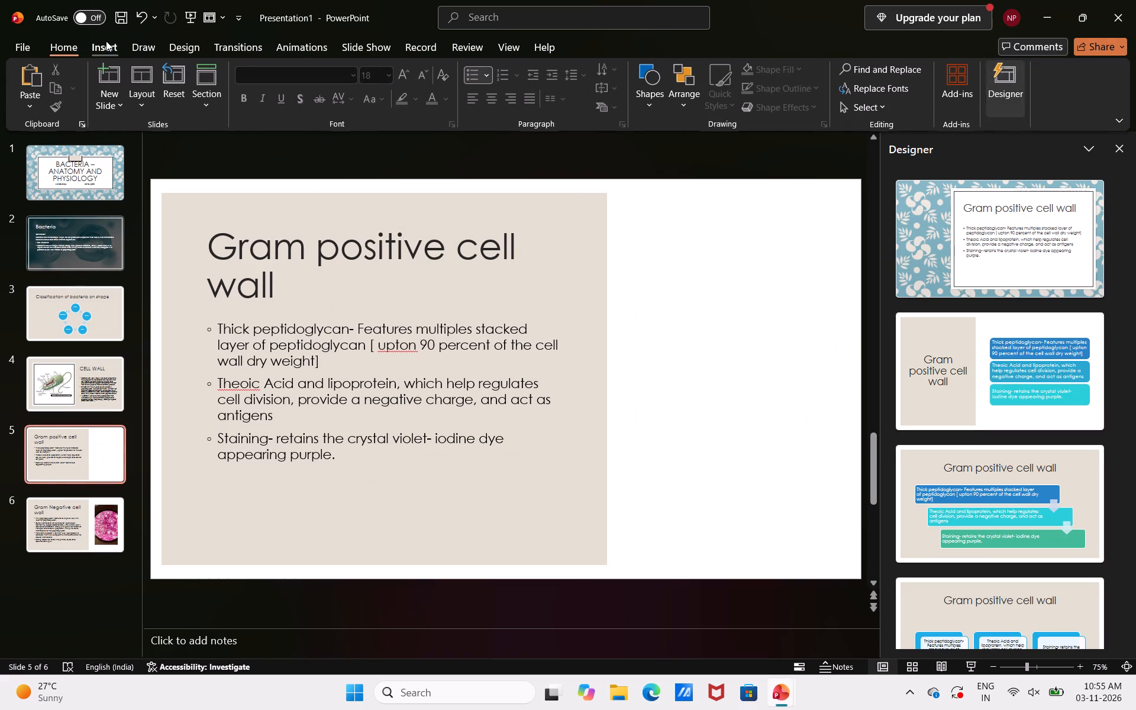
{"action": "left_click", "coordinate": [107, 101]}
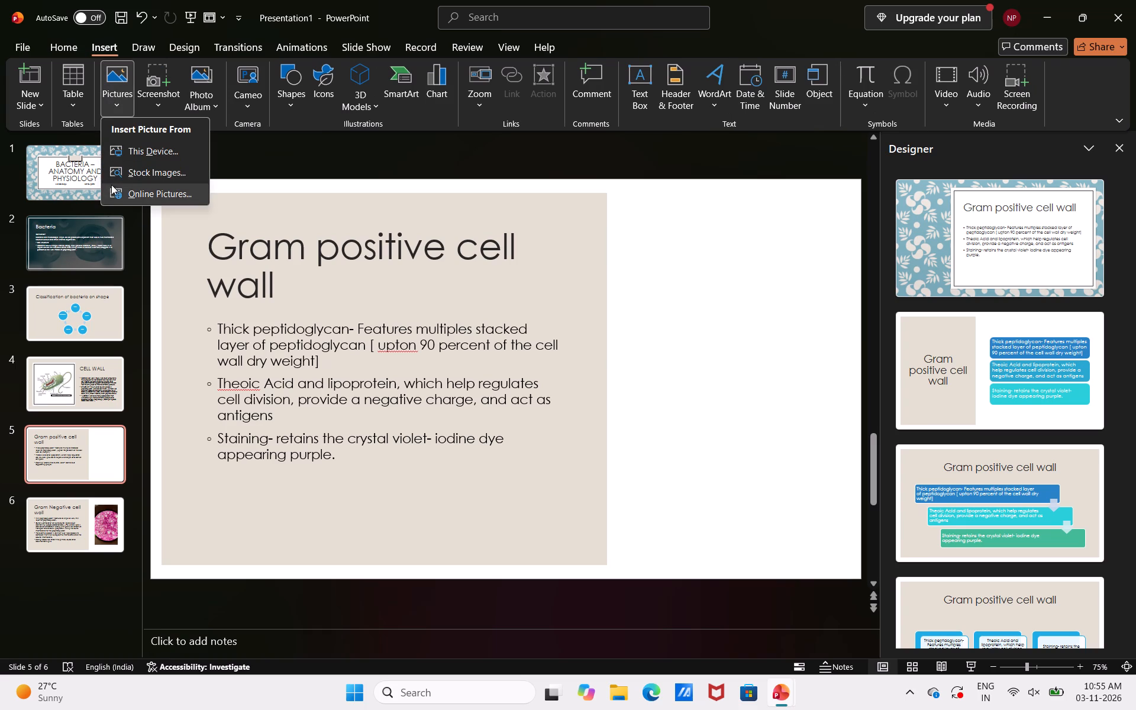
{"action": "left_click", "coordinate": [111, 193]}
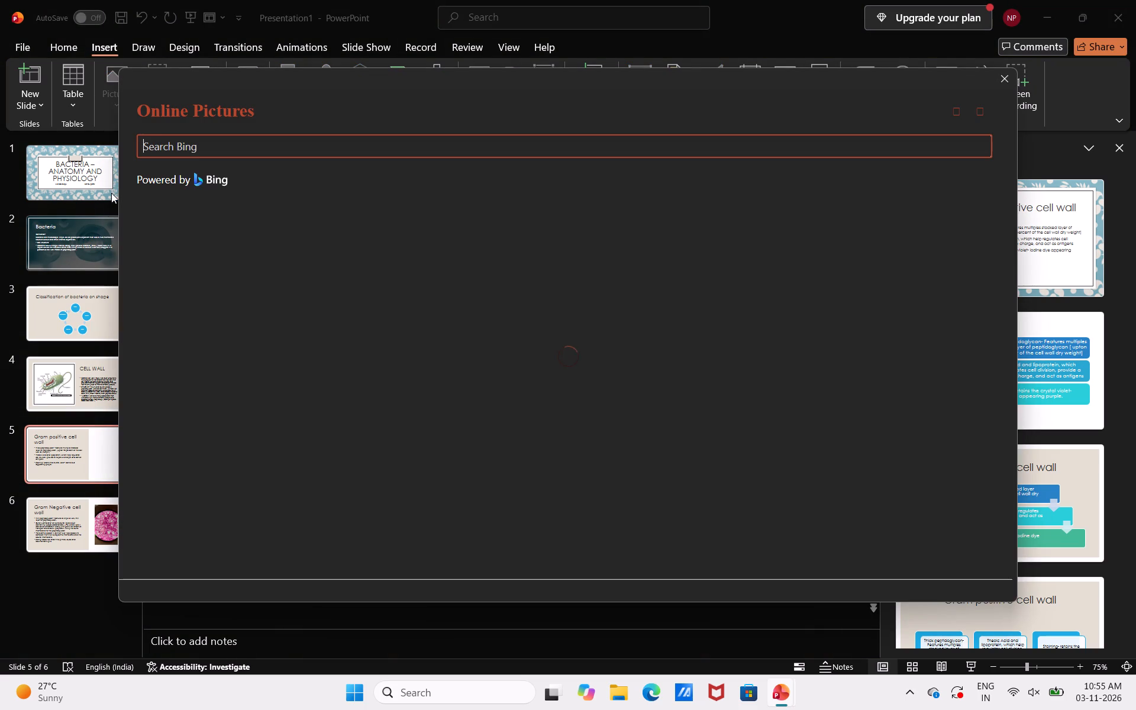
{"action": "left_click", "coordinate": [162, 151]}
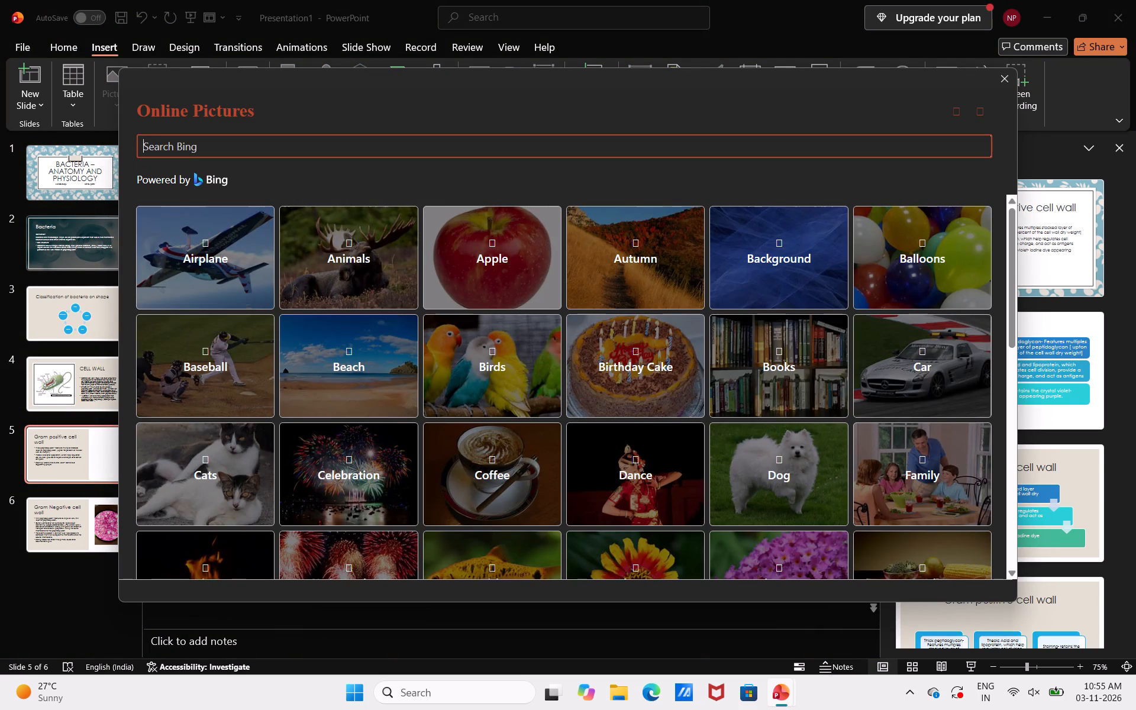
{"action": "type", "text": "gram poso"}
{"action": "key", "text": "BackSpace"}
{"action": "type", "text": "itive va"}
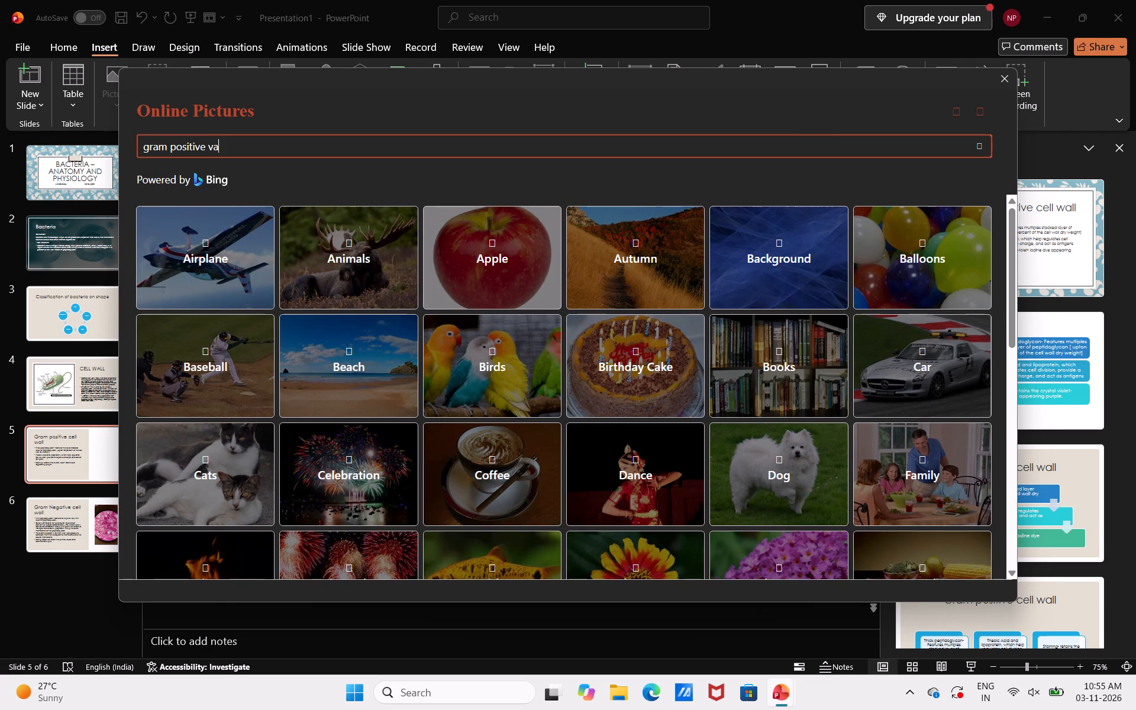
{"action": "key", "text": "BackSpace"}
{"action": "key", "text": "BackSpace"}
{"action": "type", "text": "bc"}
{"action": "key", "text": "BackSpace"}
{"action": "type", "text": "acteria"}
{"action": "key", "text": "space"}
{"action": "key", "text": "Return"}
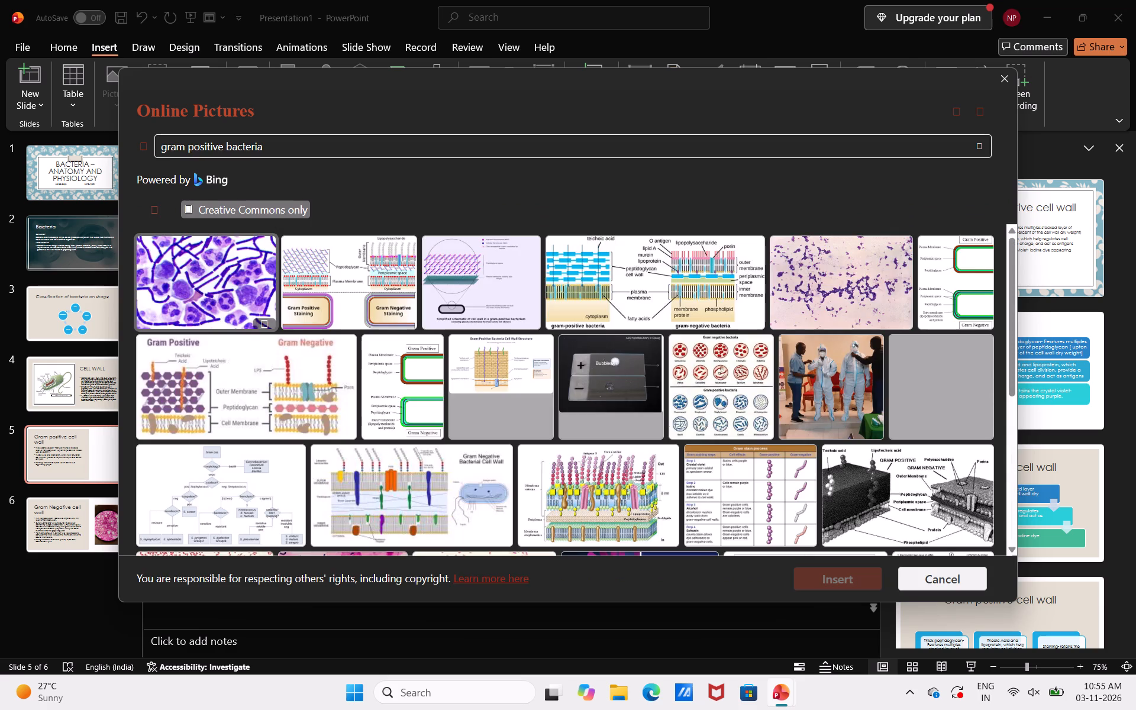
Look through the gram positive bacteria pictures for a suitable illustration, marking the three-part image with two culture plates as a candidate.
{"action": "scroll", "coordinate": [162, 151], "scroll_direction": "down", "scroll_amount": 6}
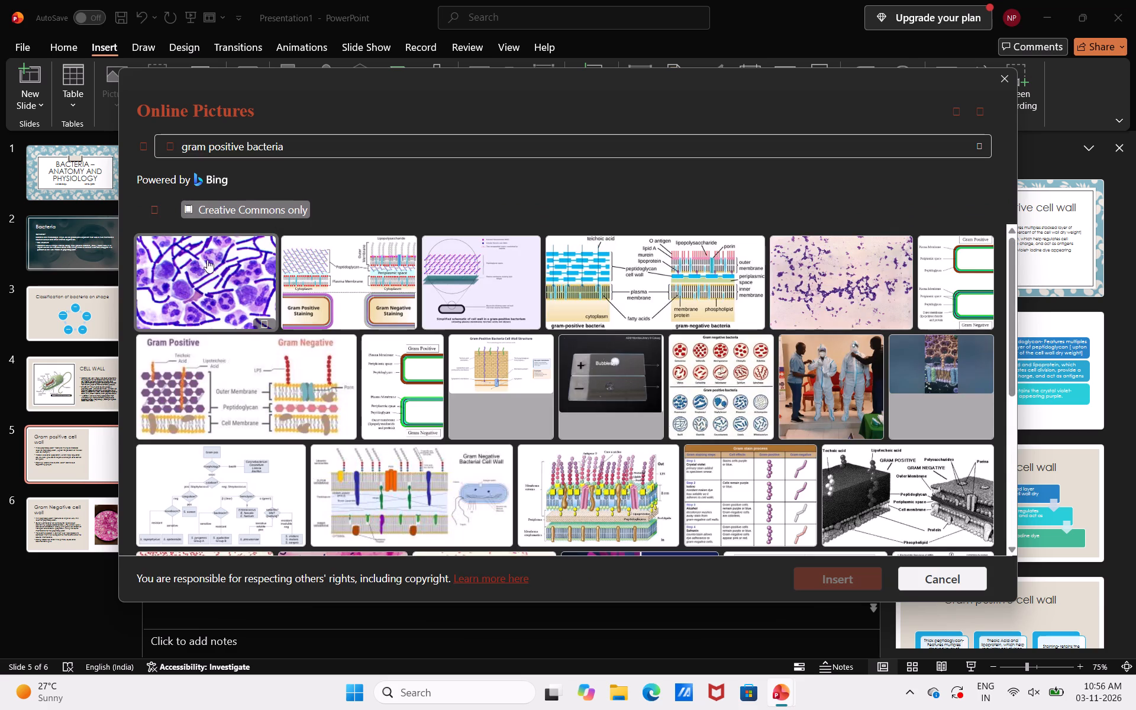
{"action": "scroll", "coordinate": [241, 362], "scroll_direction": "down", "scroll_amount": 8}
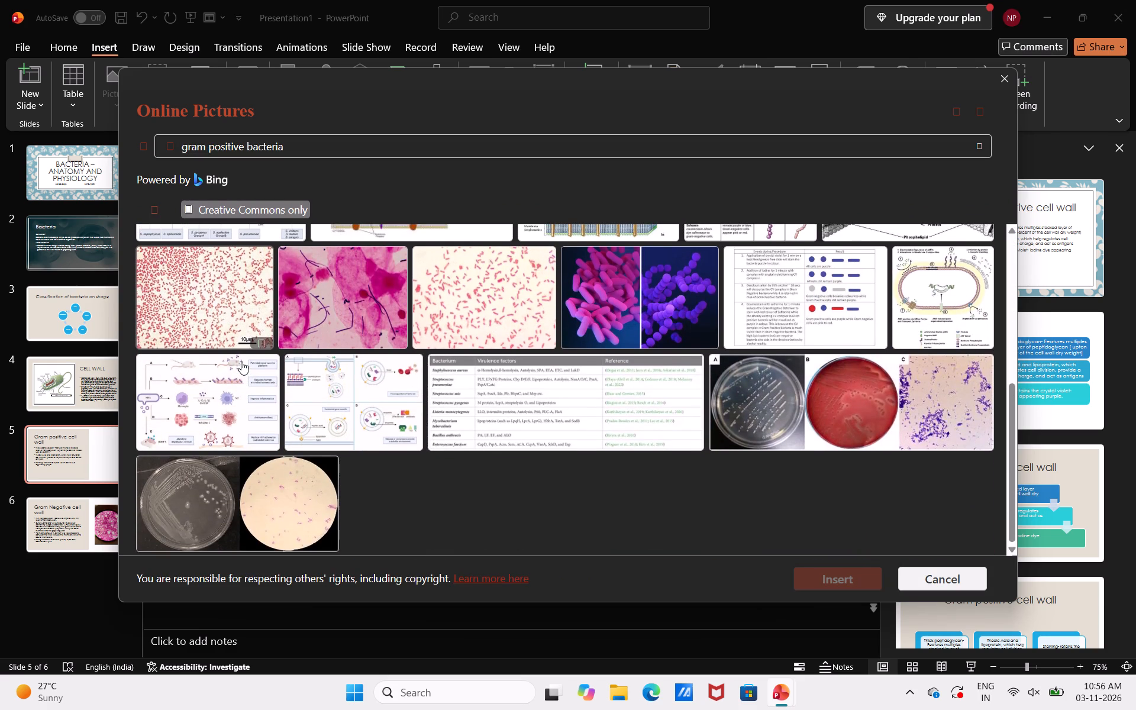
{"action": "scroll", "coordinate": [241, 362], "scroll_direction": "down", "scroll_amount": 1}
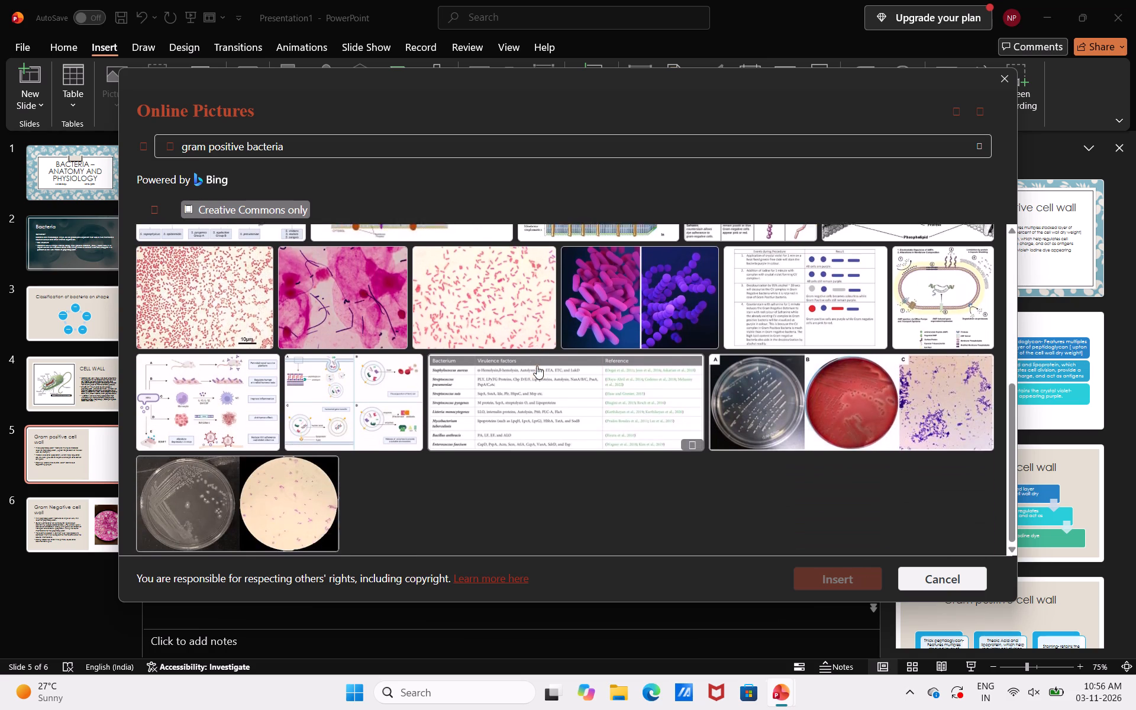
{"action": "left_click", "coordinate": [776, 414]}
{"action": "scroll", "coordinate": [867, 371], "scroll_direction": "up", "scroll_amount": 1}
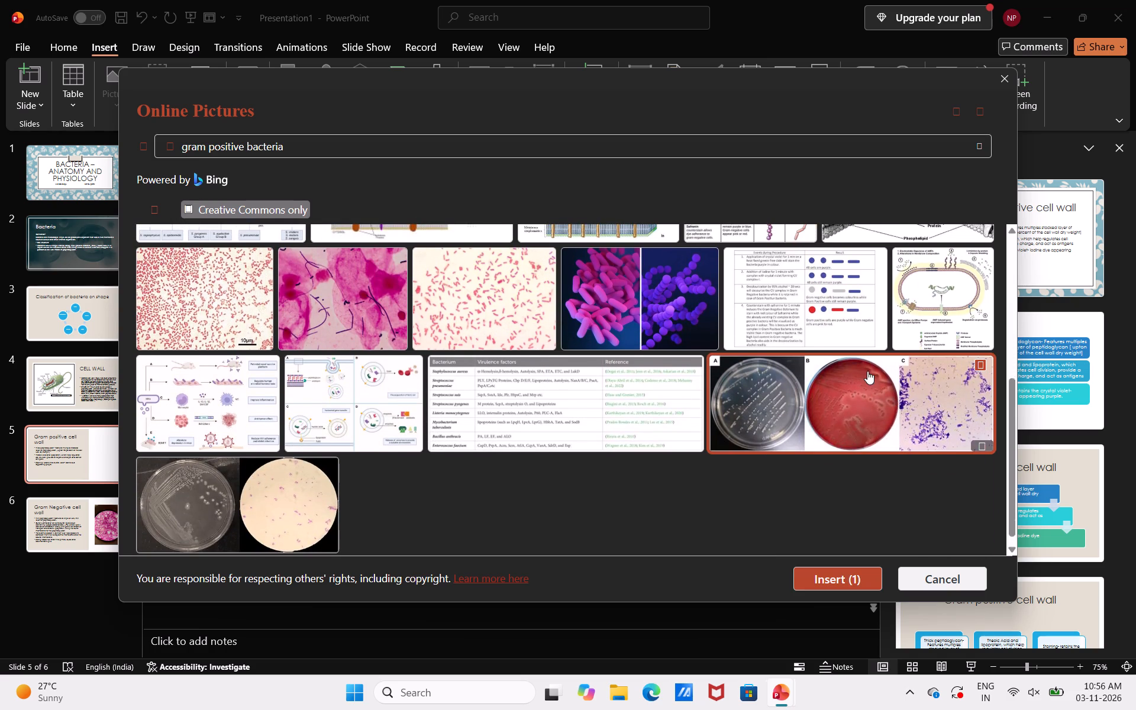
{"action": "scroll", "coordinate": [867, 371], "scroll_direction": "up", "scroll_amount": 7}
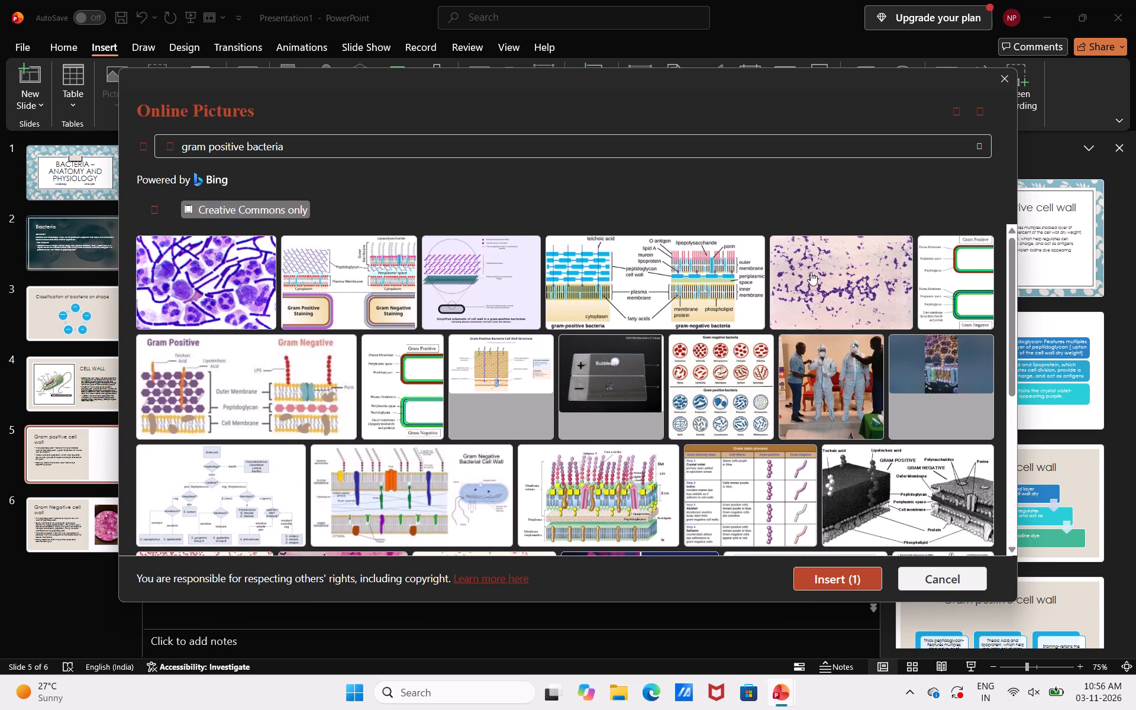
Search the online pictures for "purple bacteria" instead and look through the images for a purple-stained one.
{"action": "left_click", "coordinate": [662, 147]}
{"action": "key", "text": "BackSpace"}
{"action": "key", "text": "BackSpace"}
{"action": "key", "text": "BackSpace"}
{"action": "key", "text": "BackSpace"}
{"action": "key", "text": "BackSpace"}
{"action": "key", "text": "BackSpace"}
{"action": "key", "text": "BackSpace"}
{"action": "key", "text": "BackSpace"}
{"action": "key", "text": "BackSpace"}
{"action": "key", "text": "BackSpace"}
{"action": "key", "text": "BackSpace"}
{"action": "key", "text": "BackSpace"}
{"action": "key", "text": "BackSpace"}
{"action": "key", "text": "BackSpace"}
{"action": "key", "text": "BackSpace"}
{"action": "key", "text": "BackSpace"}
{"action": "key", "text": "BackSpace"}
{"action": "key", "text": "BackSpace"}
{"action": "key", "text": "BackSpace"}
{"action": "key", "text": "BackSpace"}
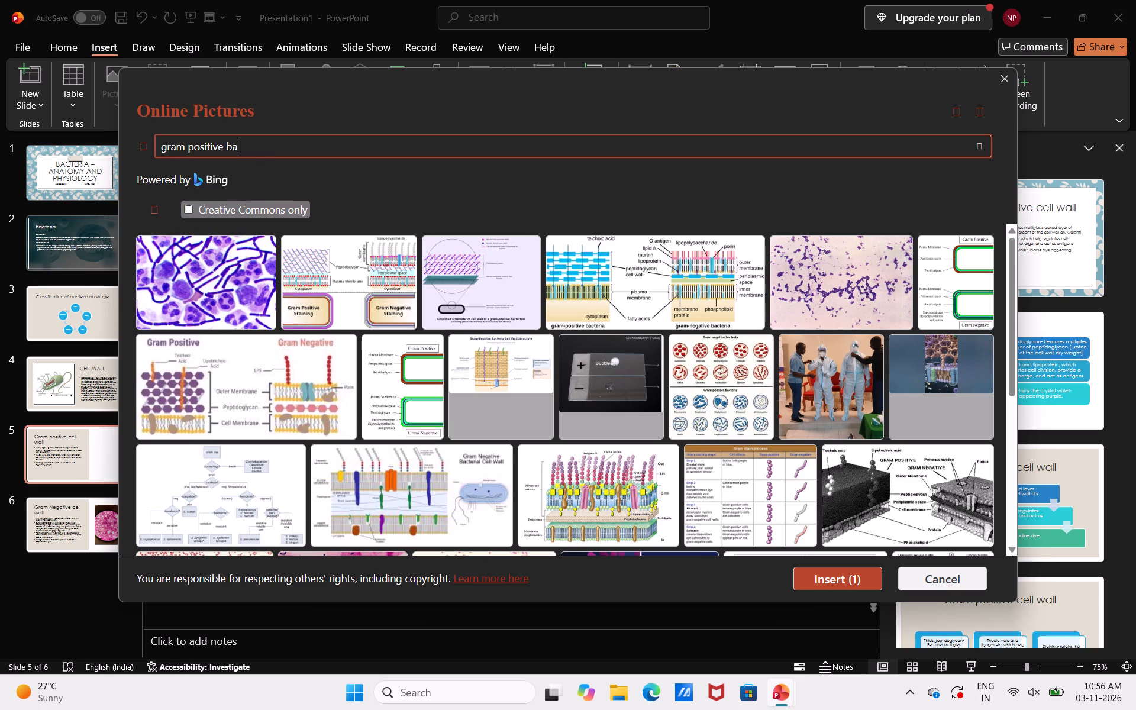
{"action": "type", "text": "purple bacteria"}
{"action": "key", "text": "space"}
{"action": "key", "text": "Return"}
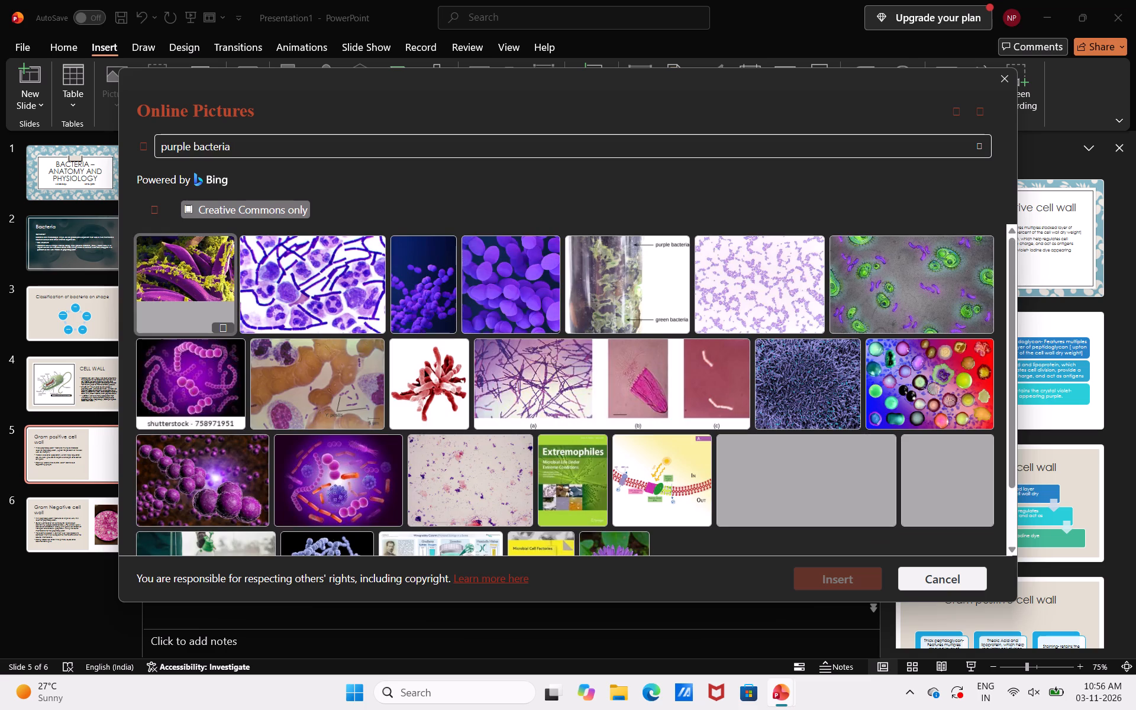
{"action": "scroll", "coordinate": [662, 147], "scroll_direction": "down", "scroll_amount": 10}
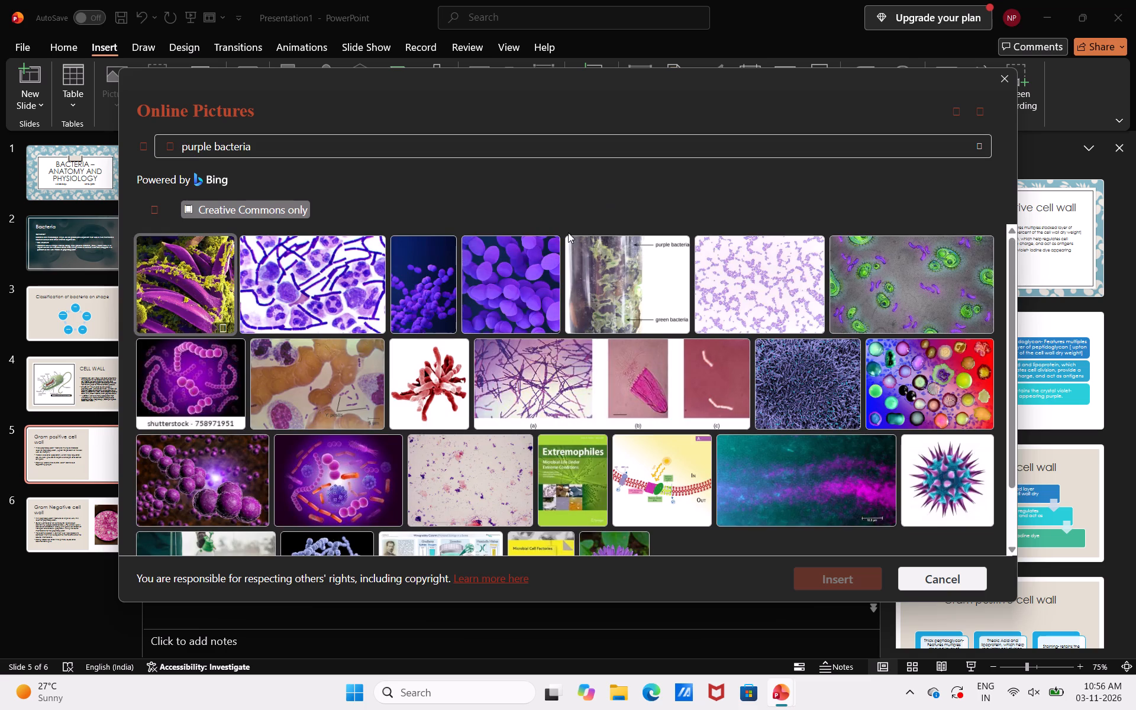
{"action": "scroll", "coordinate": [535, 351], "scroll_direction": "down", "scroll_amount": 7}
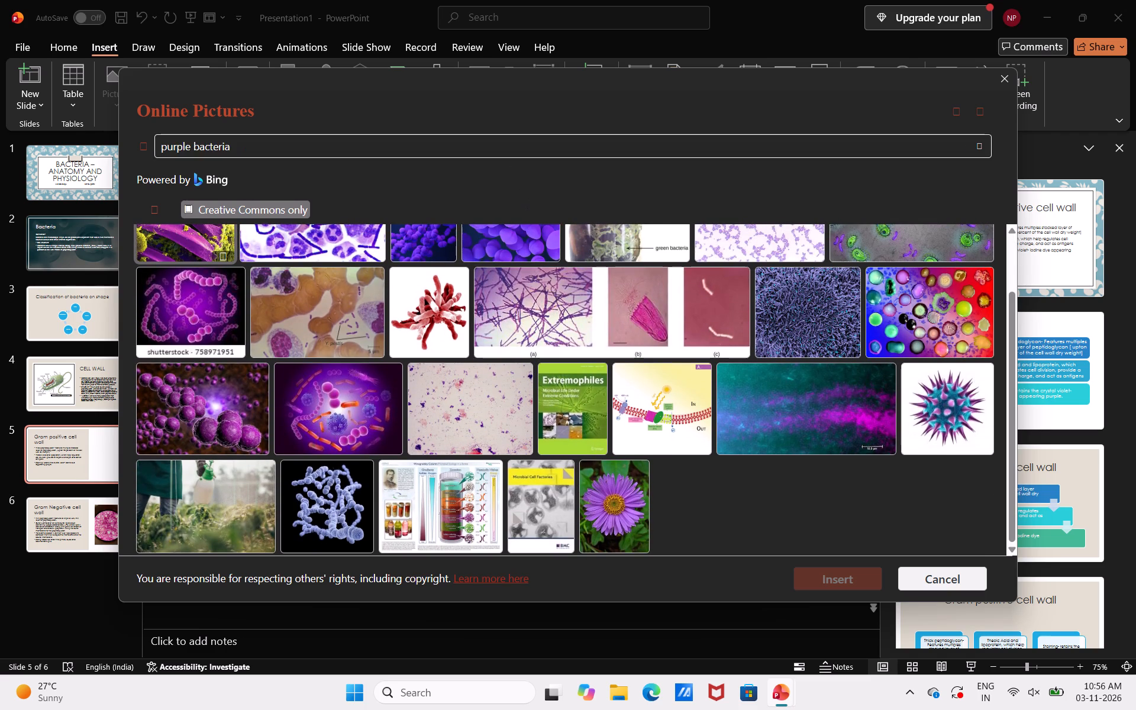
Refine the online picture search to "purple bacteria microscope".
{"action": "left_click", "coordinate": [506, 145]}
{"action": "type", "text": "mi"}
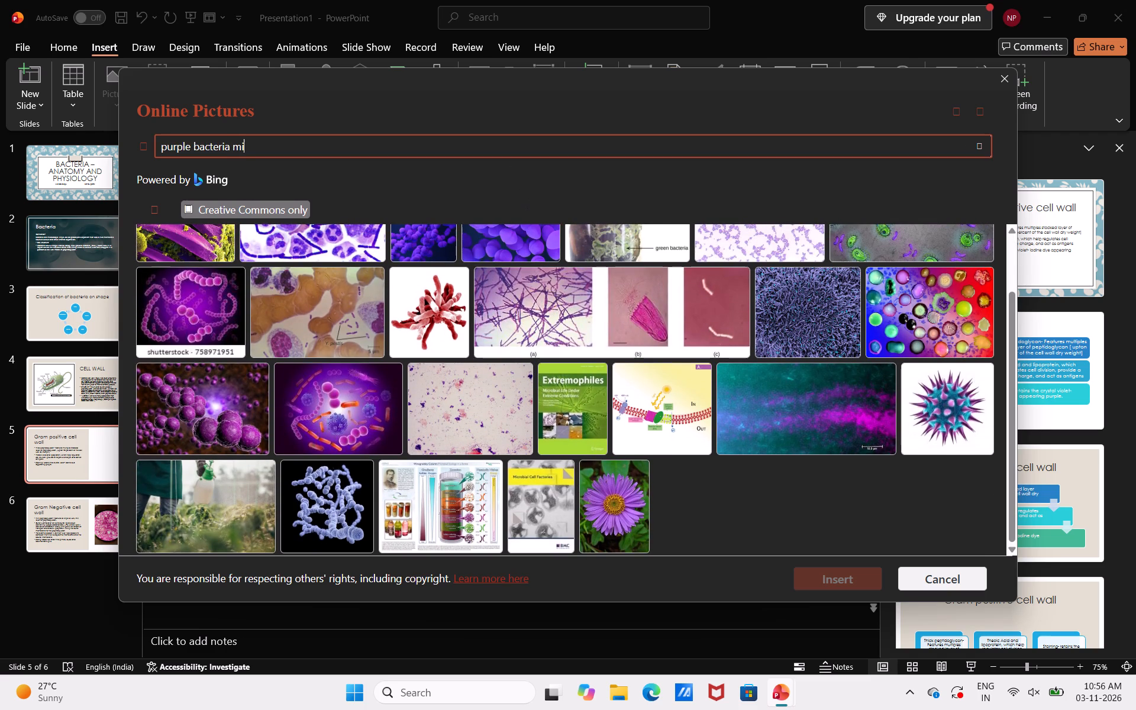
{"action": "type", "text": "croscoe"}
{"action": "key", "text": "BackSpace"}
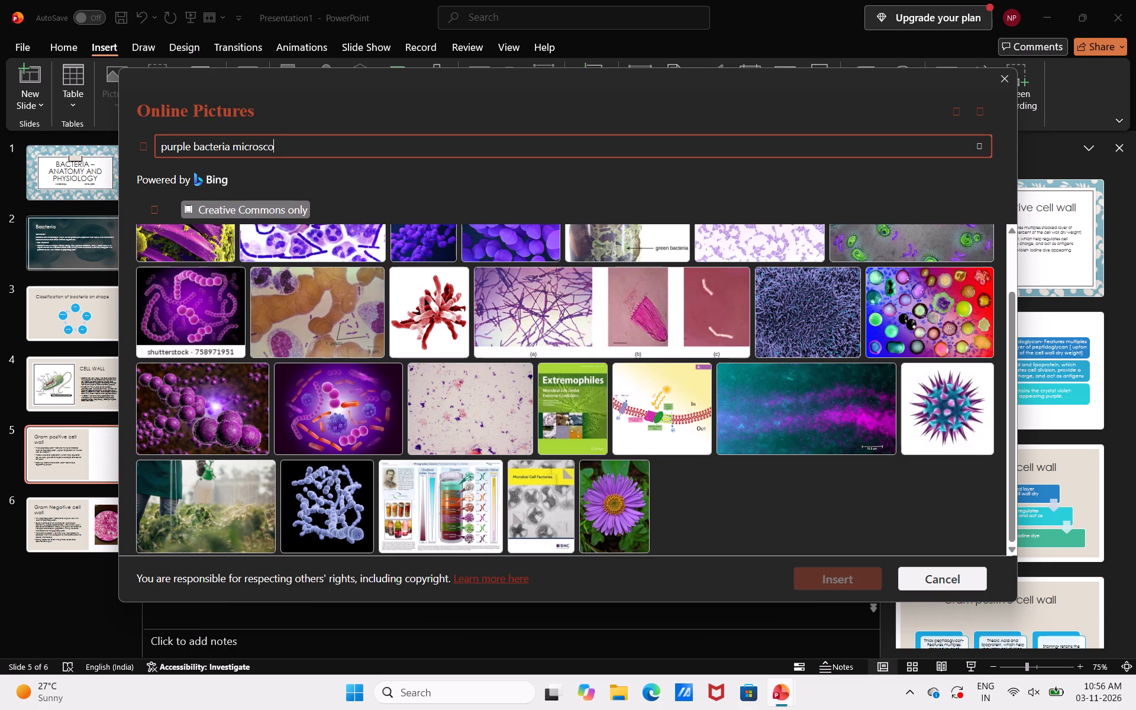
{"action": "type", "text": "pe"}
{"action": "key", "text": "Return"}
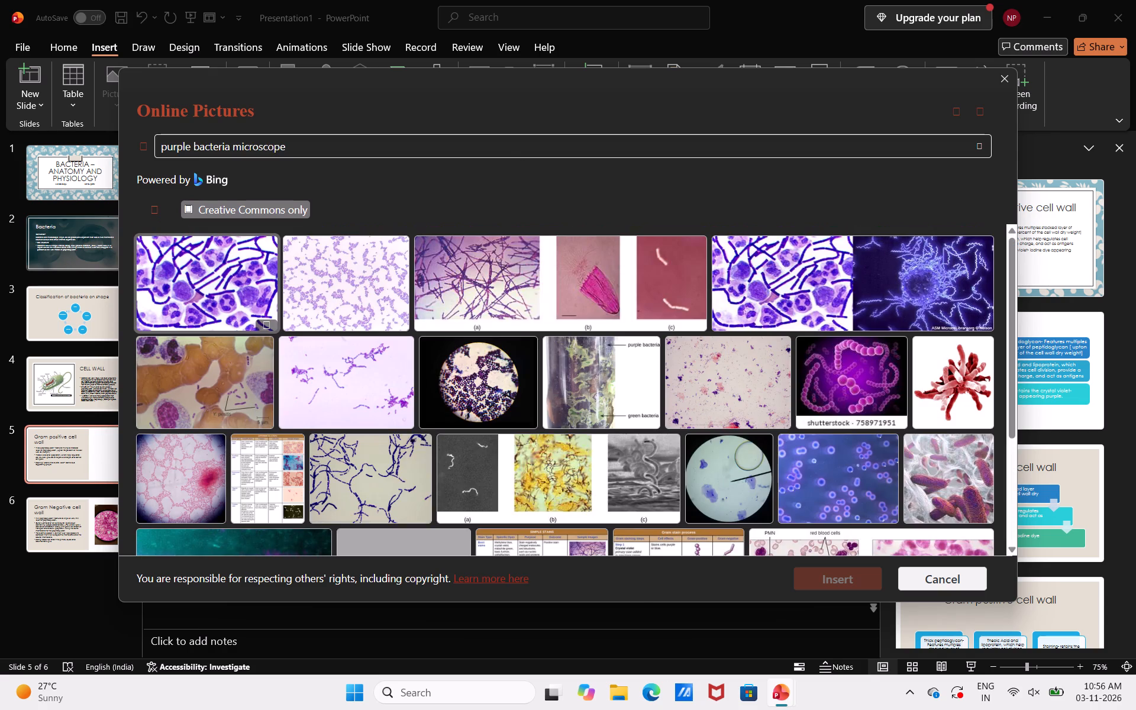
Examine the purple bacteria microscope pictures for one that suits the Gram positive cell wall slide.
{"action": "scroll", "coordinate": [512, 379], "scroll_direction": "down", "scroll_amount": 2}
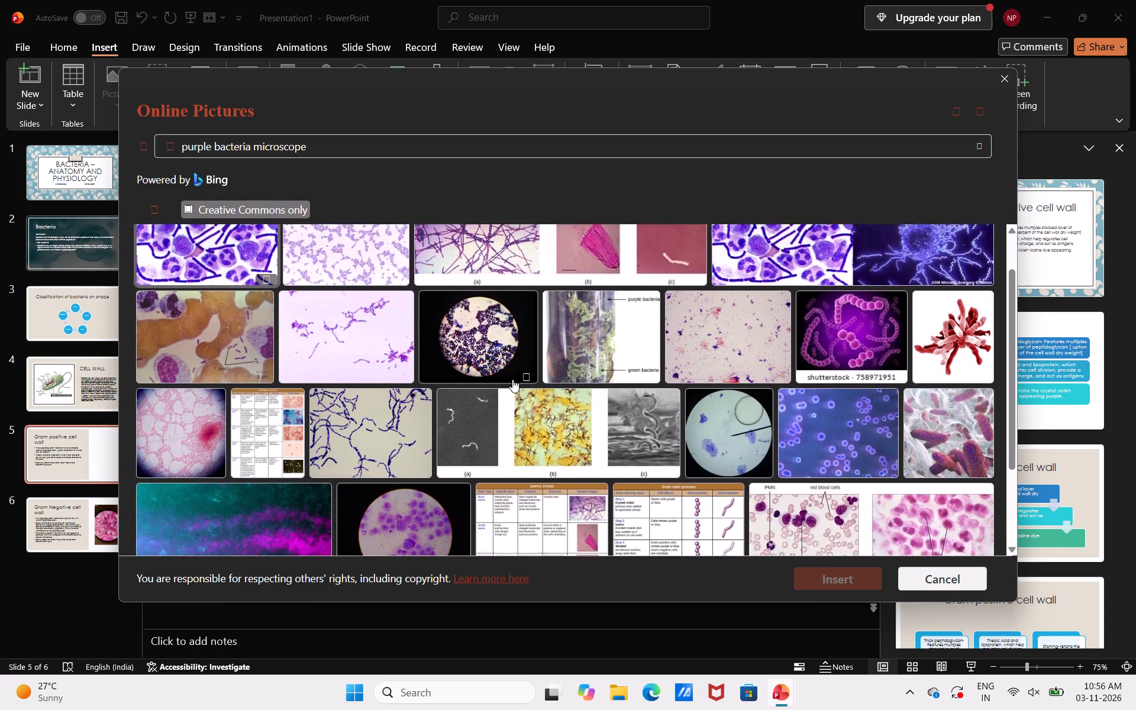
{"action": "scroll", "coordinate": [512, 379], "scroll_direction": "down", "scroll_amount": 2}
{"action": "scroll", "coordinate": [388, 448], "scroll_direction": "down", "scroll_amount": 2}
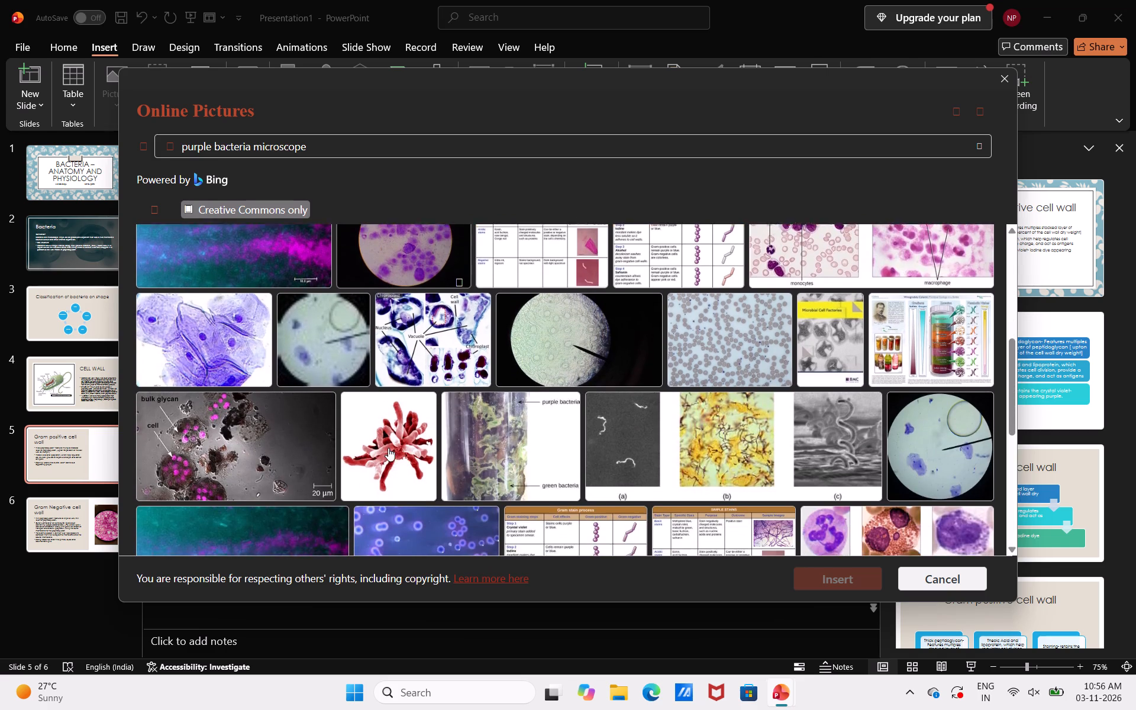
{"action": "scroll", "coordinate": [388, 448], "scroll_direction": "down", "scroll_amount": 9}
{"action": "scroll", "coordinate": [388, 448], "scroll_direction": "up", "scroll_amount": 4}
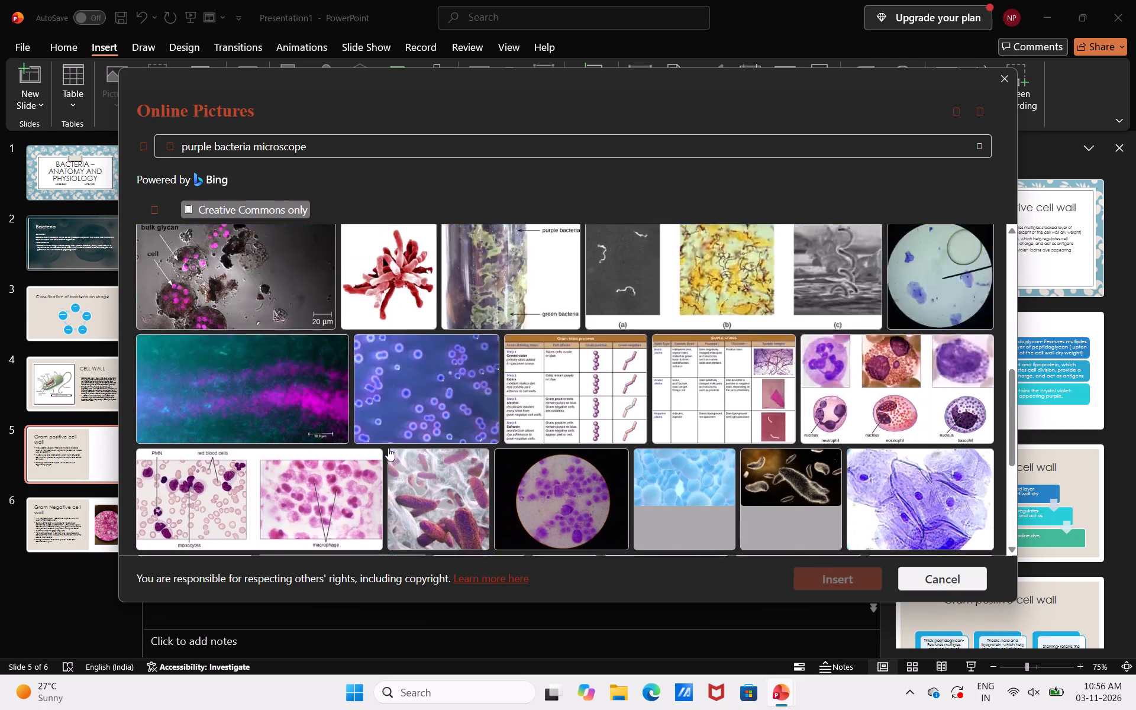
{"action": "scroll", "coordinate": [388, 448], "scroll_direction": "up", "scroll_amount": 9}
Search the online pictures for "gram positive bacteria microscope" instead.
{"action": "left_click_drag", "start_coordinate": [388, 448], "coordinate": [282, 153]}
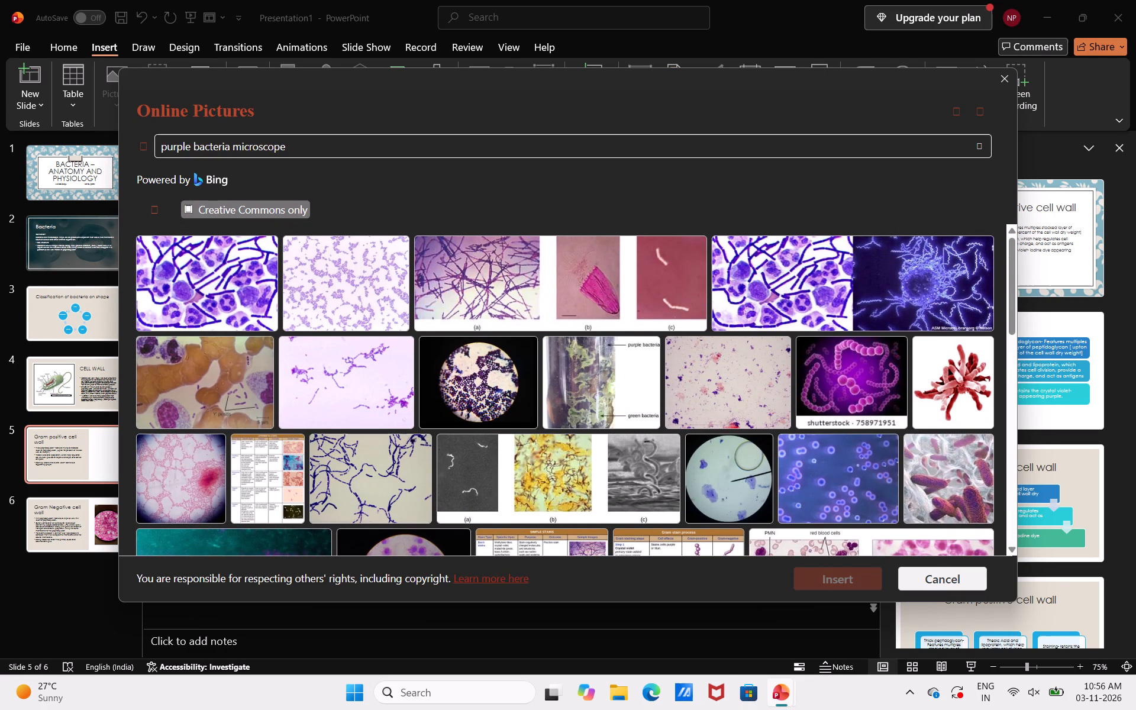
{"action": "left_click_drag", "start_coordinate": [282, 153], "coordinate": [224, 147]}
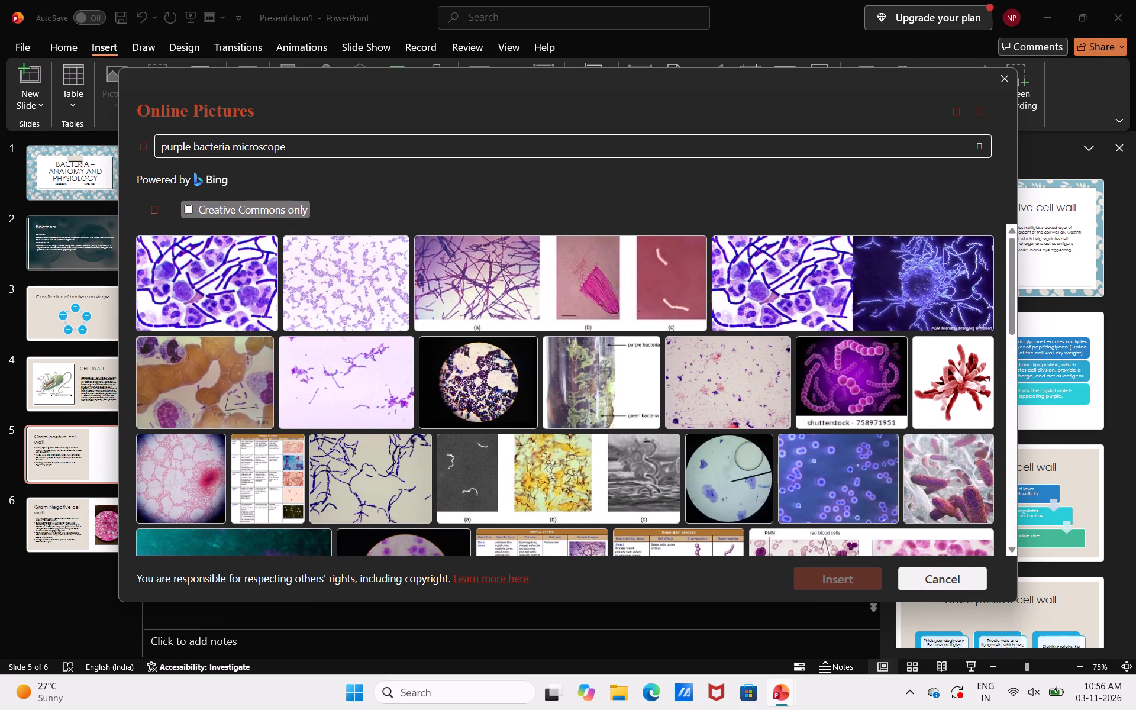
{"action": "left_click_drag", "start_coordinate": [224, 147], "coordinate": [228, 147]}
{"action": "left_click", "coordinate": [228, 147]}
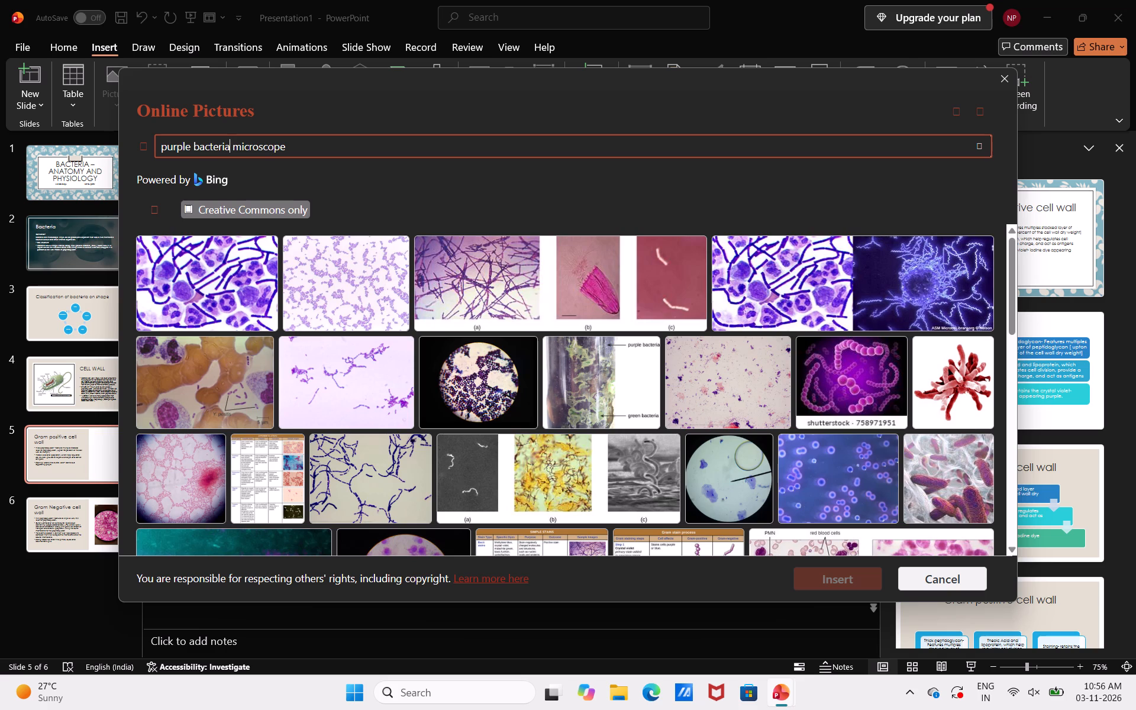
{"action": "left_click", "coordinate": [186, 141]}
{"action": "key", "text": "Right"}
{"action": "key", "text": "BackSpace"}
{"action": "key", "text": "BackSpace"}
{"action": "key", "text": "BackSpace"}
{"action": "key", "text": "BackSpace"}
{"action": "key", "text": "BackSpace"}
{"action": "key", "text": "BackSpace"}
{"action": "key", "text": "BackSpace"}
{"action": "key", "text": "BackSpace"}
{"action": "key", "text": "BackSpace"}
{"action": "type", "text": "gram positive"}
{"action": "key", "text": "Return"}
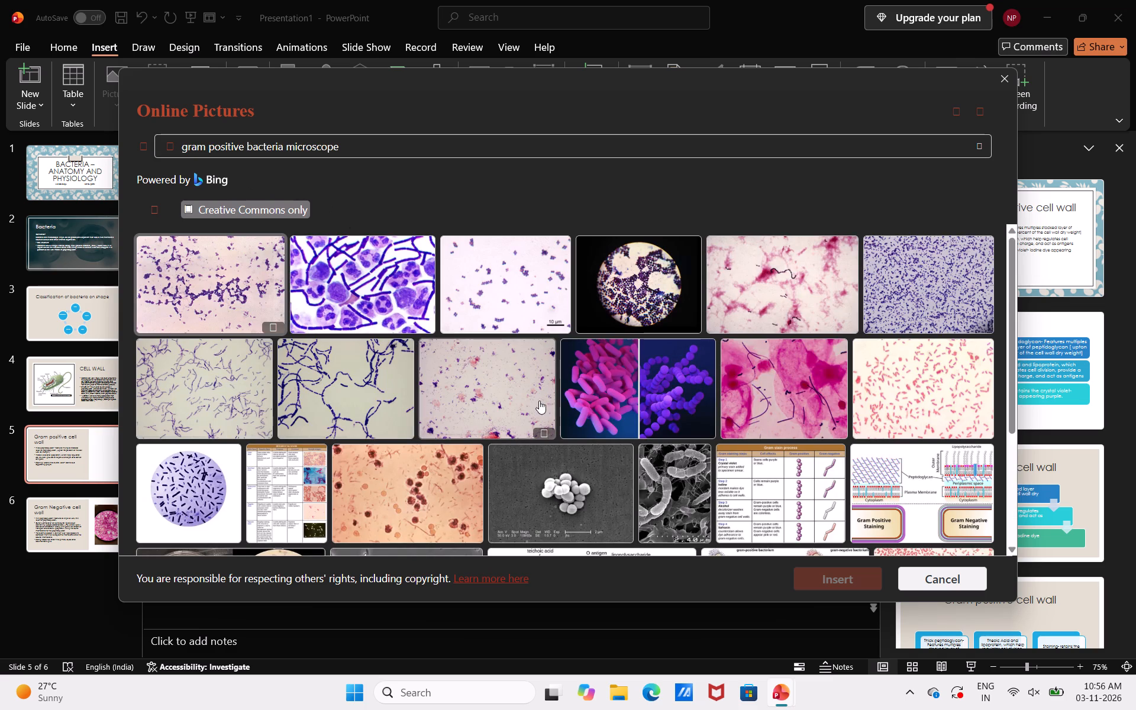
Look through the gram positive bacteria microscope pictures for a purple-stained one that suits the Gram positive cell wall slide.
{"action": "scroll", "coordinate": [539, 401], "scroll_direction": "down", "scroll_amount": 5}
{"action": "scroll", "coordinate": [539, 401], "scroll_direction": "right", "scroll_amount": 1}
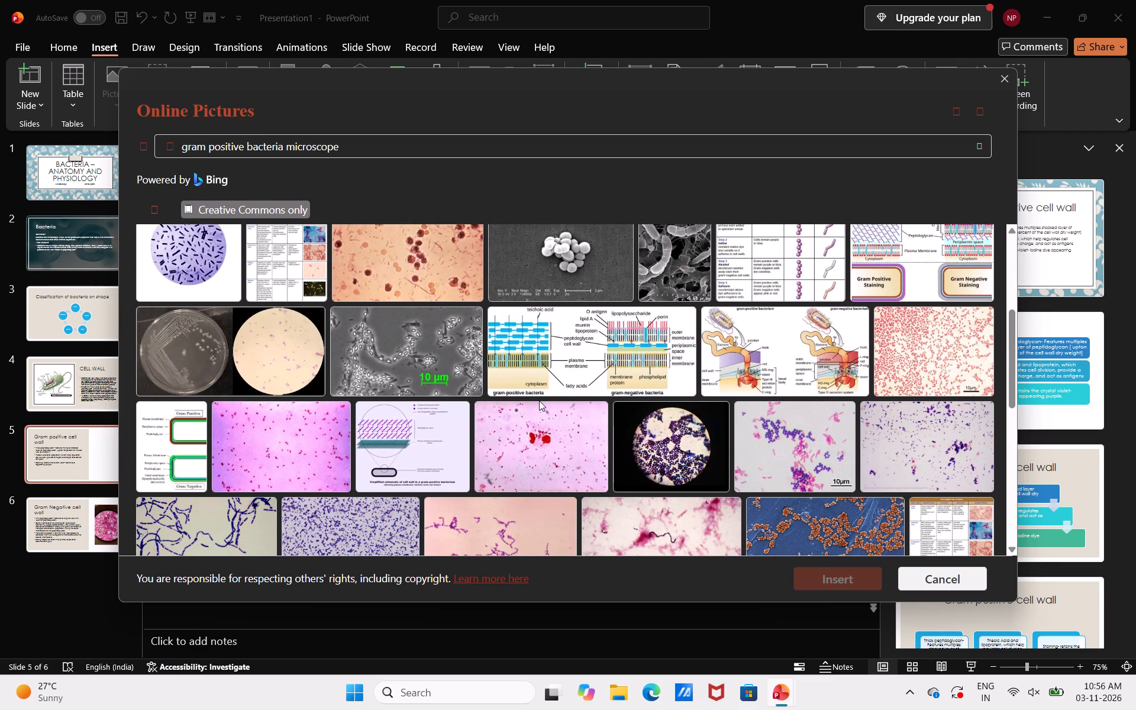
{"action": "scroll", "coordinate": [539, 401], "scroll_direction": "down", "scroll_amount": 8}
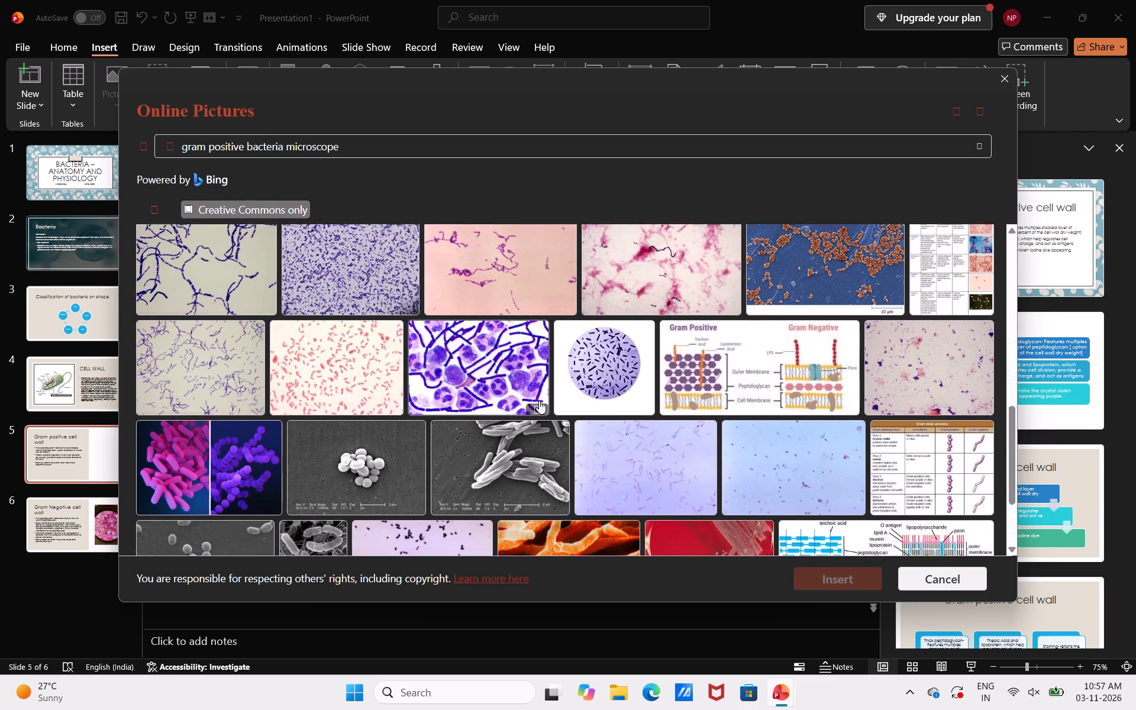
{"action": "scroll", "coordinate": [539, 401], "scroll_direction": "down", "scroll_amount": 4}
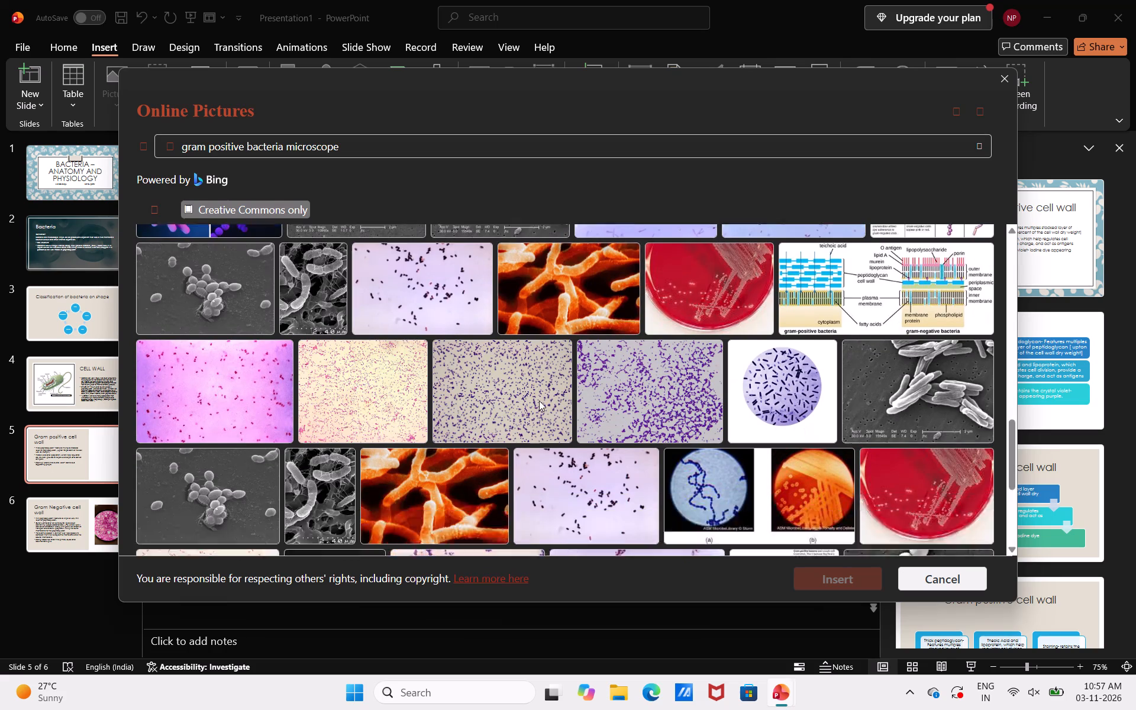
{"action": "scroll", "coordinate": [539, 401], "scroll_direction": "down", "scroll_amount": 8}
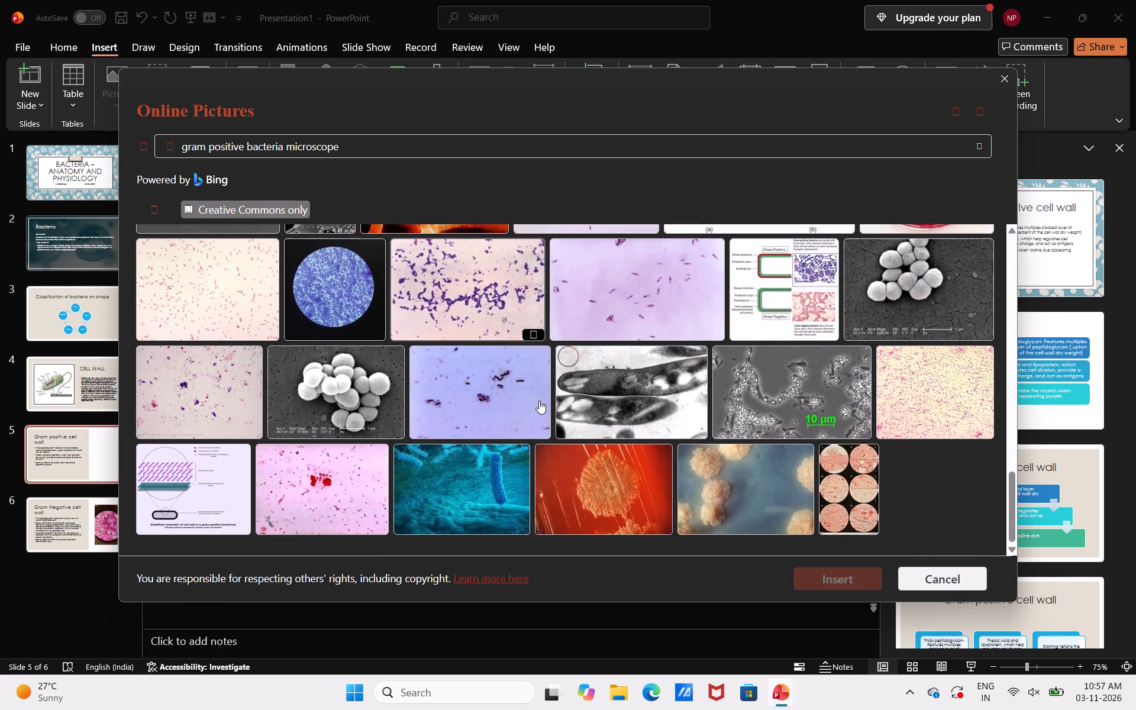
{"action": "scroll", "coordinate": [539, 401], "scroll_direction": "down", "scroll_amount": 5}
{"action": "scroll", "coordinate": [539, 401], "scroll_direction": "up", "scroll_amount": 3}
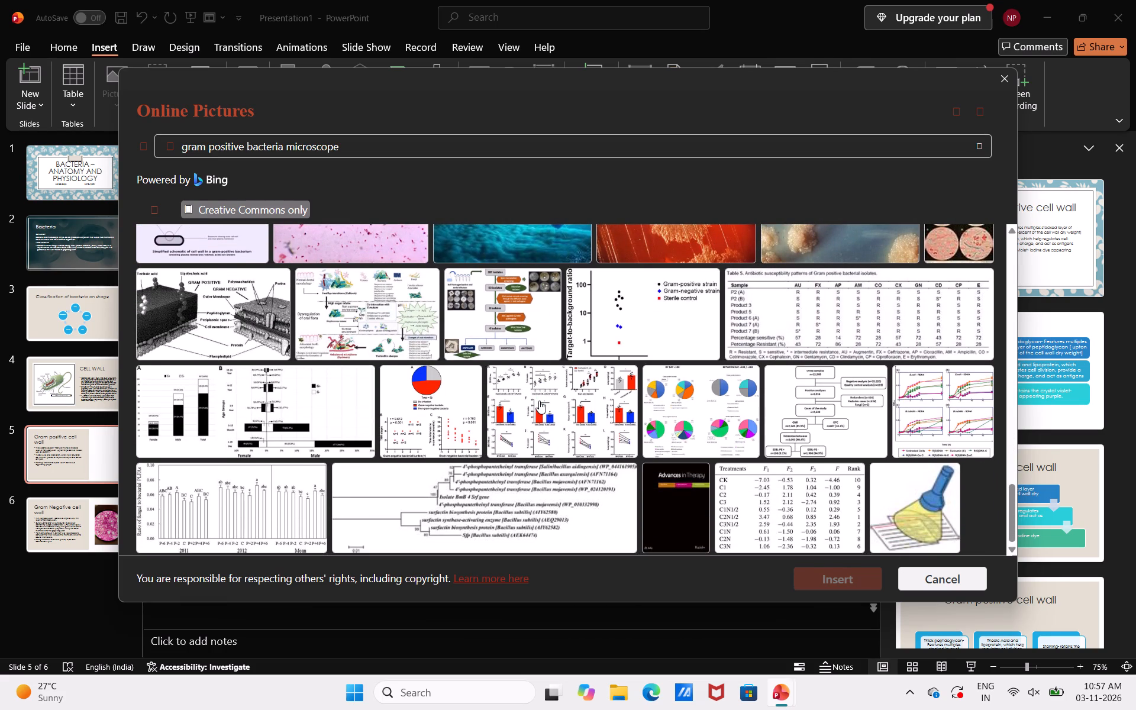
{"action": "scroll", "coordinate": [539, 401], "scroll_direction": "up", "scroll_amount": 6}
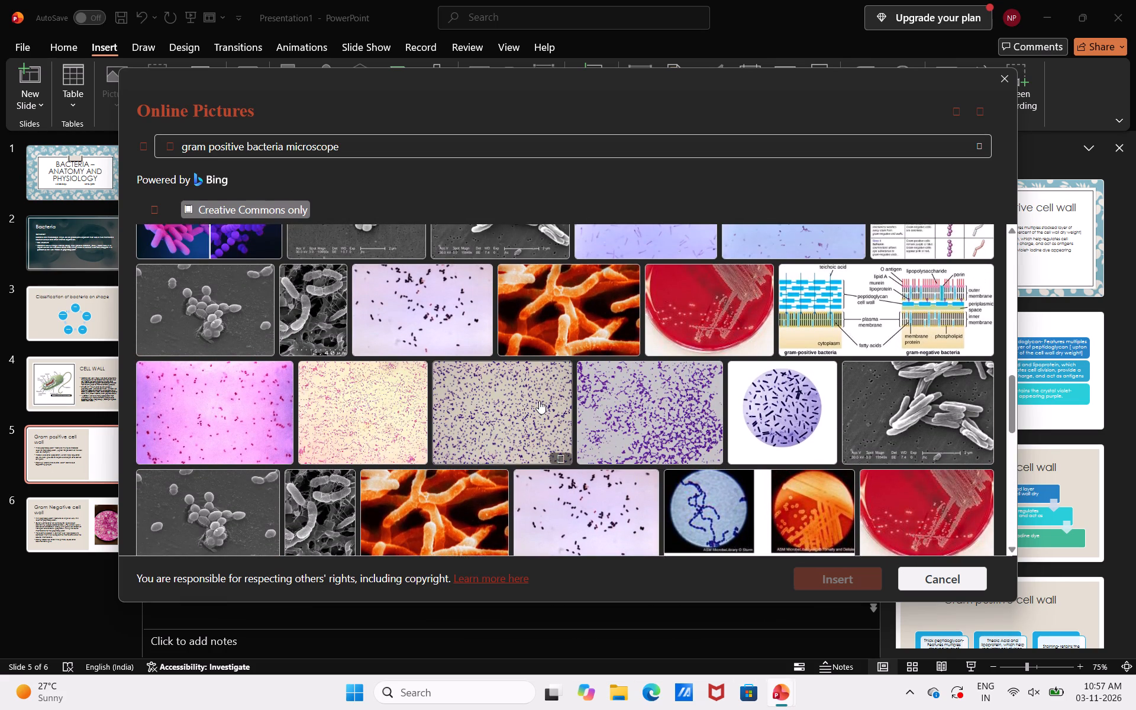
{"action": "scroll", "coordinate": [539, 401], "scroll_direction": "up", "scroll_amount": 6}
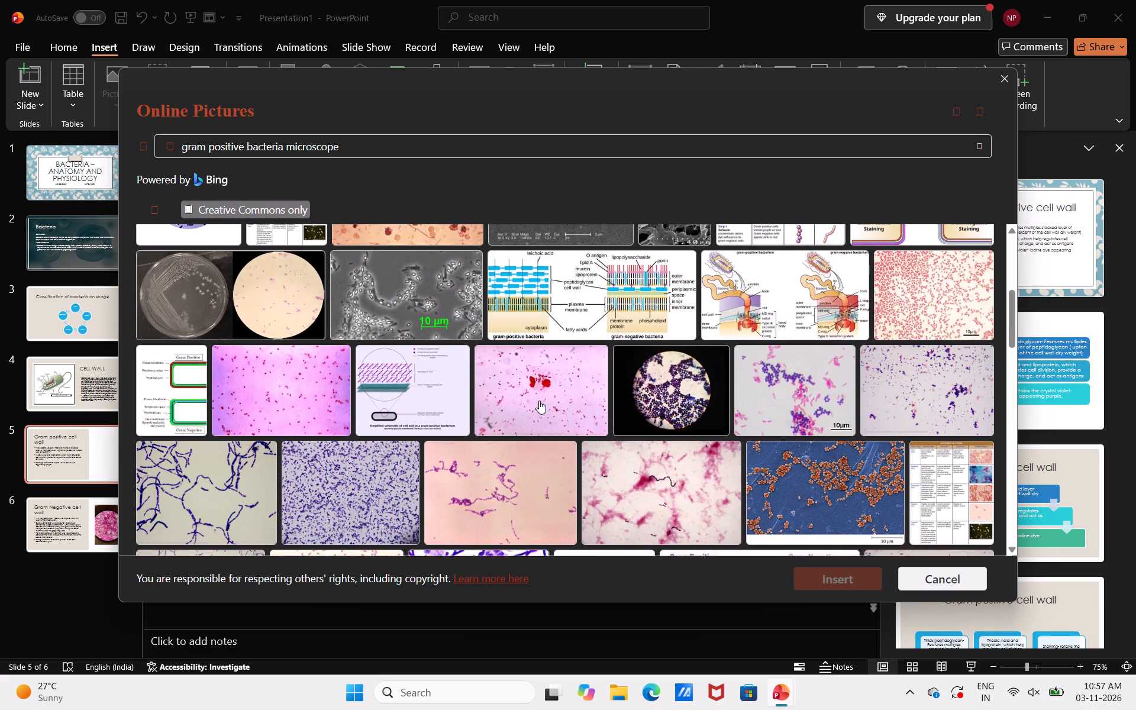
{"action": "scroll", "coordinate": [539, 401], "scroll_direction": "up", "scroll_amount": 3}
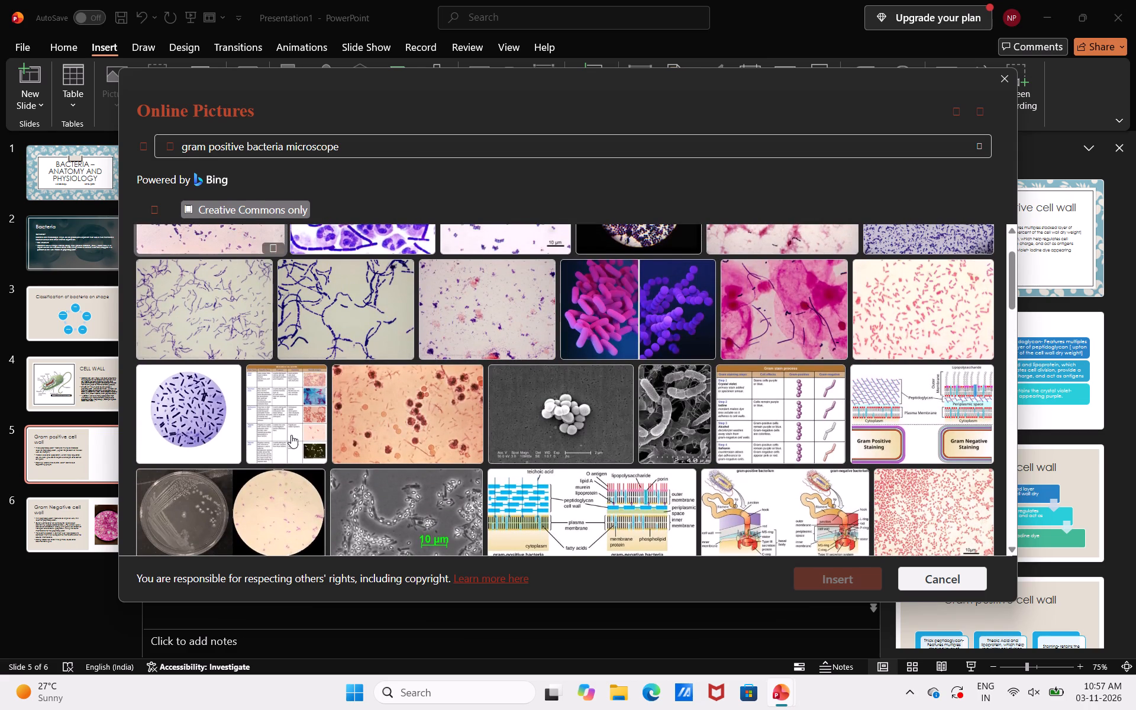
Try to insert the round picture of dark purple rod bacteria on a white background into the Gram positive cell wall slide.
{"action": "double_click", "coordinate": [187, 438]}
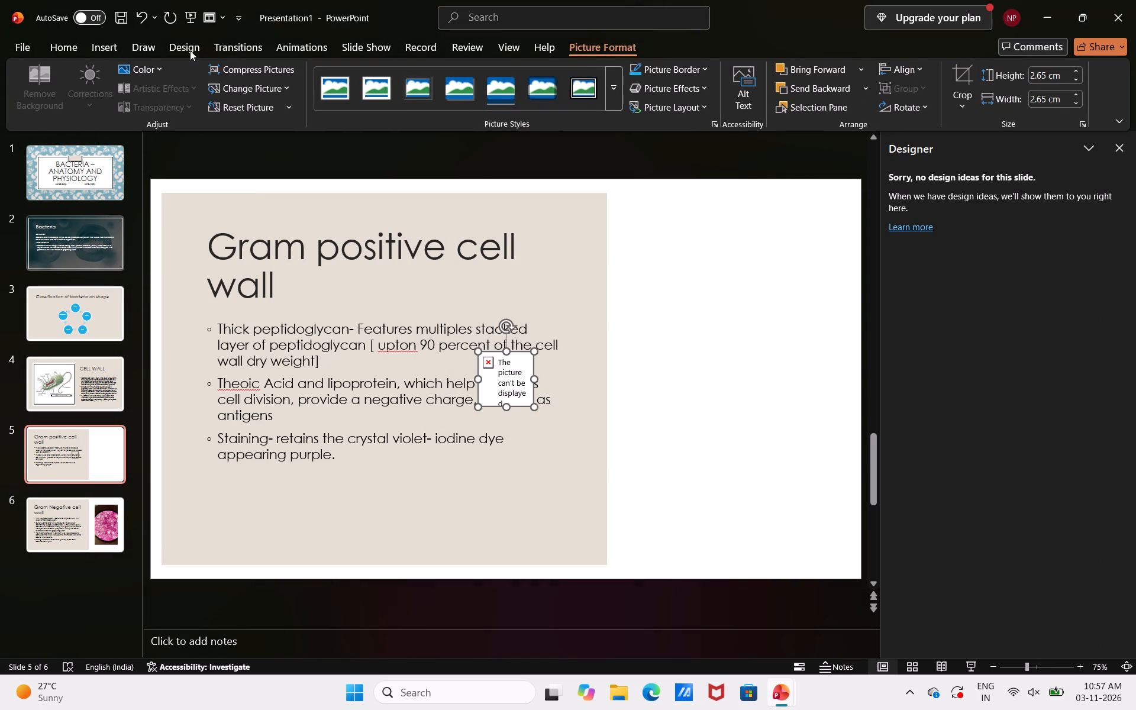
Search the online pictures again for "gram positive bacteria microscope".
{"action": "left_click", "coordinate": [96, 43]}
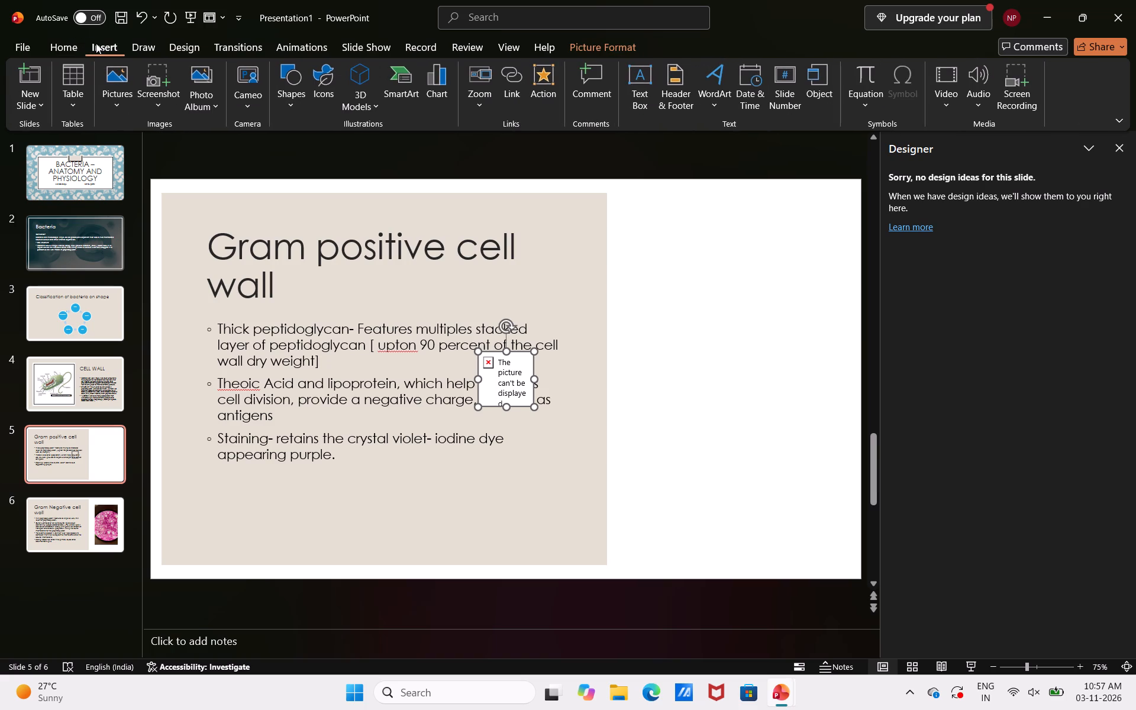
{"action": "left_click", "coordinate": [112, 79]}
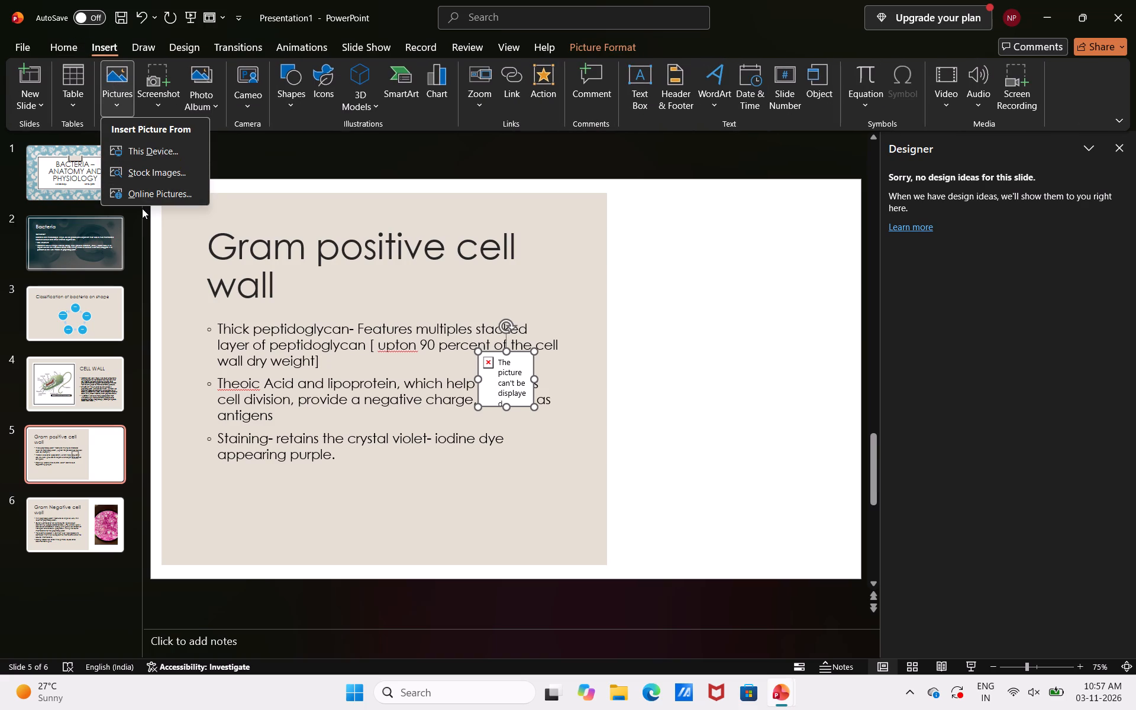
{"action": "left_click", "coordinate": [143, 200]}
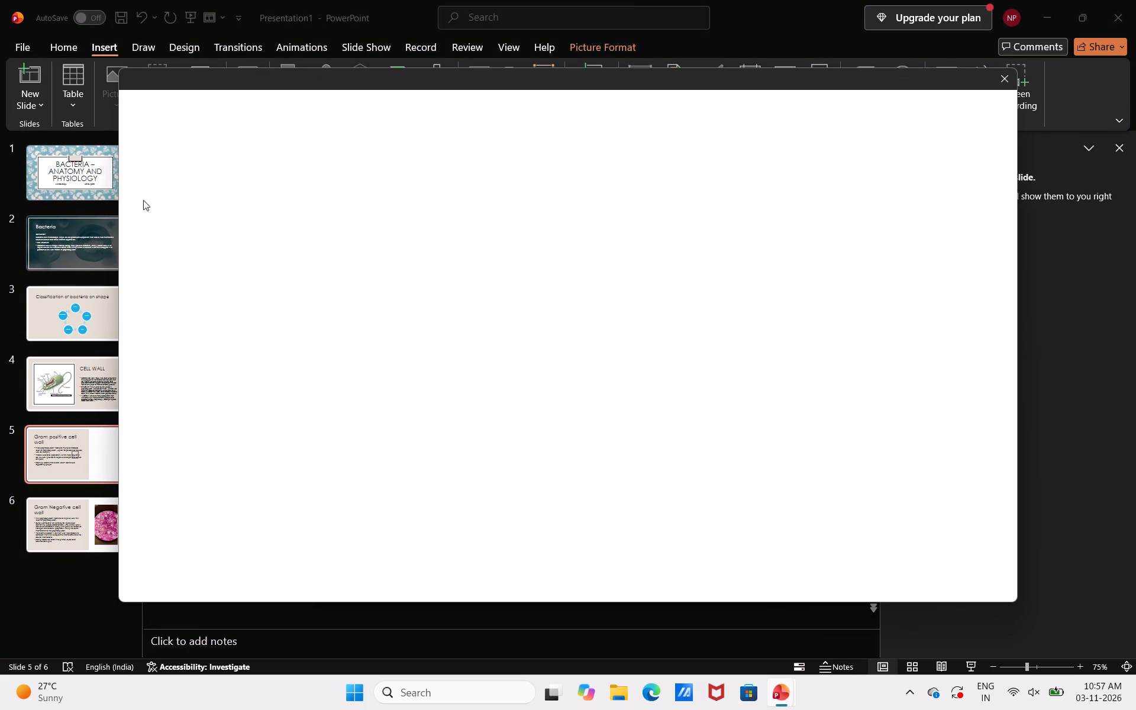
{"action": "left_click", "coordinate": [227, 130]}
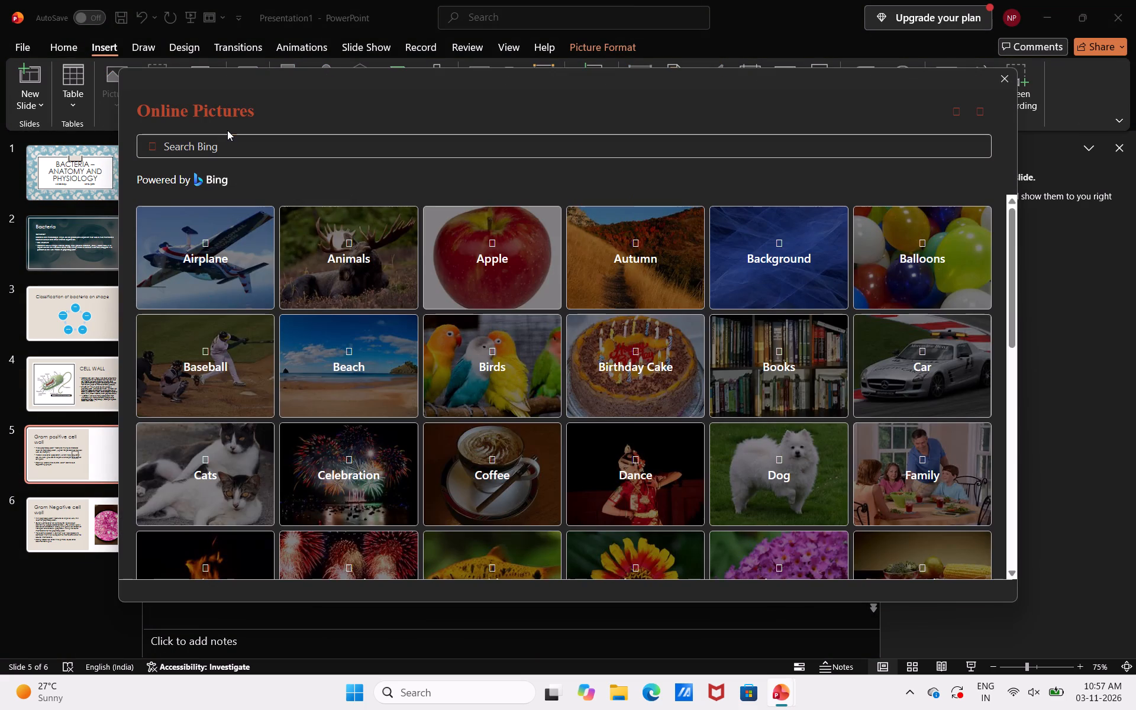
{"action": "left_click", "coordinate": [230, 151]}
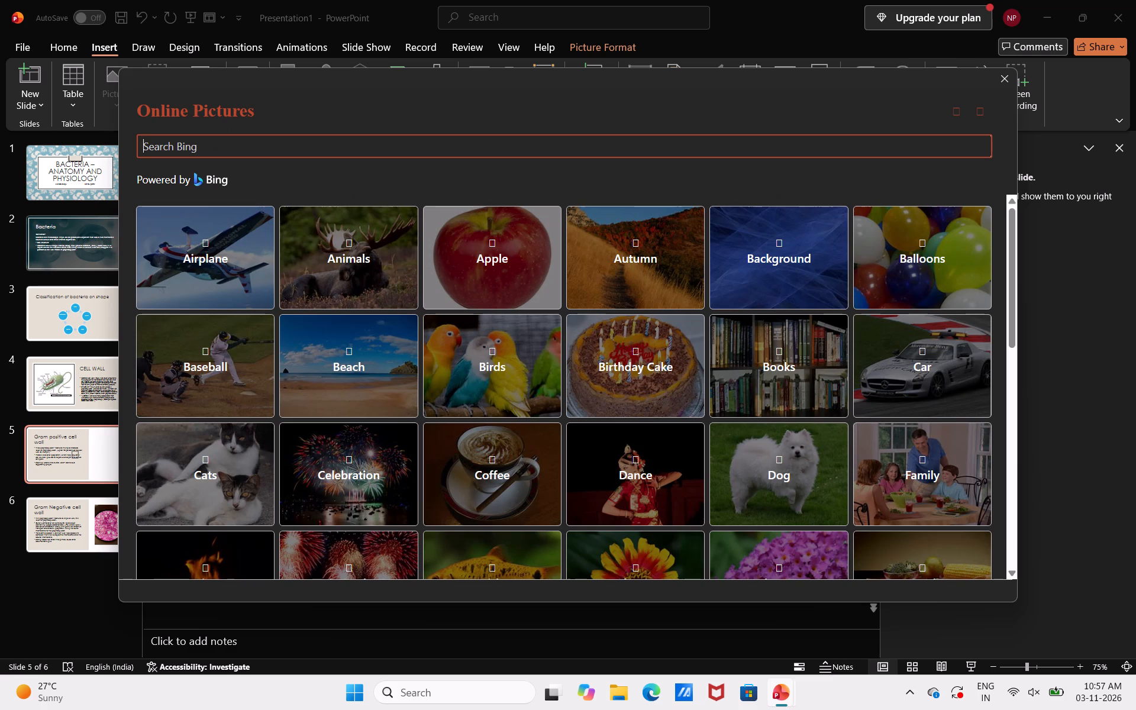
{"action": "type", "text": "gram p"}
{"action": "type", "text": "os"}
{"action": "type", "text": "itive"}
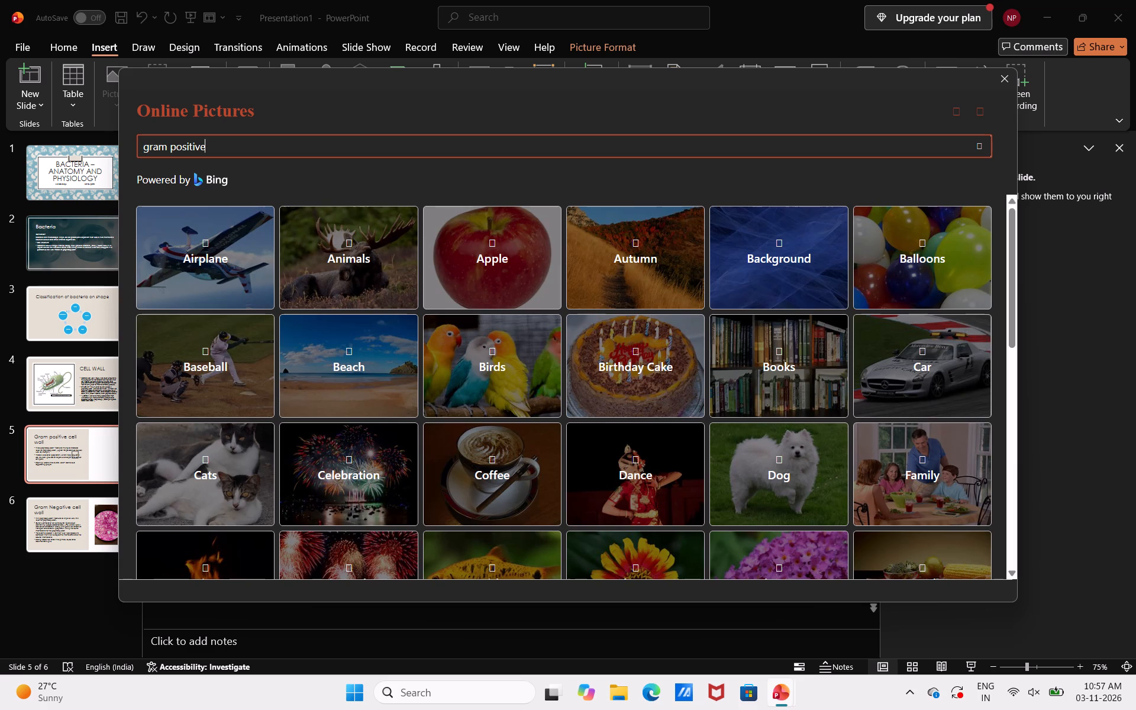
{"action": "type", "text": "back"}
{"action": "key", "text": "BackSpace"}
{"action": "type", "text": "teria"}
{"action": "key", "text": "space"}
{"action": "type", "text": "microscope"}
{"action": "key", "text": "Left"}
{"action": "key", "text": "Left"}
{"action": "key", "text": "Left"}
{"action": "key", "text": "Left"}
{"action": "key", "text": "Left"}
{"action": "key", "text": "Left"}
{"action": "key", "text": "Left"}
{"action": "key", "text": "Left"}
{"action": "key", "text": "Left"}
{"action": "key", "text": "Left"}
{"action": "key", "text": "Left"}
{"action": "key", "text": "Left"}
{"action": "key", "text": "Left"}
{"action": "key", "text": "Left"}
{"action": "key", "text": "Left"}
{"action": "key", "text": "Left"}
{"action": "key", "text": "Left"}
{"action": "key", "text": "Left"}
{"action": "key", "text": "Left"}
{"action": "key", "text": "space"}
{"action": "key", "text": "Return"}
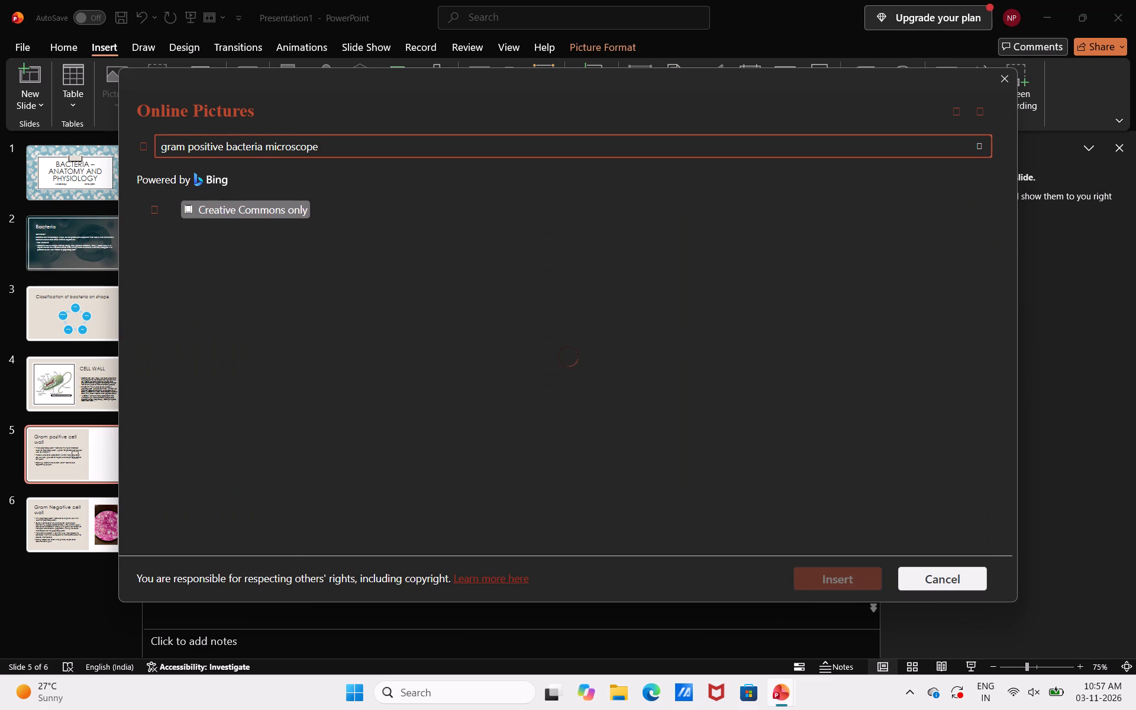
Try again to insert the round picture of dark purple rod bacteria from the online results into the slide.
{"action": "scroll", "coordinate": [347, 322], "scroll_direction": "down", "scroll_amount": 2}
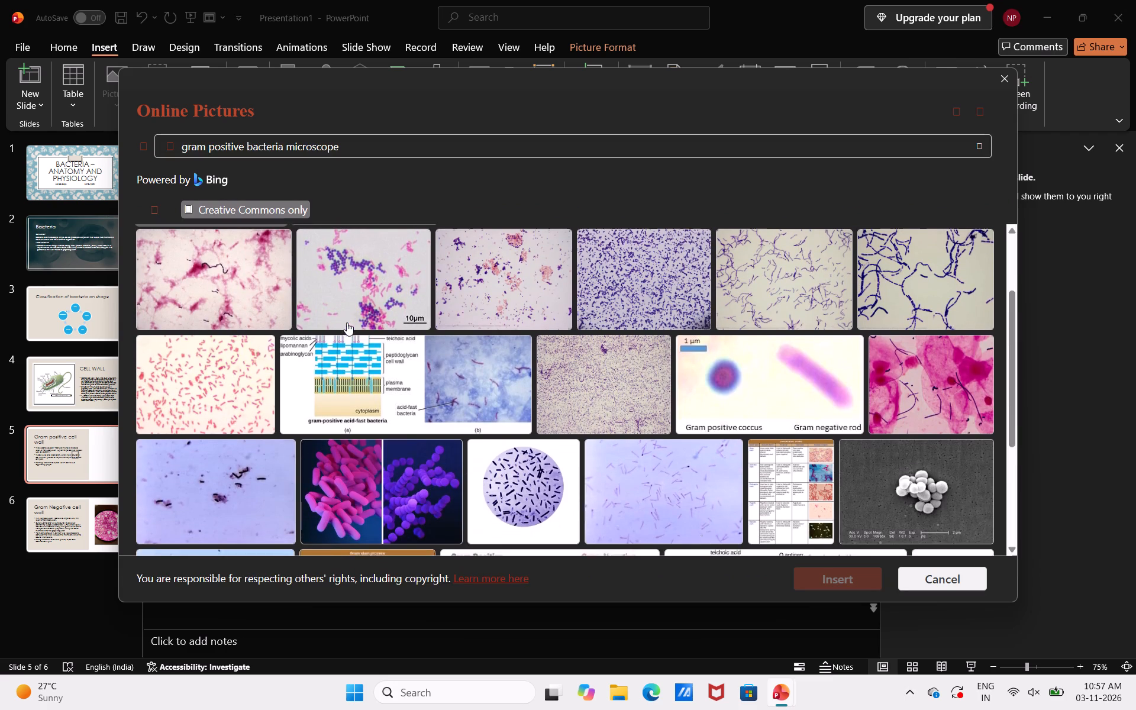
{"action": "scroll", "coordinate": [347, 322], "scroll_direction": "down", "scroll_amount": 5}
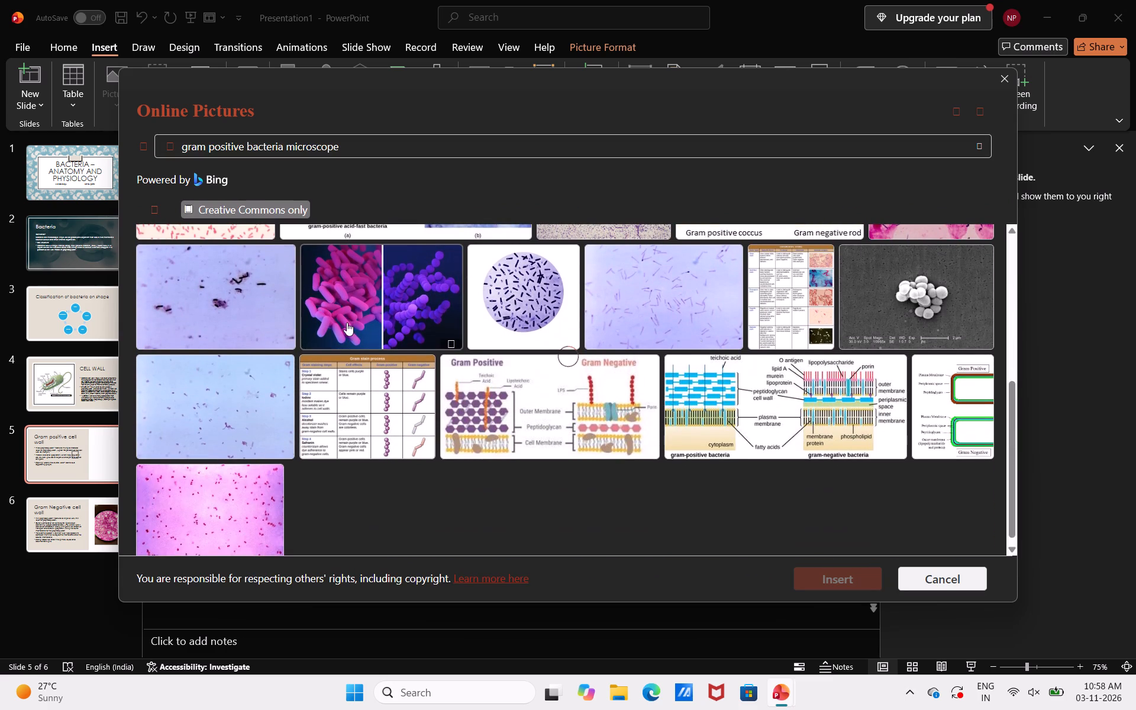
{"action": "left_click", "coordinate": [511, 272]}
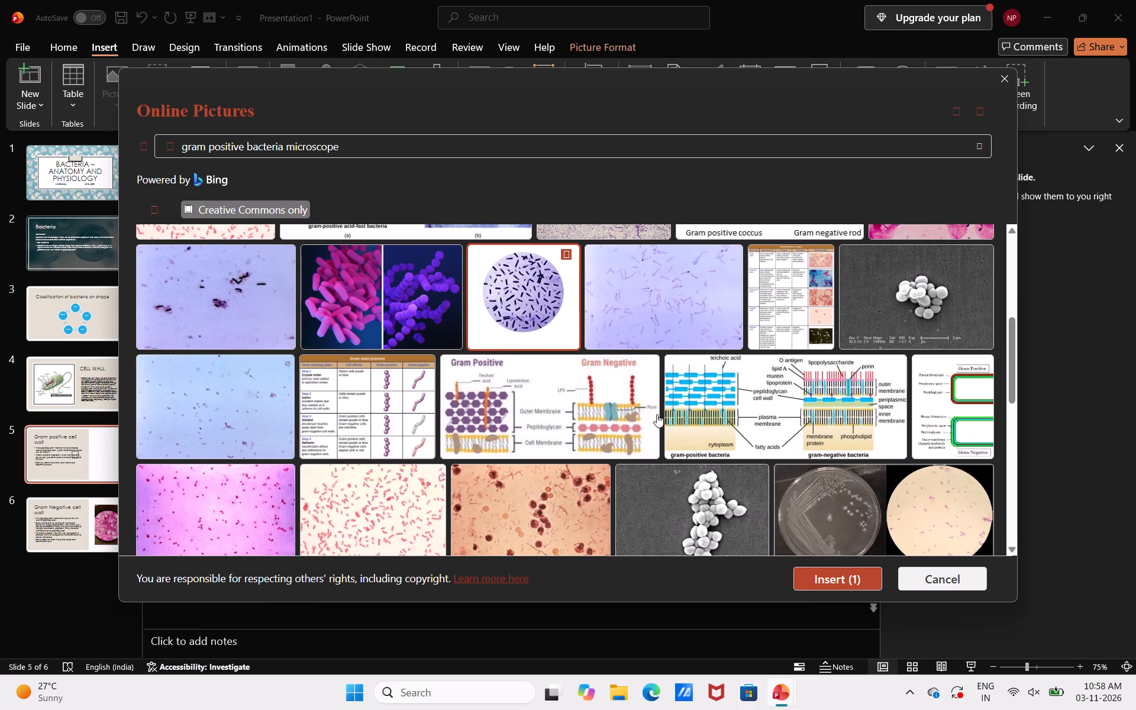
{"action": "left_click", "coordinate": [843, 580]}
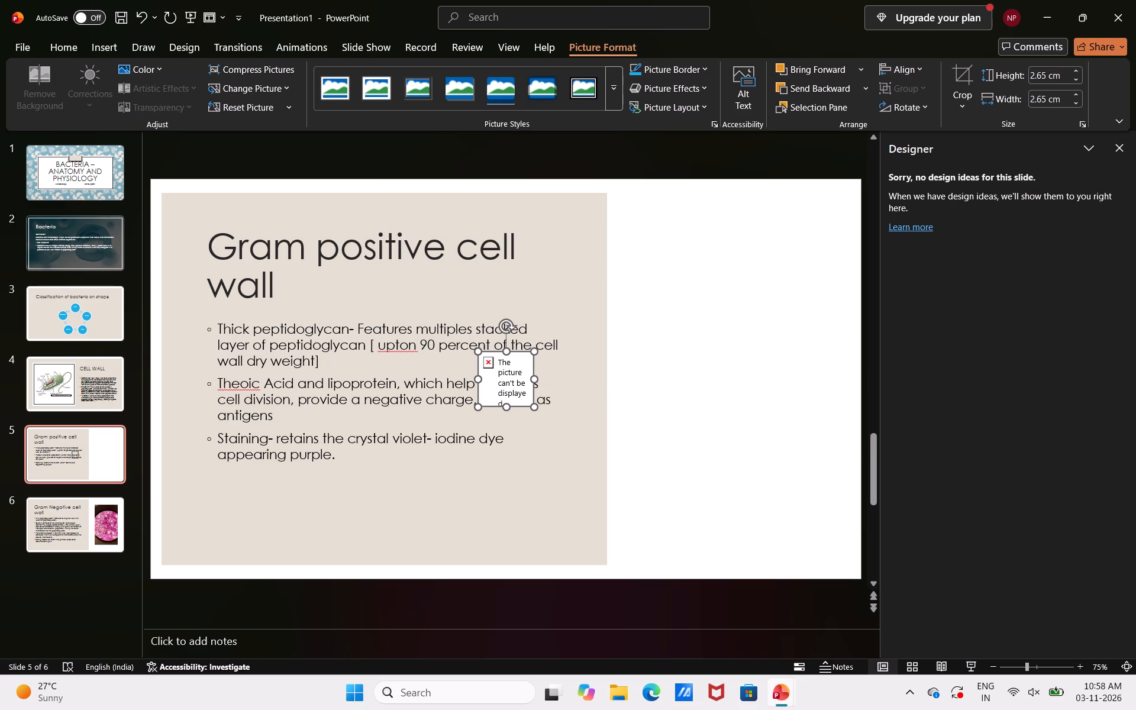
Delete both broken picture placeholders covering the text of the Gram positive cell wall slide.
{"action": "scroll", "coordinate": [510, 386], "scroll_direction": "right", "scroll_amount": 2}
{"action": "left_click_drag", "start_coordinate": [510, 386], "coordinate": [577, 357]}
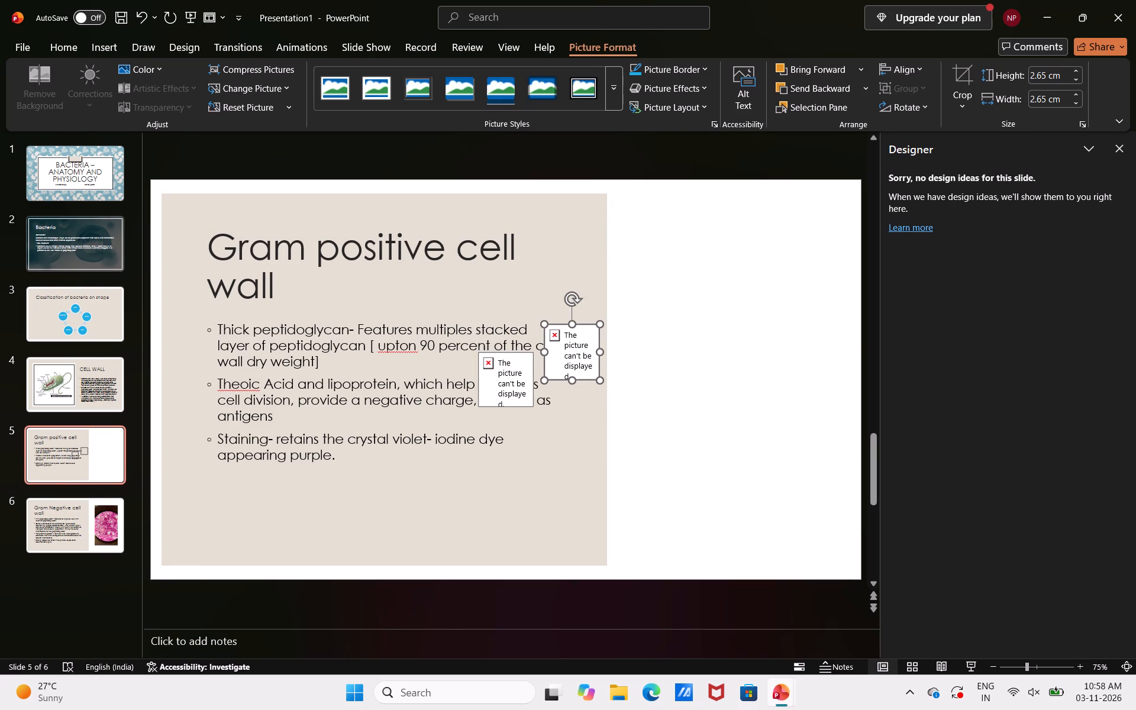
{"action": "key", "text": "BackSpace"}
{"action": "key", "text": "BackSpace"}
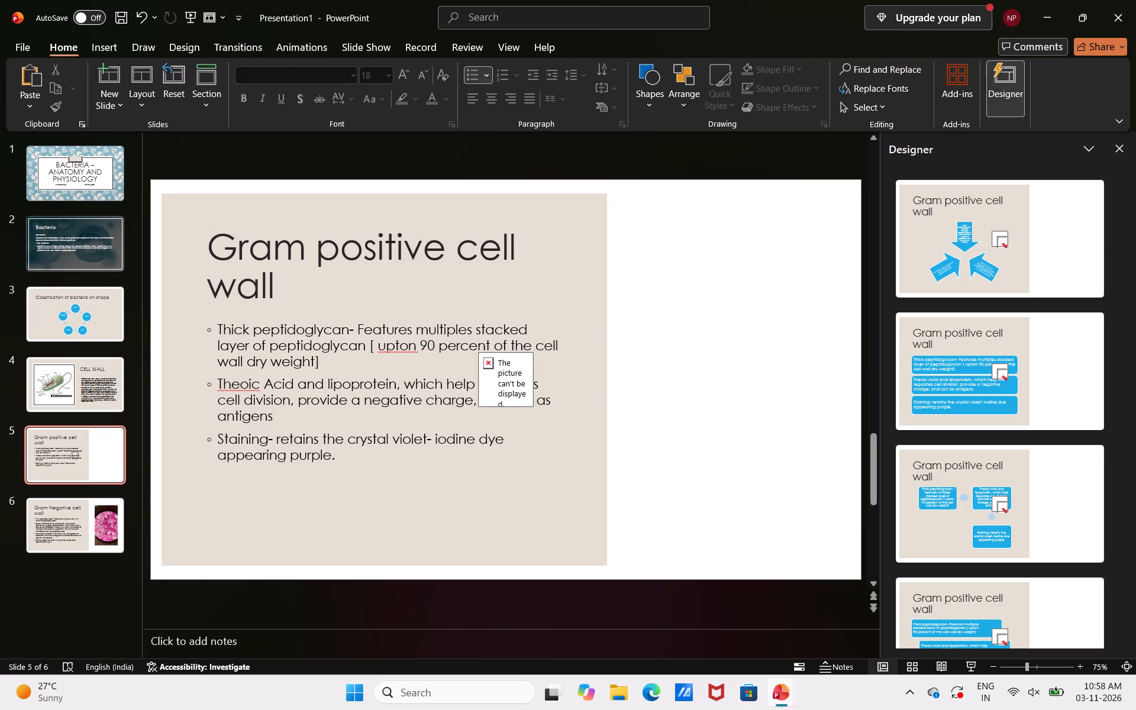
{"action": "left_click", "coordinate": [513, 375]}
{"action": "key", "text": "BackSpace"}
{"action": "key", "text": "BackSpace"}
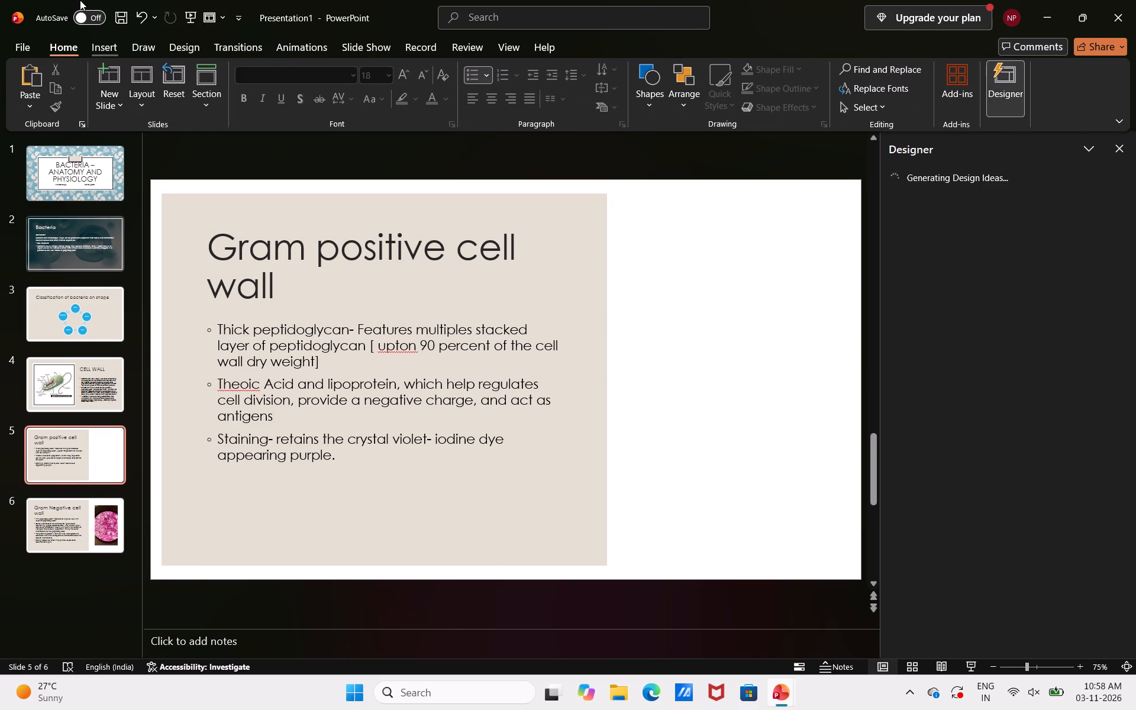
Search the online pictures for "purple bacteria microscope" to illustrate the Gram positive cell wall slide.
{"action": "left_click", "coordinate": [103, 48]}
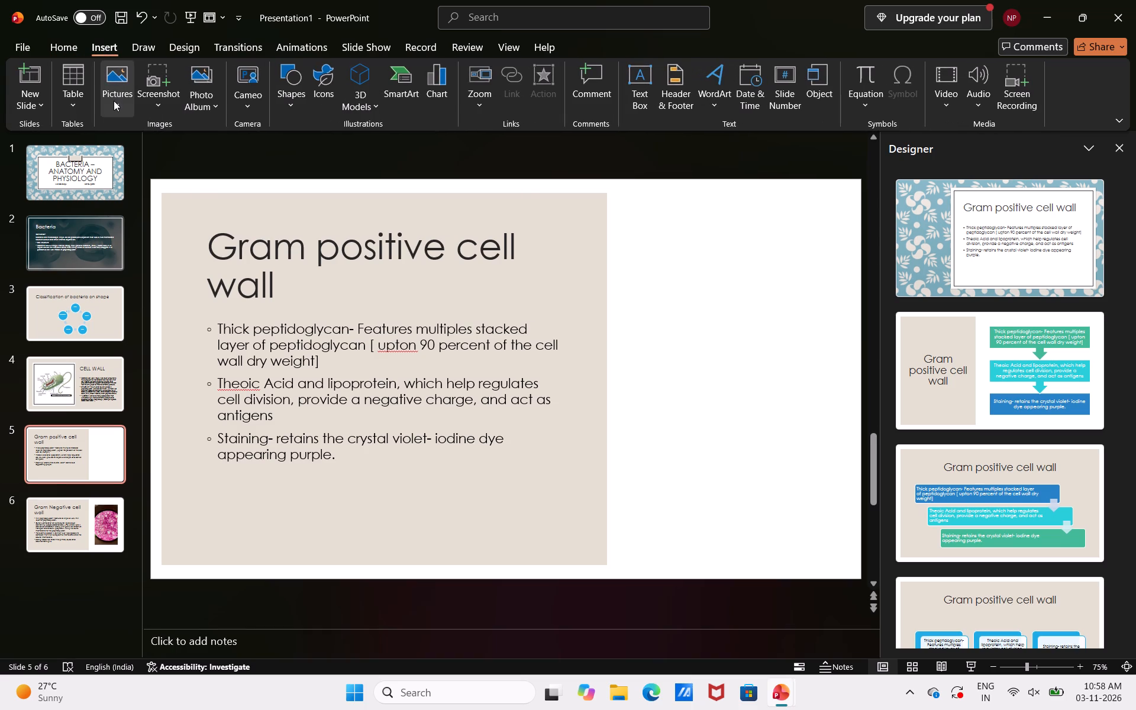
{"action": "left_click", "coordinate": [114, 101]}
{"action": "left_click_drag", "start_coordinate": [114, 101], "coordinate": [115, 109]}
{"action": "left_click_drag", "start_coordinate": [115, 109], "coordinate": [113, 222]}
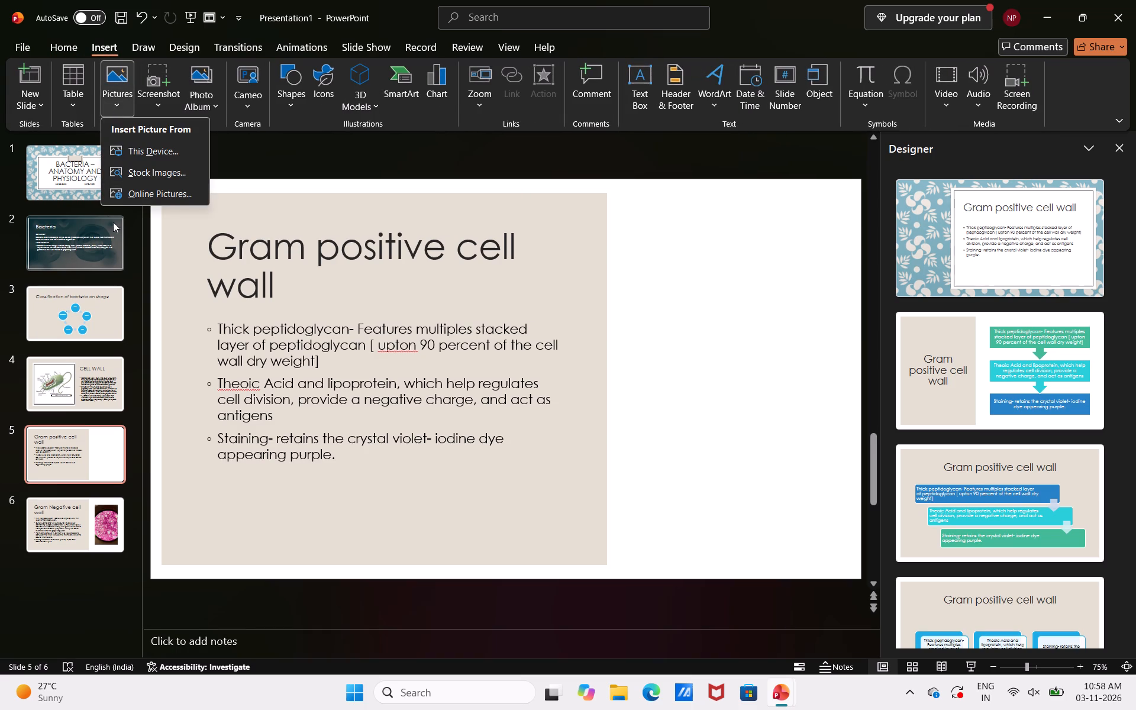
{"action": "left_click_drag", "start_coordinate": [113, 222], "coordinate": [117, 195]}
{"action": "left_click", "coordinate": [117, 195]}
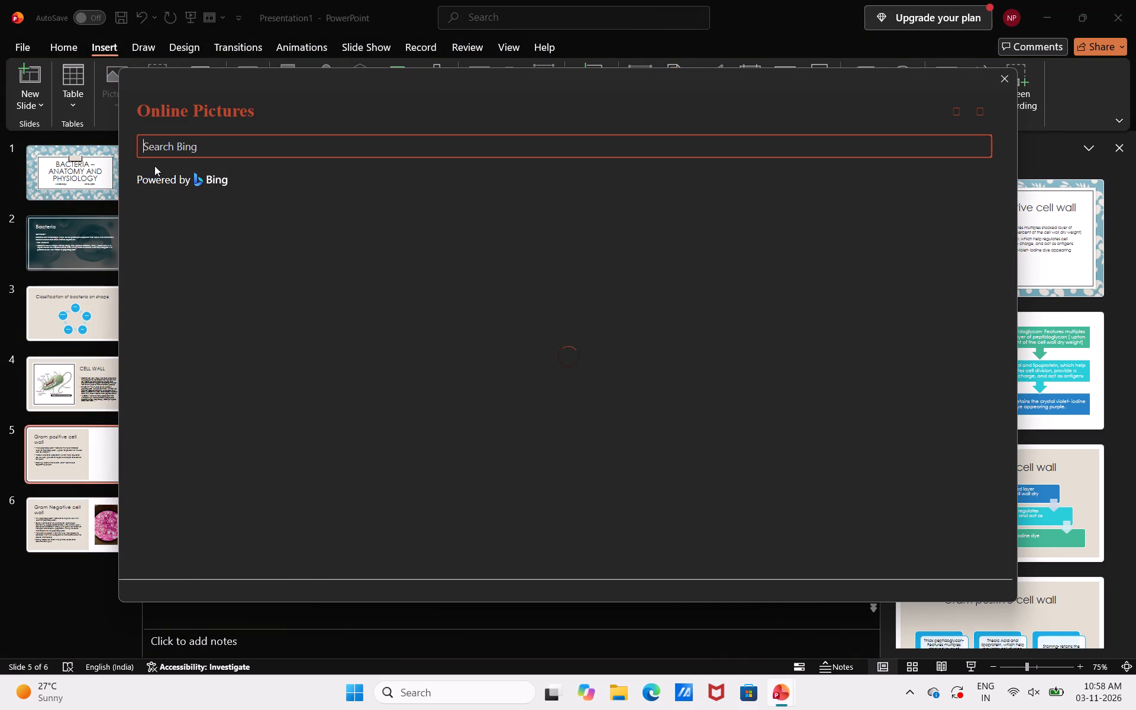
{"action": "left_click", "coordinate": [179, 142]}
{"action": "type", "text": "gram po"}
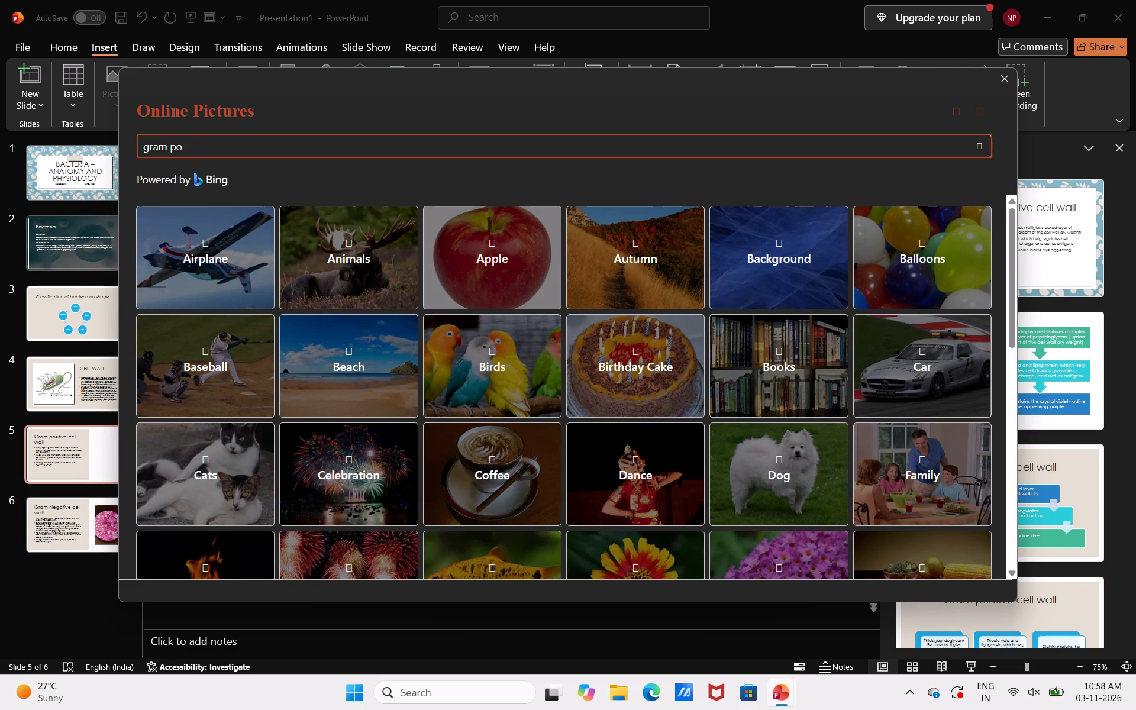
{"action": "key", "text": "BackSpace"}
{"action": "key", "text": "BackSpace"}
{"action": "key", "text": "BackSpace"}
{"action": "key", "text": "BackSpace"}
{"action": "key", "text": "BackSpace"}
{"action": "key", "text": "BackSpace"}
{"action": "key", "text": "BackSpace"}
{"action": "key", "text": "BackSpace"}
{"action": "key", "text": "BackSpace"}
{"action": "key", "text": "BackSpace"}
{"action": "key", "text": "BackSpace"}
{"action": "key", "text": "BackSpace"}
{"action": "key", "text": "BackSpace"}
{"action": "key", "text": "BackSpace"}
{"action": "key", "text": "BackSpace"}
{"action": "type", "text": "purple bace"}
{"action": "key", "text": "BackSpace"}
{"action": "type", "text": "teria microscop"}
{"action": "key", "text": "e"}
{"action": "key", "text": "Return"}
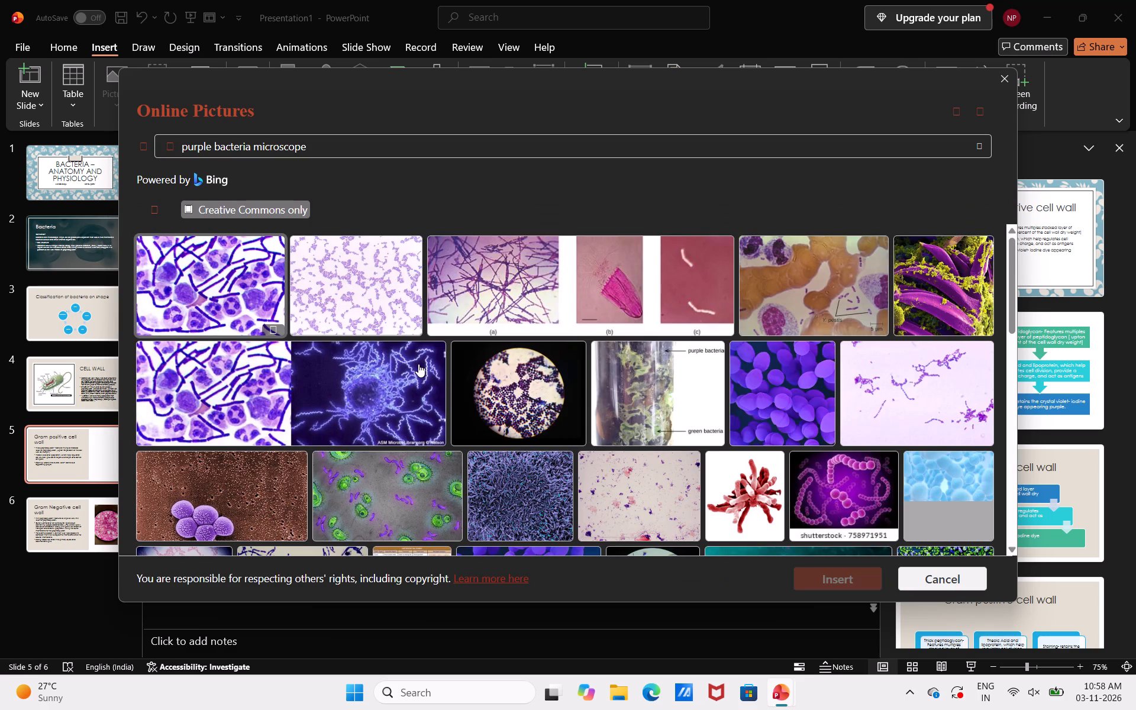
Insert the picture of small purple cocci clusters on a pale pink background from the online results into the slide.
{"action": "scroll", "coordinate": [418, 364], "scroll_direction": "down", "scroll_amount": 4}
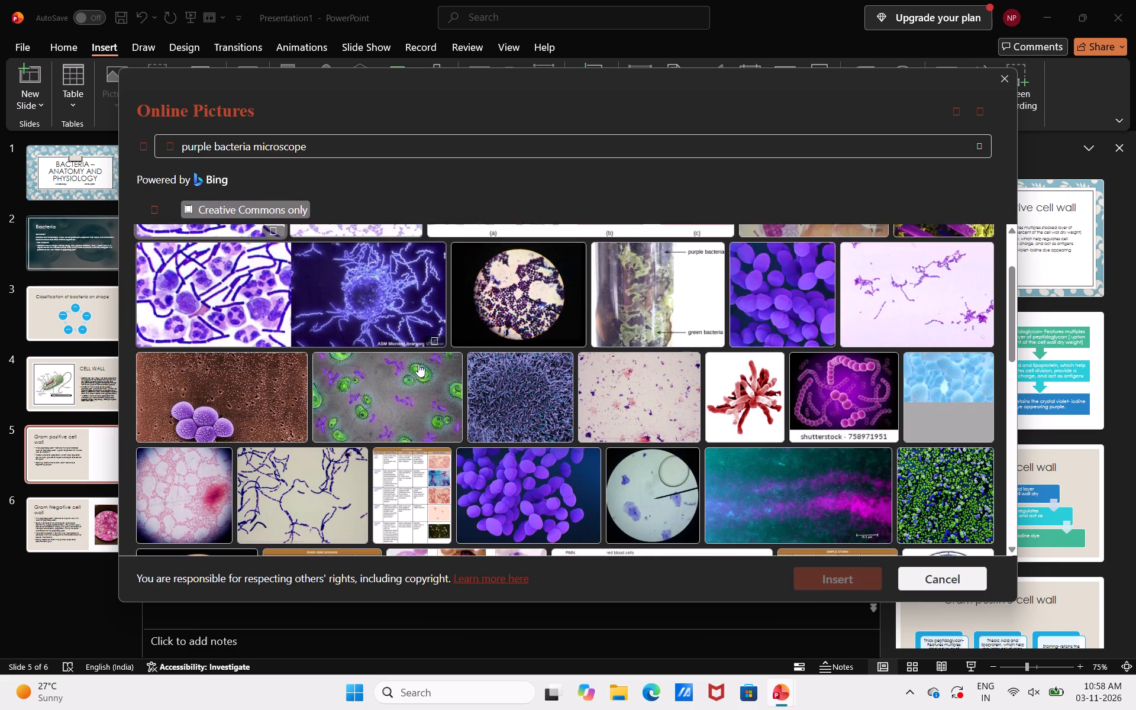
{"action": "scroll", "coordinate": [418, 364], "scroll_direction": "down", "scroll_amount": 3}
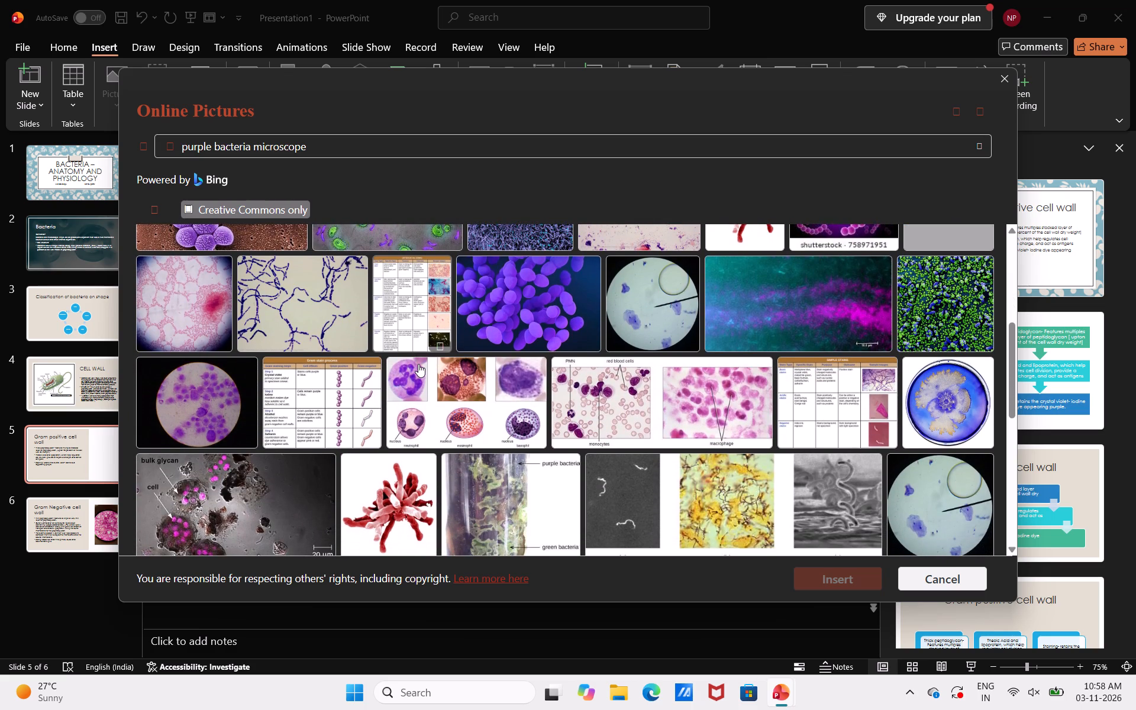
{"action": "scroll", "coordinate": [418, 364], "scroll_direction": "down", "scroll_amount": 3}
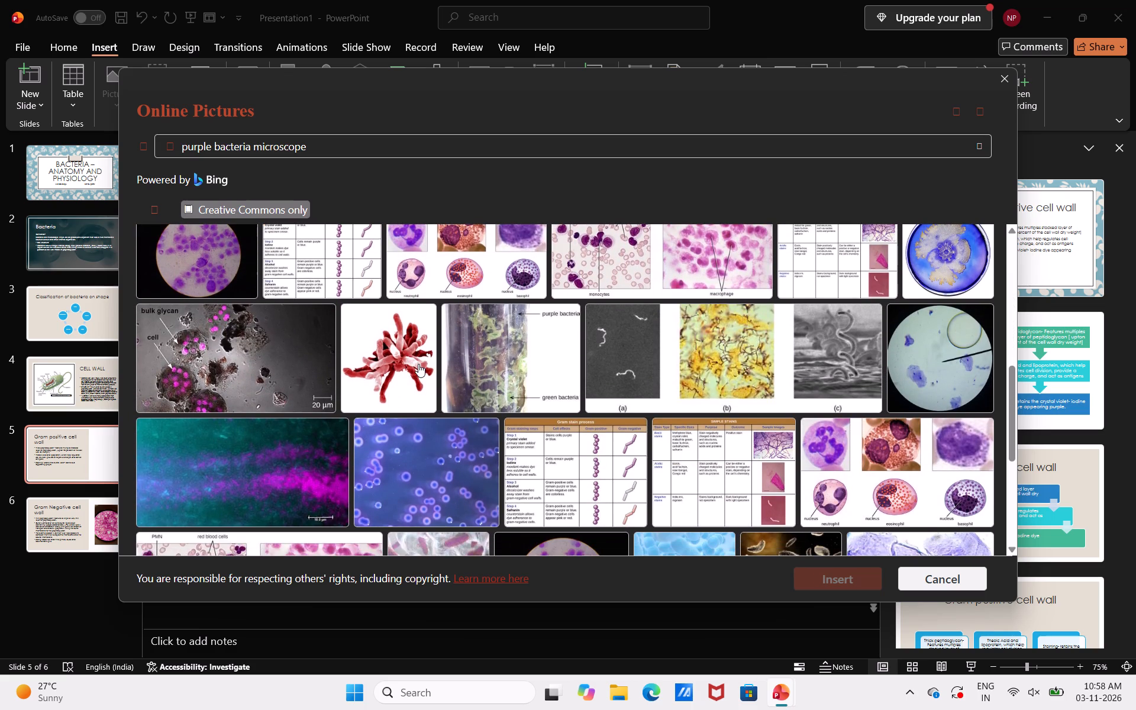
{"action": "scroll", "coordinate": [418, 364], "scroll_direction": "down", "scroll_amount": 4}
{"action": "scroll", "coordinate": [418, 364], "scroll_direction": "up", "scroll_amount": 1}
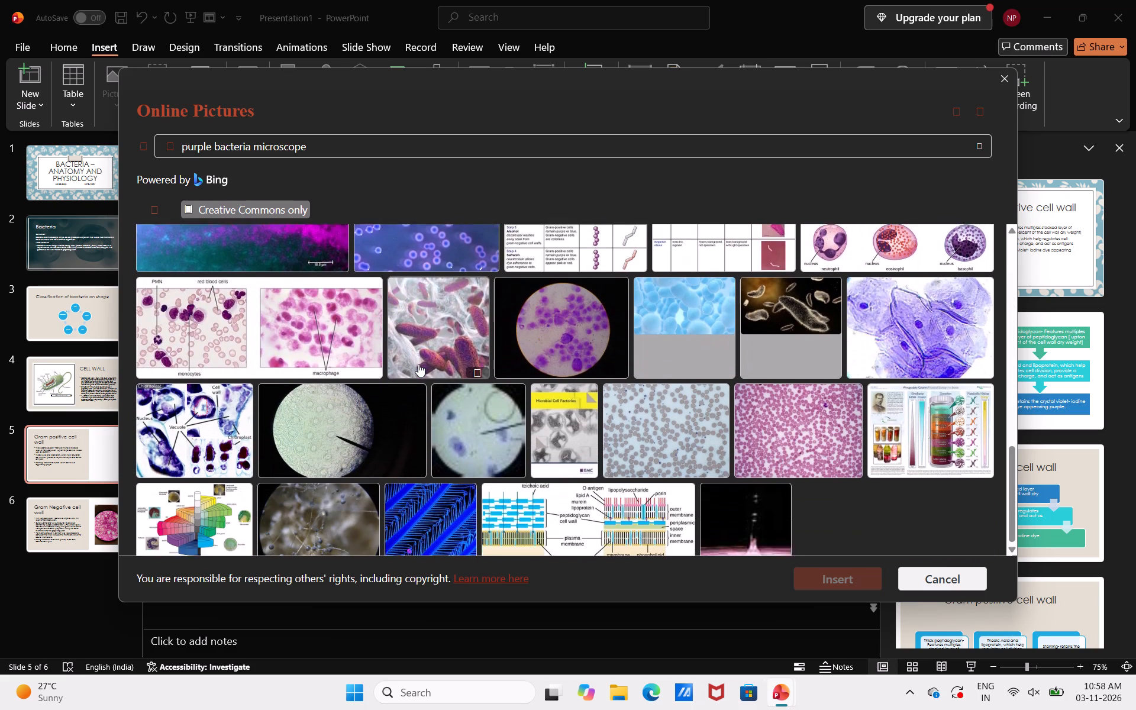
{"action": "scroll", "coordinate": [418, 364], "scroll_direction": "up", "scroll_amount": 7}
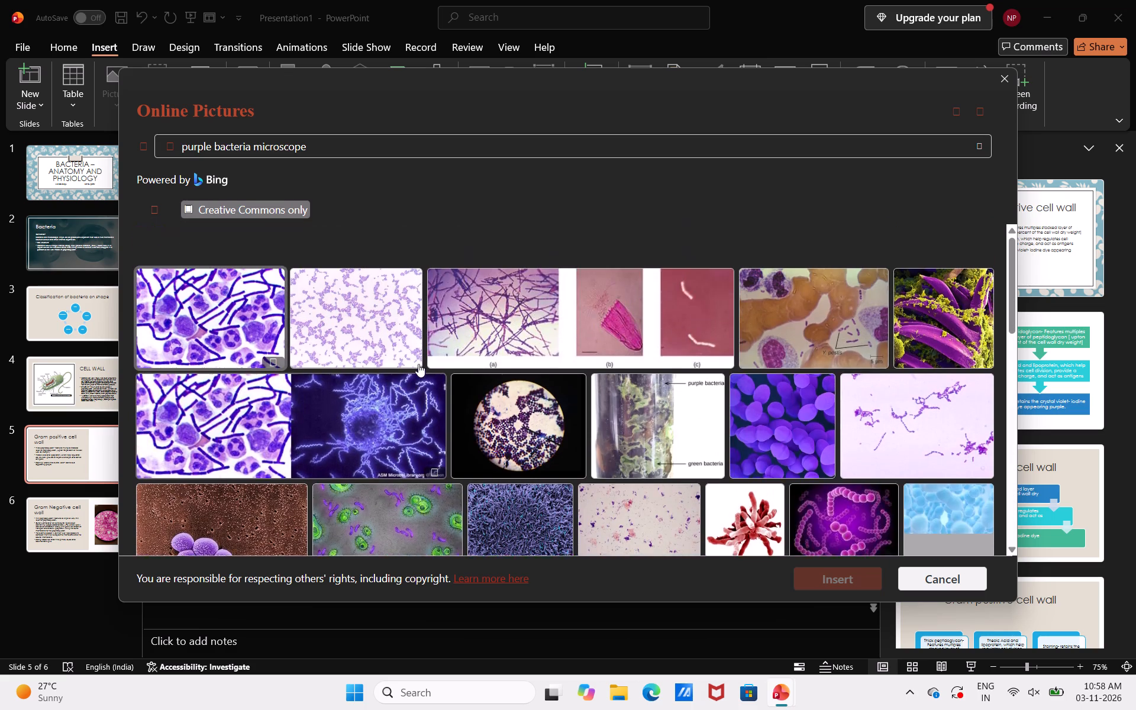
{"action": "scroll", "coordinate": [418, 364], "scroll_direction": "up", "scroll_amount": 2}
{"action": "left_click", "coordinate": [350, 289]}
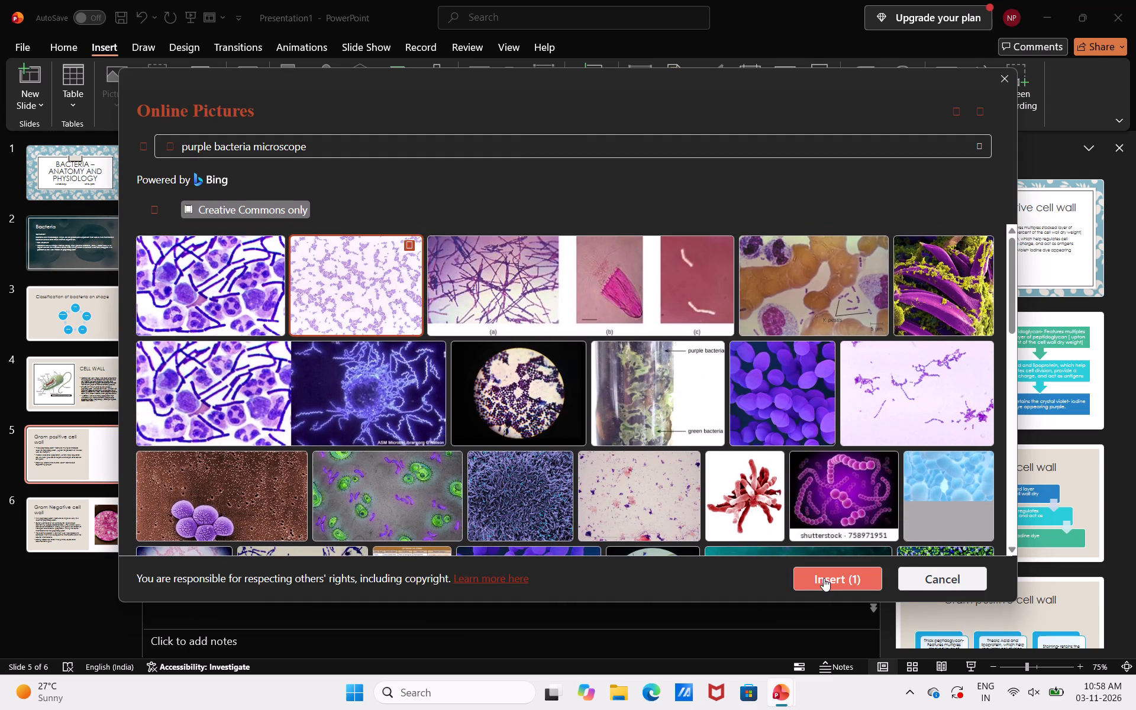
{"action": "left_click", "coordinate": [824, 578]}
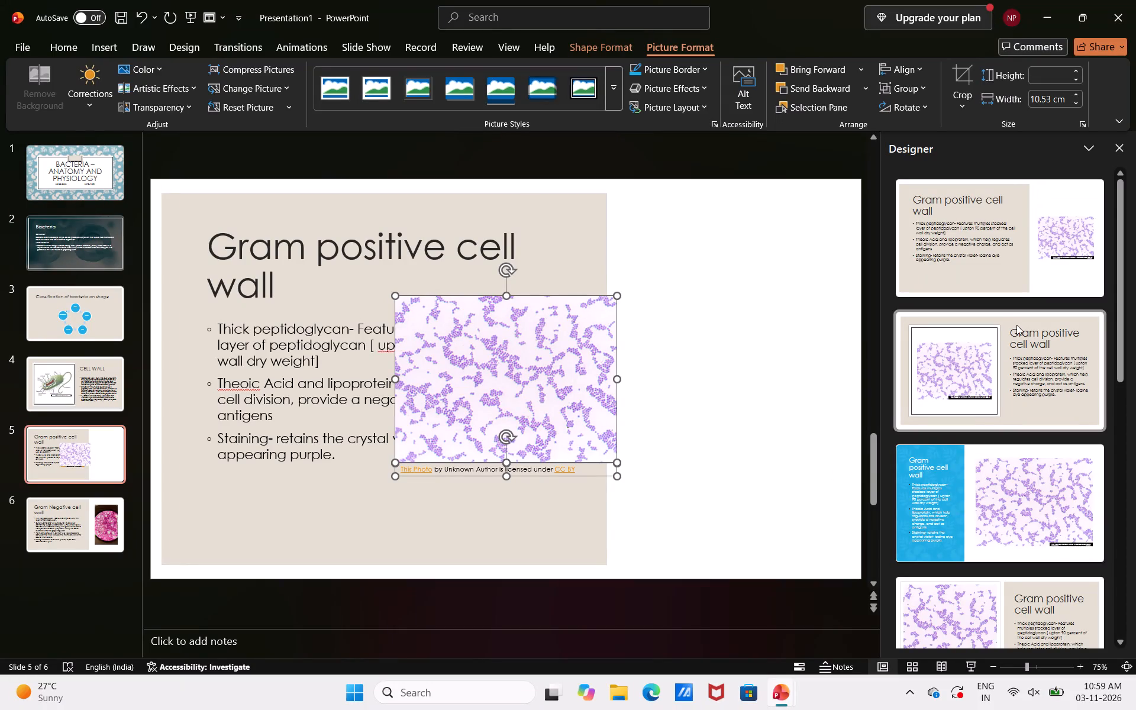
Apply the design idea that fills the full-height area beside the Gram positive text with the cropped bacteria picture.
{"action": "scroll", "coordinate": [1016, 325], "scroll_direction": "down", "scroll_amount": 8}
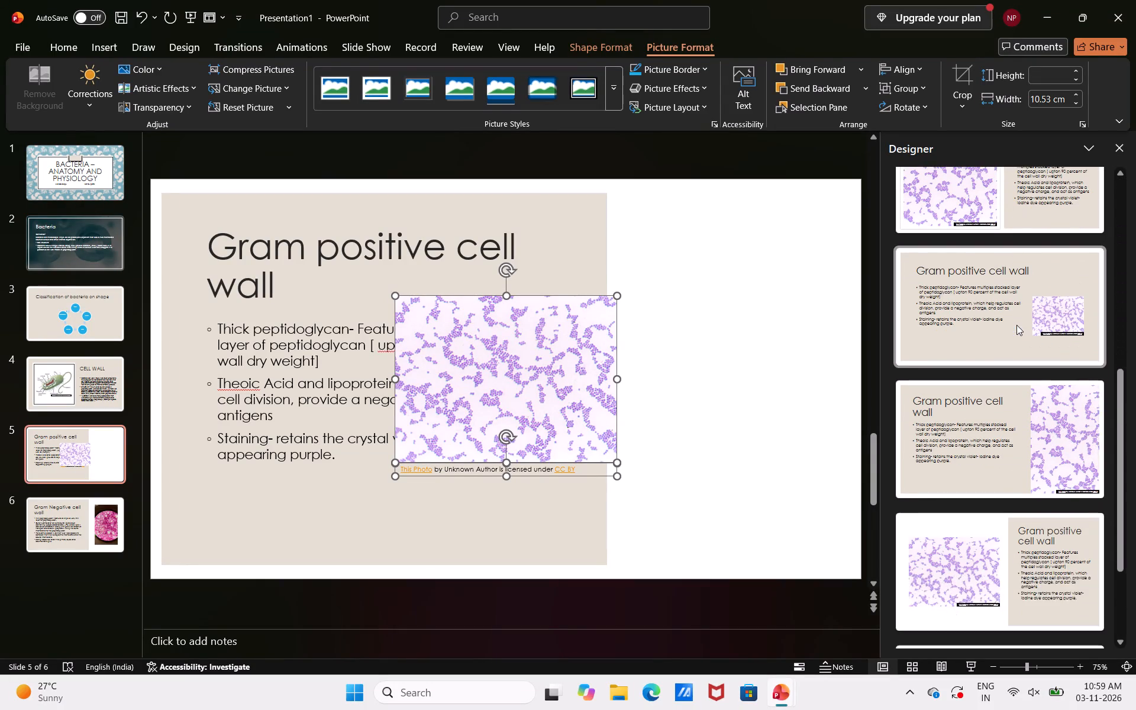
{"action": "scroll", "coordinate": [1016, 325], "scroll_direction": "down", "scroll_amount": 7}
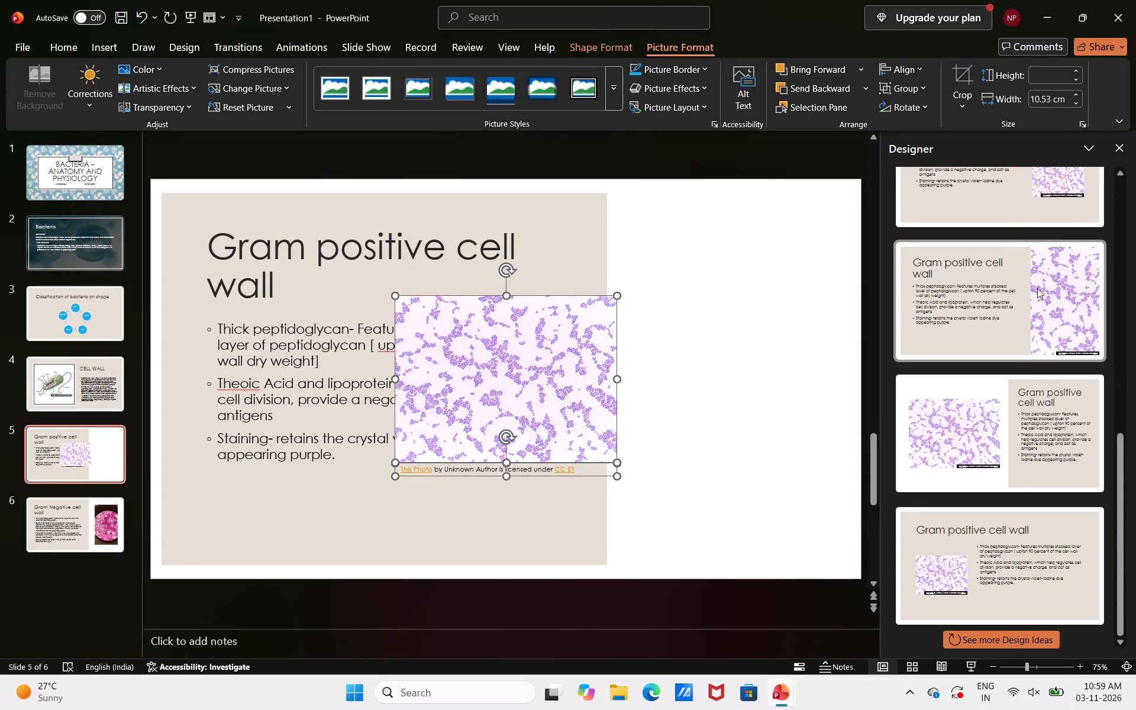
{"action": "left_click", "coordinate": [1055, 257]}
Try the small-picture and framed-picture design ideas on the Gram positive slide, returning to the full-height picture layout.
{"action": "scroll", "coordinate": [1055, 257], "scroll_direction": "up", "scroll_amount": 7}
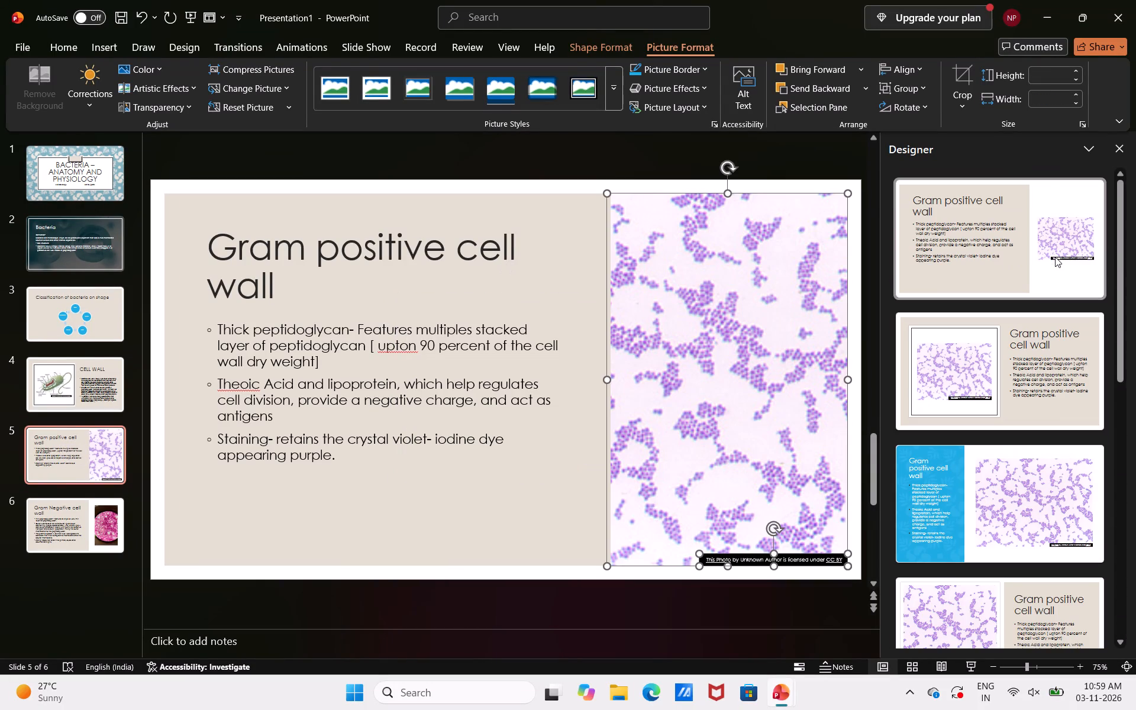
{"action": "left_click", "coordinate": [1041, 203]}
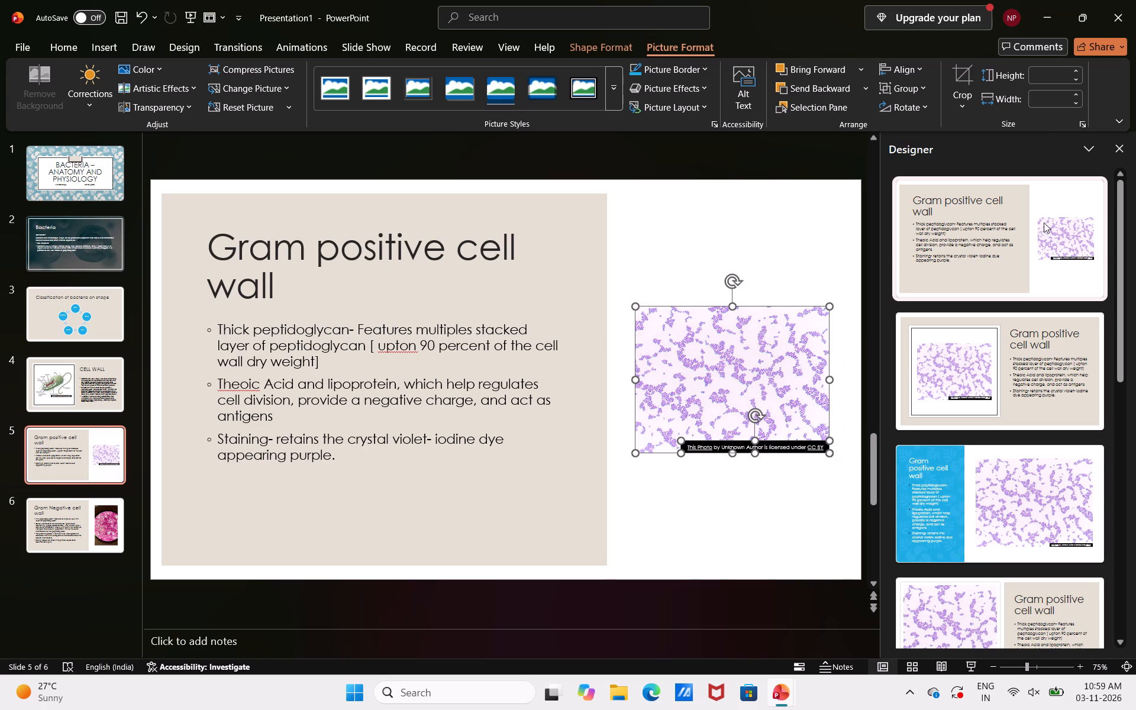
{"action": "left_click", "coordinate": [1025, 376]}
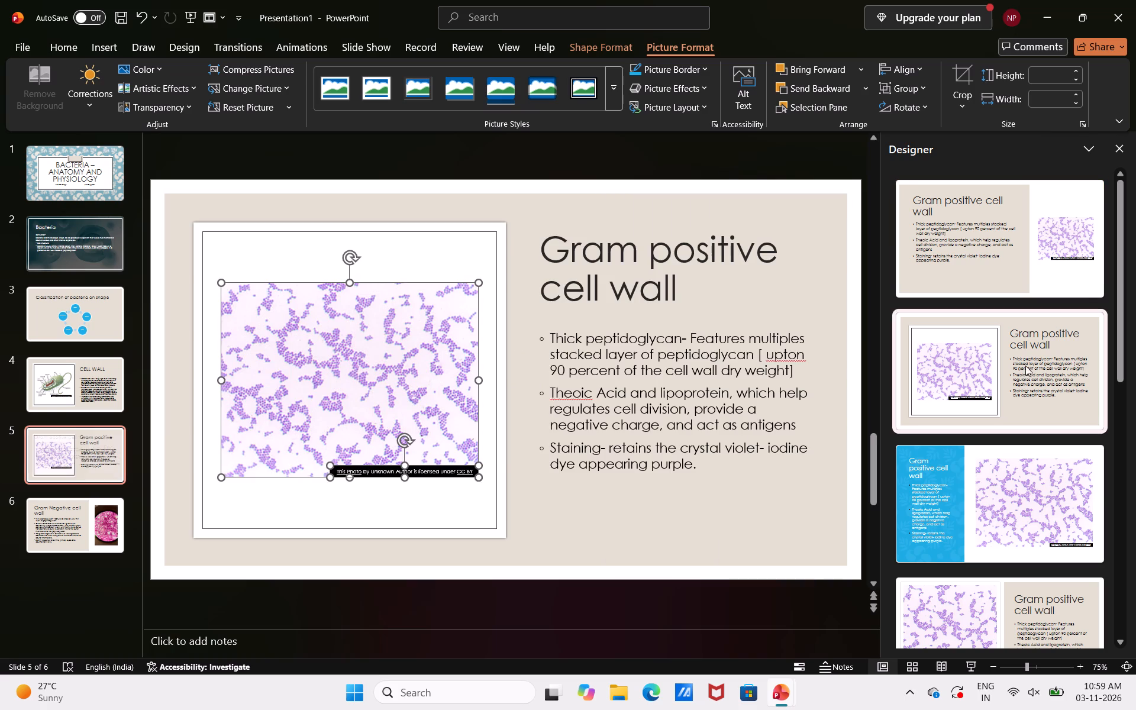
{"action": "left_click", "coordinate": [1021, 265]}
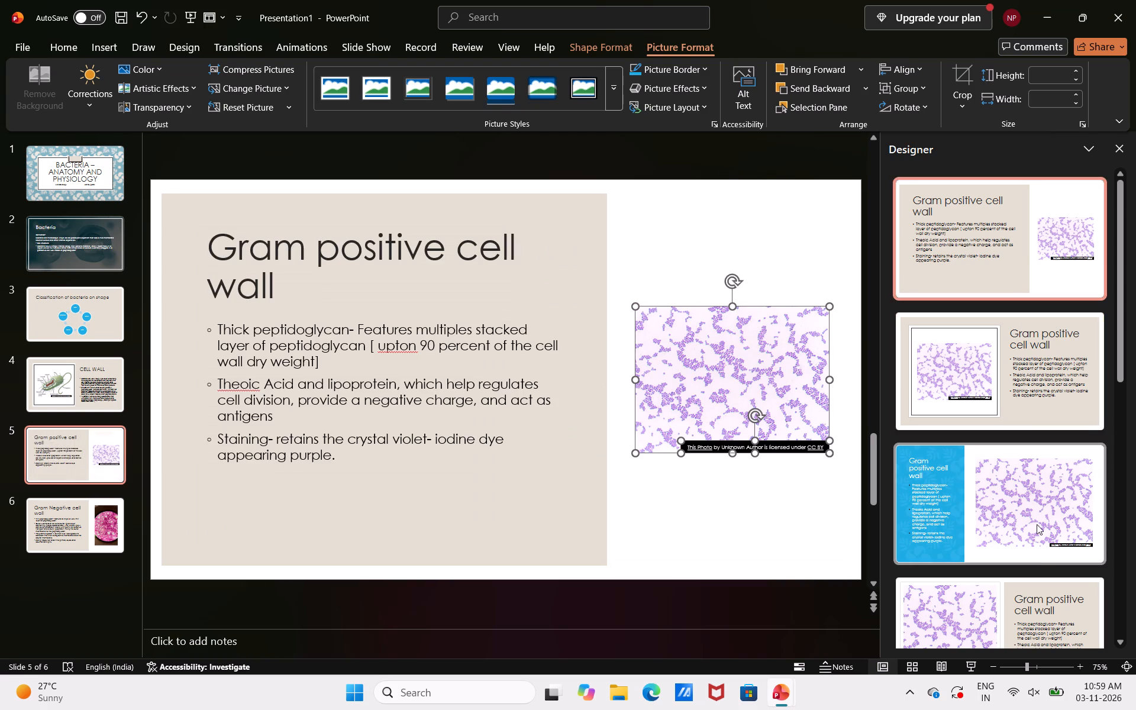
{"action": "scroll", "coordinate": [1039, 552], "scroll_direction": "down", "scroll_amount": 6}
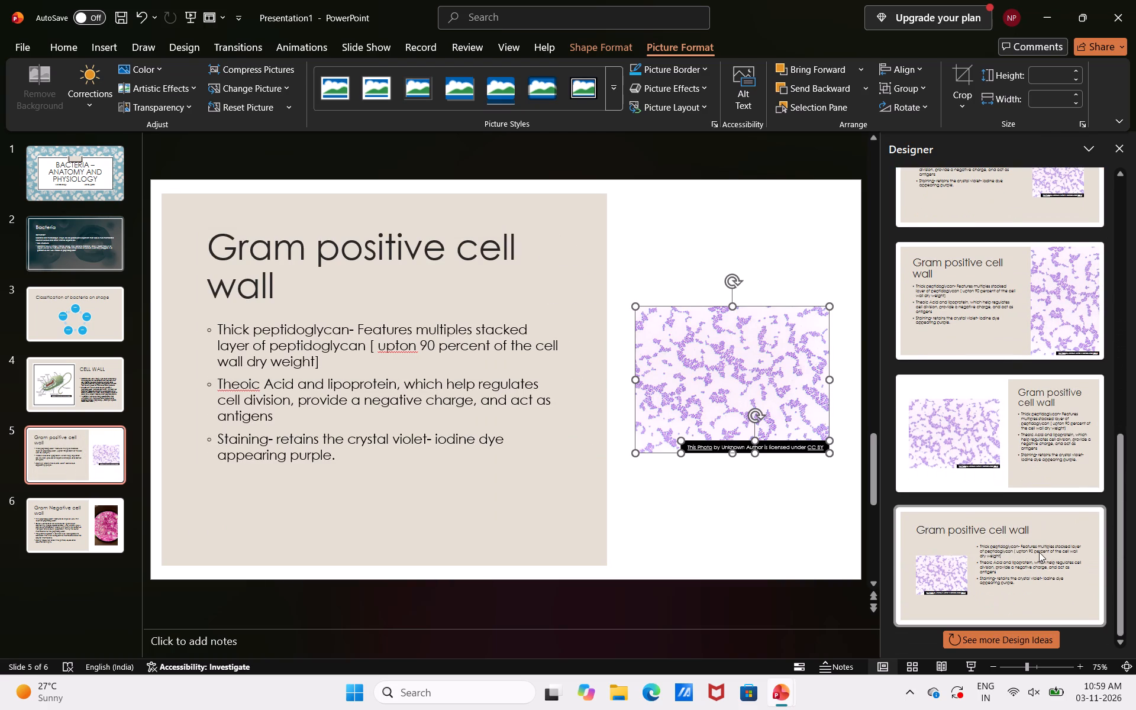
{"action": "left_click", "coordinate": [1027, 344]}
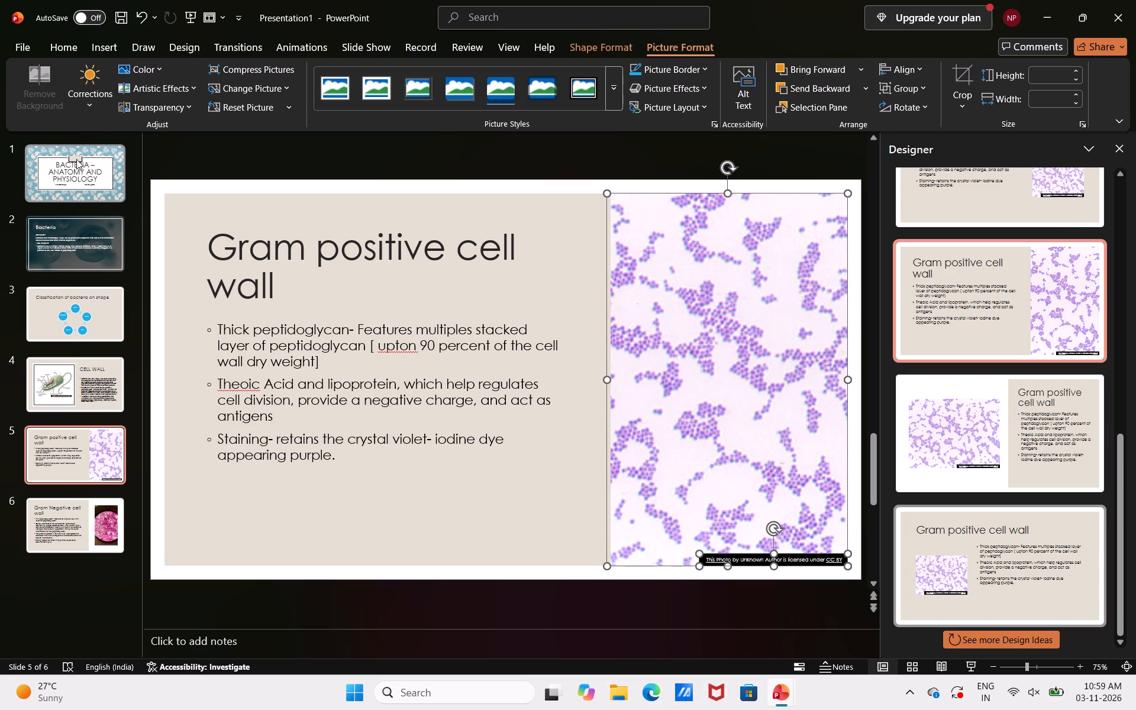
Apply the design idea with the darkened purple cell-tissue microscope photo background to the title slide.
{"action": "left_click", "coordinate": [76, 182]}
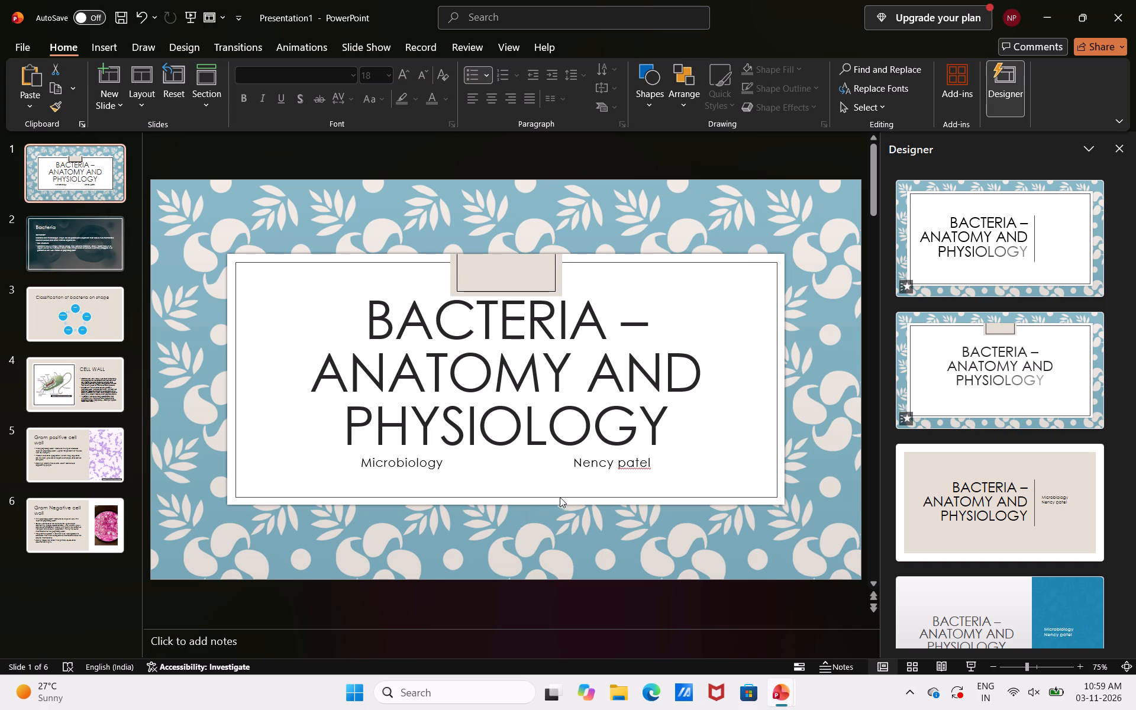
{"action": "scroll", "coordinate": [902, 409], "scroll_direction": "down", "scroll_amount": 4}
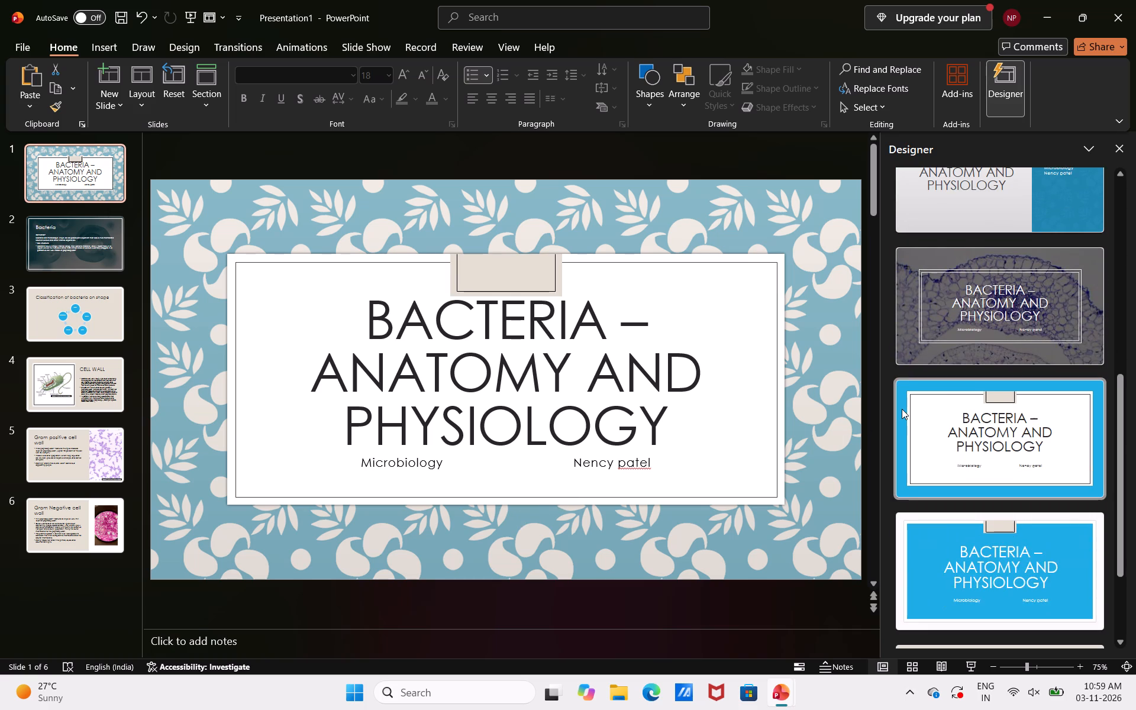
{"action": "scroll", "coordinate": [902, 409], "scroll_direction": "up", "scroll_amount": 1}
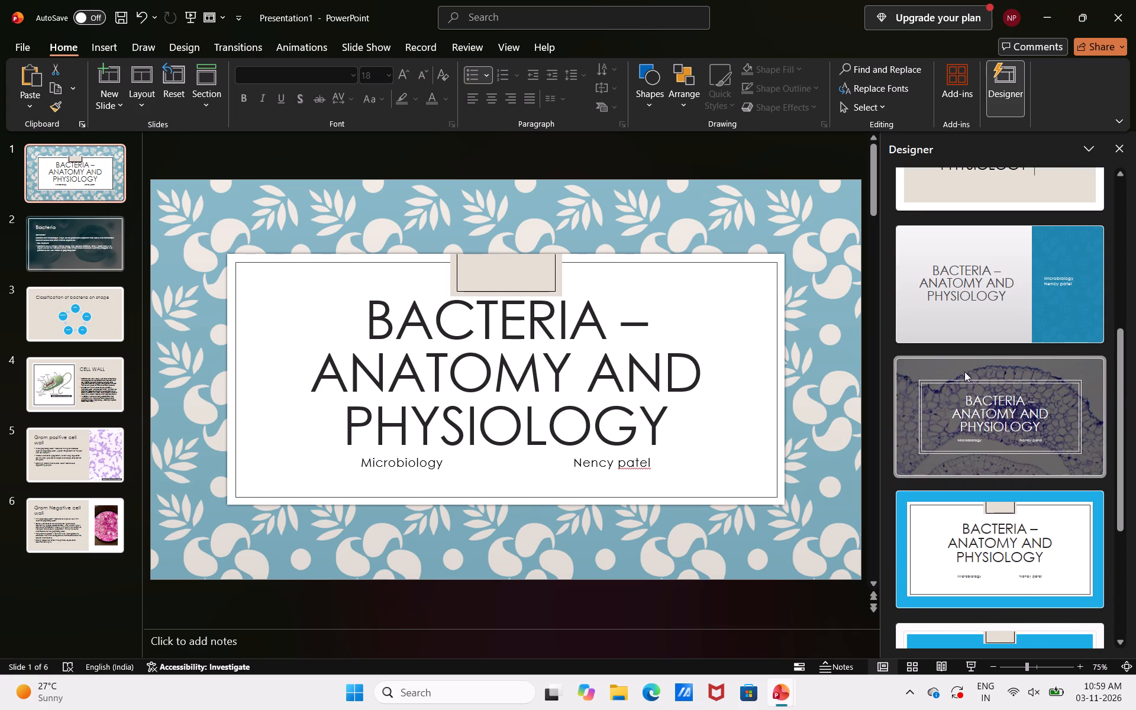
{"action": "left_click", "coordinate": [992, 410]}
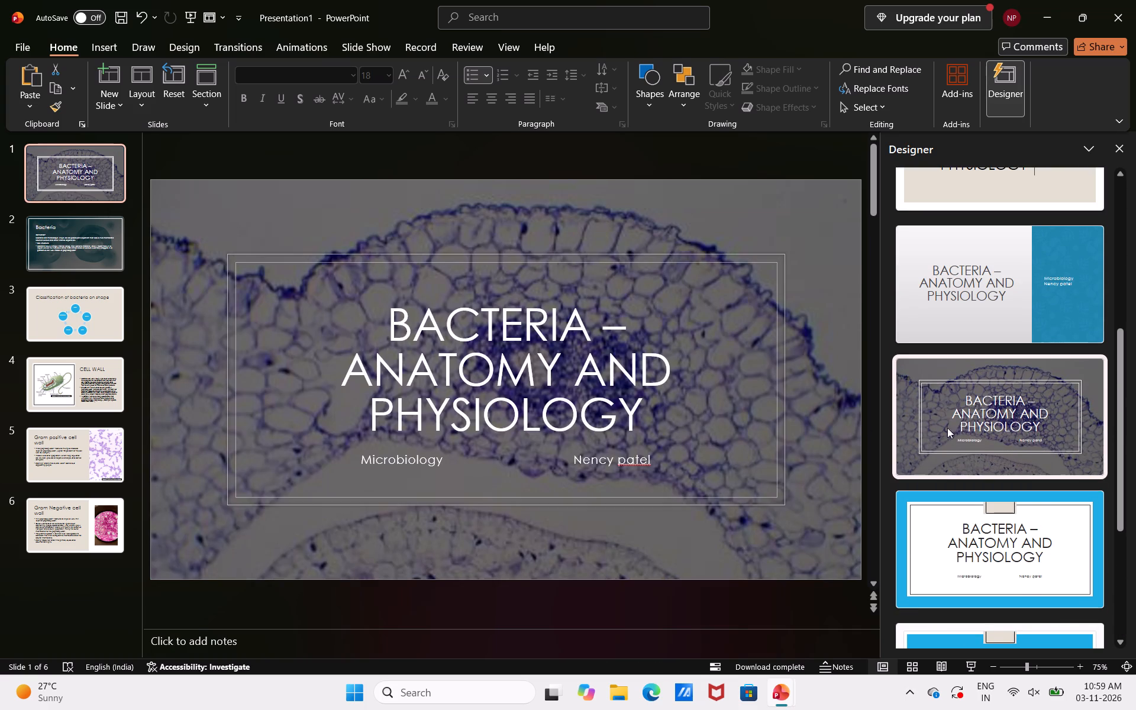
{"action": "scroll", "coordinate": [1051, 410], "scroll_direction": "down", "scroll_amount": 7}
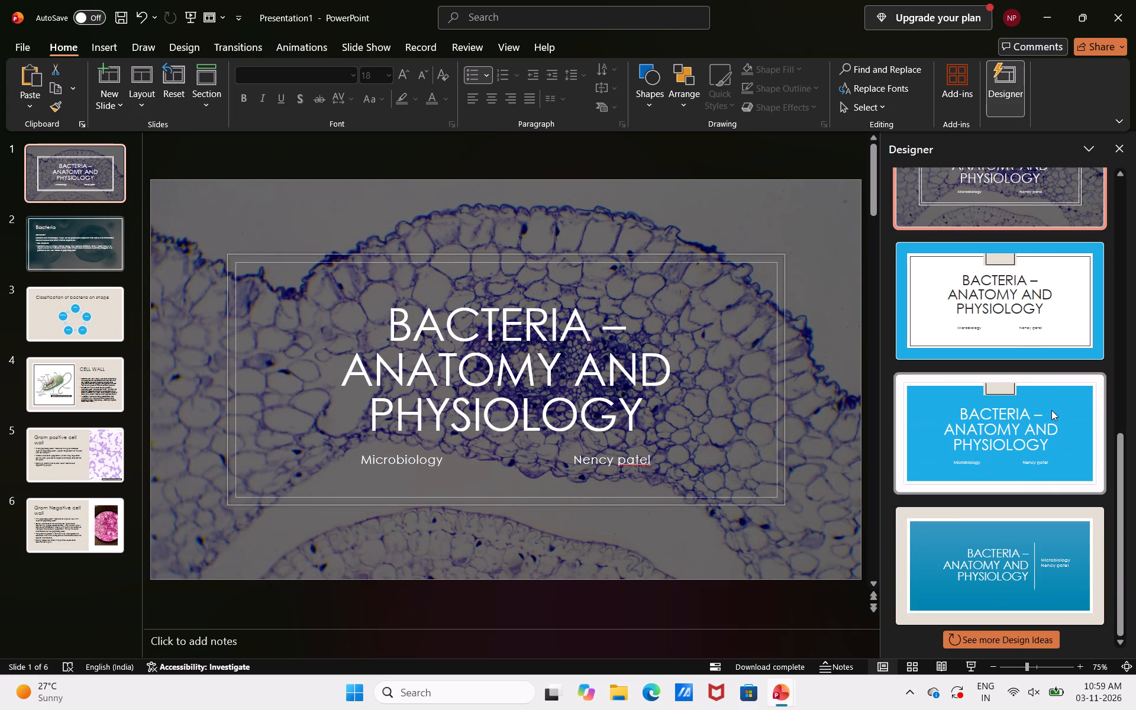
Close the design suggestions and delete the circular diagram of bacterial shapes from the classification slide.
{"action": "left_click", "coordinate": [104, 329]}
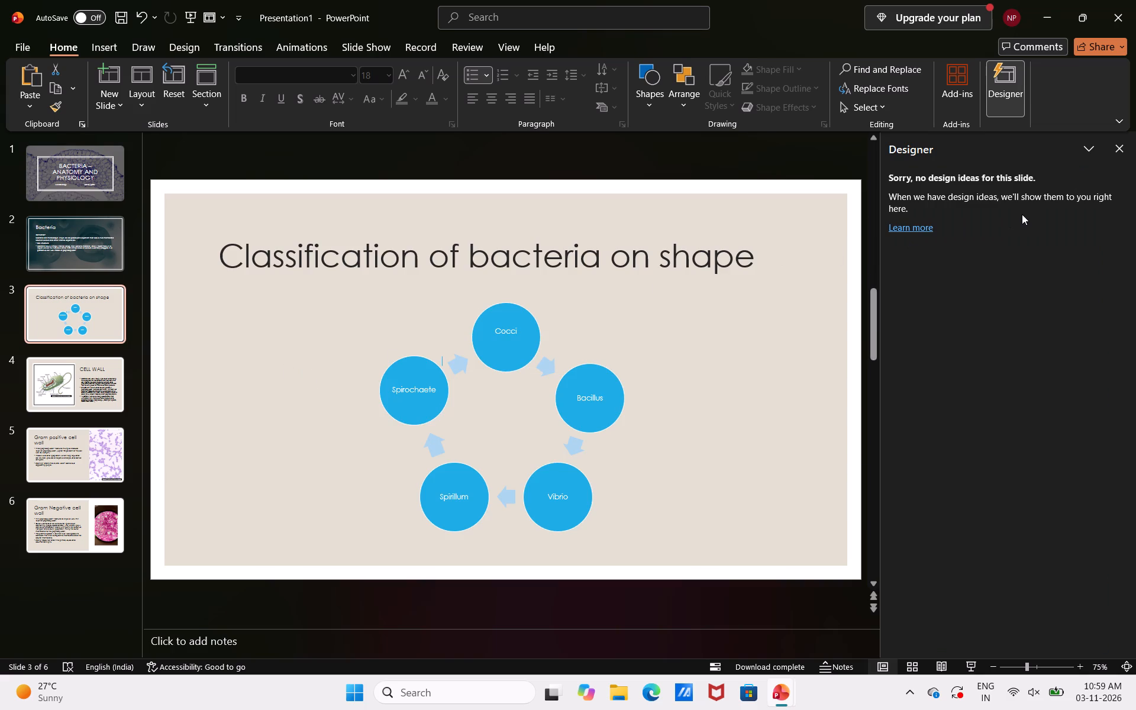
{"action": "left_click", "coordinate": [1120, 142]}
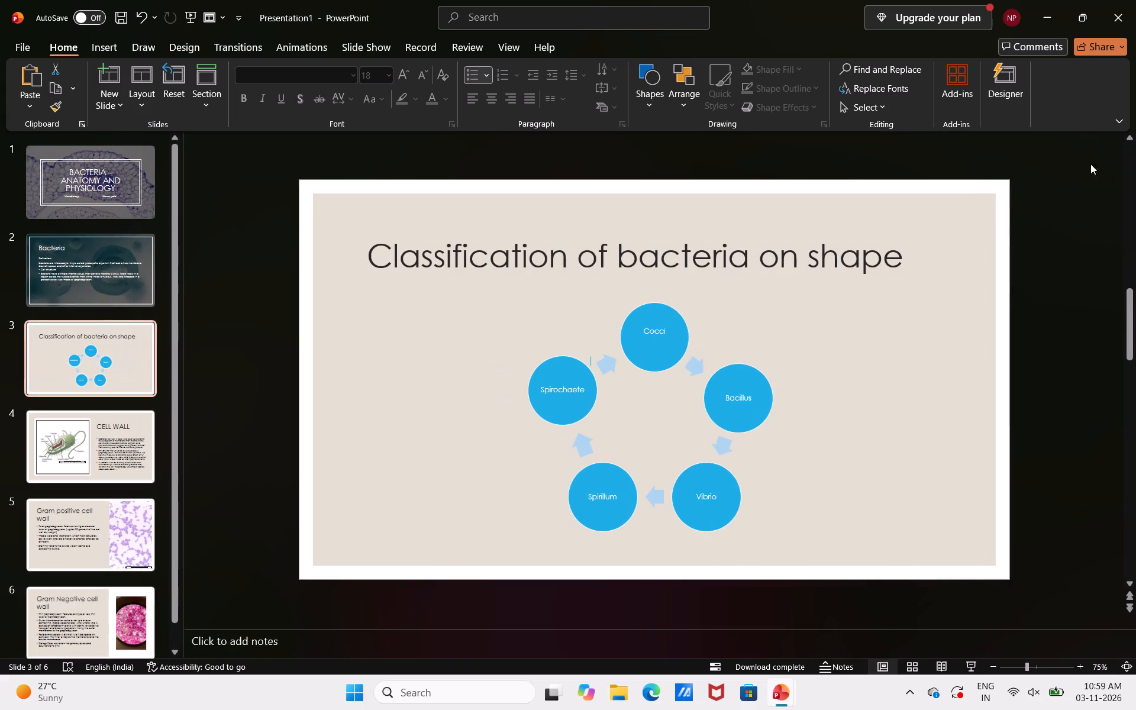
{"action": "left_click", "coordinate": [901, 323]}
{"action": "key", "text": "BackSpace"}
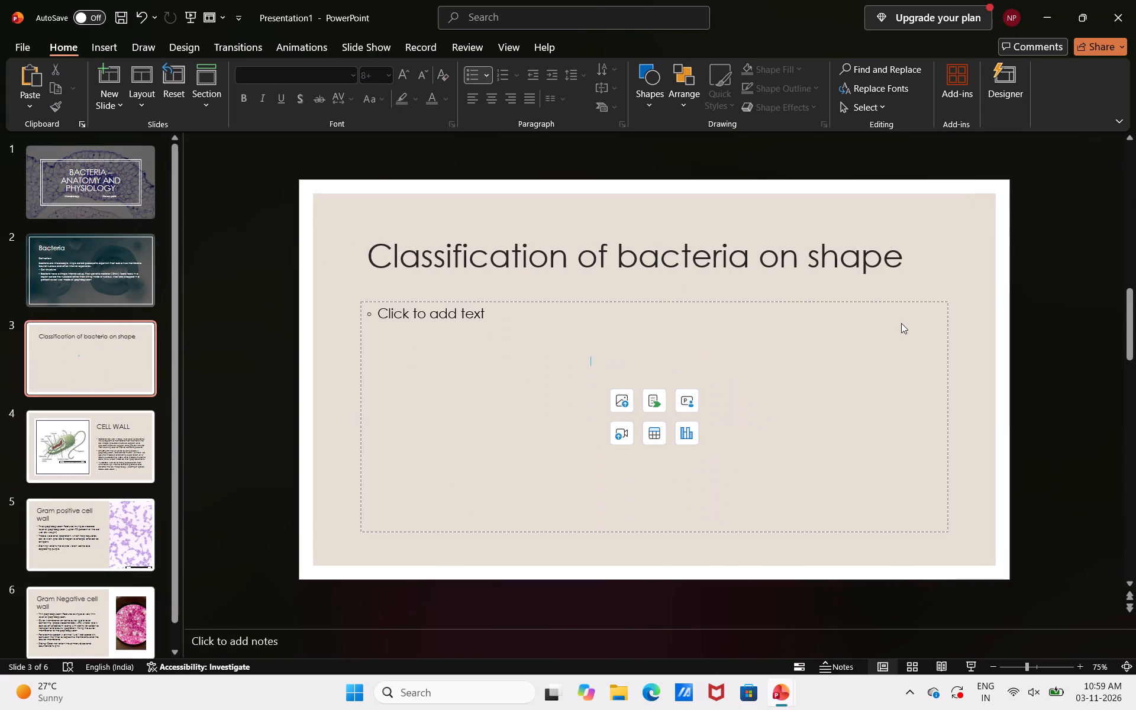
Delete the whole title text "Classification of bacteria on shape" from slide 3.
{"action": "left_click", "coordinate": [877, 235]}
{"action": "left_click", "coordinate": [535, 238]}
{"action": "left_click", "coordinate": [535, 259]}
{"action": "key", "text": "BackSpace"}
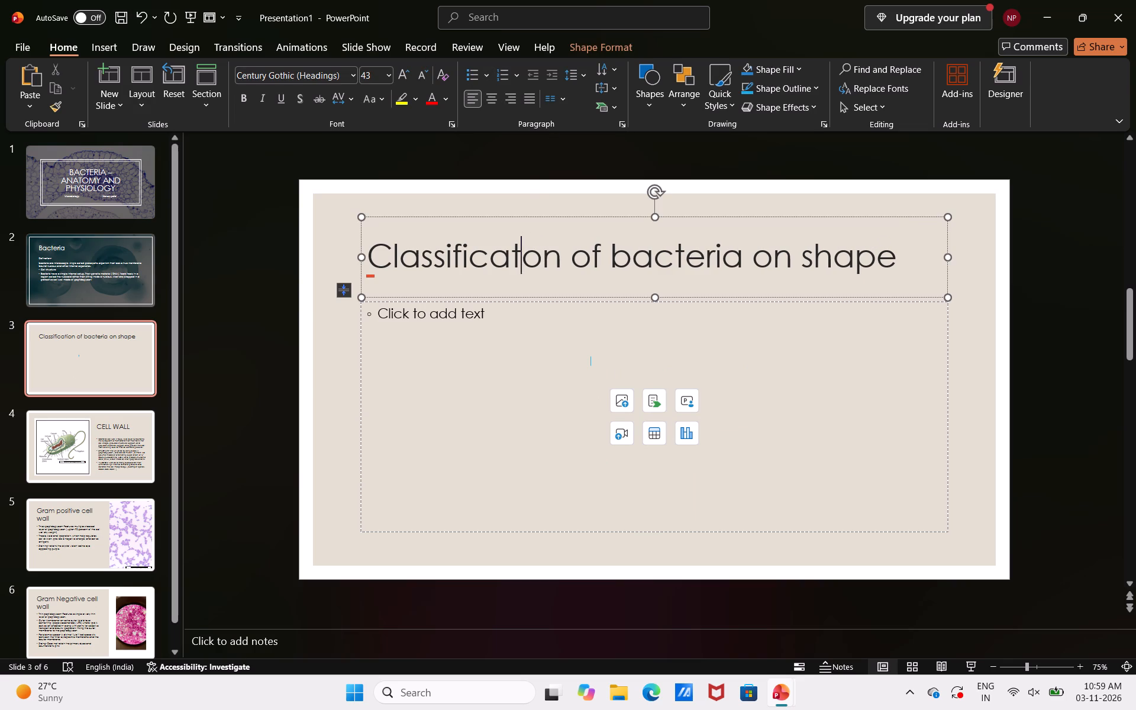
{"action": "left_click", "coordinate": [939, 256]}
{"action": "key", "text": "BackSpace"}
{"action": "key", "text": "BackSpace"}
{"action": "key", "text": "BackSpace"}
{"action": "key", "text": "BackSpace"}
{"action": "key", "text": "BackSpace"}
{"action": "key", "text": "BackSpace"}
{"action": "key", "text": "BackSpace"}
{"action": "key", "text": "BackSpace"}
{"action": "key", "text": "BackSpace"}
{"action": "key", "text": "BackSpace"}
{"action": "key", "text": "BackSpace"}
{"action": "key", "text": "BackSpace"}
{"action": "key", "text": "BackSpace"}
{"action": "key", "text": "BackSpace"}
{"action": "key", "text": "BackSpace"}
{"action": "key", "text": "BackSpace"}
{"action": "key", "text": "BackSpace"}
{"action": "key", "text": "BackSpace"}
{"action": "key", "text": "BackSpace"}
{"action": "key", "text": "BackSpace"}
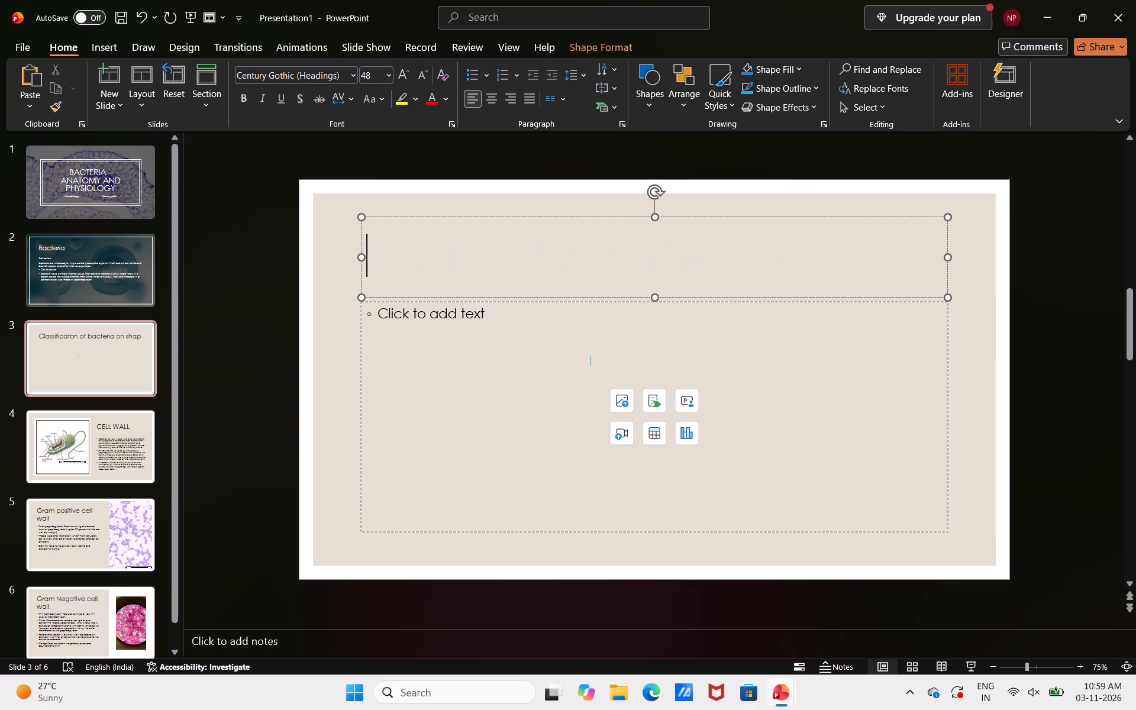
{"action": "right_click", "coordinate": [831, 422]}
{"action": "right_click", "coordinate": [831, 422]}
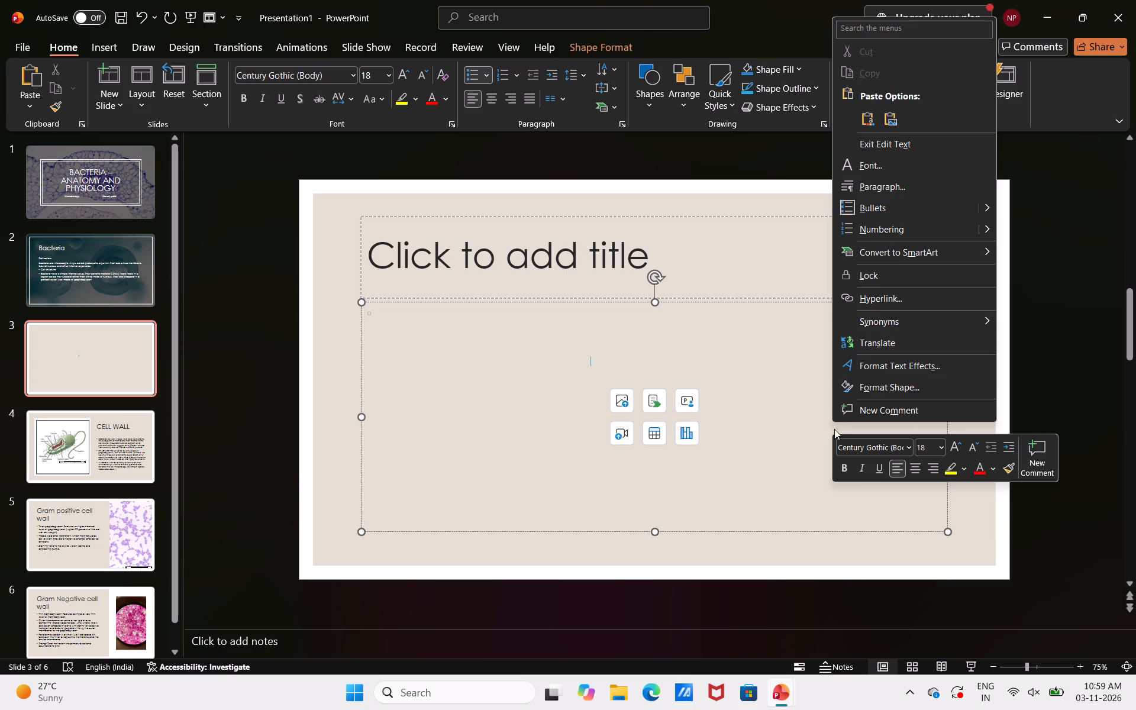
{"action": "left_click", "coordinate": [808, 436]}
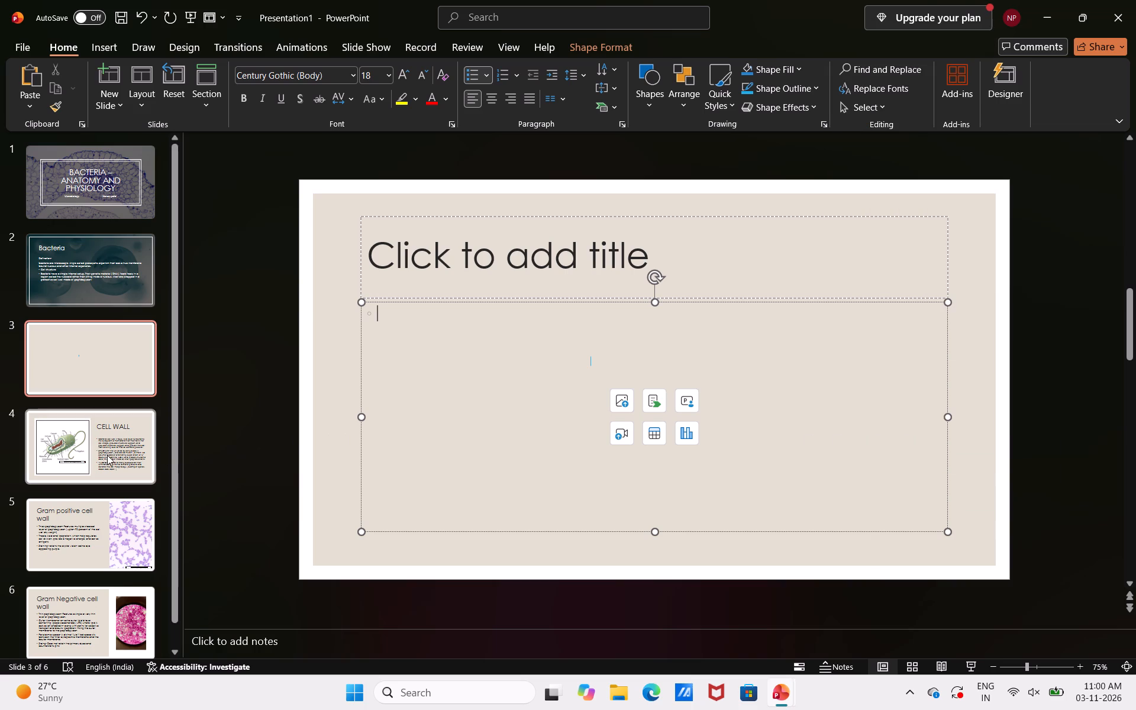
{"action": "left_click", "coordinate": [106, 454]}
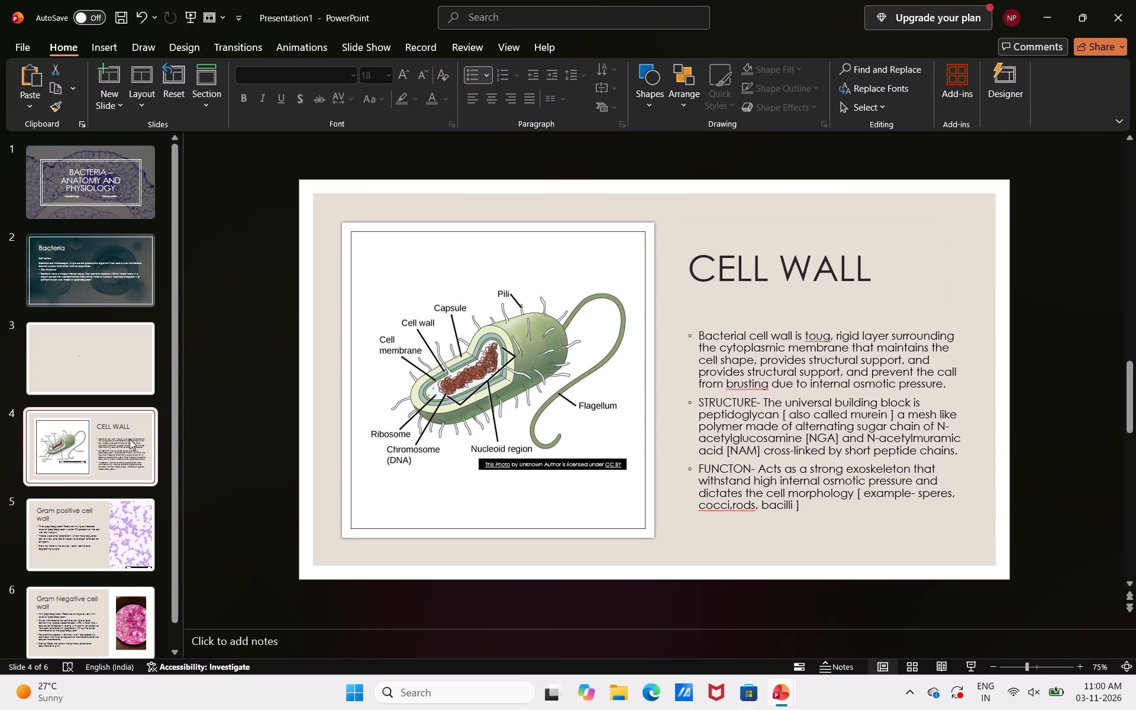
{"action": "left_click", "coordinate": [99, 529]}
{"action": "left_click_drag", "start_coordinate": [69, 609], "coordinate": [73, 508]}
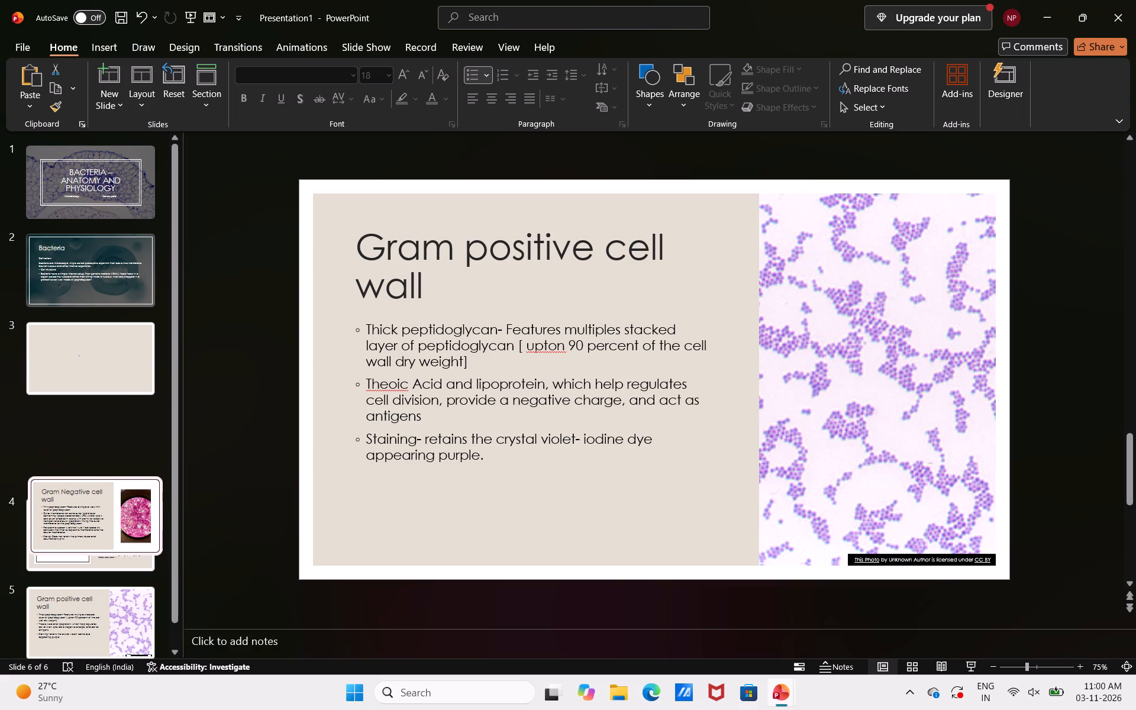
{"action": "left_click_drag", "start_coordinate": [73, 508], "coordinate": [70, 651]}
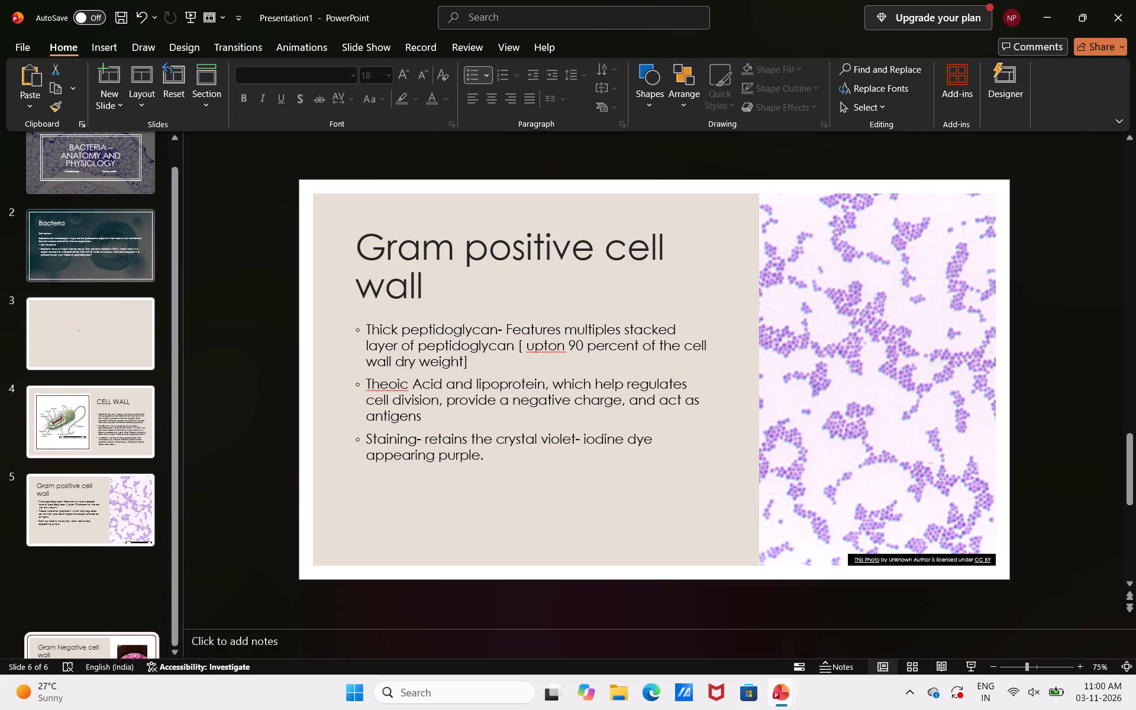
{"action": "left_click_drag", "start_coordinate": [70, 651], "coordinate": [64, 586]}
Move the emptied slide 3 to the end of the presentation, after the Gram Negative cell wall slide.
{"action": "double_click", "coordinate": [66, 356]}
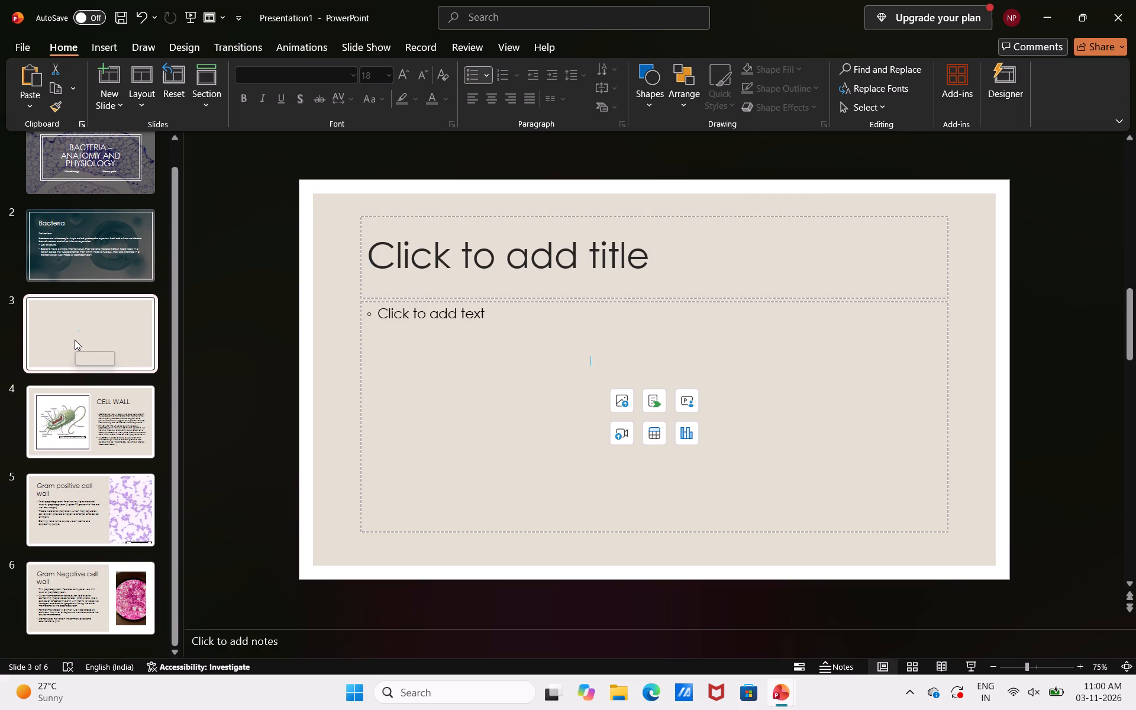
{"action": "scroll", "coordinate": [75, 340], "scroll_direction": "up", "scroll_amount": 2}
{"action": "left_click_drag", "start_coordinate": [75, 340], "coordinate": [75, 603]}
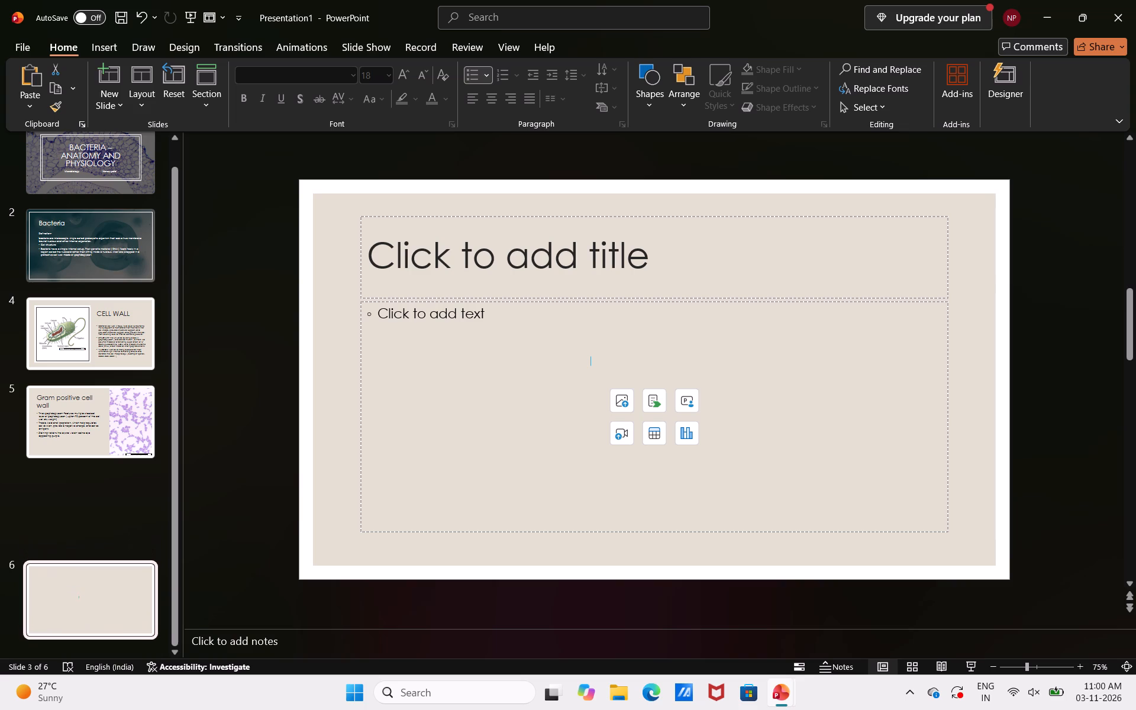
{"action": "left_click_drag", "start_coordinate": [75, 603], "coordinate": [72, 621]}
{"action": "scroll", "coordinate": [75, 603], "scroll_direction": "up", "scroll_amount": 2}
{"action": "left_click", "coordinate": [70, 598]}
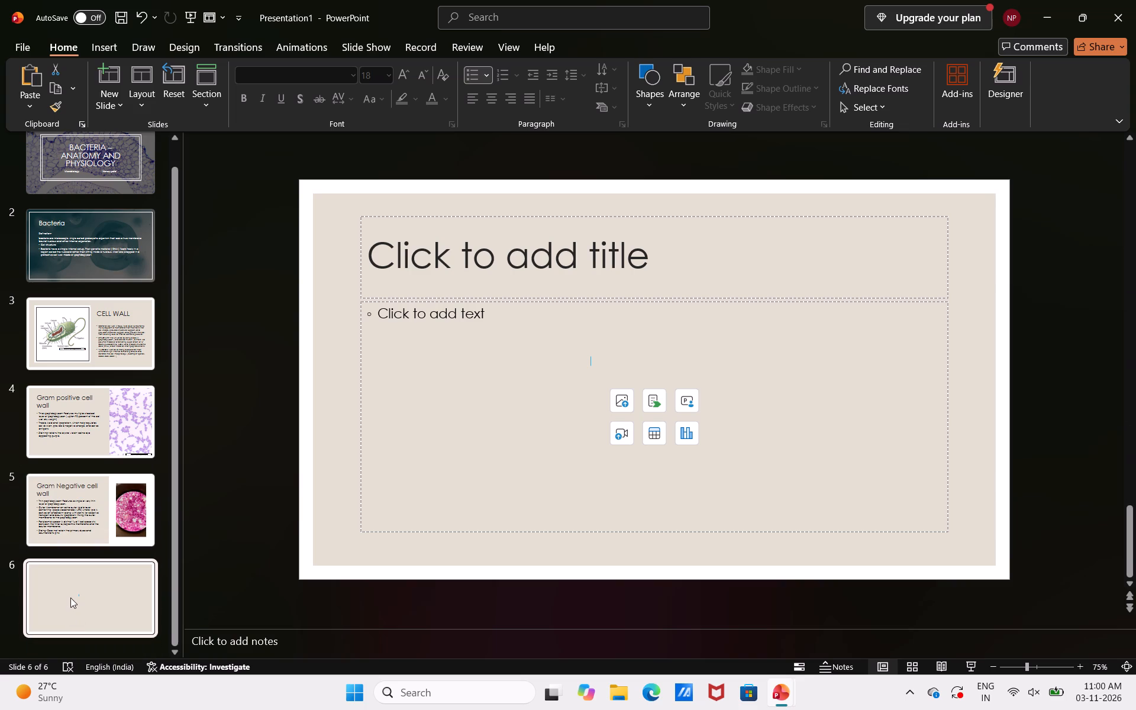
{"action": "left_click", "coordinate": [209, 173]}
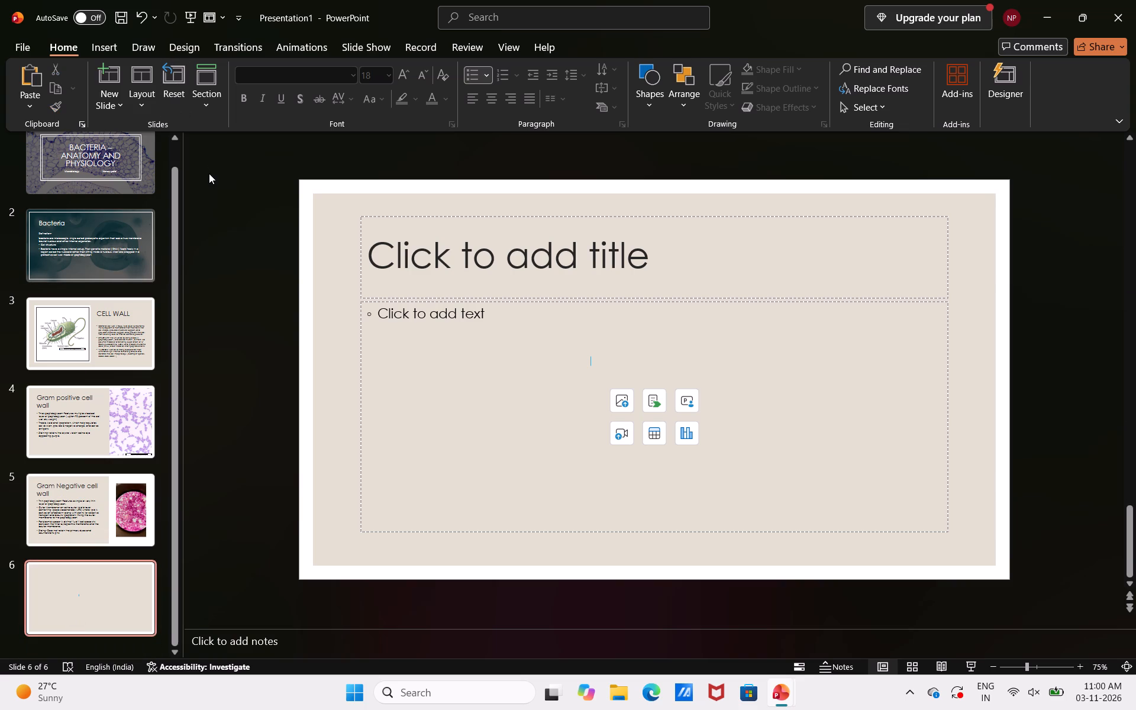
Search online pictures for "types of bacteria shape", insert the colourful chart of named species on slide 6, and enlarge it.
{"action": "left_click", "coordinate": [108, 46]}
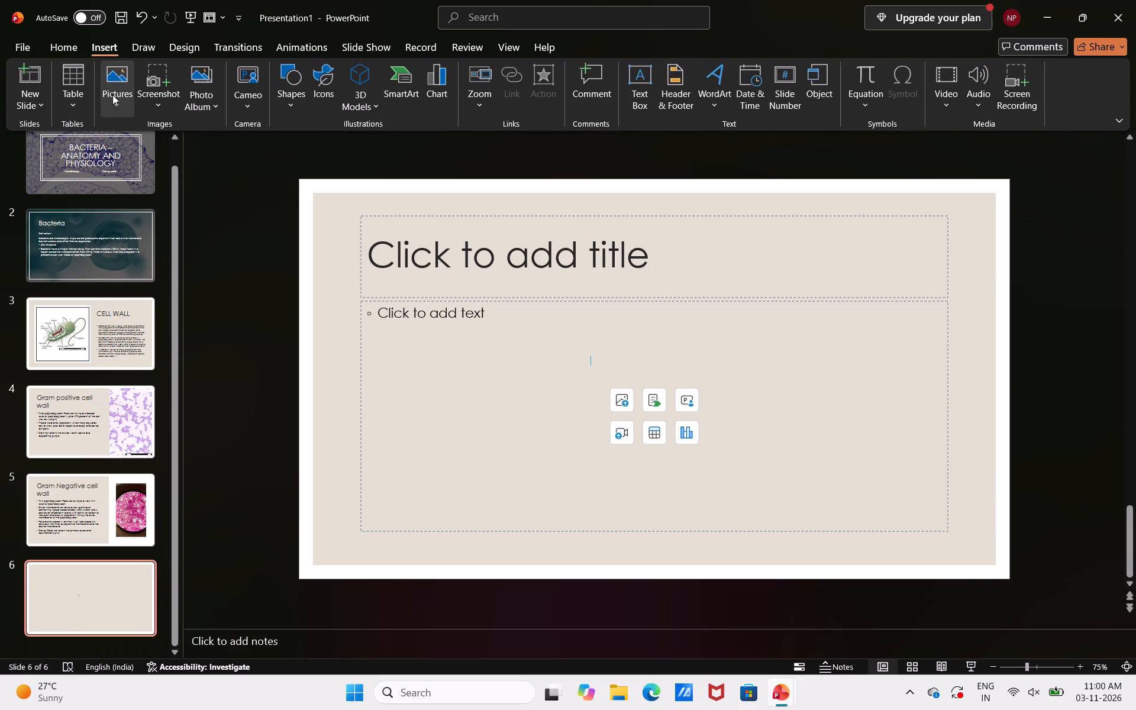
{"action": "left_click", "coordinate": [113, 96]}
{"action": "left_click", "coordinate": [124, 189]}
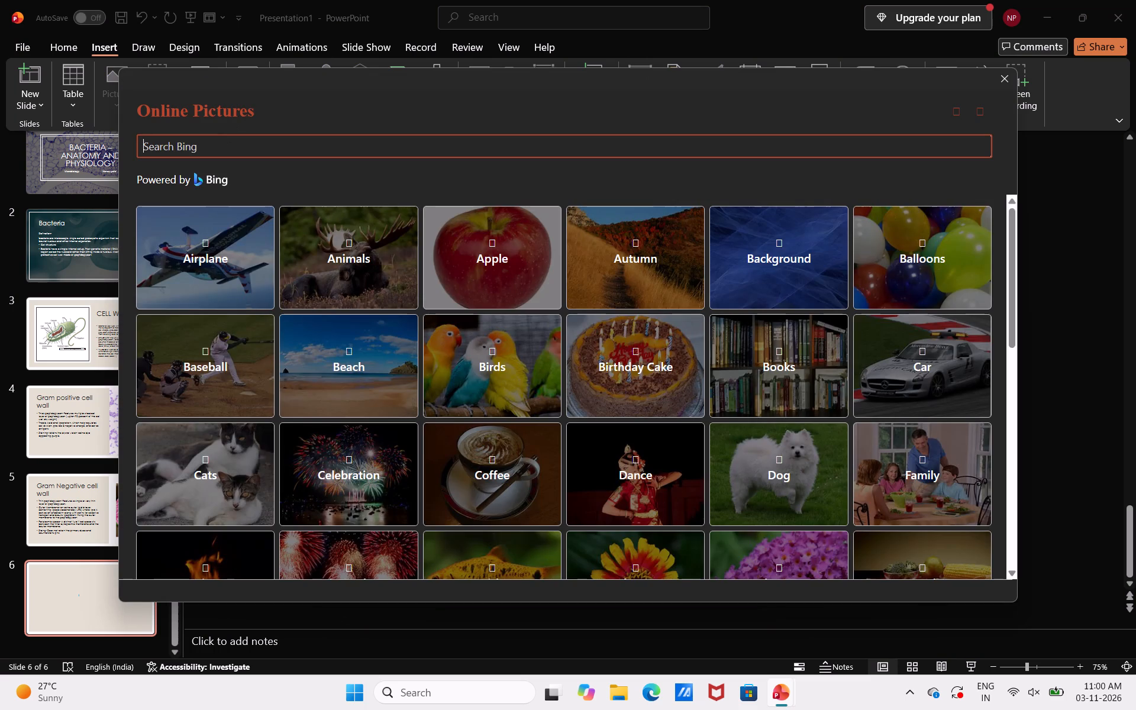
{"action": "left_click", "coordinate": [223, 138]}
{"action": "type", "text": "types of bacteria shape"}
{"action": "key", "text": "Return"}
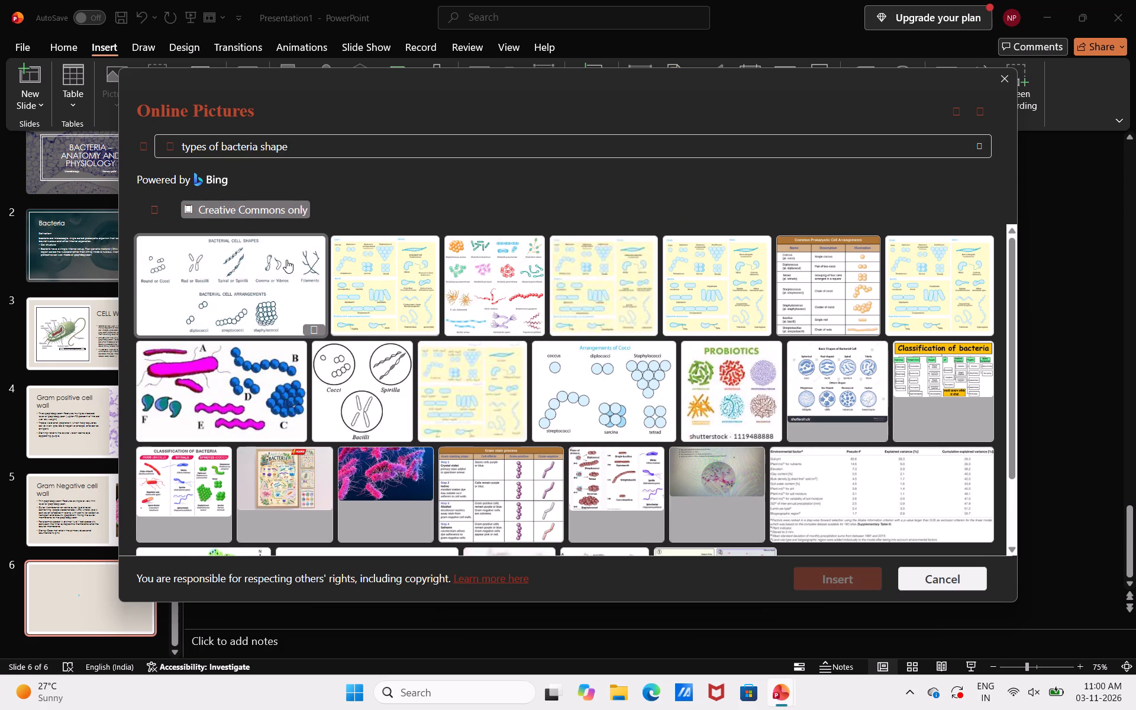
{"action": "left_click", "coordinate": [498, 293]}
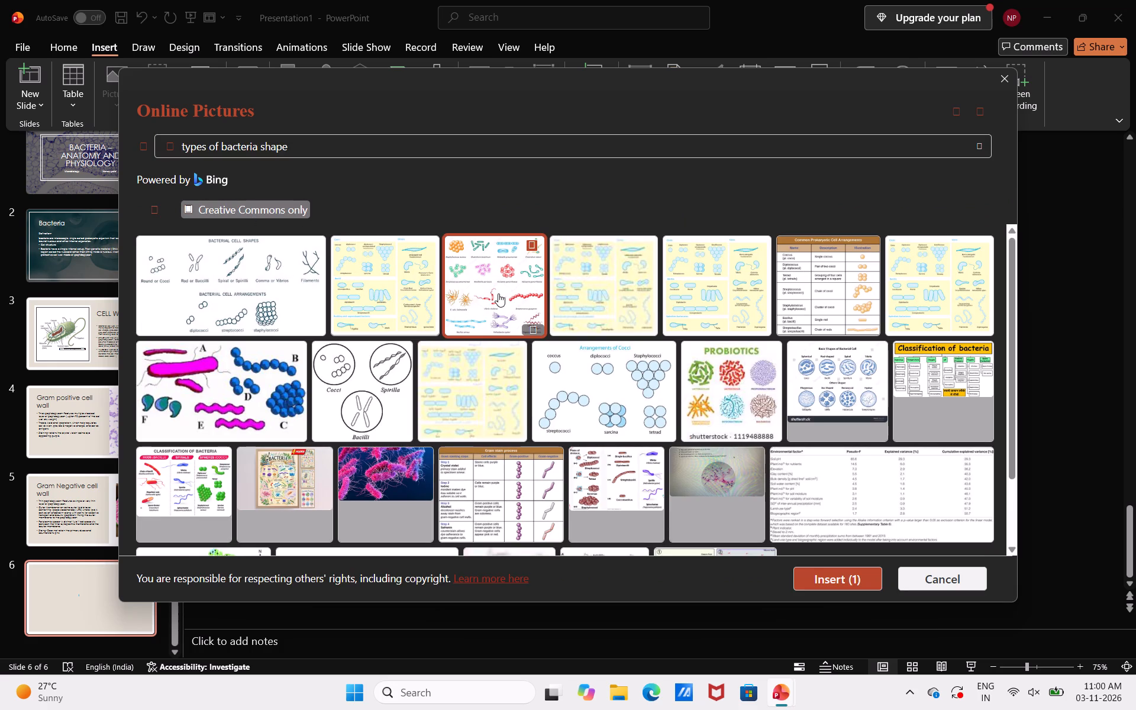
{"action": "left_click", "coordinate": [498, 293]}
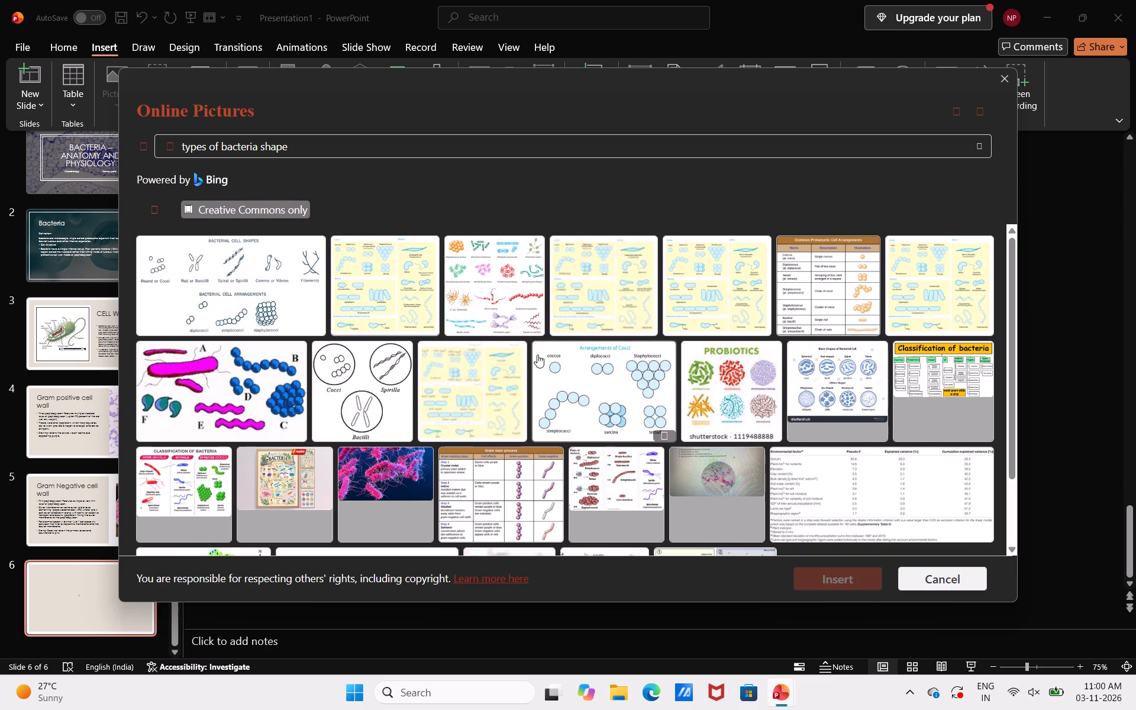
{"action": "left_click", "coordinate": [483, 313]}
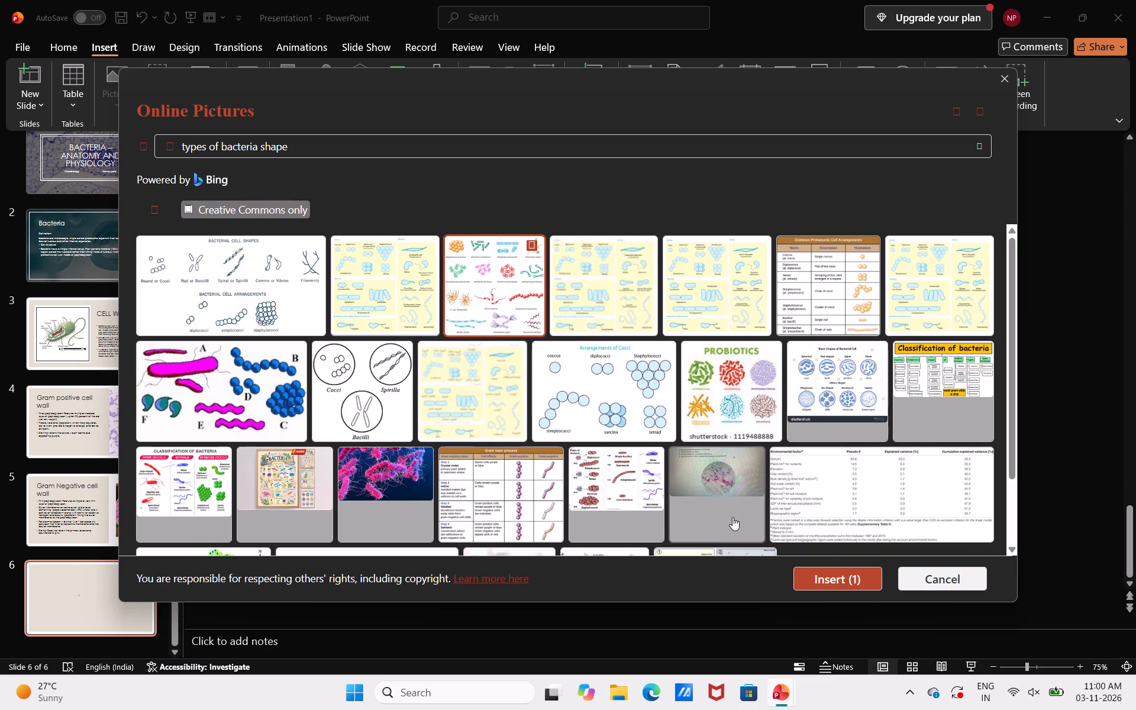
{"action": "left_click", "coordinate": [822, 580]}
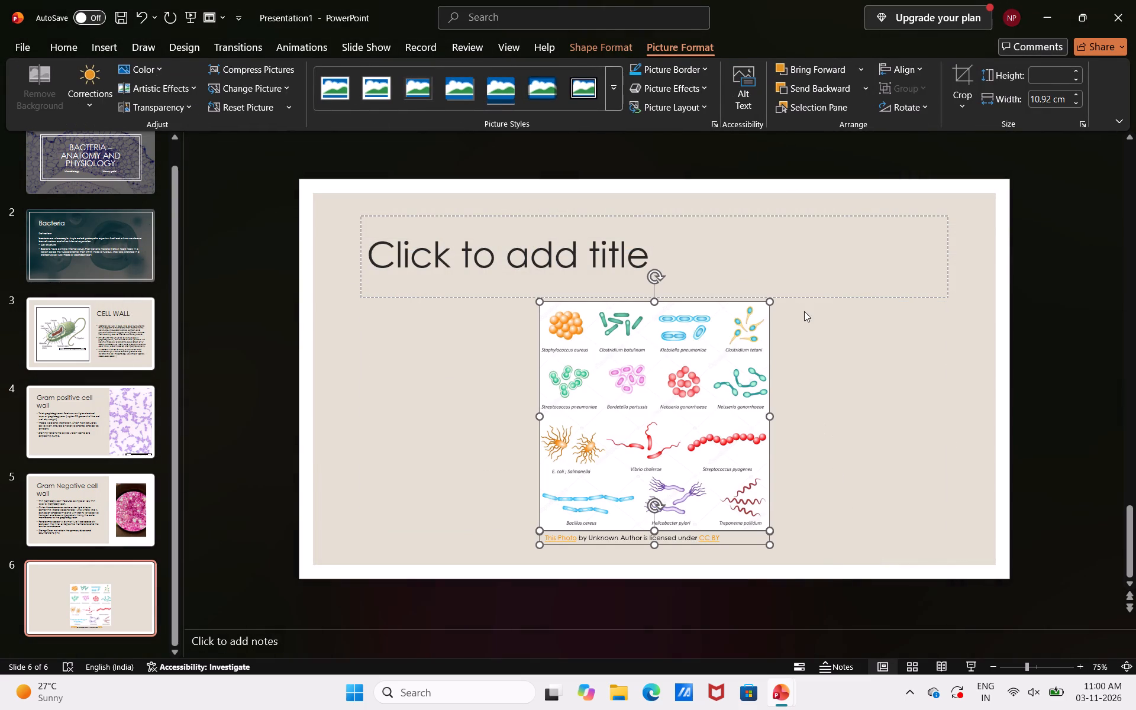
{"action": "left_click_drag", "start_coordinate": [771, 304], "coordinate": [830, 262]}
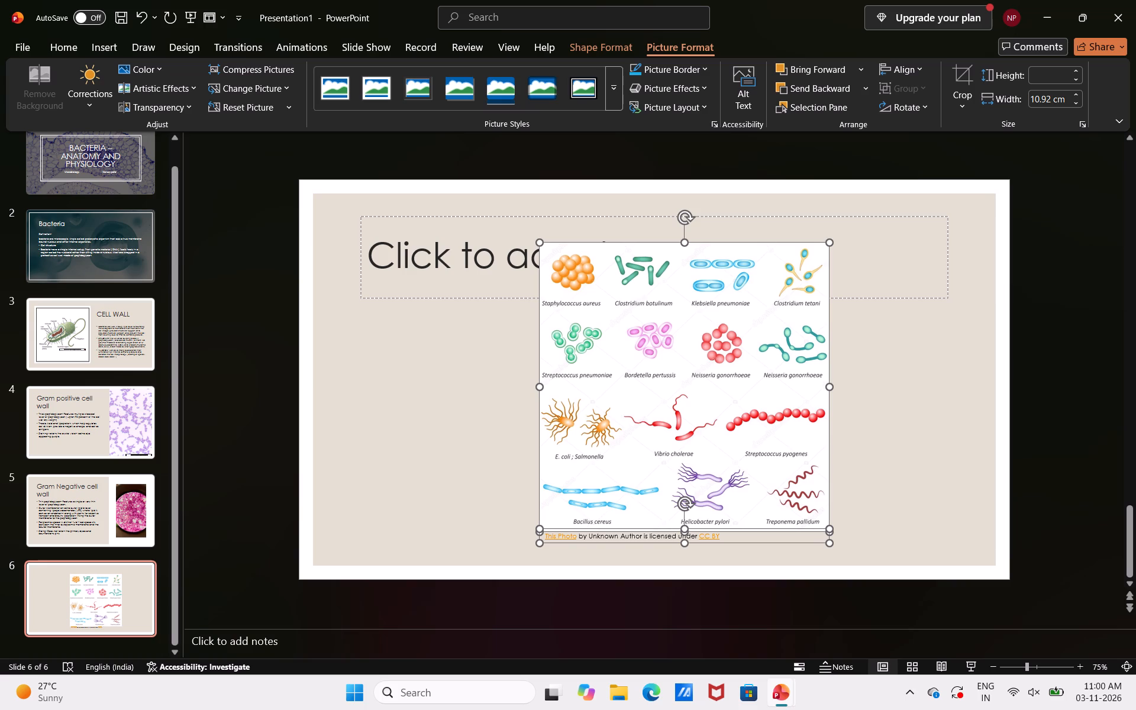
Change slide 6 to a blank layout without placeholders and reposition the bacteria chart near the slide's centre.
{"action": "left_click", "coordinate": [405, 295]}
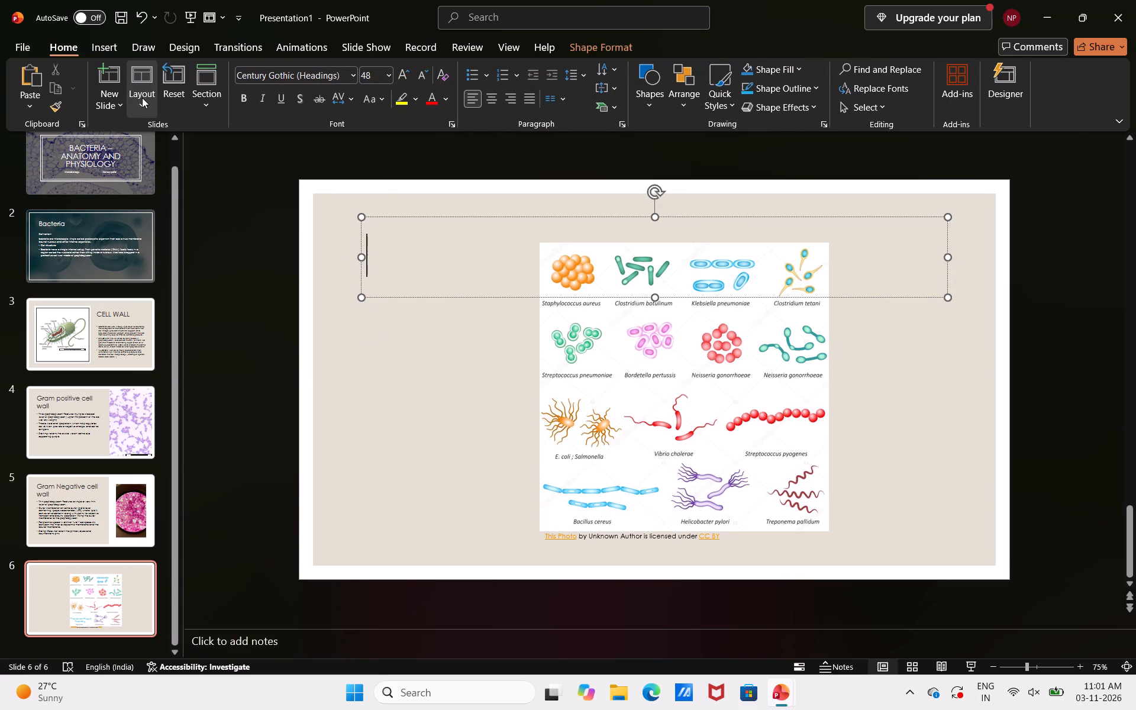
{"action": "left_click", "coordinate": [142, 98]}
{"action": "left_click", "coordinate": [158, 303]}
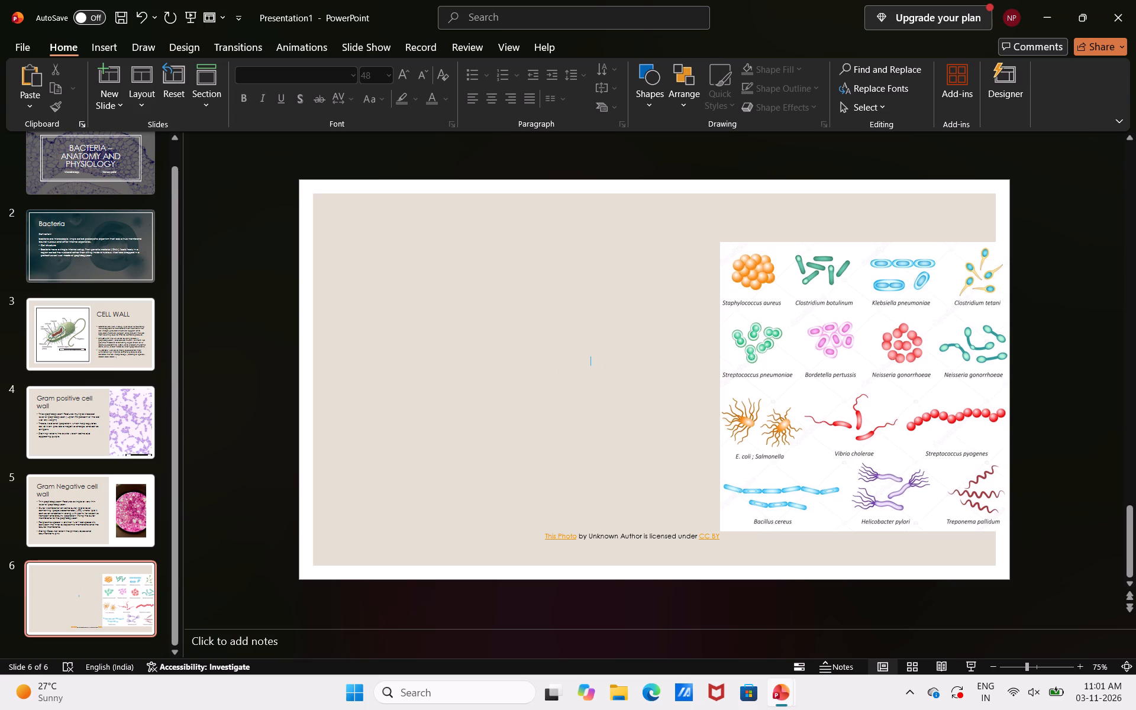
{"action": "scroll", "coordinate": [836, 300], "scroll_direction": "left", "scroll_amount": 2}
{"action": "left_click_drag", "start_coordinate": [836, 300], "coordinate": [660, 282]}
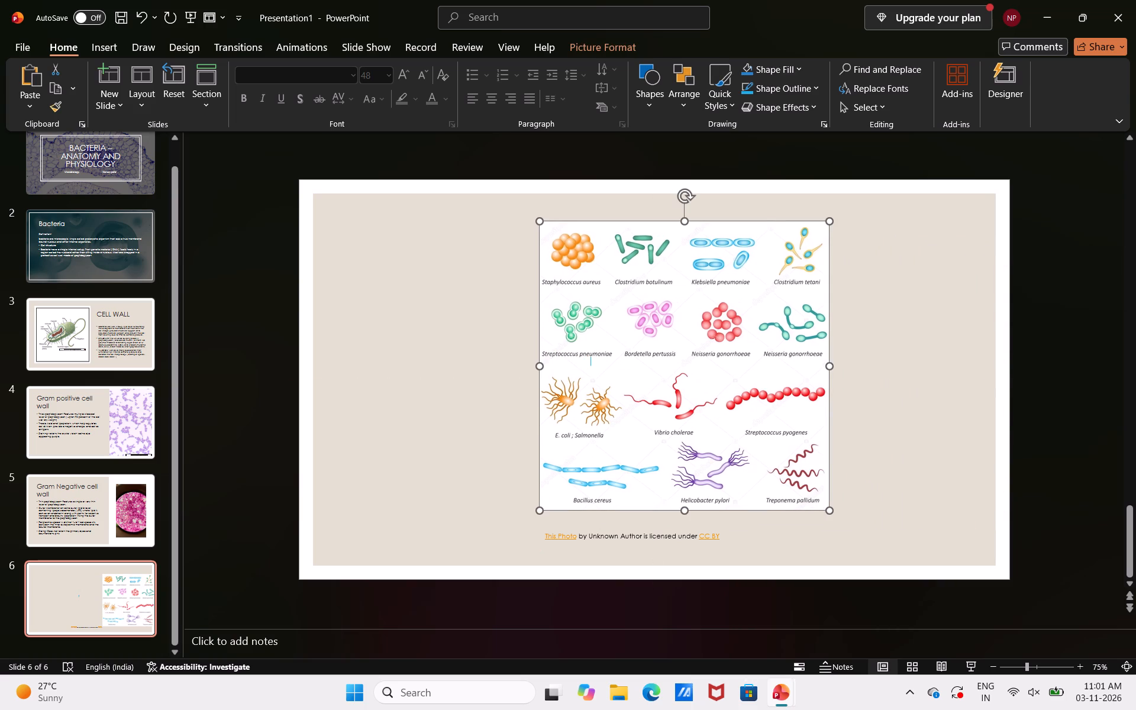
Stretch the bacteria chart across most of slide 6's width, shift it down, and extend its upper edge to the slide's border.
{"action": "scroll", "coordinate": [660, 282], "scroll_direction": "left", "scroll_amount": 1}
{"action": "left_click_drag", "start_coordinate": [829, 369], "coordinate": [959, 351]}
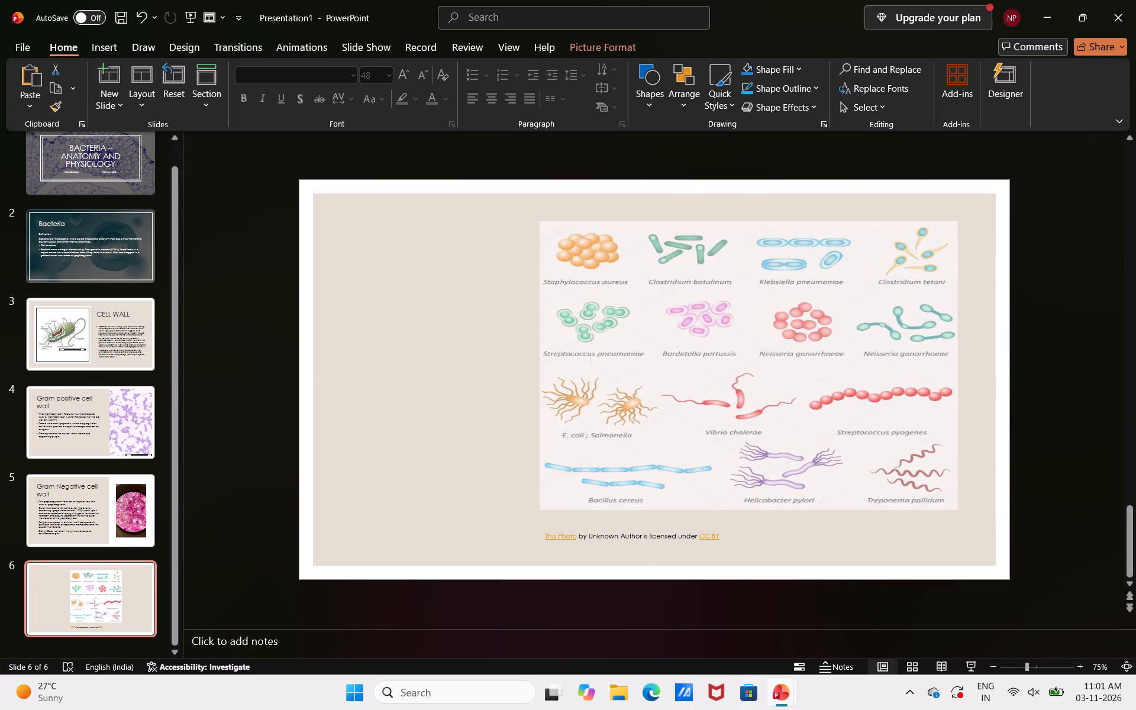
{"action": "left_click_drag", "start_coordinate": [959, 351], "coordinate": [960, 351]}
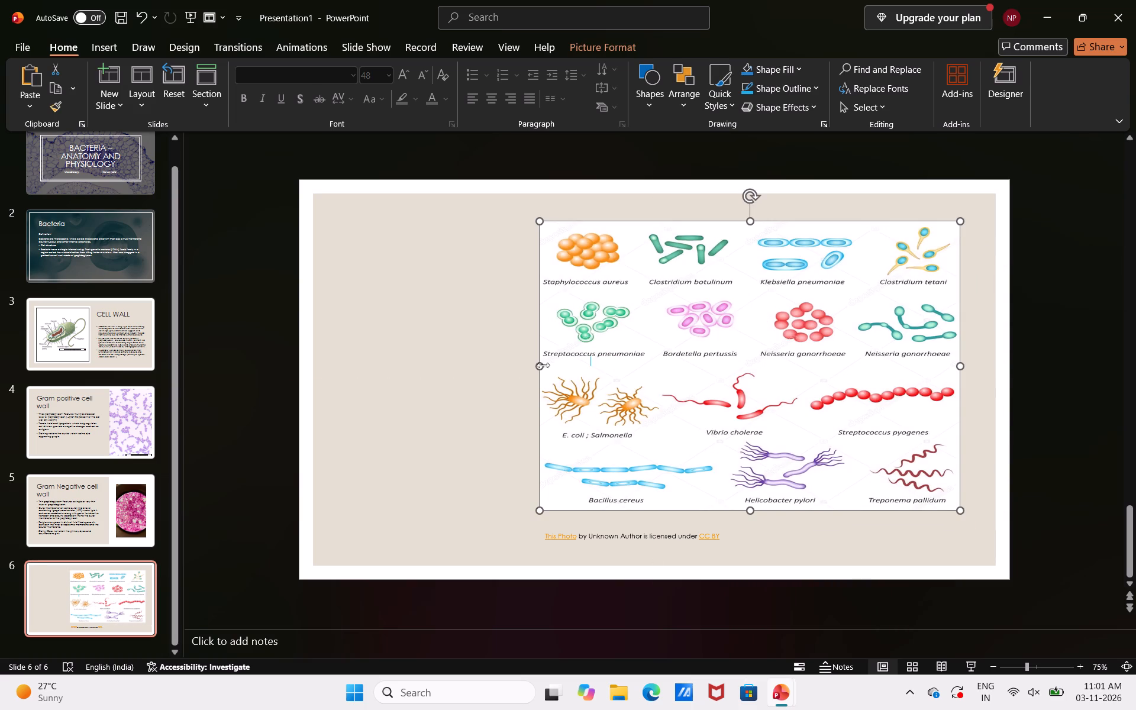
{"action": "left_click_drag", "start_coordinate": [541, 365], "coordinate": [364, 383]}
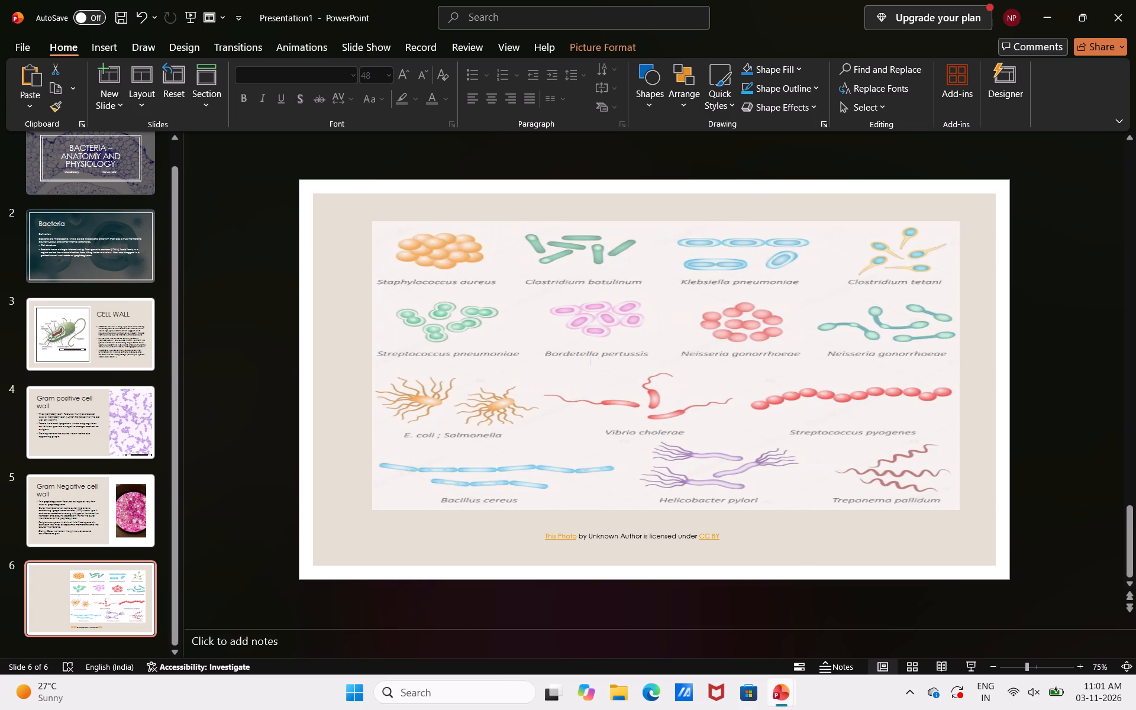
{"action": "left_click_drag", "start_coordinate": [364, 383], "coordinate": [337, 385]}
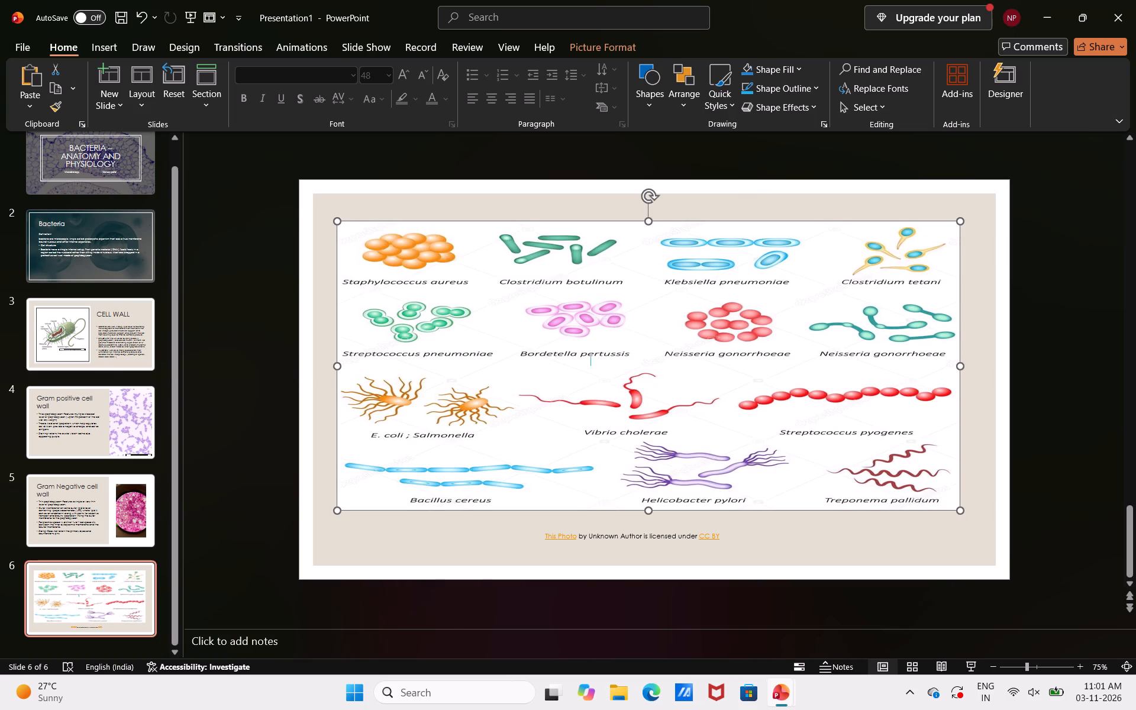
{"action": "left_click_drag", "start_coordinate": [646, 505], "coordinate": [645, 534]}
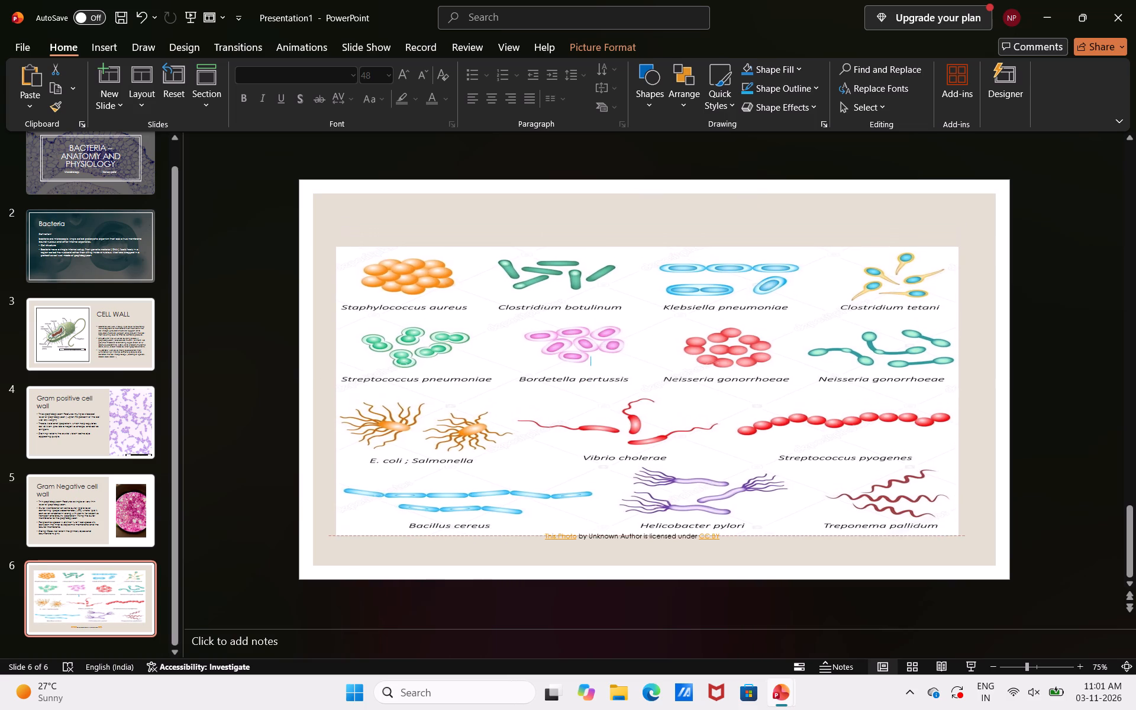
{"action": "left_click_drag", "start_coordinate": [645, 534], "coordinate": [644, 534]}
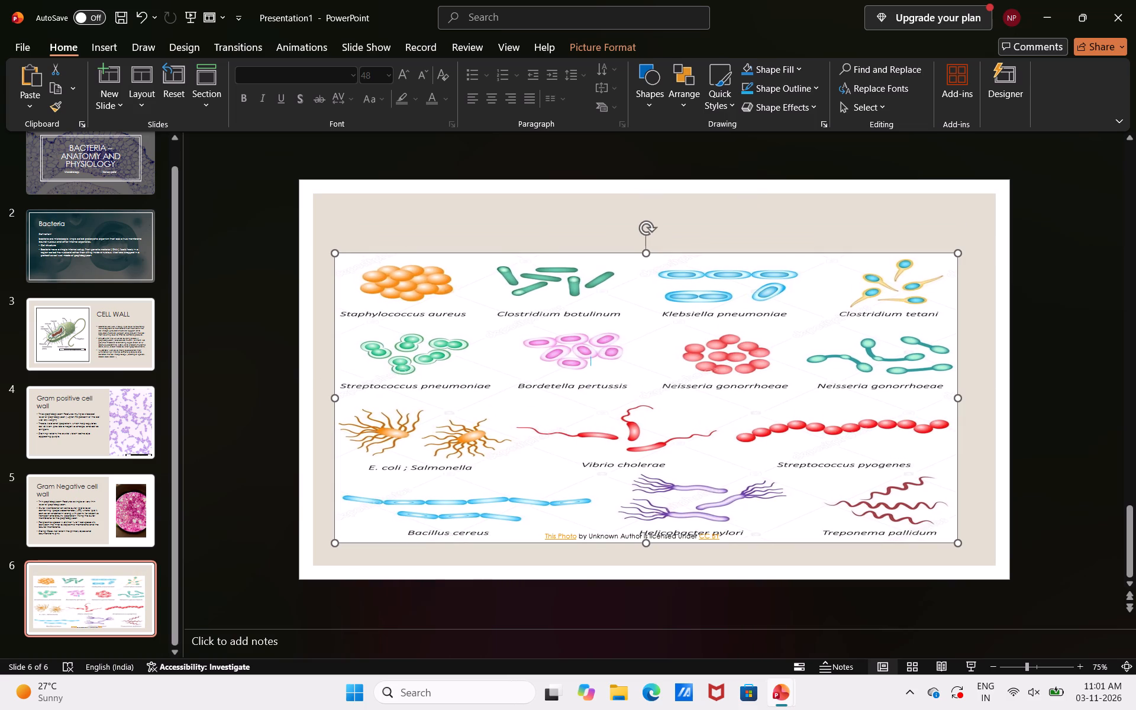
{"action": "left_click_drag", "start_coordinate": [647, 257], "coordinate": [647, 236]}
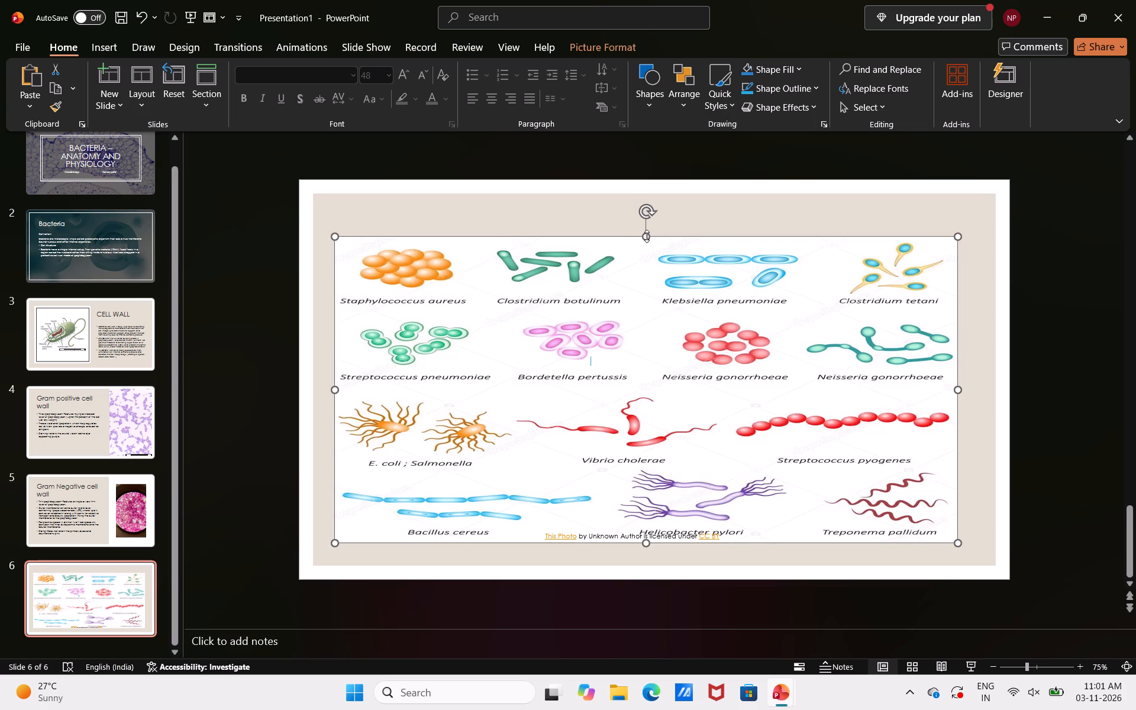
{"action": "right_click_drag", "start_coordinate": [644, 236], "coordinate": [647, 191]}
Delete the photo attribution caption overlapping the lower part of the bacteria chart on slide 6.
{"action": "left_click_drag", "start_coordinate": [646, 537], "coordinate": [644, 552]}
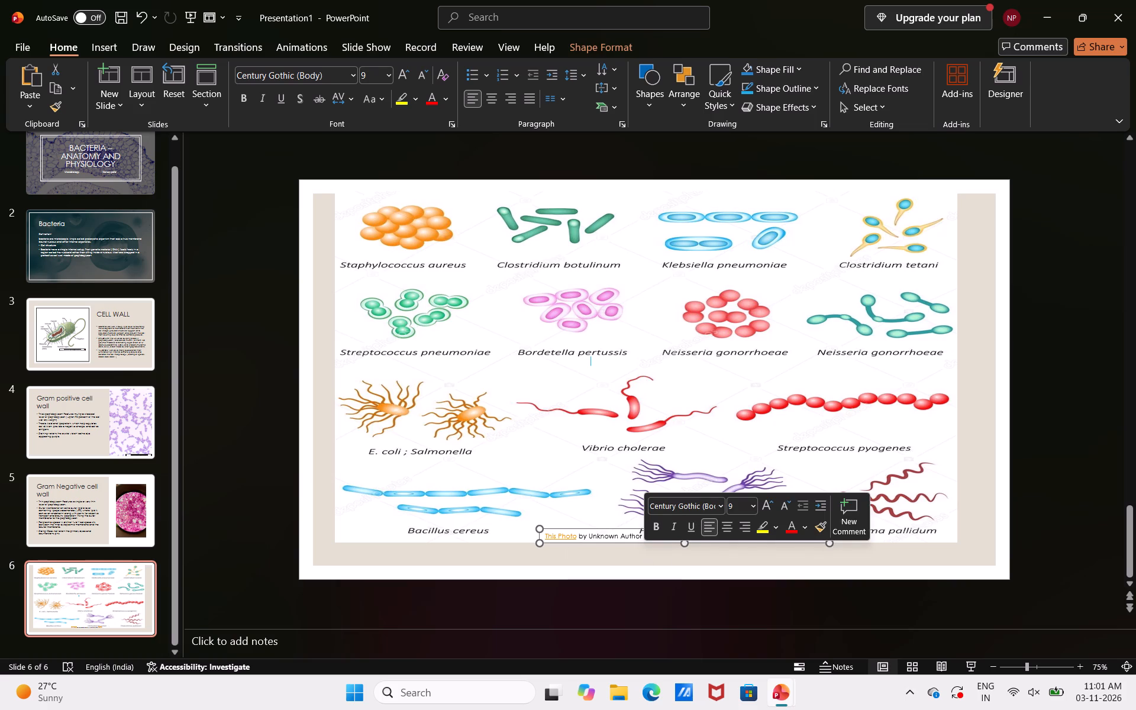
{"action": "key", "text": "BackSpace"}
{"action": "key", "text": "BackSpace"}
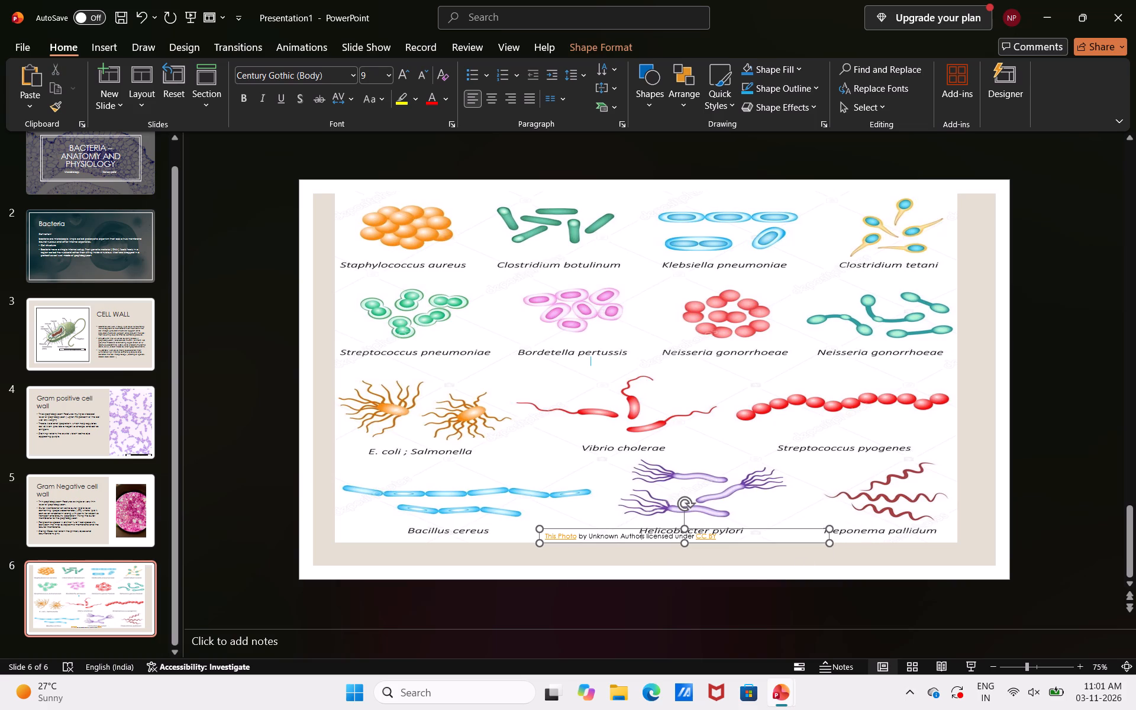
{"action": "left_click_drag", "start_coordinate": [826, 534], "coordinate": [223, 580]}
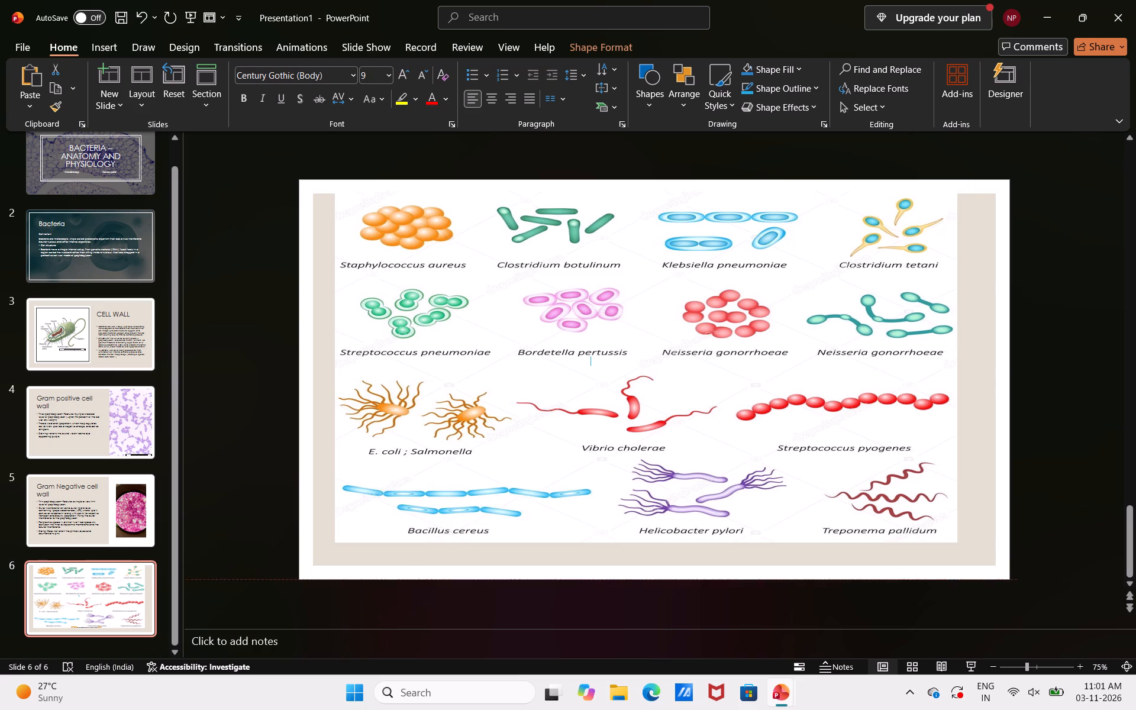
{"action": "left_click_drag", "start_coordinate": [223, 580], "coordinate": [98, 564]}
{"action": "key", "text": "BackSpace"}
{"action": "key", "text": "BackSpace"}
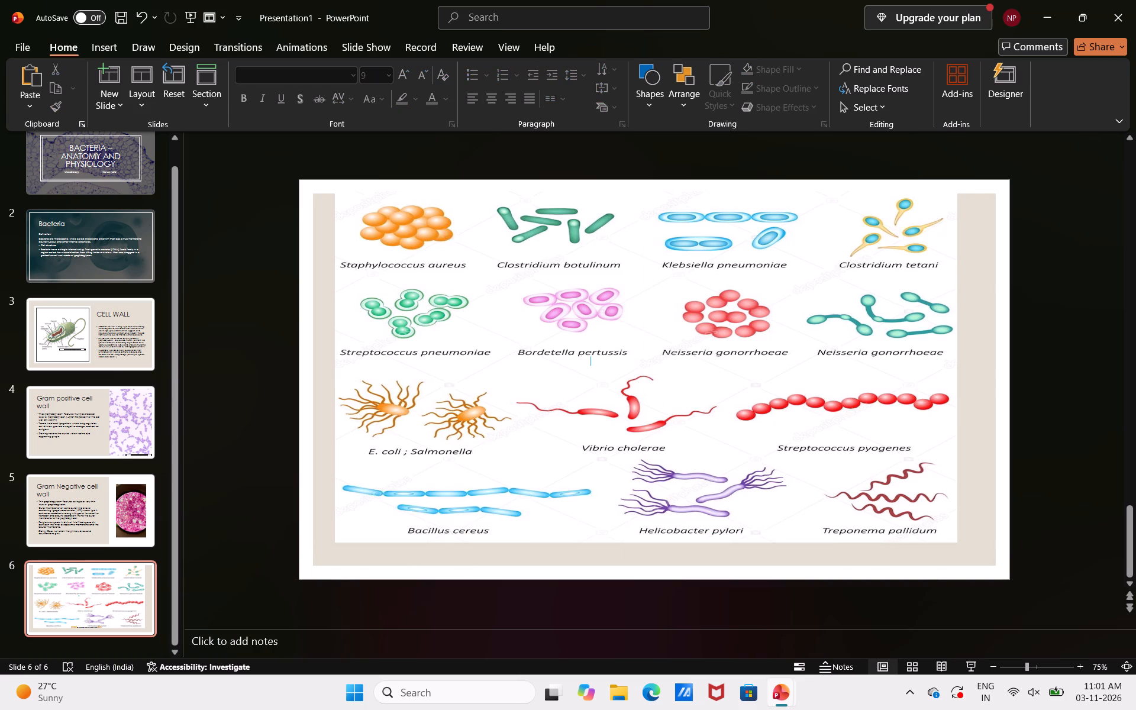
{"action": "key", "text": "BackSpace"}
Stretch the bacteria chart on slide 6 downward and out to both sides until it covers the whole beige background.
{"action": "left_click", "coordinate": [631, 545]}
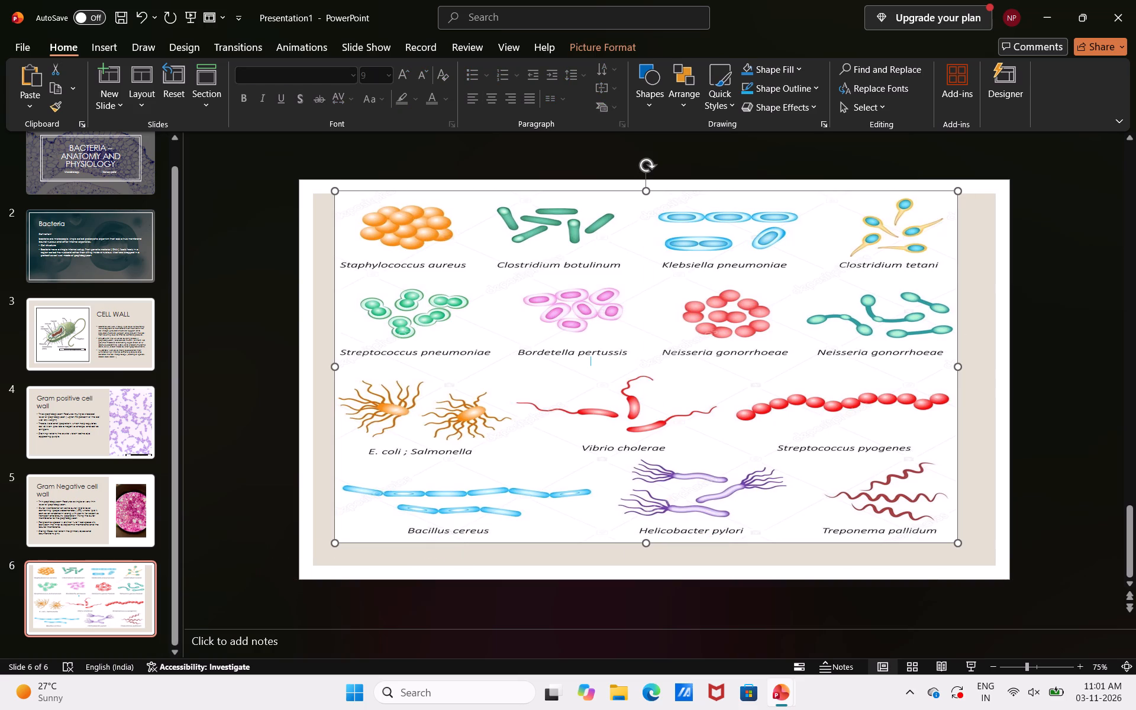
{"action": "left_click_drag", "start_coordinate": [648, 542], "coordinate": [646, 571]}
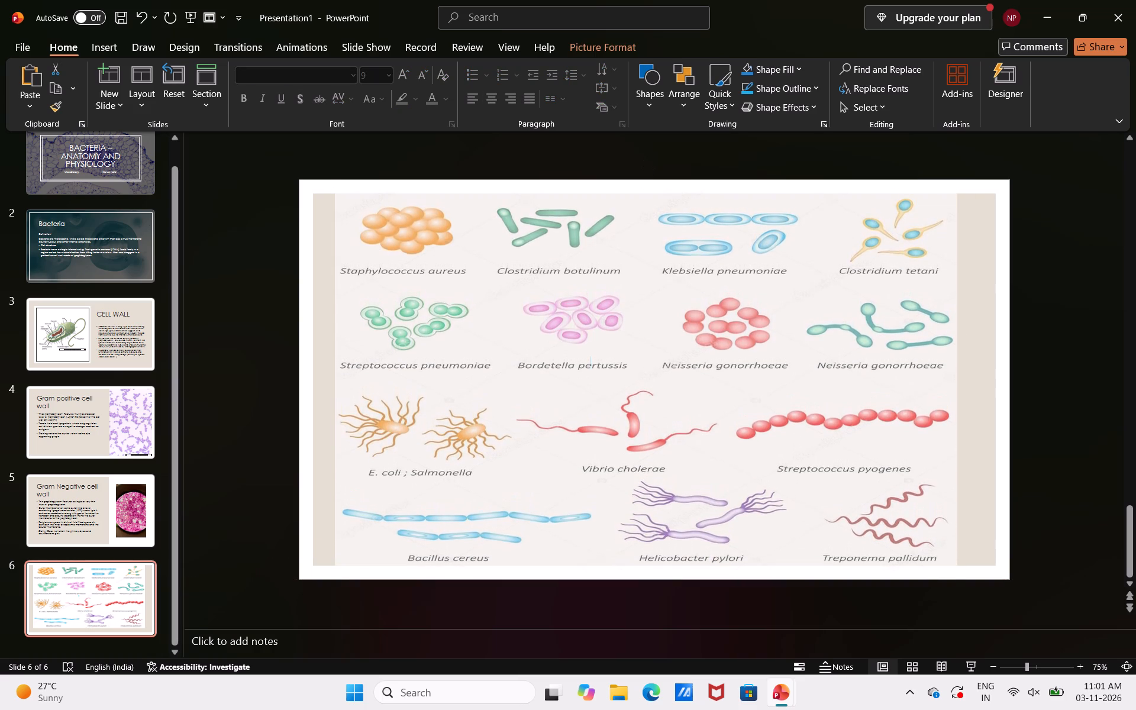
{"action": "left_click_drag", "start_coordinate": [646, 571], "coordinate": [644, 572]}
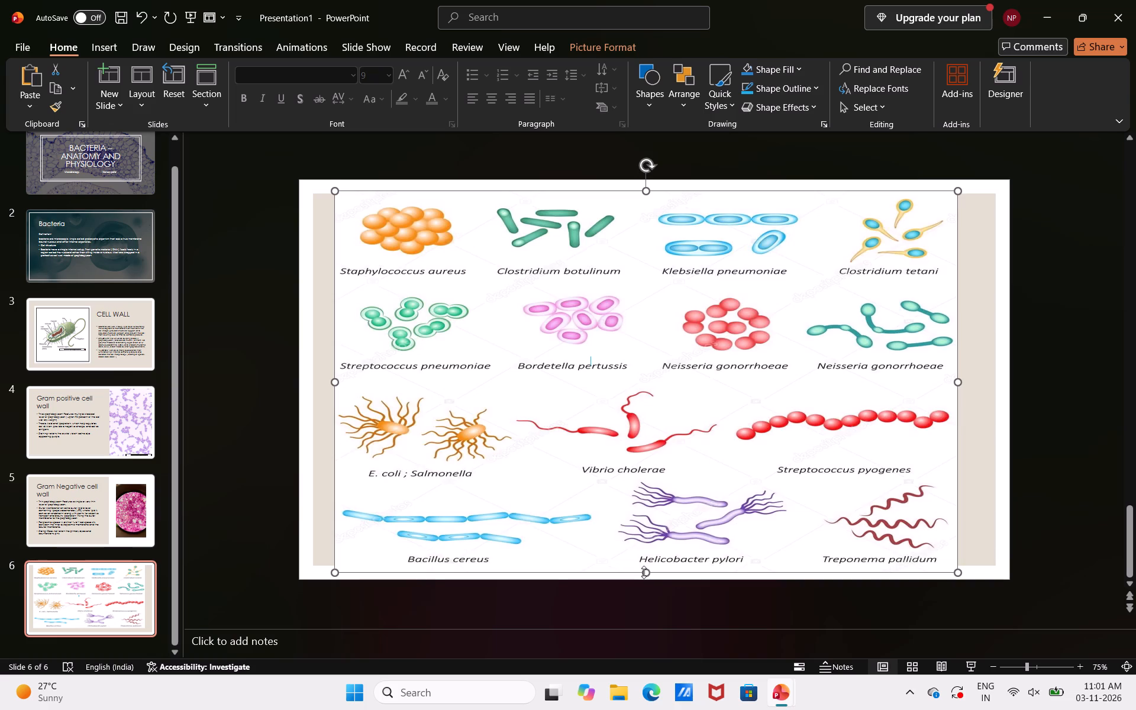
{"action": "left_click_drag", "start_coordinate": [957, 381], "coordinate": [1001, 381]}
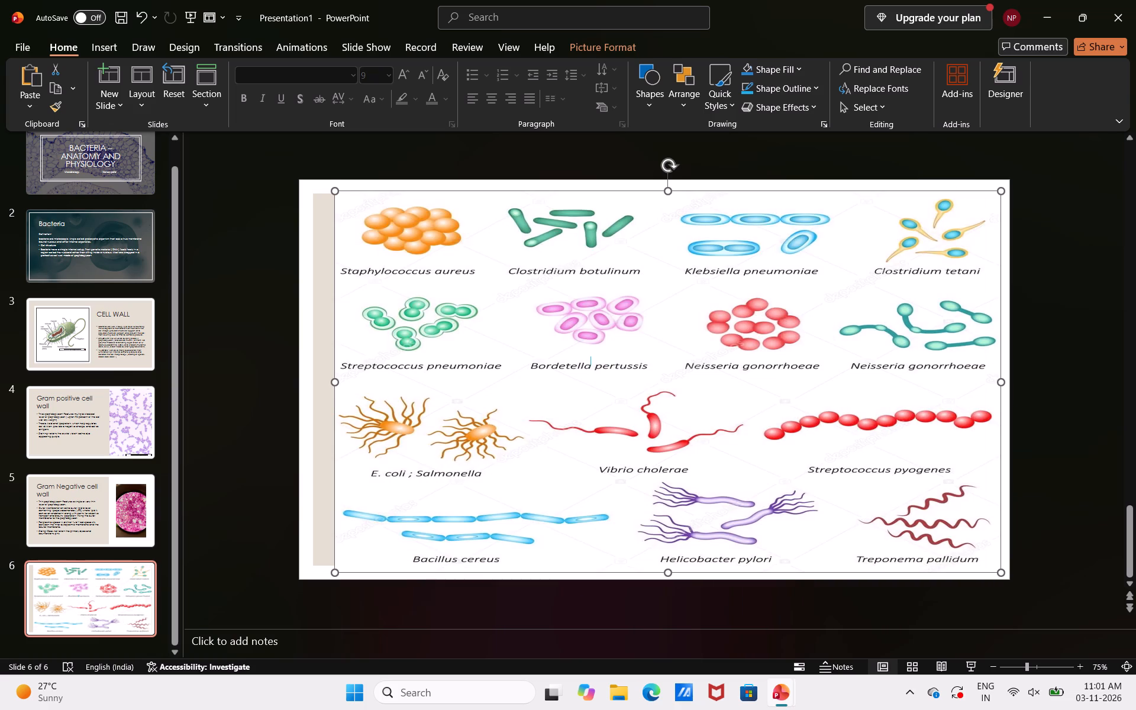
{"action": "left_click_drag", "start_coordinate": [340, 383], "coordinate": [315, 382]}
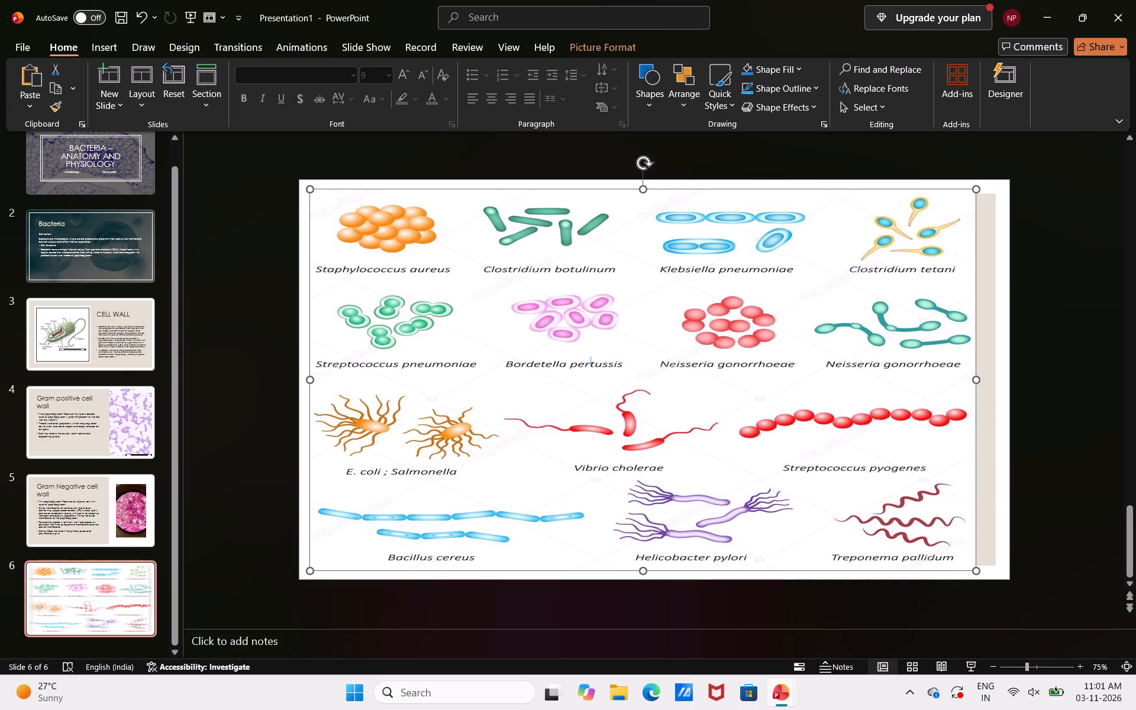
{"action": "left_click_drag", "start_coordinate": [976, 378], "coordinate": [998, 373]}
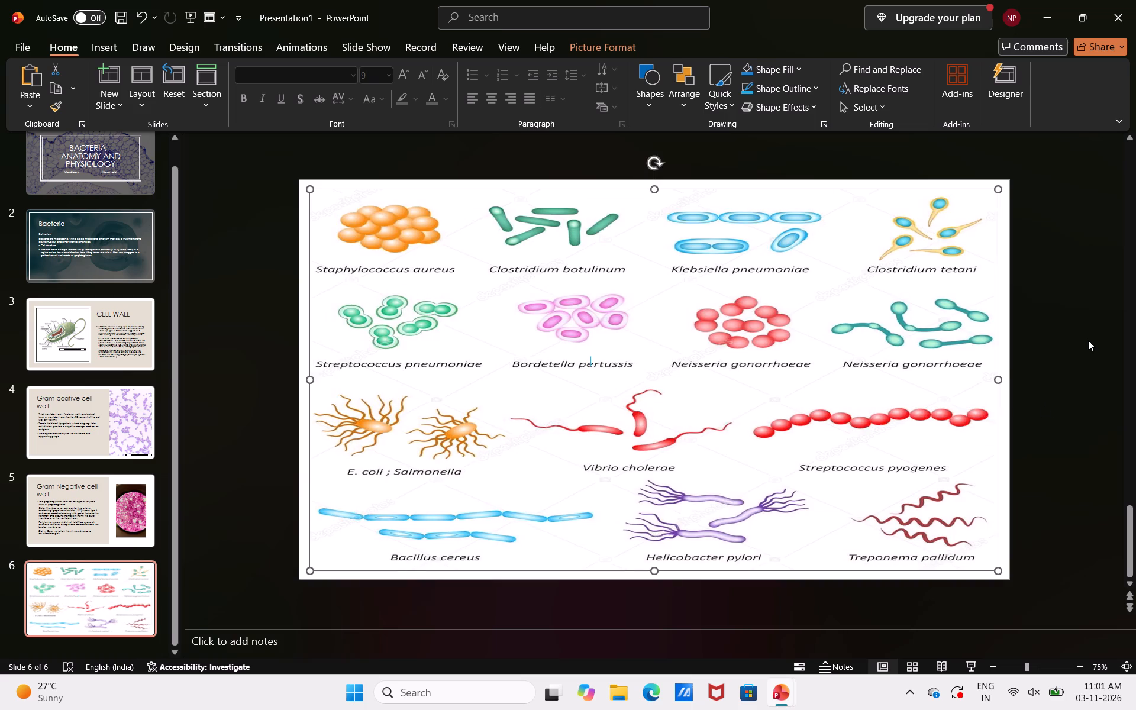
{"action": "left_click", "coordinate": [1088, 340]}
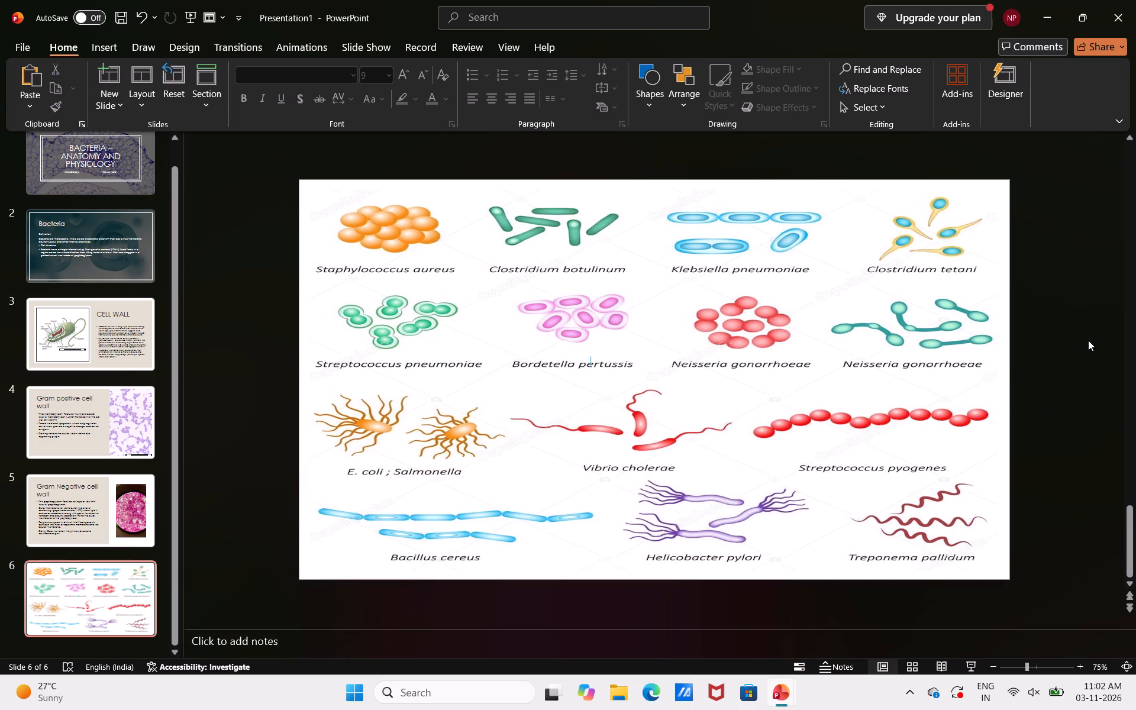
Run the slide show from the title slide and review all six slides forwards and backwards, ending at the Gram Negative cell wall slide.
{"action": "left_click", "coordinate": [151, 453]}
{"action": "left_click", "coordinate": [99, 505]}
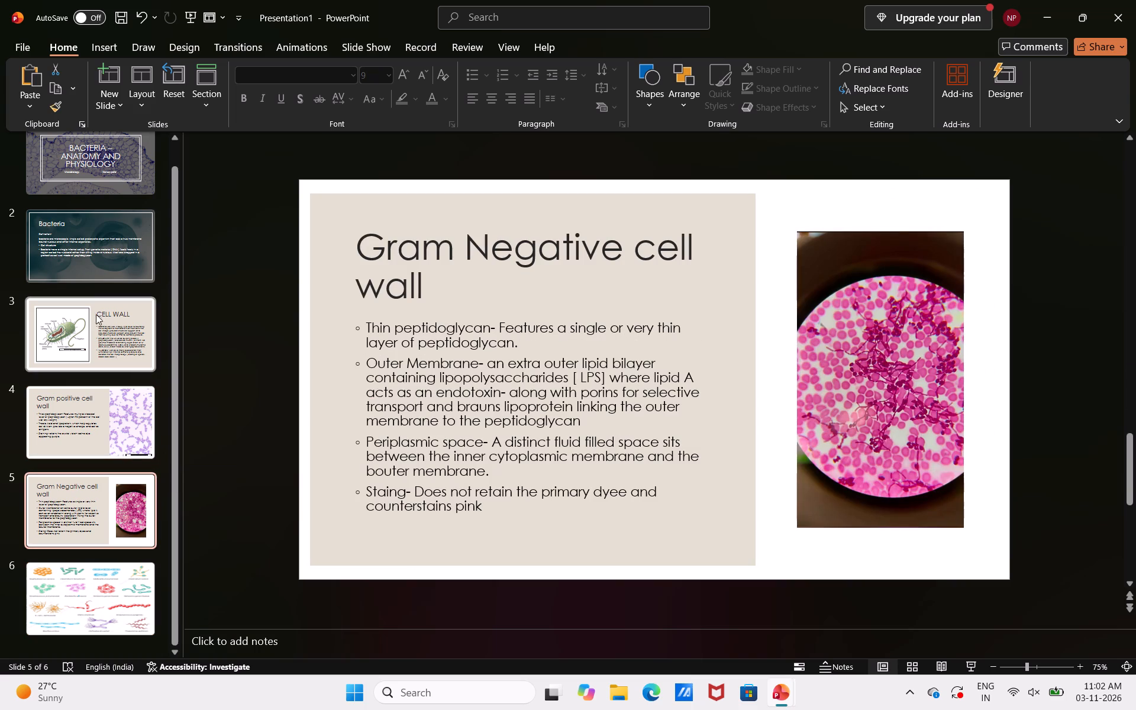
{"action": "double_click", "coordinate": [87, 179]}
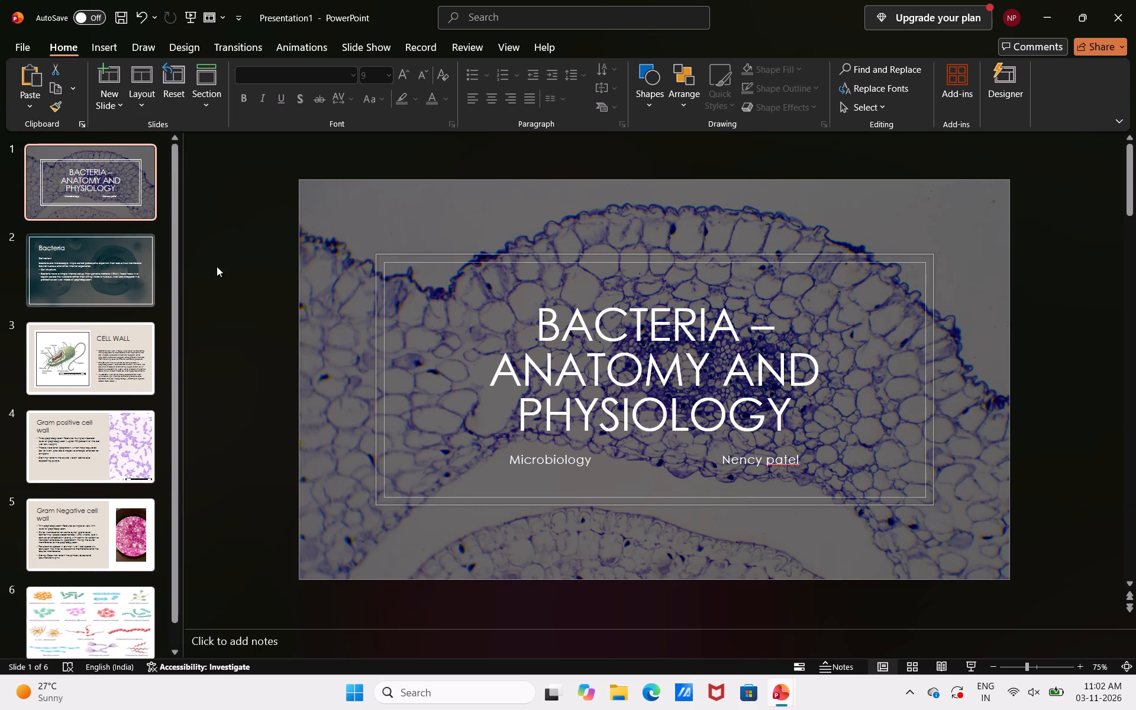
{"action": "left_click", "coordinate": [971, 666]}
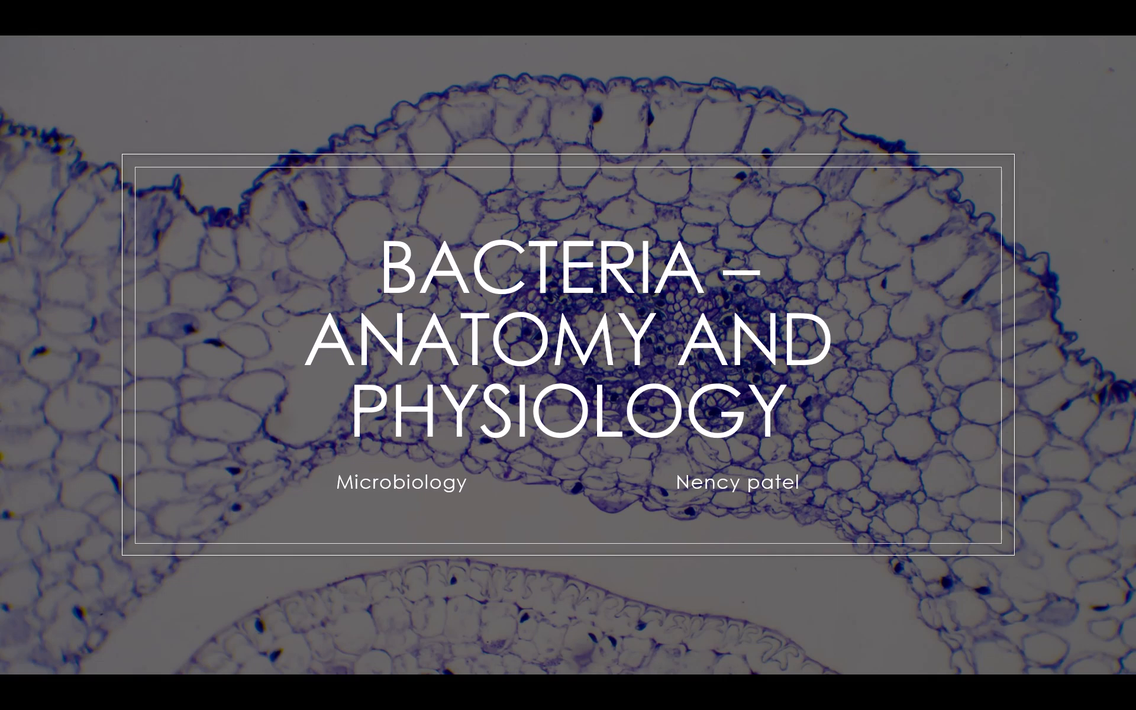
{"action": "key", "text": "Right"}
{"action": "key", "text": "Right"}
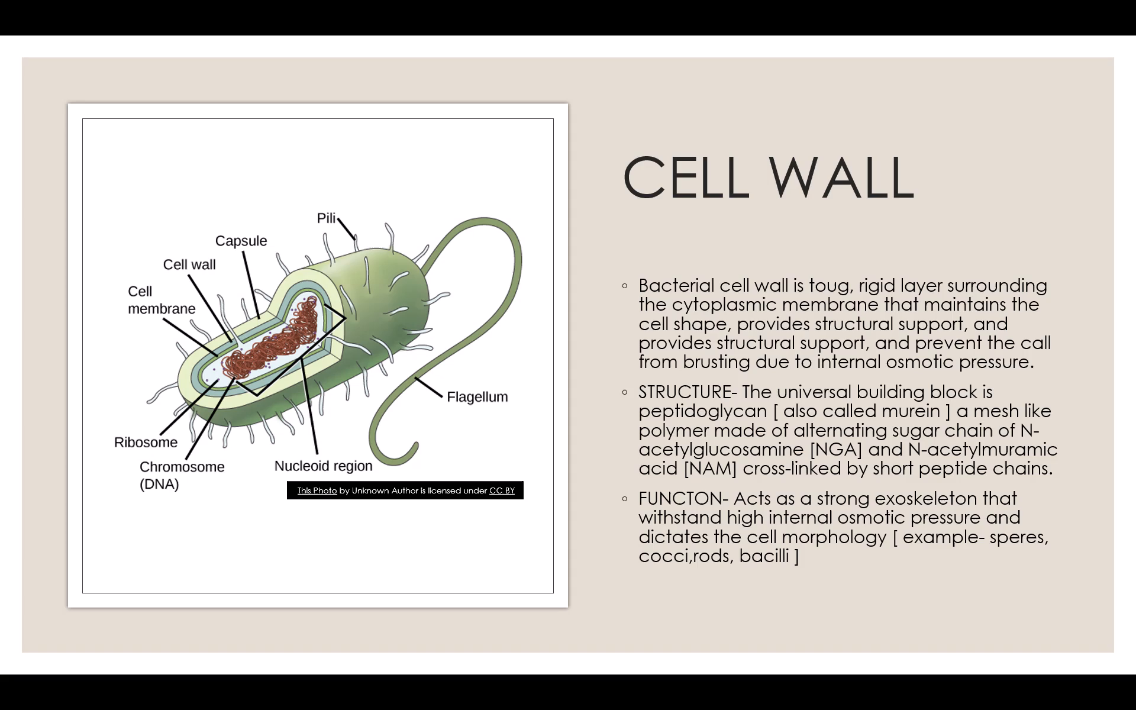
{"action": "key", "text": "Right"}
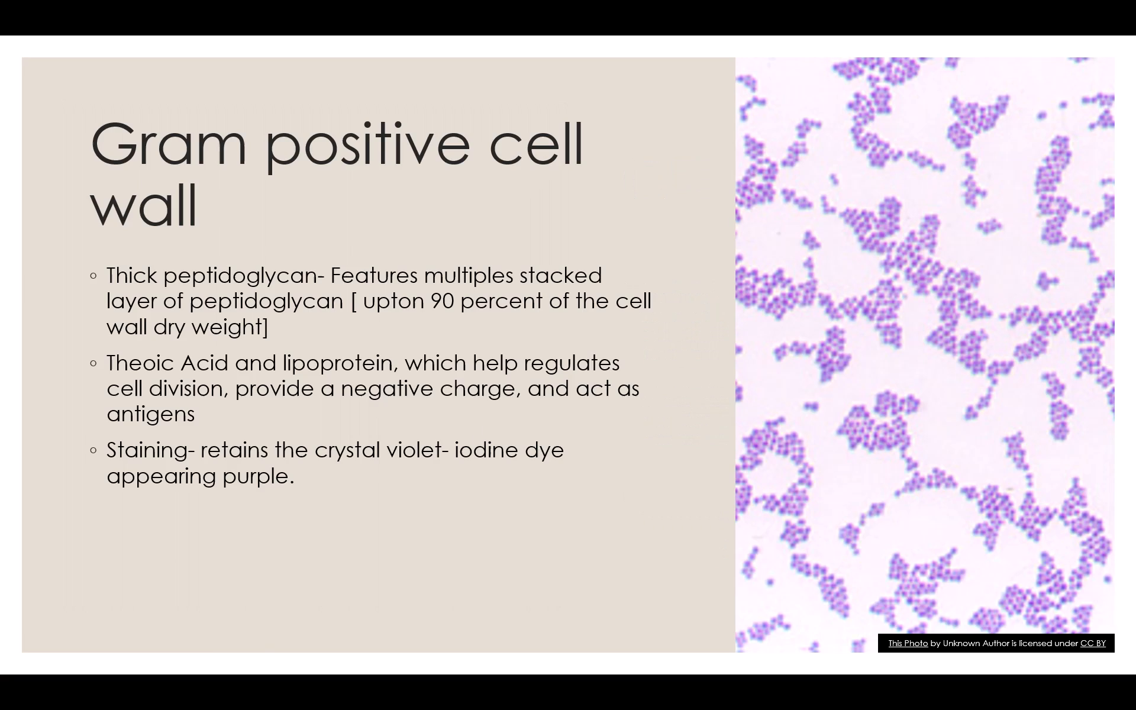
{"action": "key", "text": "Right"}
{"action": "key", "text": "Right"}
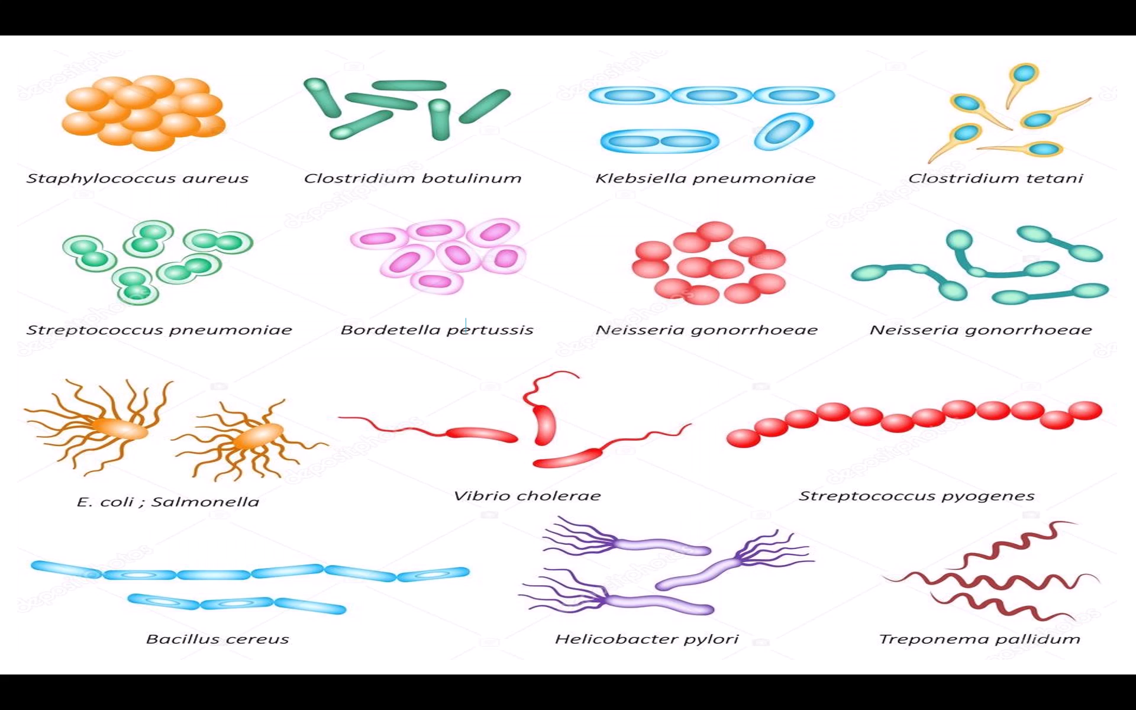
{"action": "key", "text": "Left"}
{"action": "key", "text": "Left"}
{"action": "key", "text": "Left"}
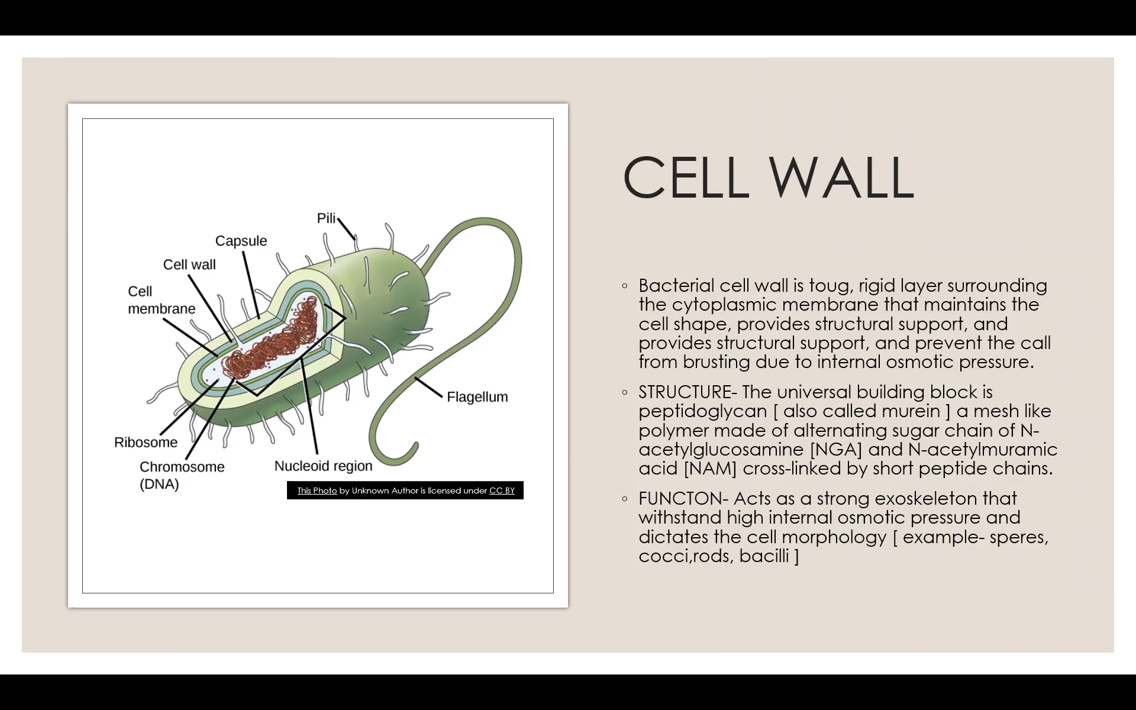
{"action": "key", "text": "Left"}
{"action": "key", "text": "Left"}
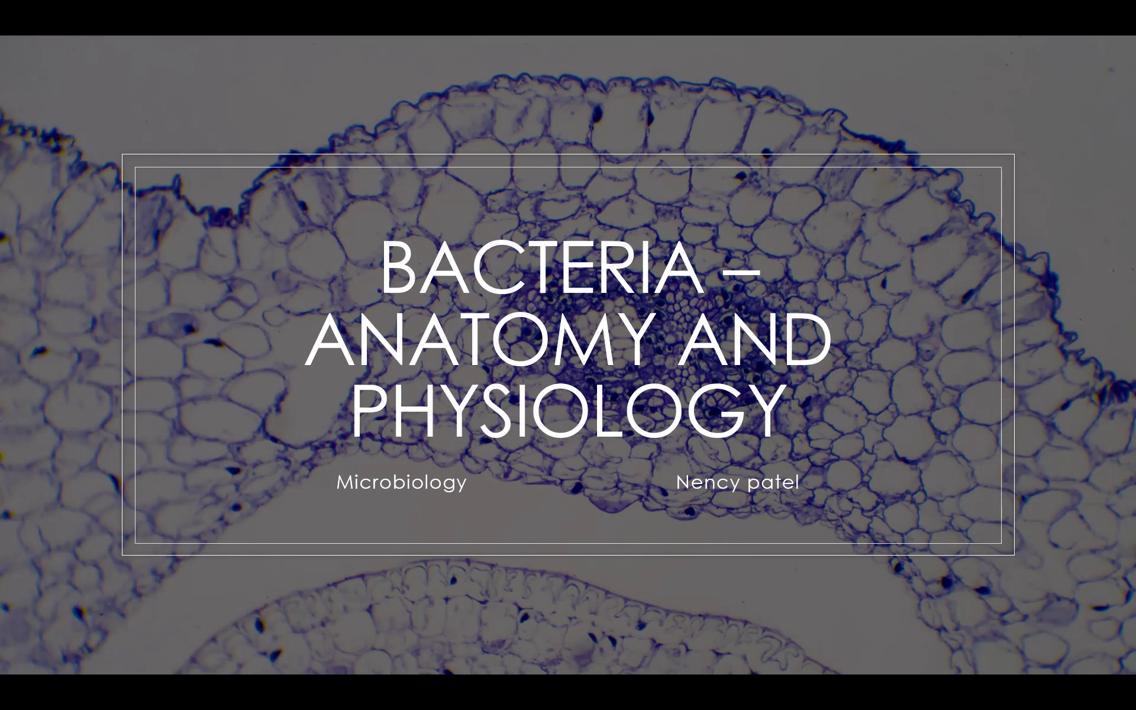
{"action": "key", "text": "Right"}
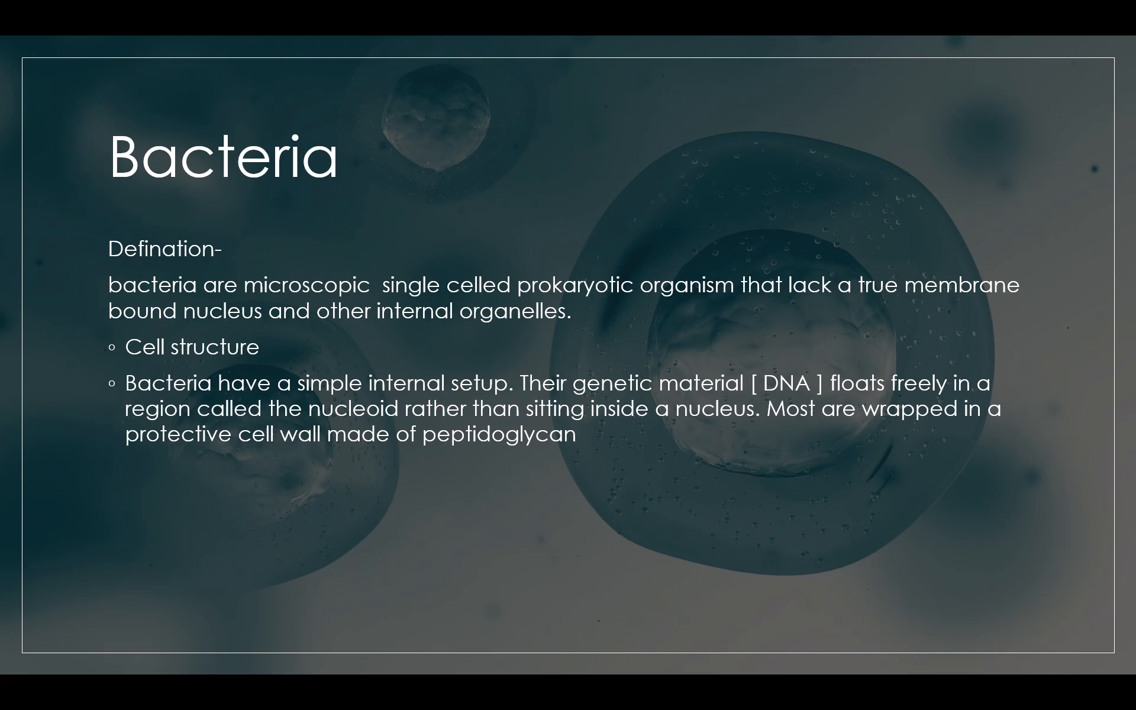
{"action": "key", "text": "Right"}
{"action": "key", "text": "Right"}
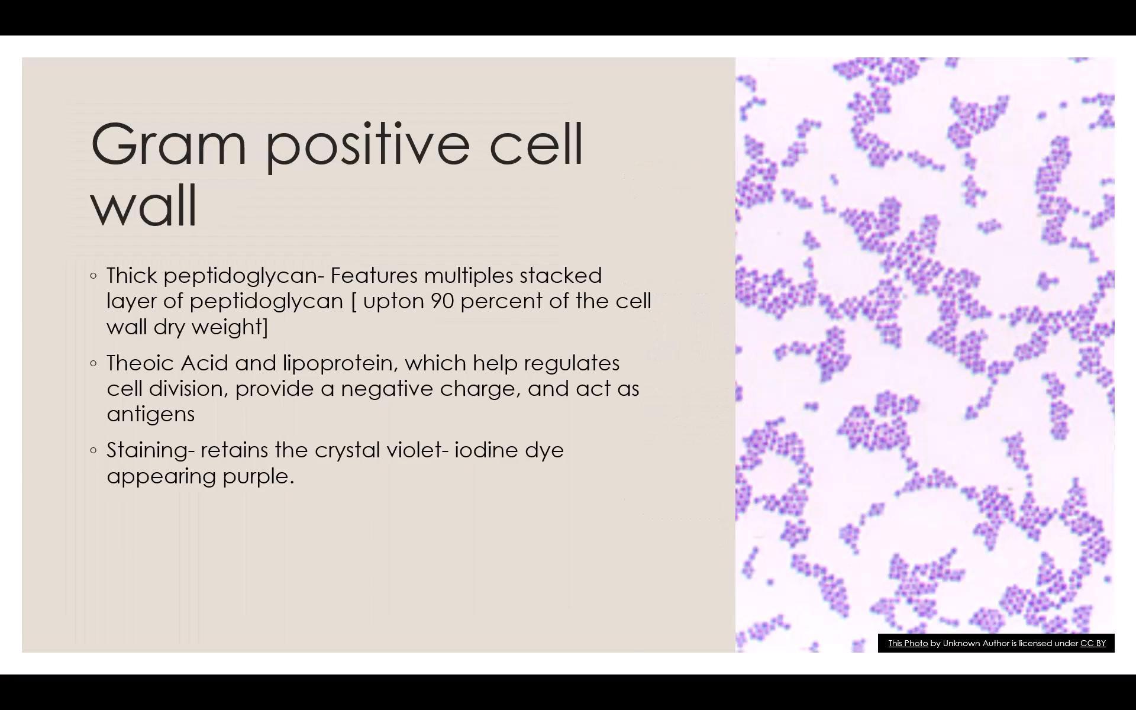
{"action": "key", "text": "Right"}
{"action": "key", "text": "Right"}
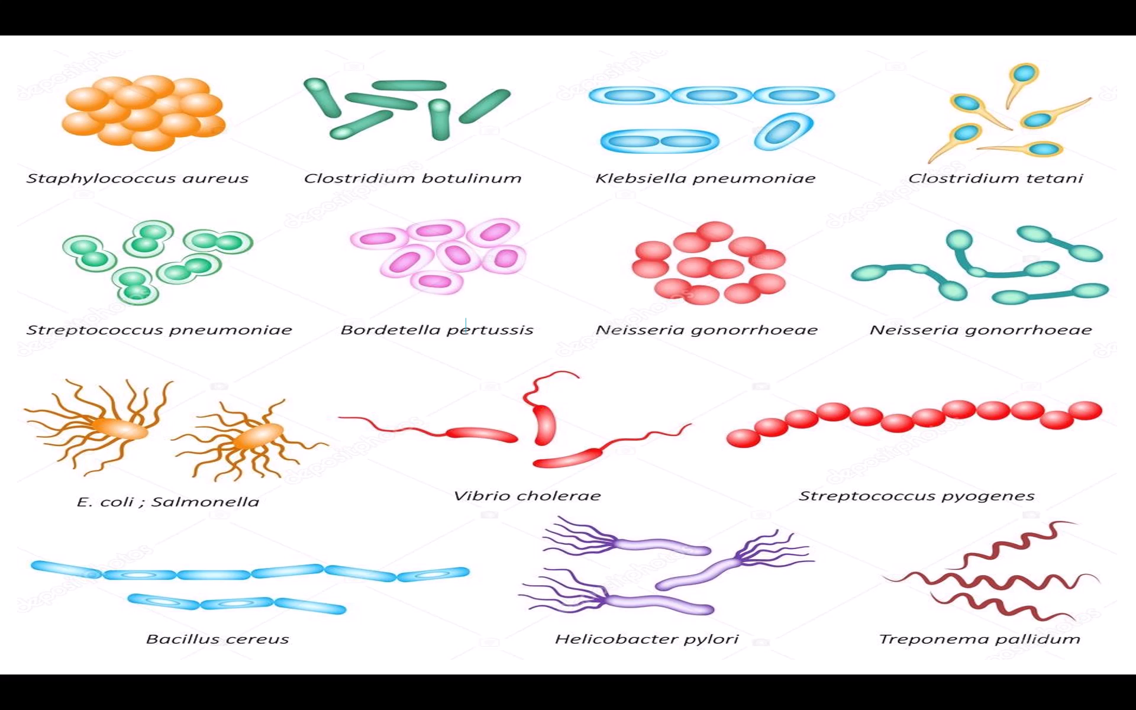
{"action": "key", "text": "Left"}
{"action": "key", "text": "Escape"}
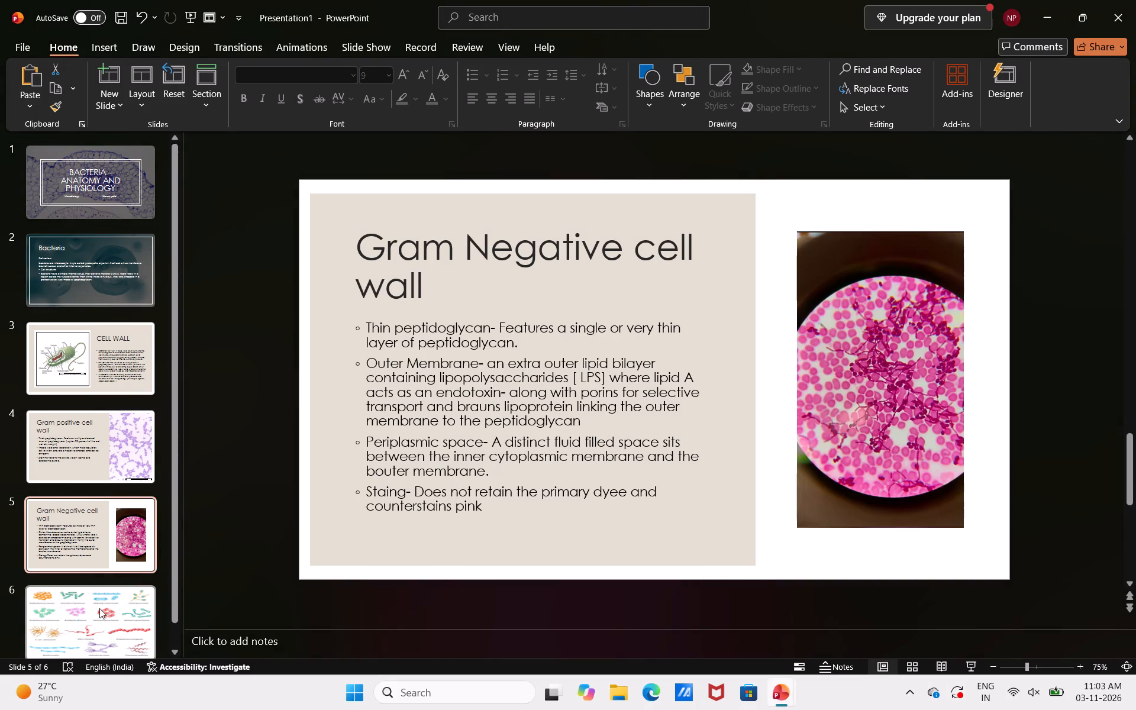
Correct "upton" to "upto" in the first bullet of the Gram positive cell wall slide.
{"action": "scroll", "coordinate": [99, 608], "scroll_direction": "down", "scroll_amount": 1}
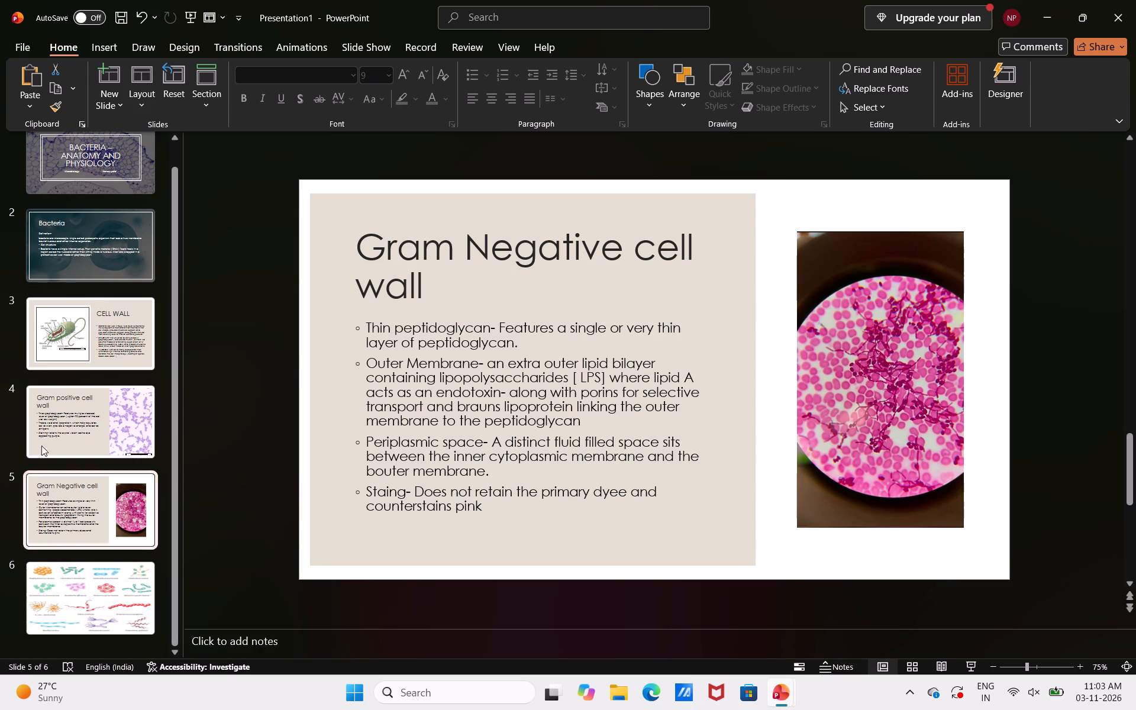
{"action": "left_click", "coordinate": [52, 183]}
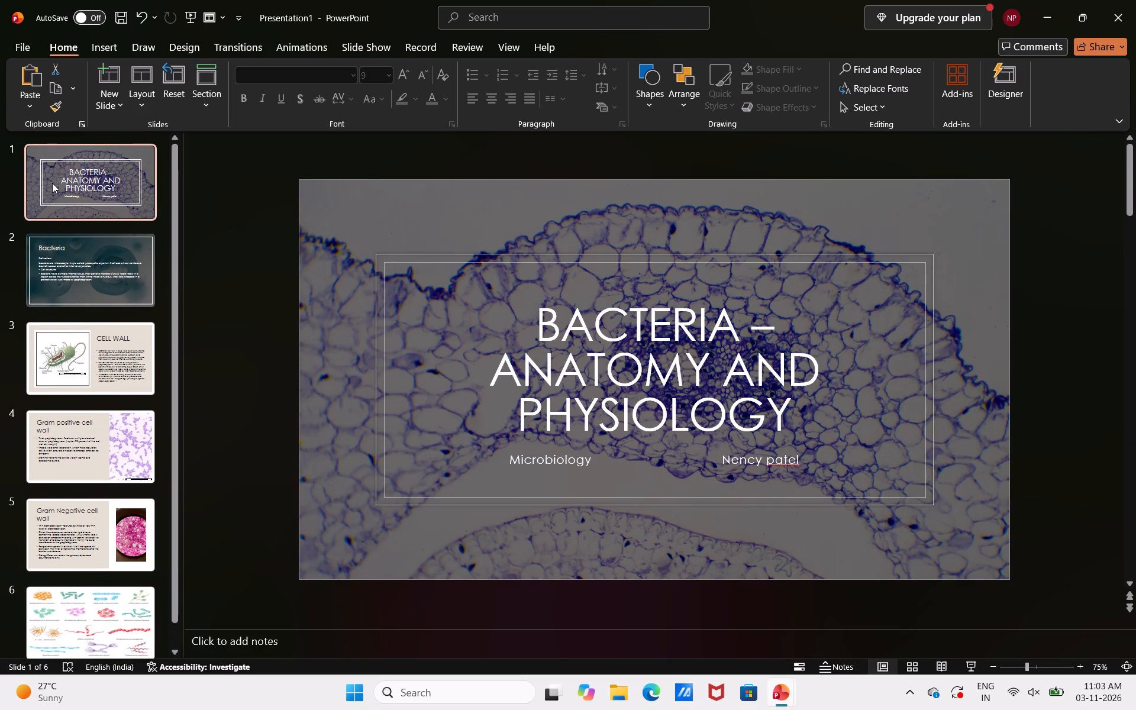
{"action": "key", "text": "Right"}
{"action": "key", "text": "Right"}
{"action": "left_click", "coordinate": [67, 247]}
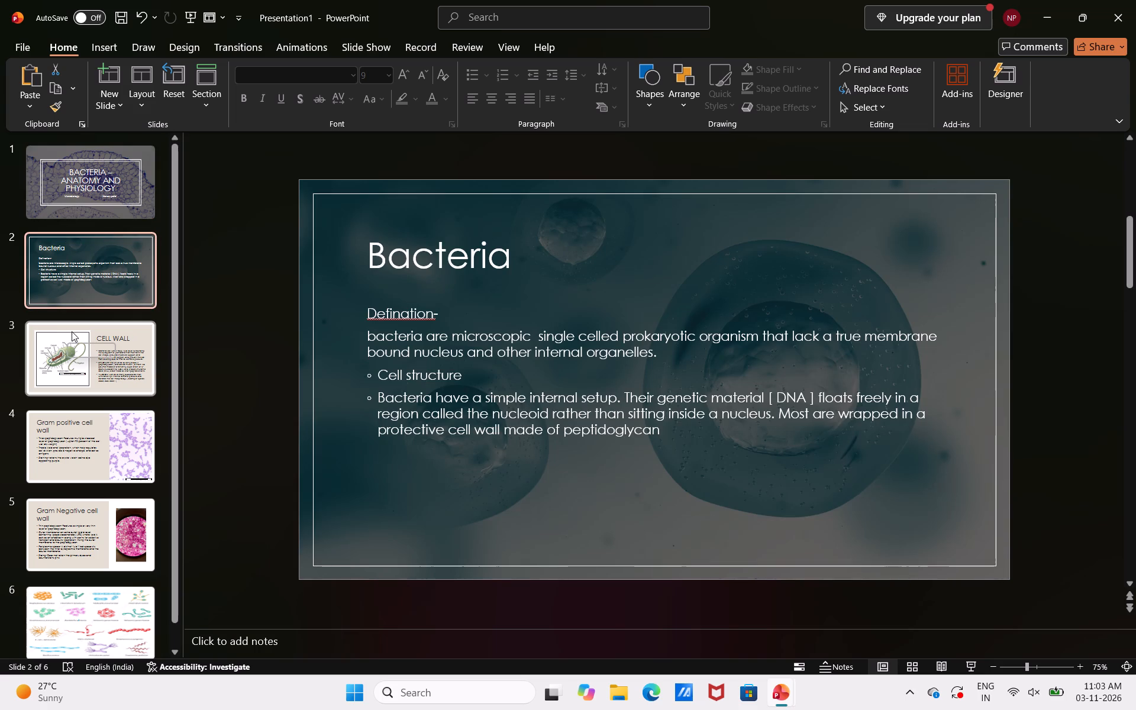
{"action": "left_click", "coordinate": [72, 331]}
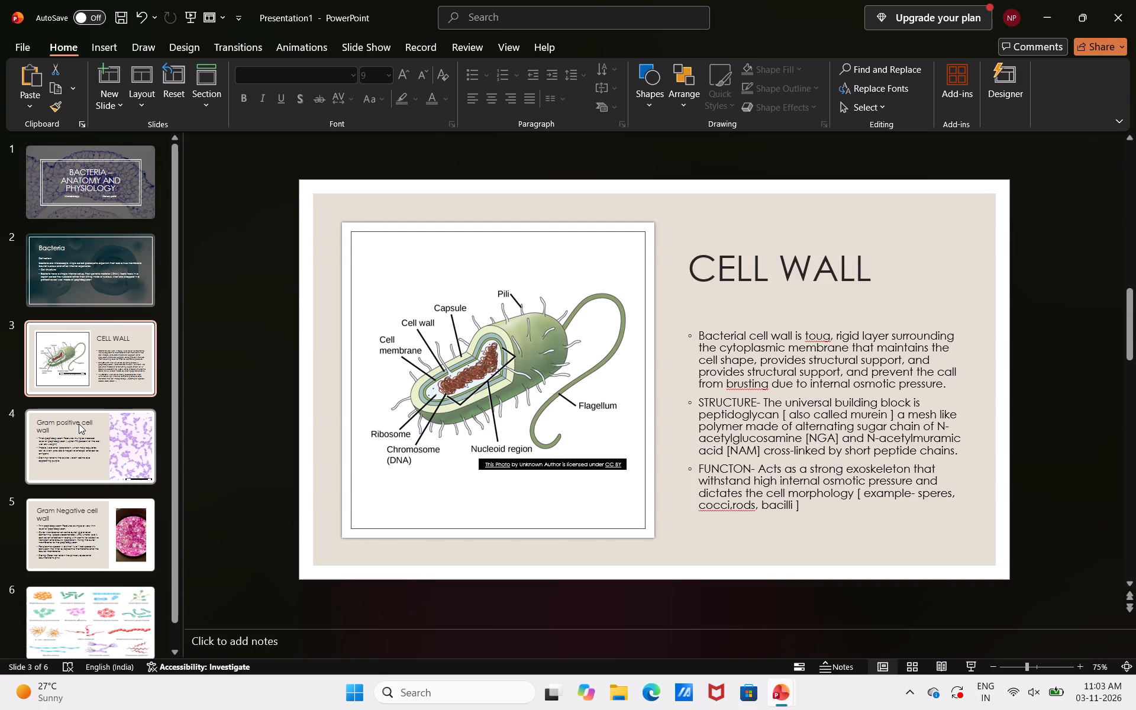
{"action": "left_click", "coordinate": [79, 424]}
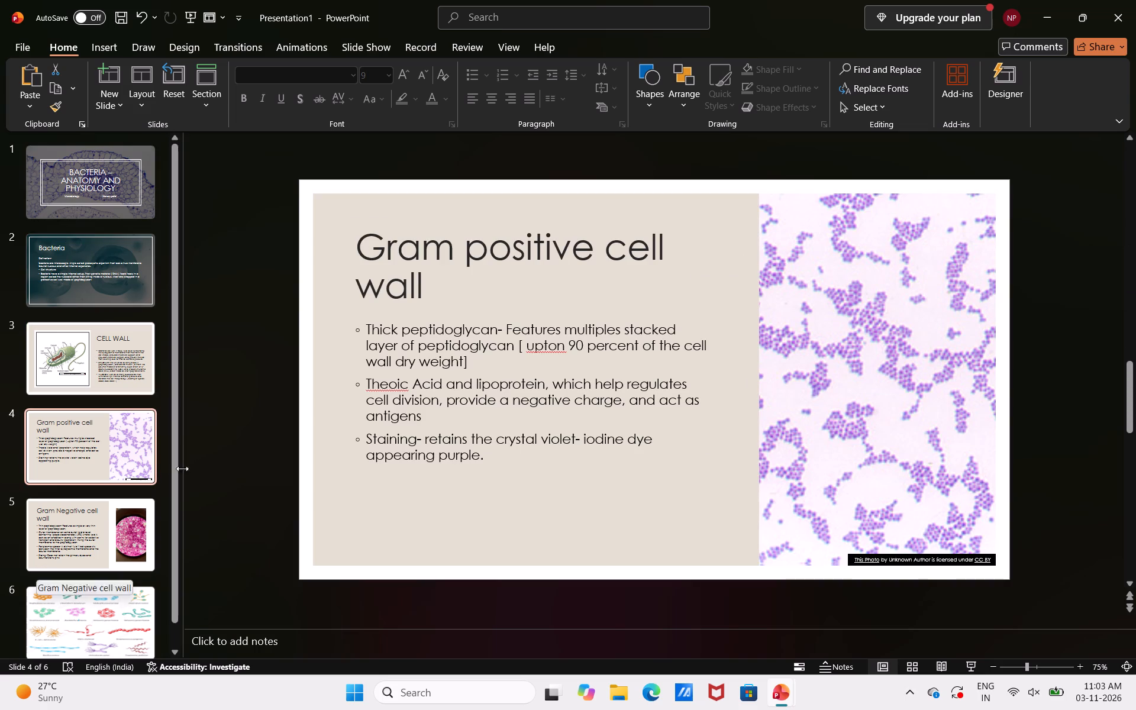
{"action": "left_click", "coordinate": [564, 342]}
{"action": "key", "text": "BackSpace"}
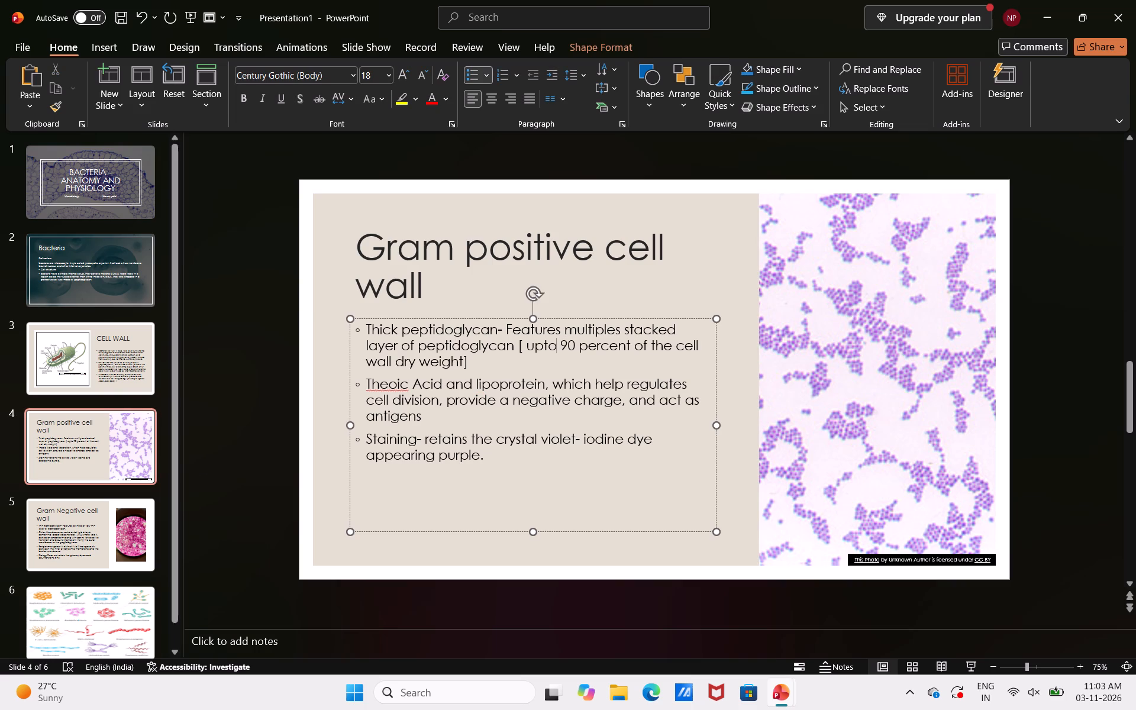
{"action": "left_click", "coordinate": [391, 381]}
Close the bacteria presentation, saving it as "Bacteria –" in the personal OneDrive Documents folder.
{"action": "left_click", "coordinate": [119, 619]}
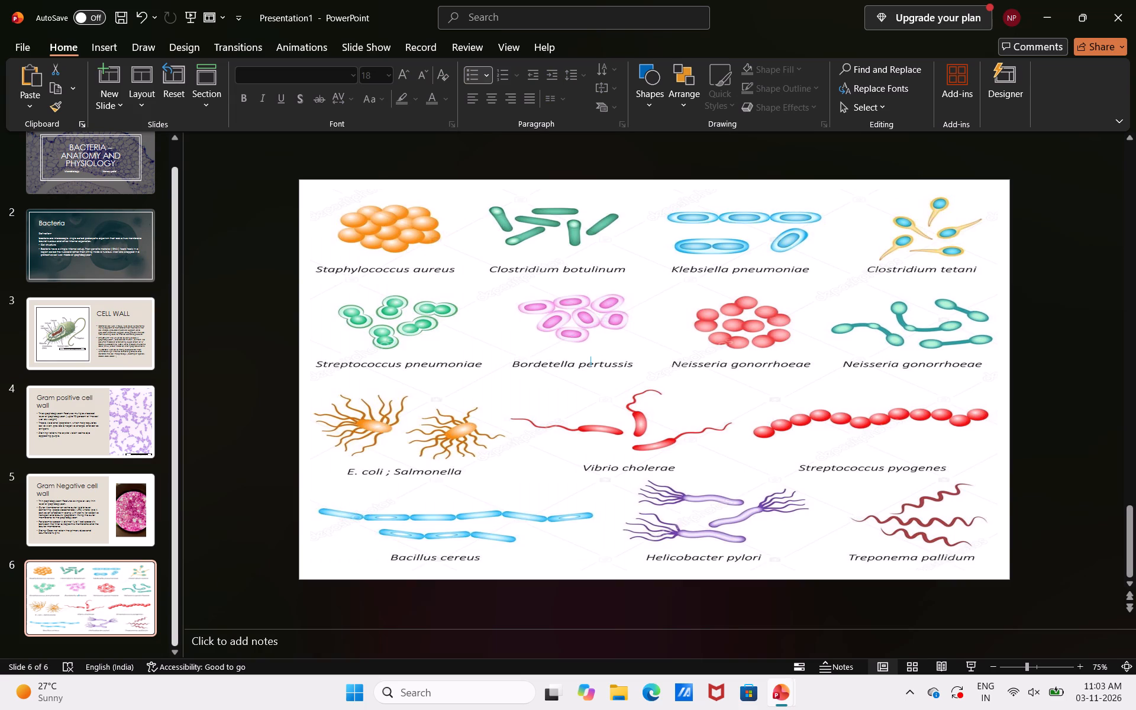
{"action": "left_click", "coordinate": [1112, 6]}
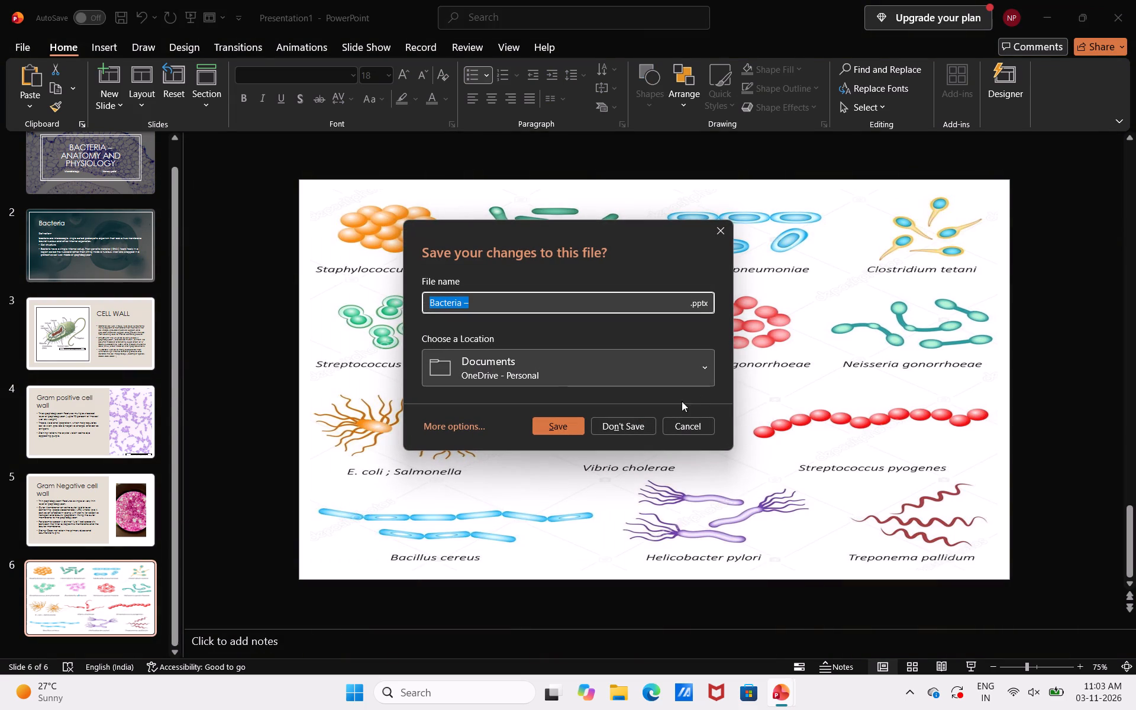
{"action": "left_click", "coordinate": [561, 426]}
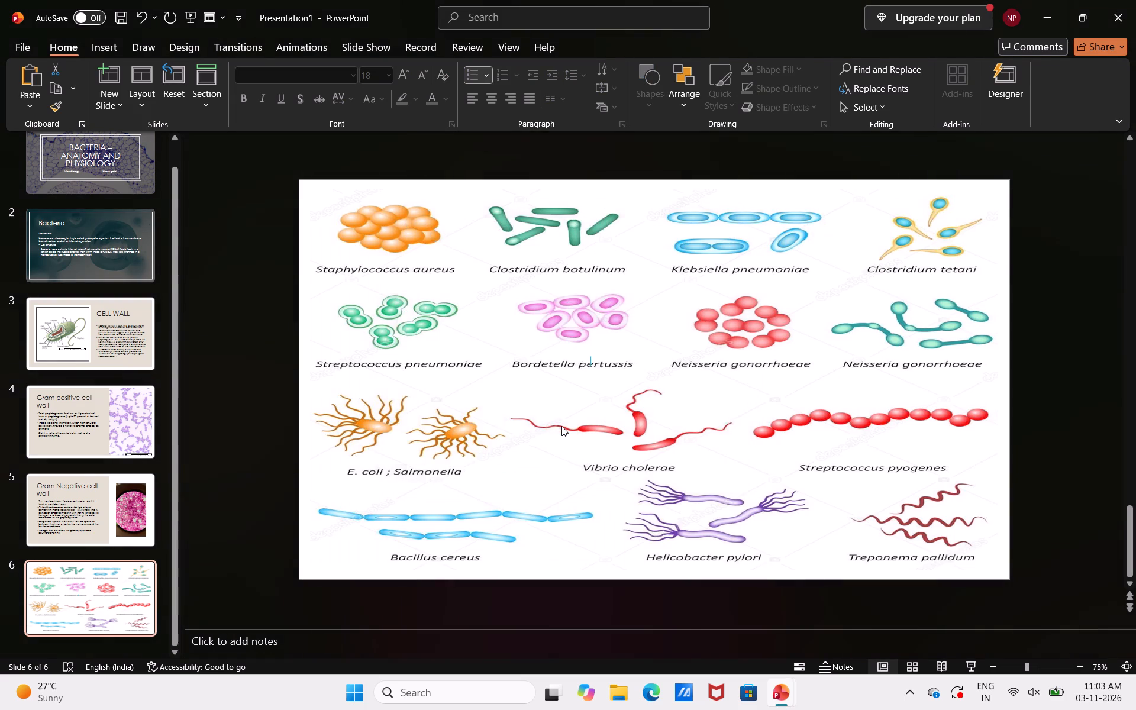
Close the remaining blank presentation window and return to the desktop.
{"action": "scroll", "coordinate": [561, 426], "scroll_direction": "down", "scroll_amount": 1}
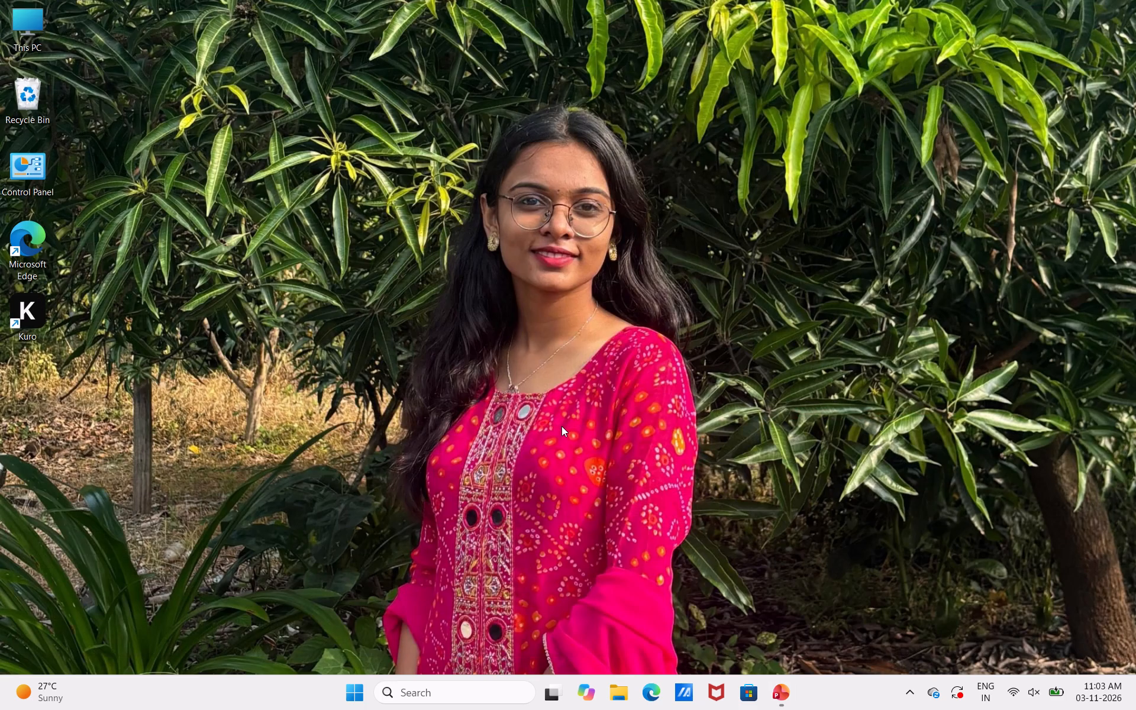
{"action": "scroll", "coordinate": [561, 426], "scroll_direction": "down", "scroll_amount": 5}
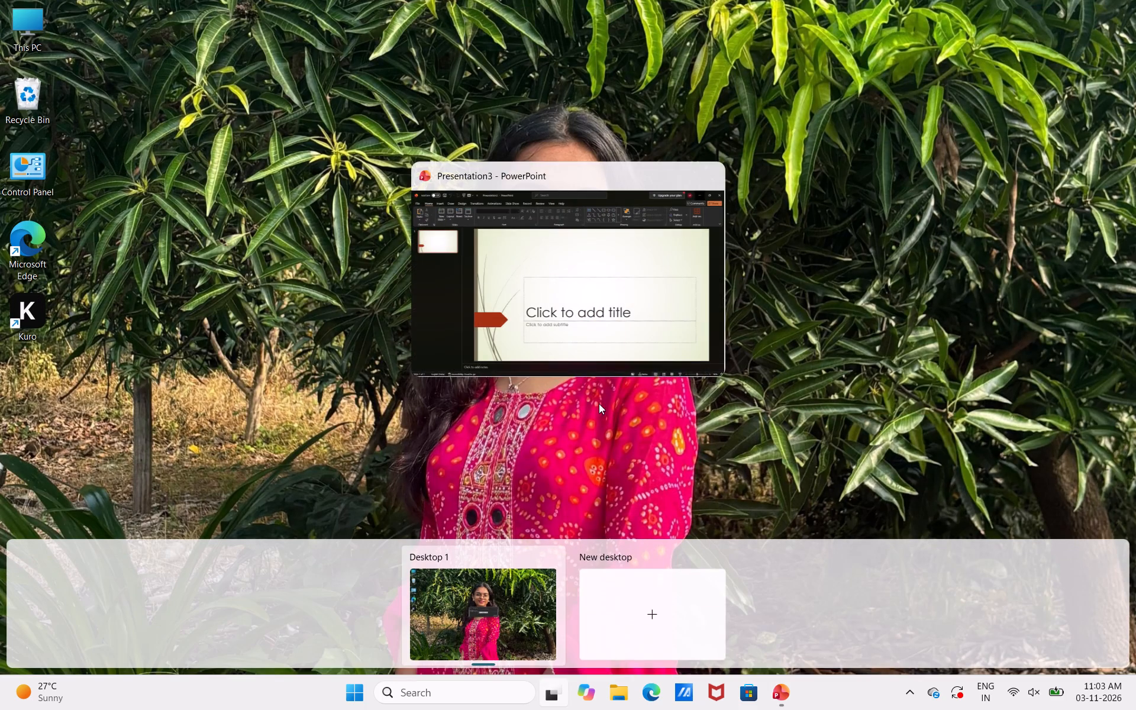
{"action": "left_click", "coordinate": [709, 169]}
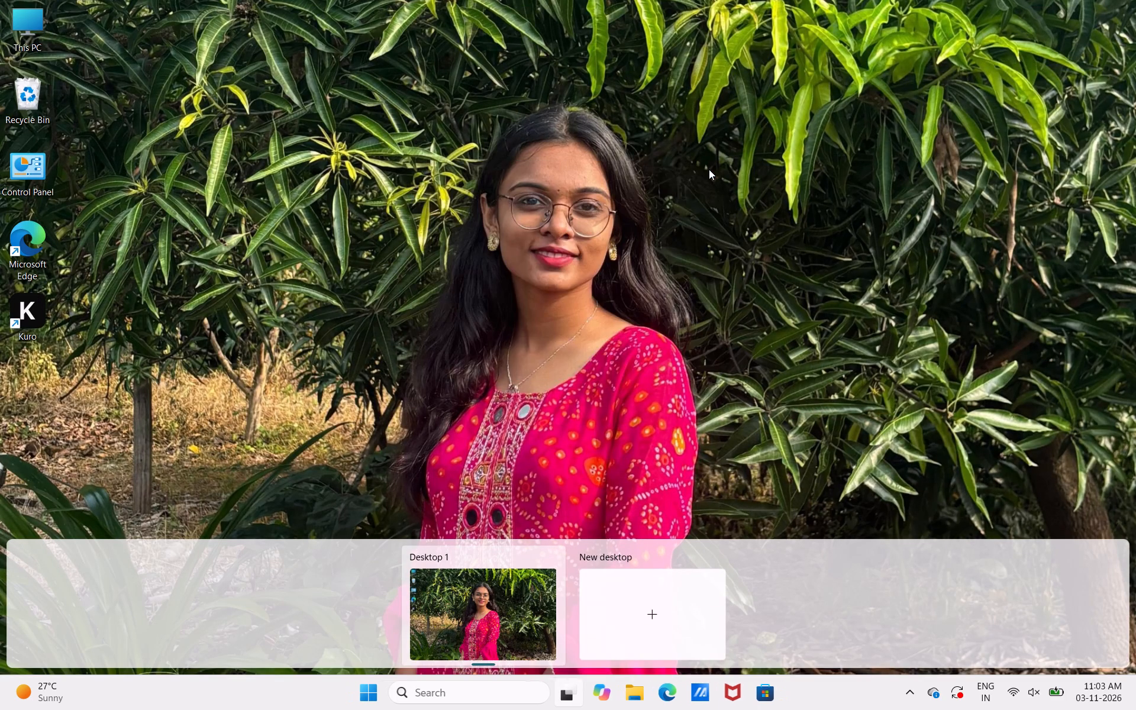
{"action": "left_click", "coordinate": [709, 169]}
{"action": "left_click", "coordinate": [709, 169]}
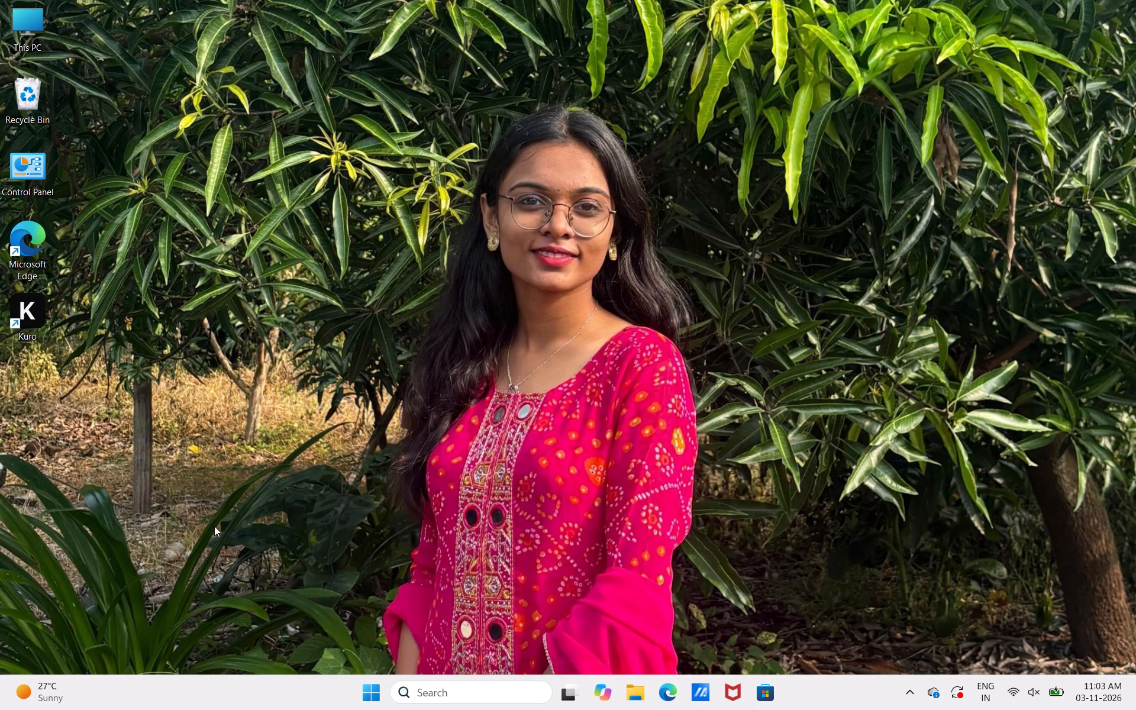
Launch Kuro from the desktop.
{"action": "double_click", "coordinate": [34, 308]}
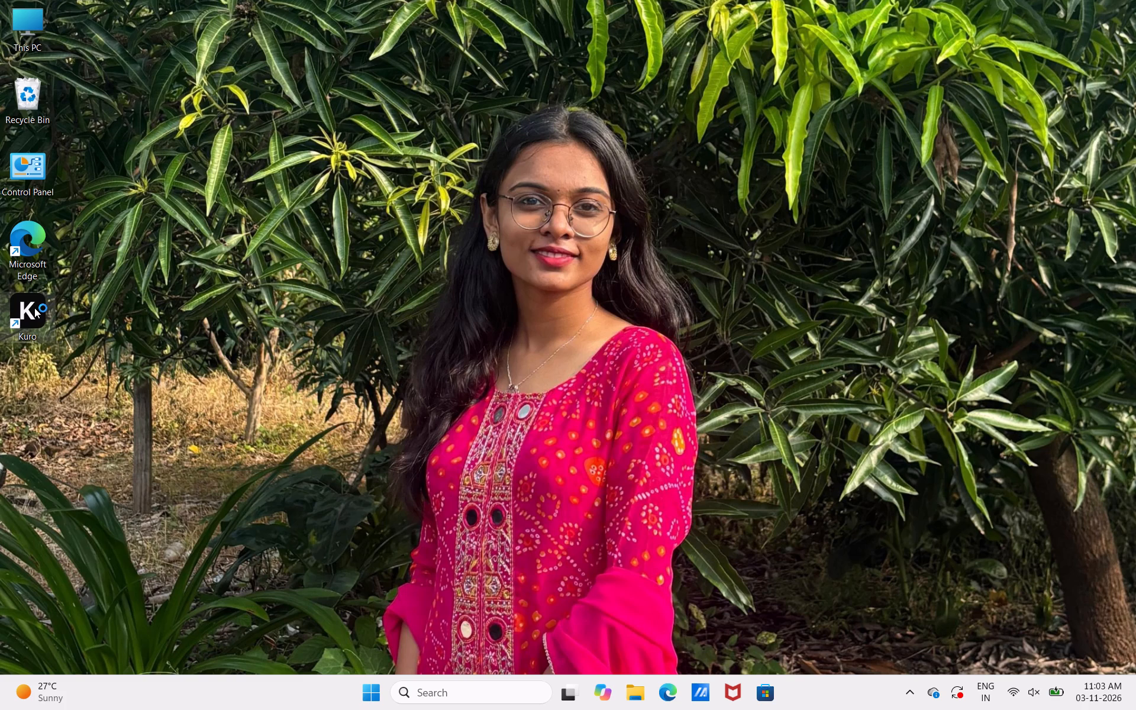